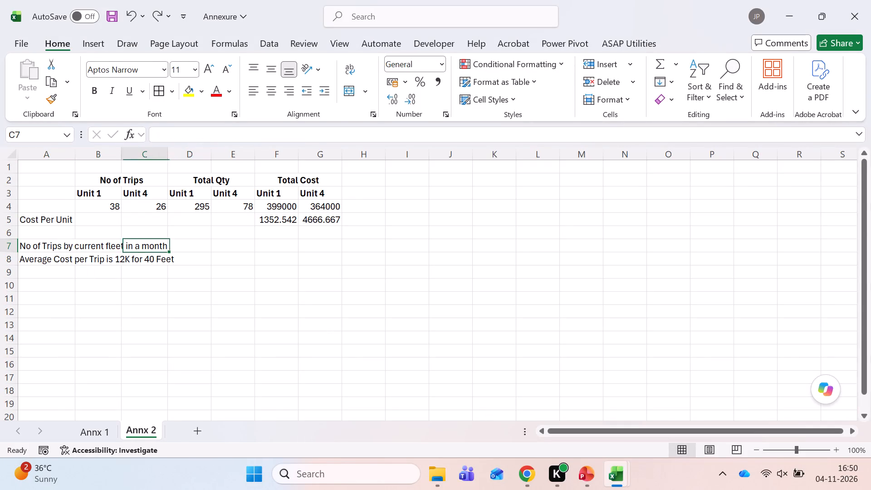
key(Left)
key(Left)
key(Down)
key(alt+Tab)
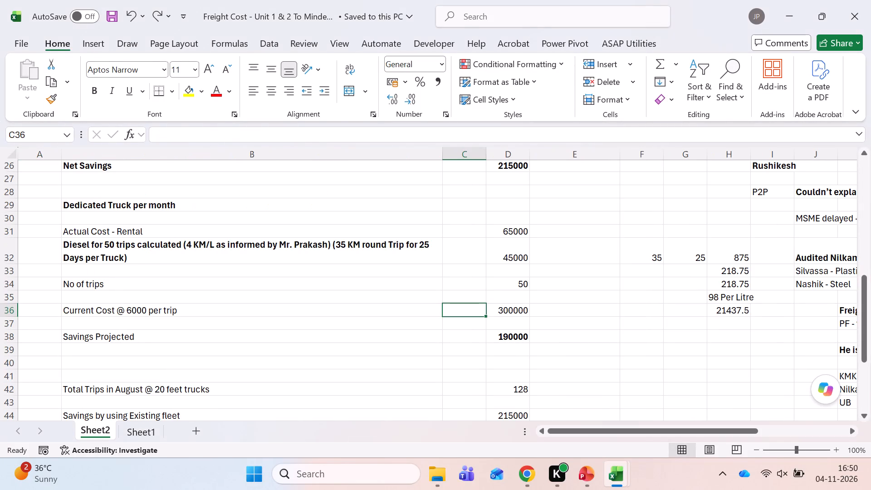
key(alt+Tab)
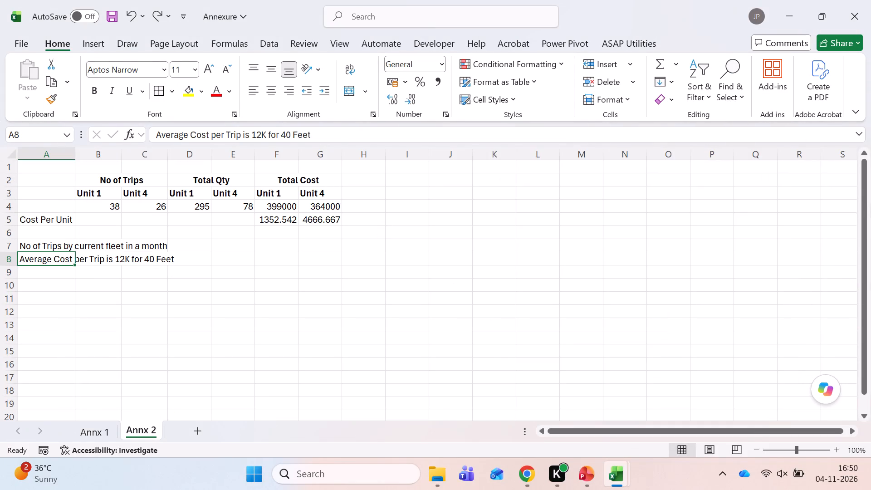
key(alt+Tab)
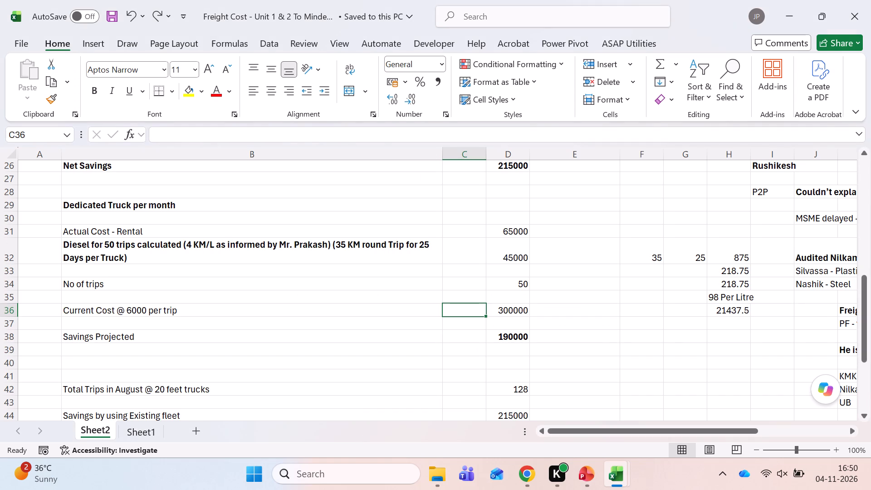
Examine the dedicated truck and monthly savings rows on Sheet2 of the Freight Cost workbook, ending at Actual Cost - Rental.
scroll(399, 269, down, 1)
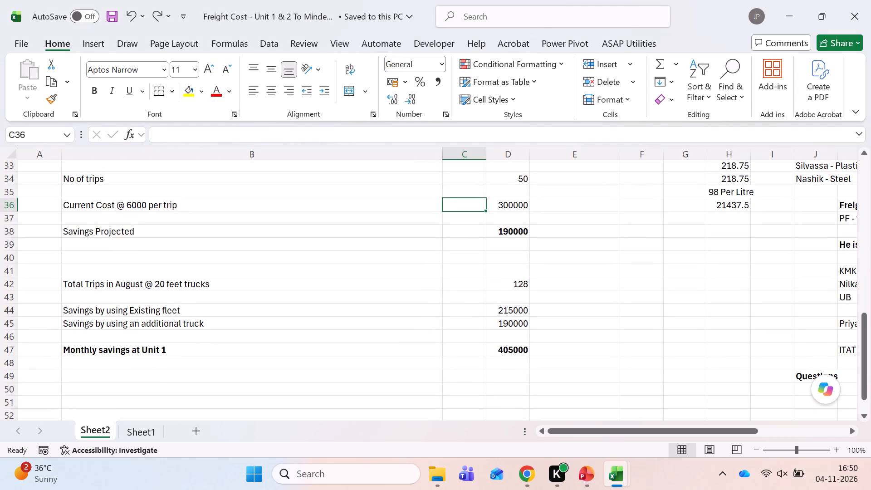
key(Down)
key(Down)
key(Down)
key(Down)
key(Down)
key(Down)
key(Left)
key(Left)
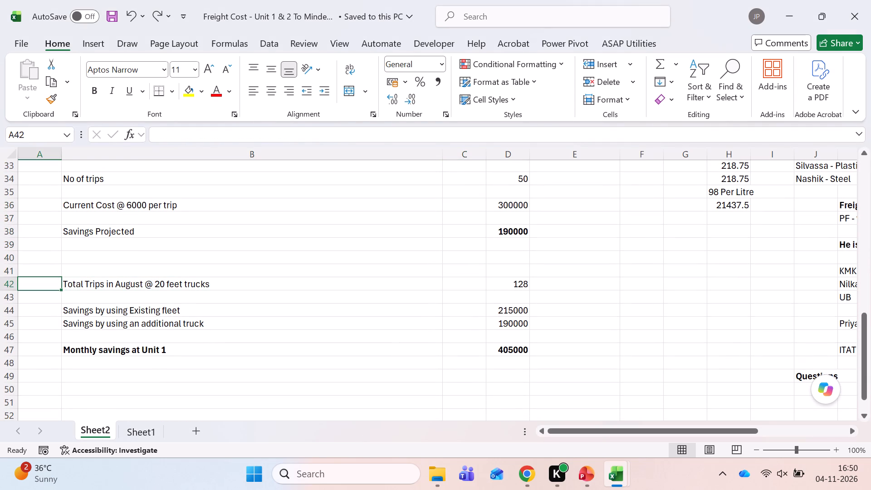
key(Right)
key(Right)
key(Right)
key(Up)
key(Up)
key(Up)
key(Up)
key(Up)
key(Up)
key(Up)
key(Up)
key(Up)
key(Up)
key(Up)
key(Up)
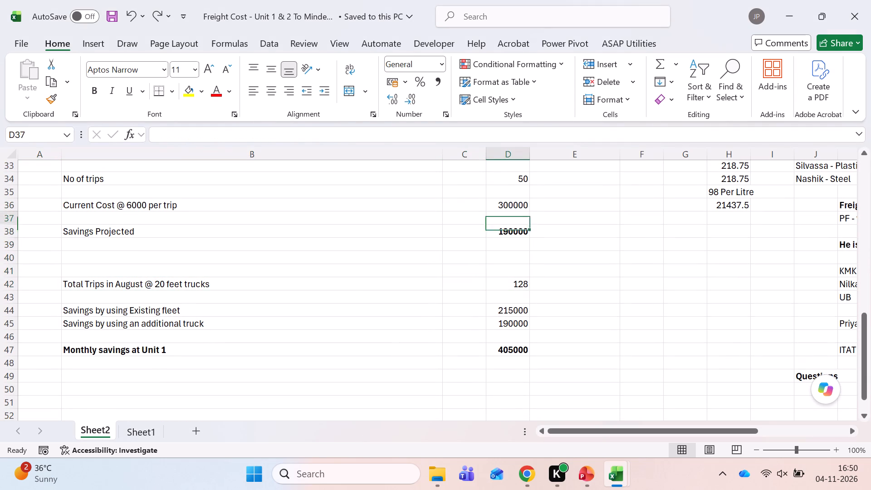
key(Down)
key(Down)
key(Left)
key(Left)
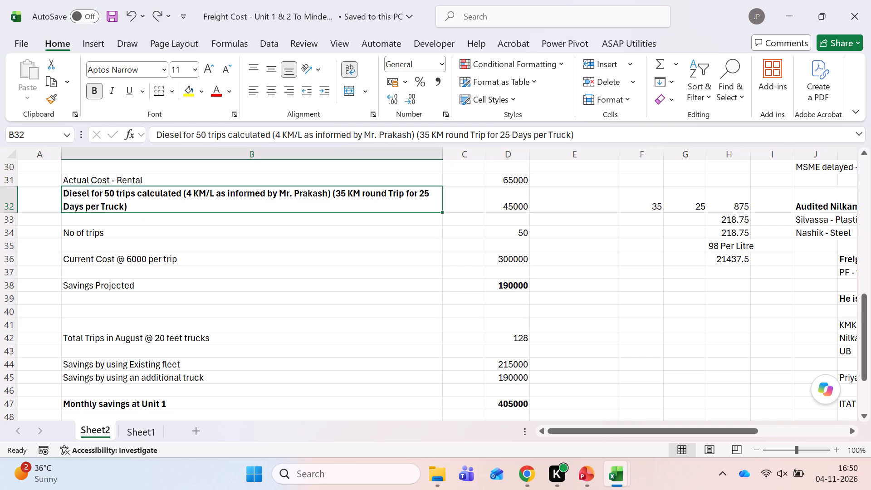
scroll(399, 269, up, 1)
click(404, 251)
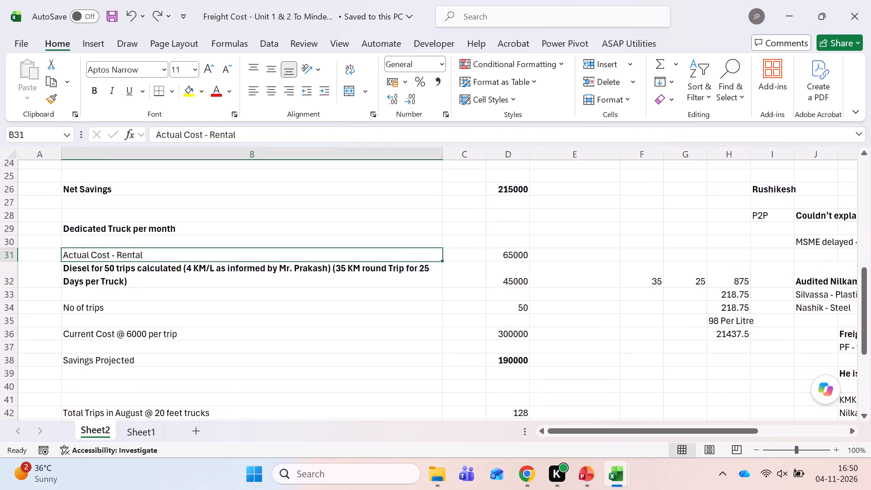
In row 13 of the Annexure workbook's Annx 2 sheet, enter "Actual Cost Rental" with the value 65000, autofitting column A.
key(alt+Tab)
key(Down)
key(Down)
key(Down)
key(Down)
key(Down)
text(Actual Cost Rental)
key(Tab)
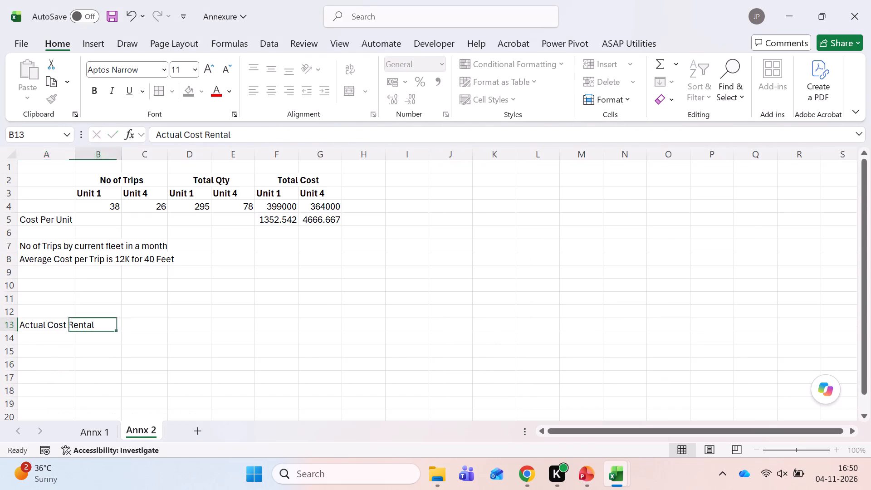
key(Left)
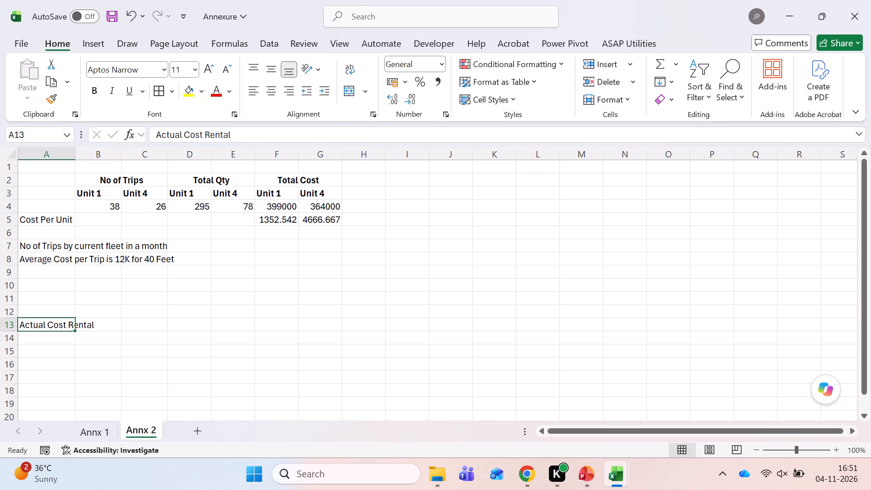
key(alt+h)
text(oi)
key(Right)
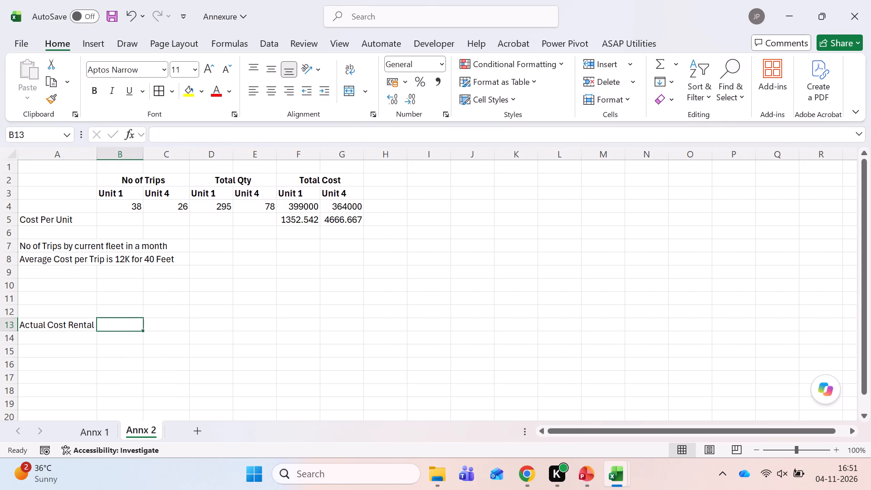
text(65000)
key(Return)
Check the diesel line in the Freight Cost workbook and enter the label "Diesel" in cell A14 of Annx 2.
key(Left)
key(alt+Tab)
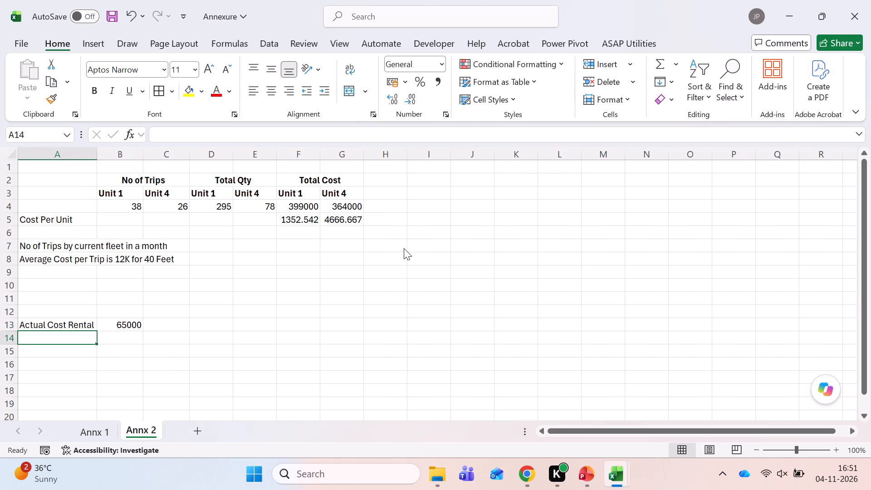
key(Down)
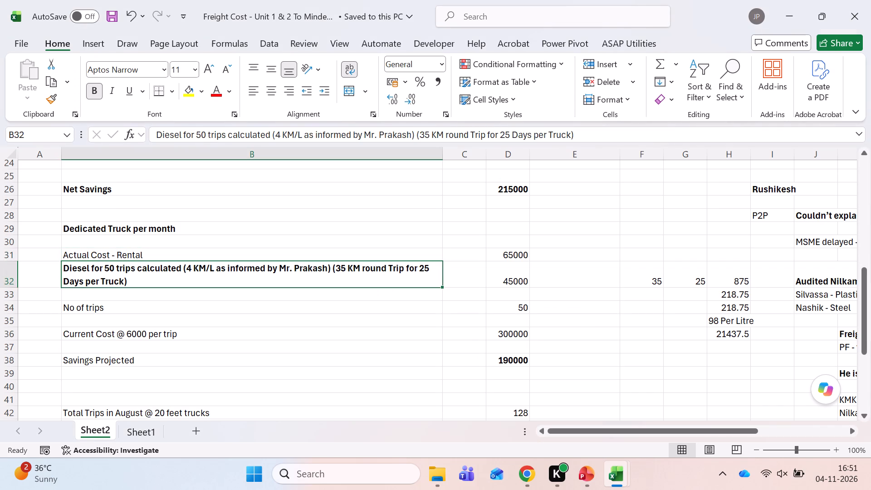
key(Right)
key(Right)
key(Right)
key(Left)
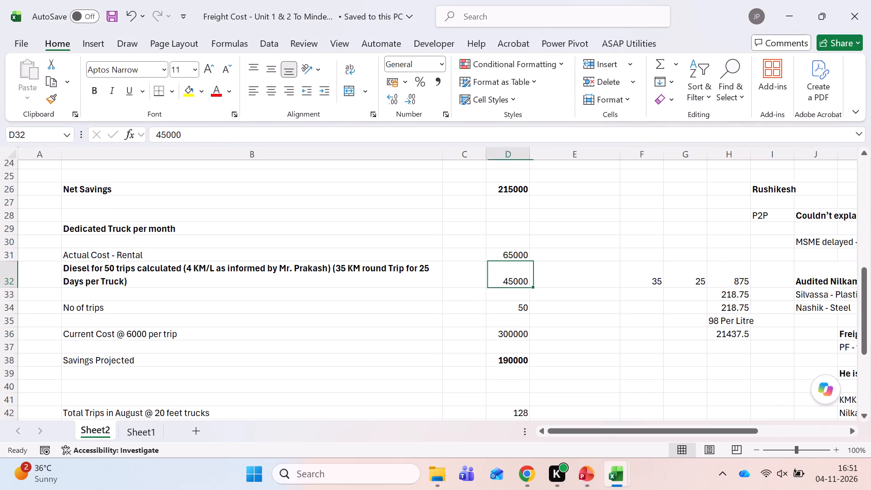
key(Left)
key(Left)
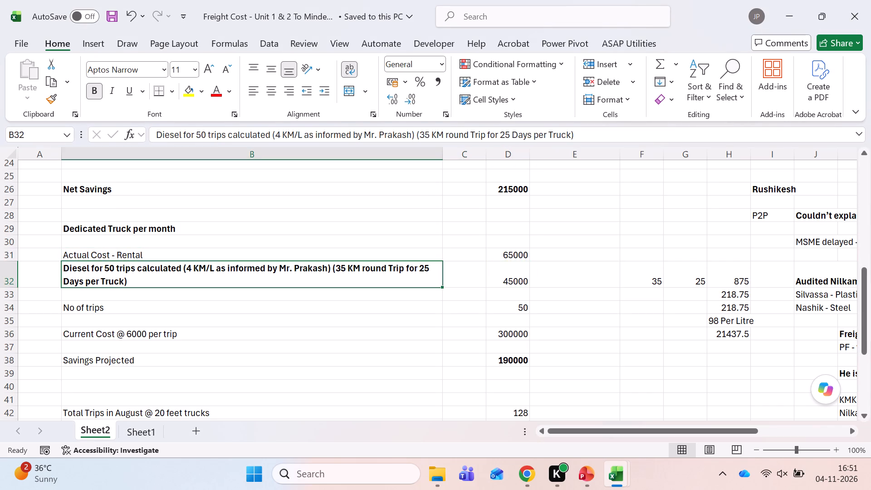
key(alt+Tab)
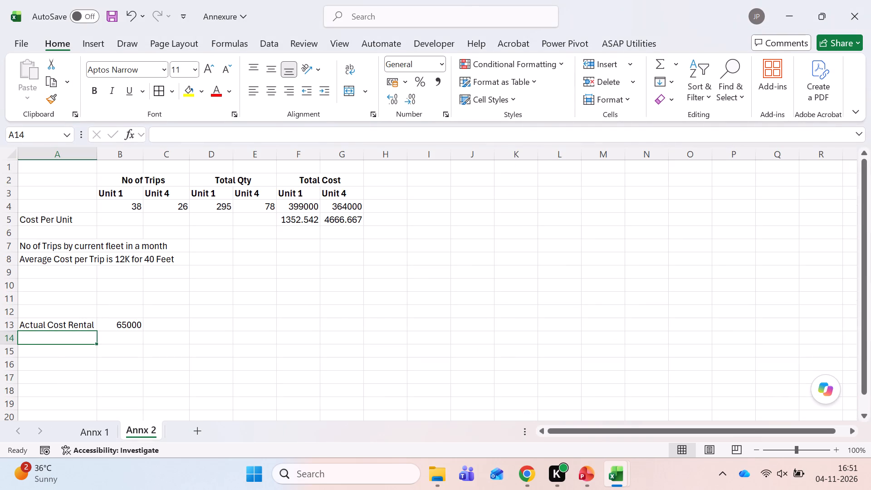
text(DIse)
key(BackSpace)
key(BackSpace)
key(BackSpace)
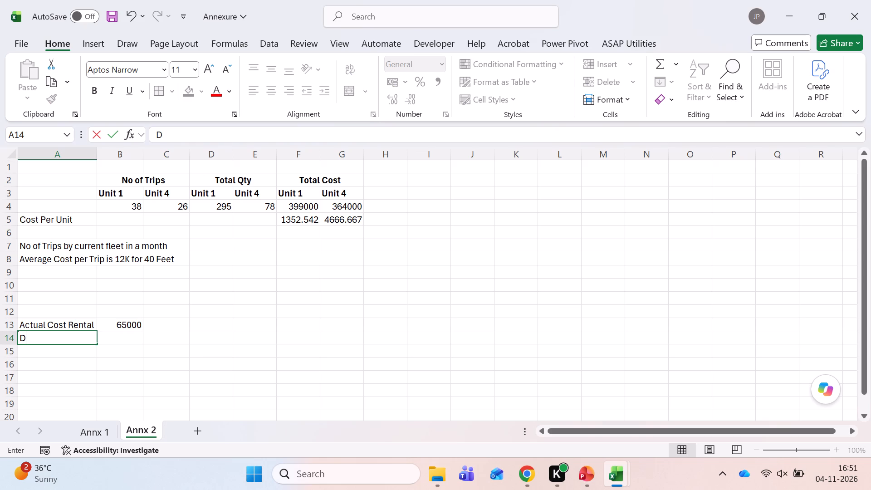
text(iesel)
key(space)
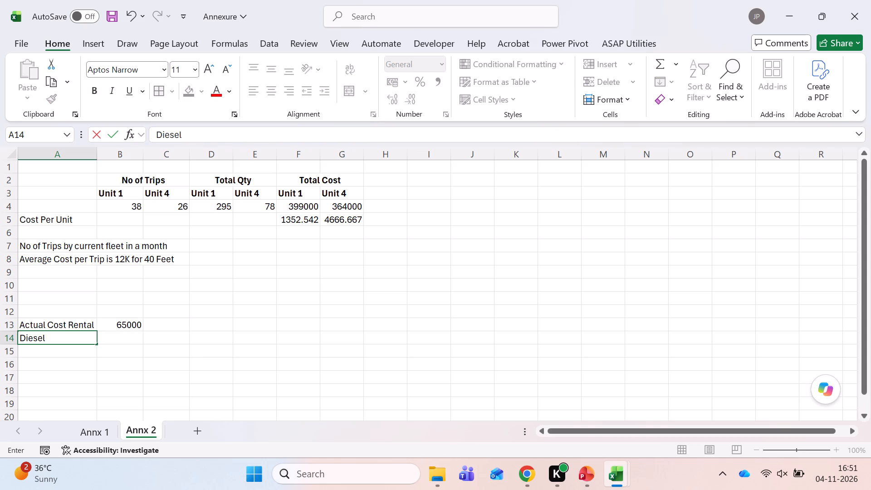
key(Return)
Delete rows 2 to 10 of Annx 2, containing the old trips, quantity and cost table and its notes.
key(Up)
key(Up)
key(Up)
key(Up)
key(Up)
key(Up)
key(Up)
key(Up)
key(Up)
key(Up)
key(Up)
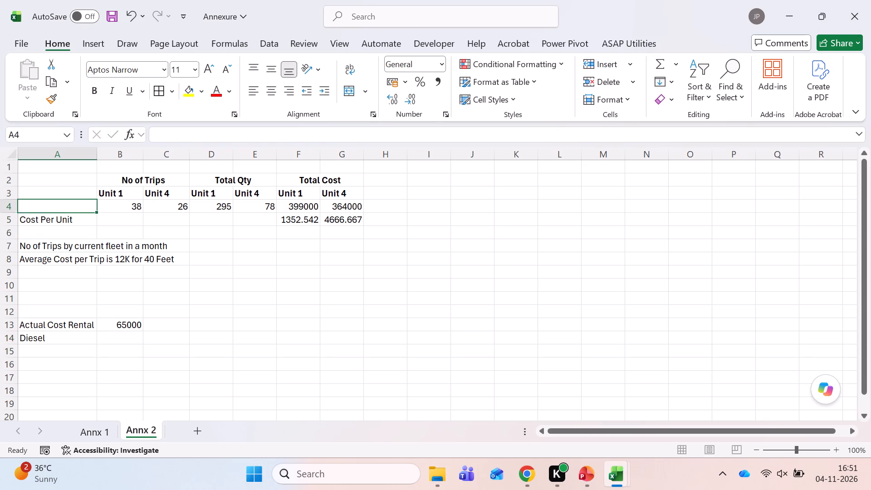
key(Up)
key(Up)
key(shift+space)
key(shift+Down)
key(shift+Down)
key(shift+Down)
key(shift+Down)
key(shift+Down)
key(shift+Down)
key(shift+Down)
key(shift+Down)
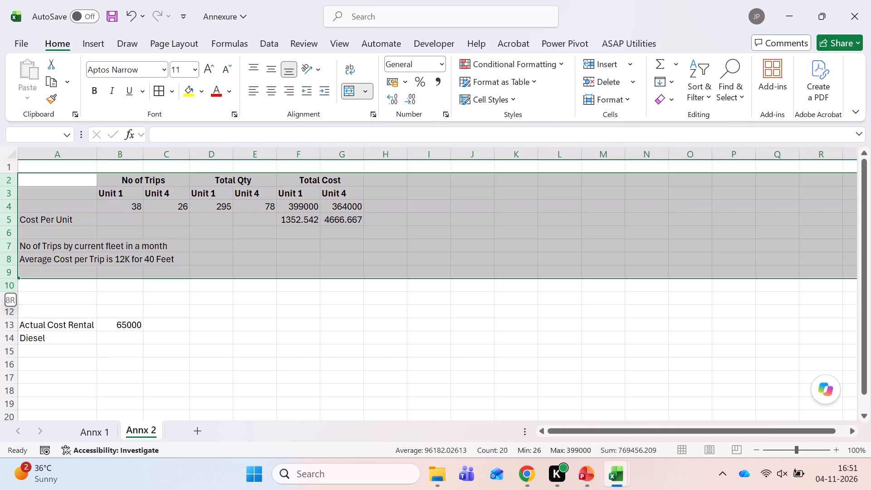
key(ctrl+minus)
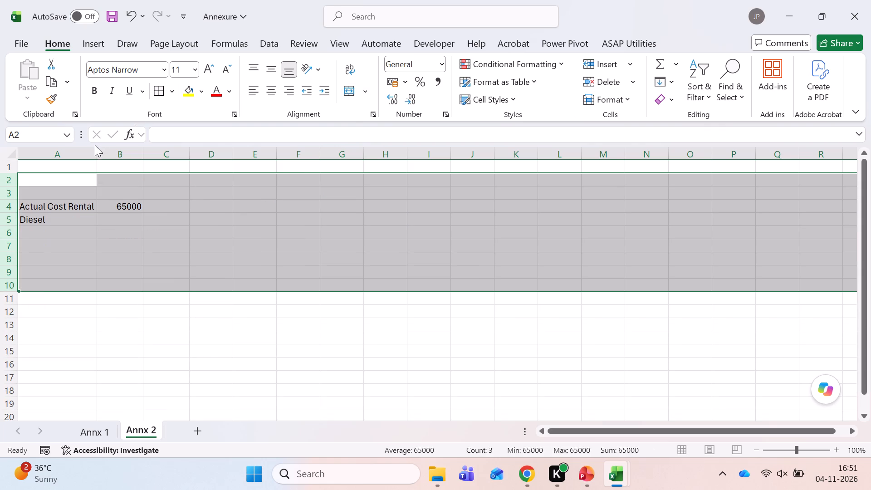
Widen column A of Annx 2 to make room for longer labels.
drag(98, 150, 248, 211)
Extend the Diesel label in A5 to "Diesel for 50 trips calculated (4 KM/L)", following the Freight Cost workbook's wording.
click(56, 217)
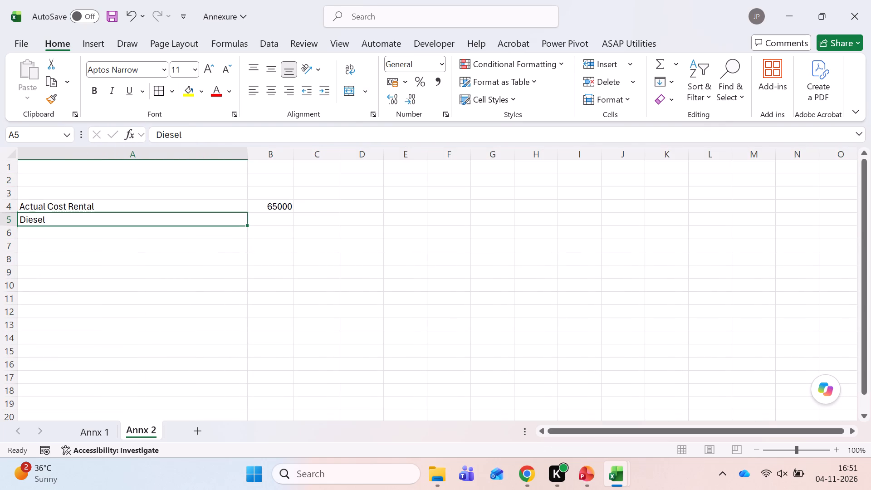
key(F2)
text(for 50 trips calc)
text(ulated)
key(space)
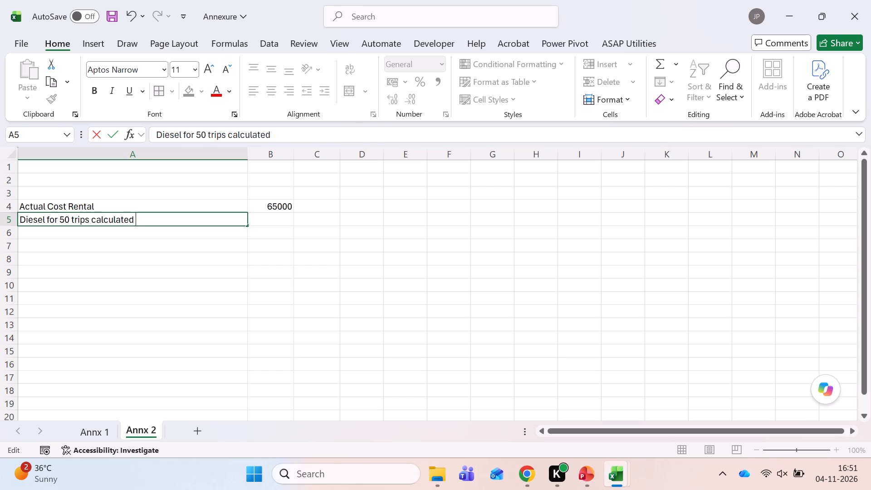
key(alt+Tab)
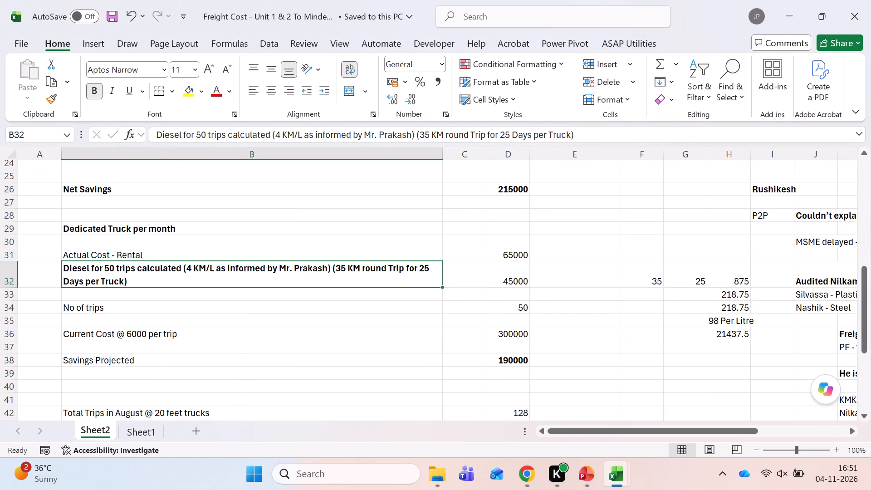
key(alt+Tab)
key(F2)
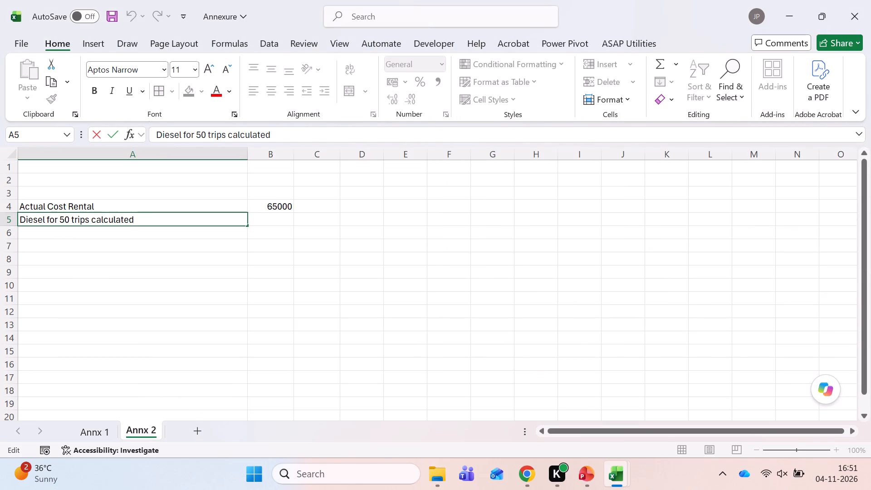
text((4 KM/L)
key(alt+Tab)
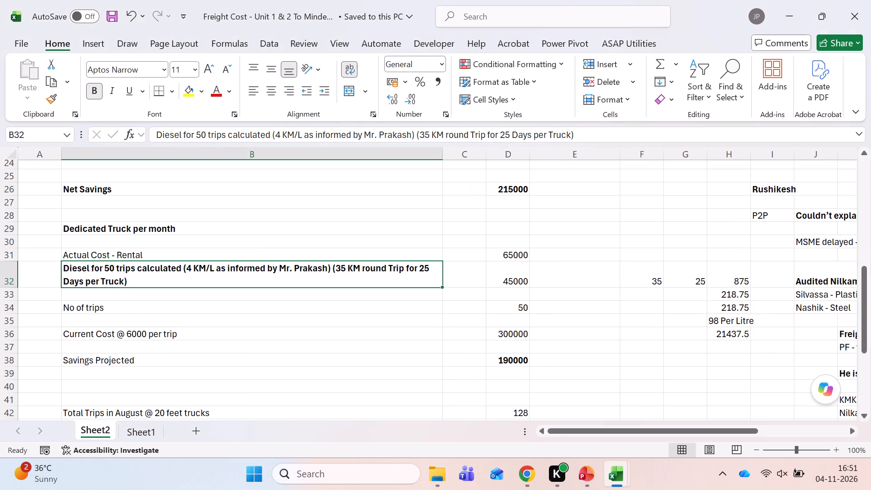
key(alt+Tab)
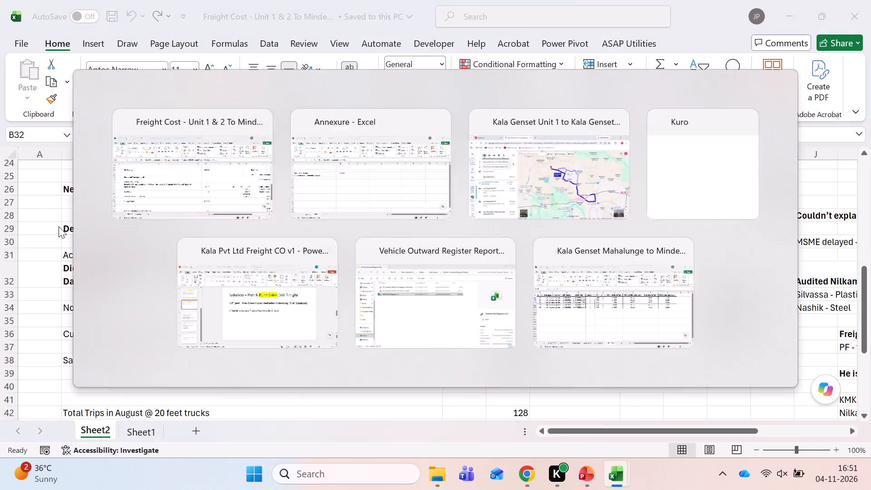
key(F2)
key(shift+parenright)
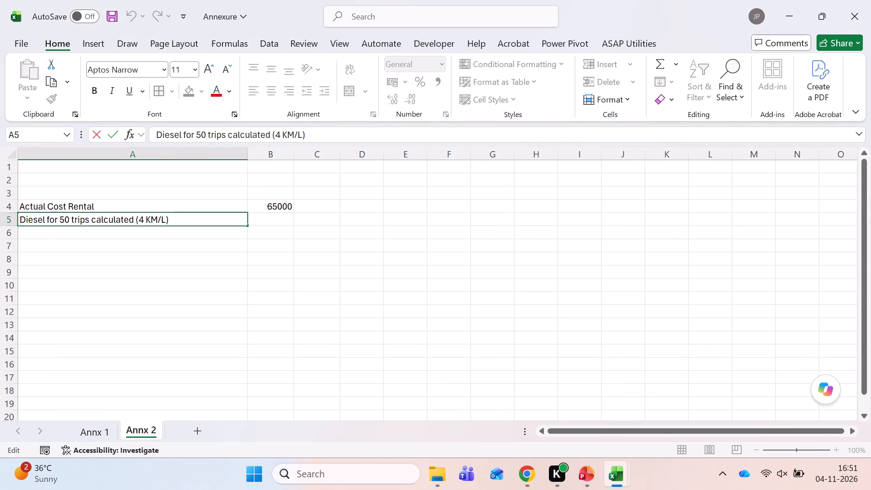
Append "35 KM Round Trip for 25 Days)" to the diesel label in A5, checking the wording in the Freight Cost workbook.
key(space)
text(35 KM)
key(space)
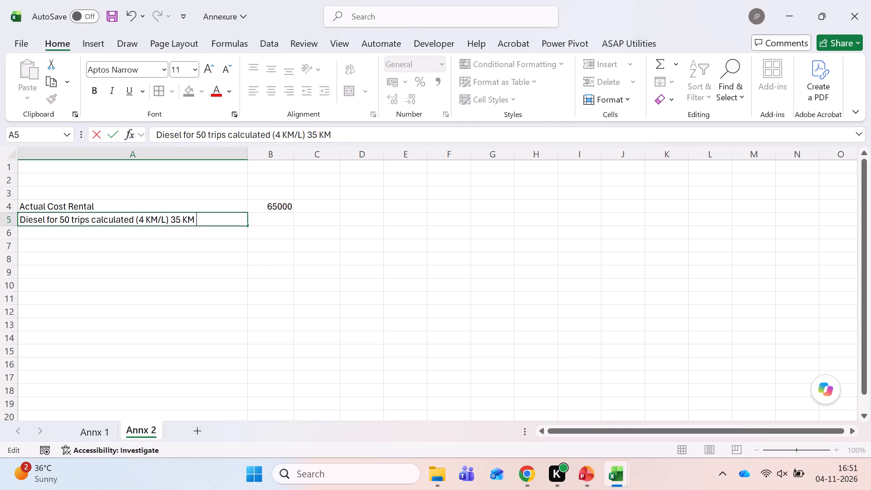
text(Round Trip)
key(alt+Tab)
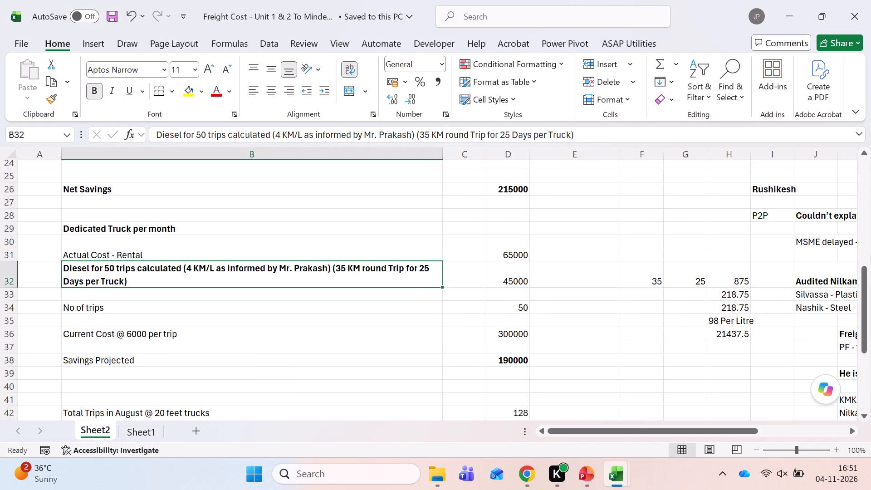
key(alt+Tab)
key(F2)
key(space)
text(for 25 Days))
key(Tab)
Examine the diesel distance and litre calculations in F32:H33 of the Freight Cost workbook, comparing them with Annx 2.
key(alt+Tab)
key(Right)
key(Right)
key(Right)
key(Right)
key(Right)
key(Right)
key(Left)
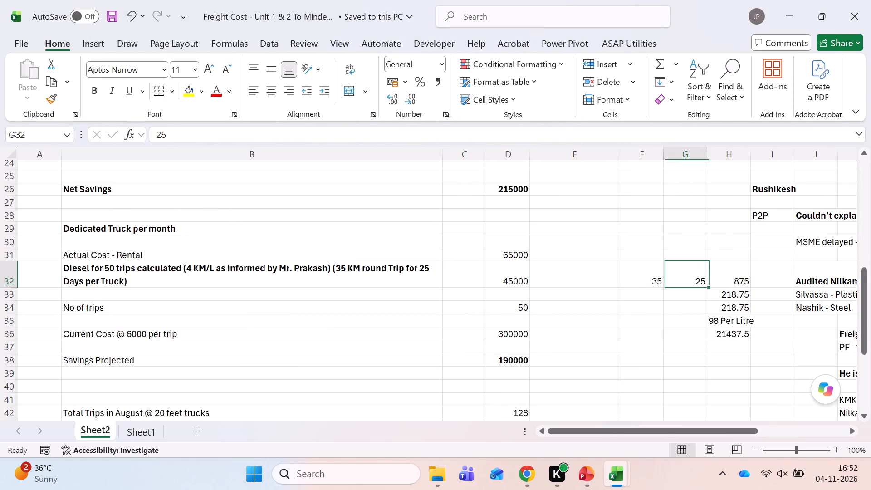
key(Left)
key(F2)
key(Escape)
key(Right)
key(Right)
key(F2)
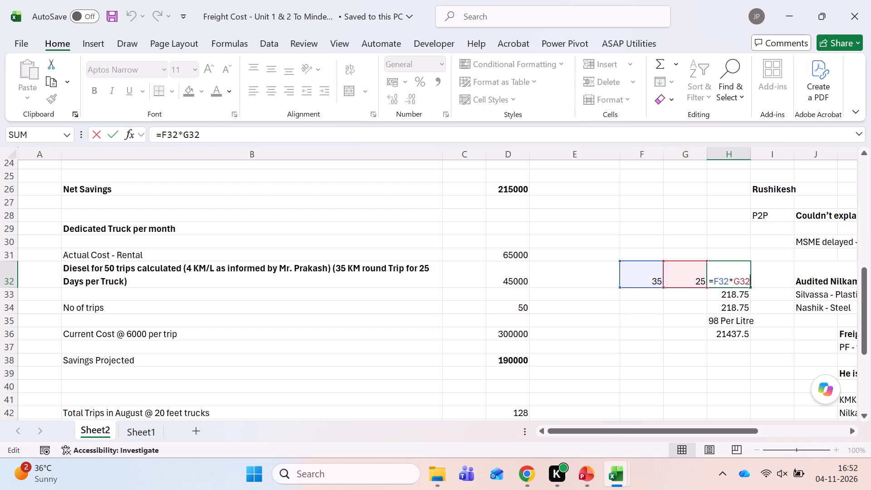
key(Escape)
key(Left)
key(alt+Tab)
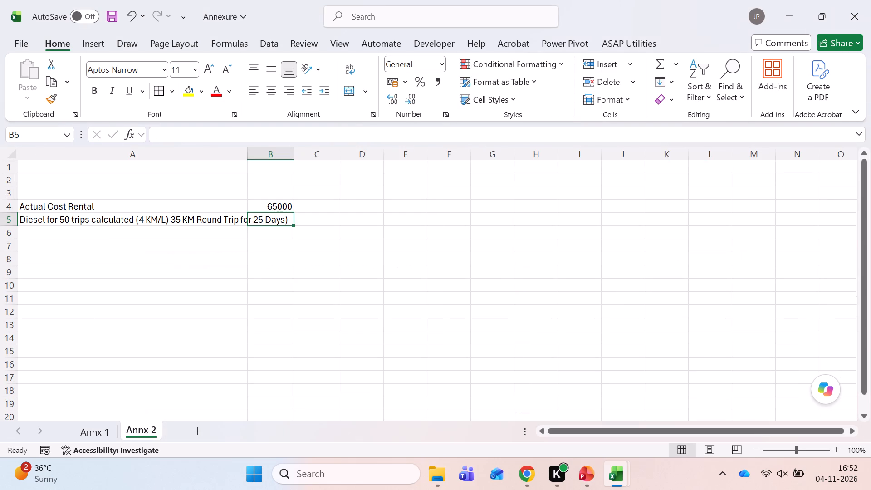
key(alt+Tab)
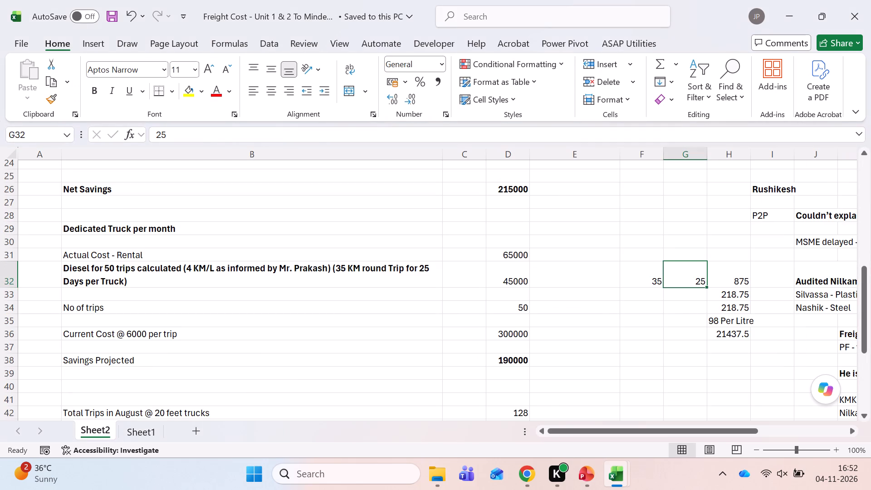
key(Right)
key(Down)
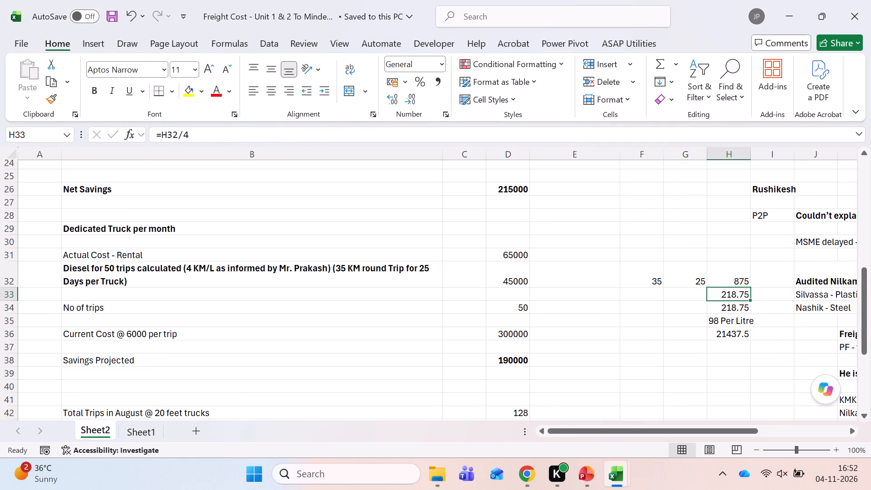
key(F2)
key(Escape)
Enter the formula =35*25 in B5 of the Annexure workbook's Annx 2 sheet, beside the diesel label.
key(alt+Tab)
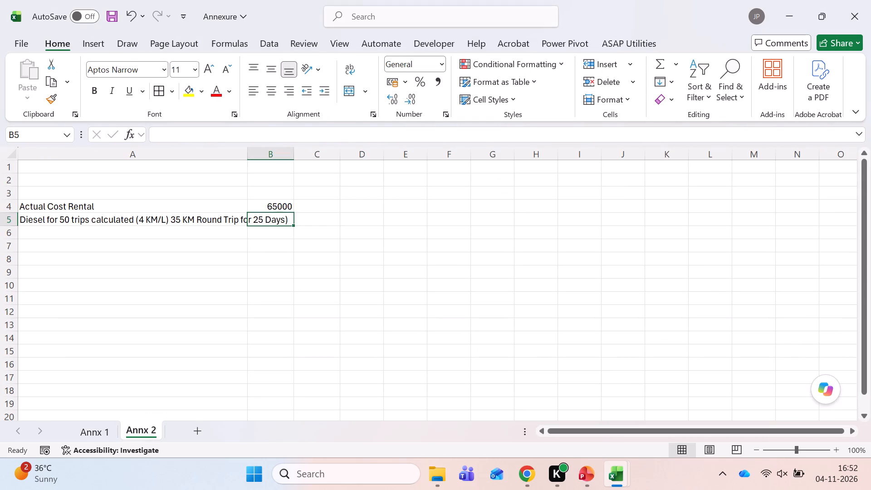
text(=35*25)
key(Return)
Check the litre formula in H33 of the Freight Cost workbook and start a label in A6 of Annx 2 with "Diesel Mi".
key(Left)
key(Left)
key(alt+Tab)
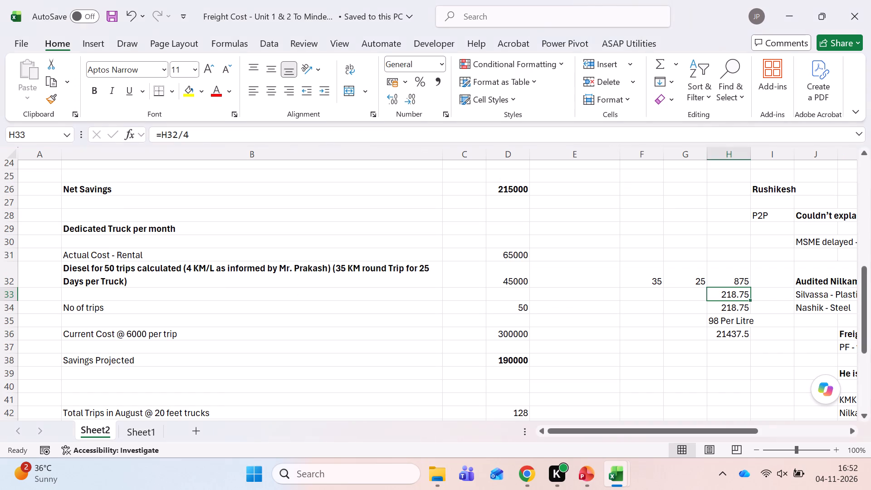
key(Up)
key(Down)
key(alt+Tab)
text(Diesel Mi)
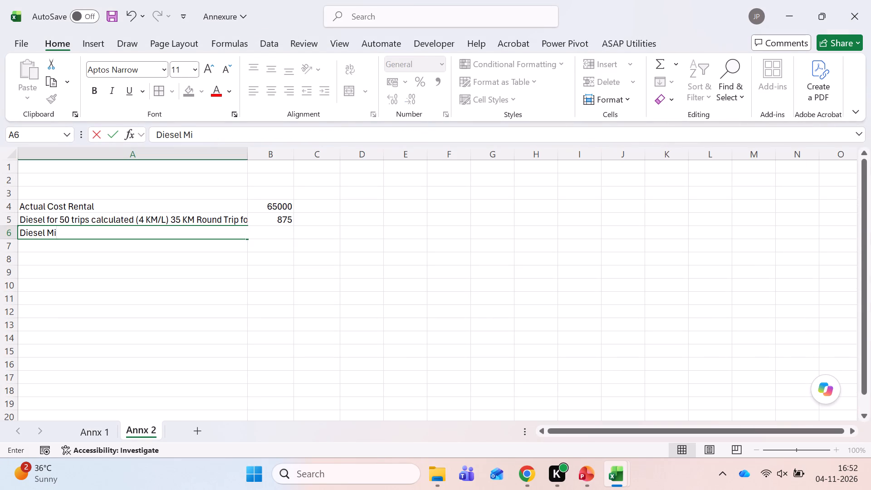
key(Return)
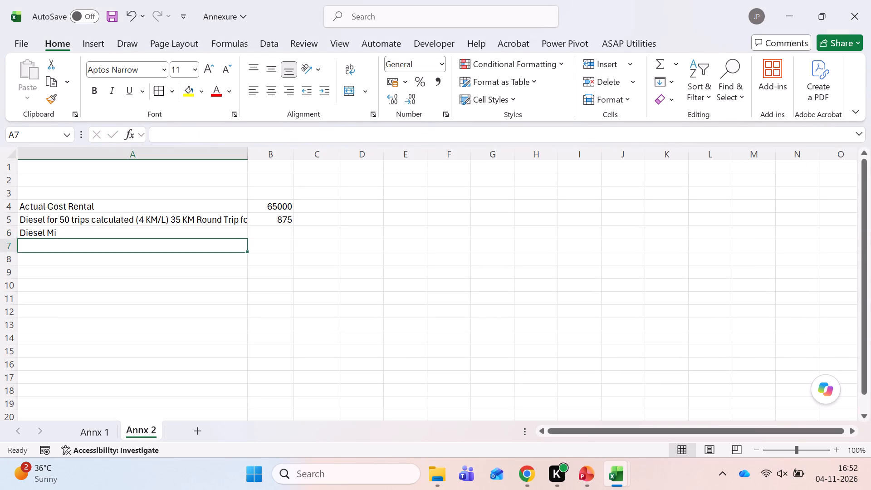
Remove "4 KM/L)" from the A5 label so it reads "Diesel for 50 trips calculated (35 KM Round Trip for 25 Days)".
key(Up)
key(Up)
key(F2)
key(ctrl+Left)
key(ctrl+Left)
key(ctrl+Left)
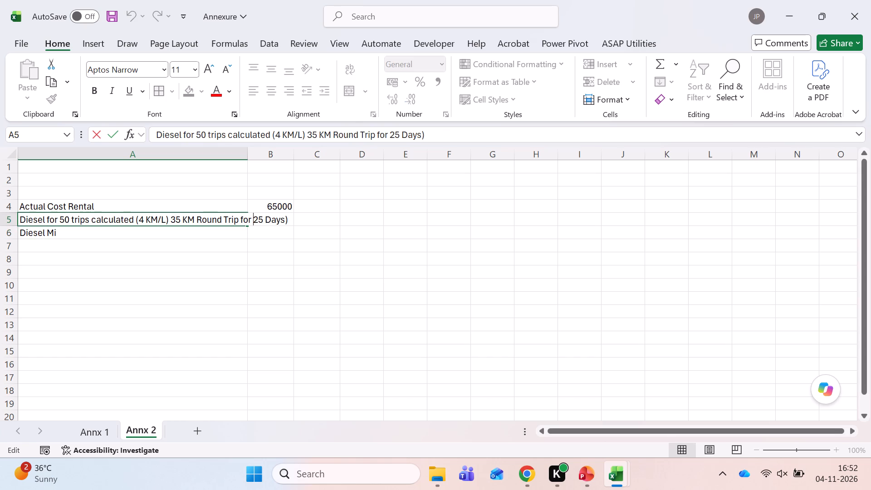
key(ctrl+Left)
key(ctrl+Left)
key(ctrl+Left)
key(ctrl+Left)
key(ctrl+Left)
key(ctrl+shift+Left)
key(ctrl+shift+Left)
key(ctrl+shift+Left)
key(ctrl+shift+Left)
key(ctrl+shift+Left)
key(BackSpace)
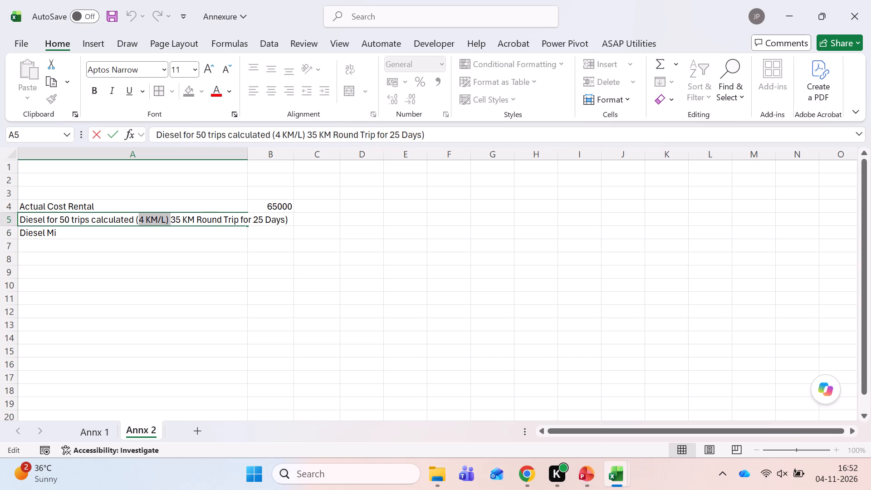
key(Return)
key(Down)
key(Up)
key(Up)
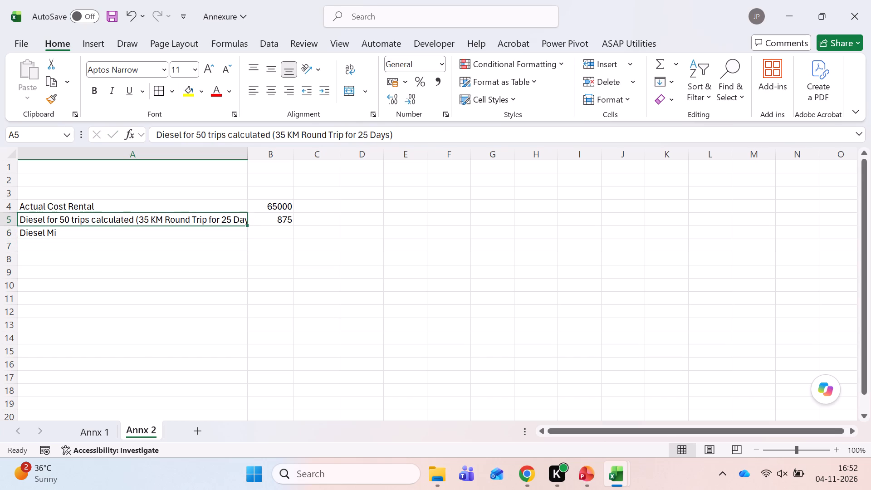
Widen column A until the whole diesel label in A5 fits.
drag(248, 153, 257, 165)
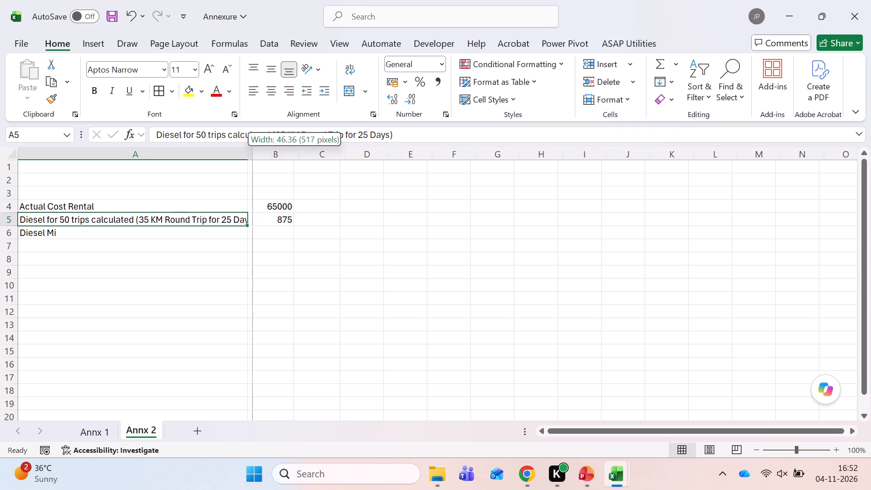
drag(257, 165, 261, 169)
Complete the A6 label as "Diesel Mileage 4 KM/L (as informed by Mr.Prakash)".
click(97, 237)
key(F2)
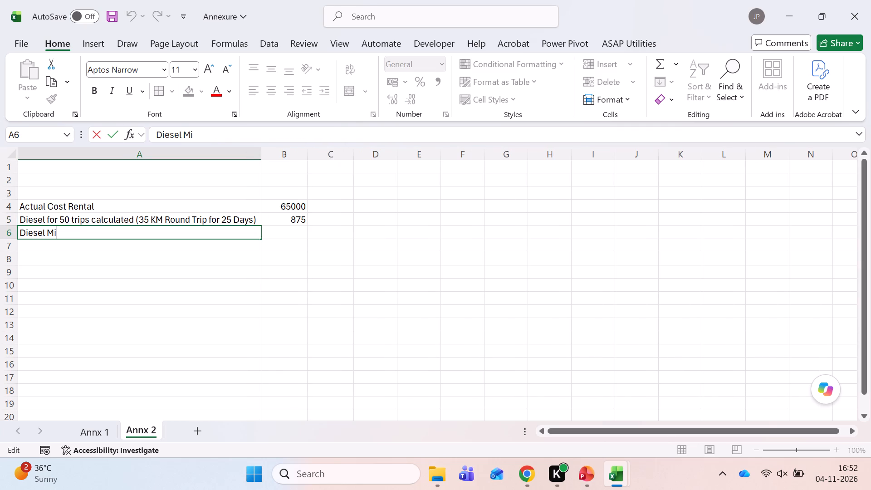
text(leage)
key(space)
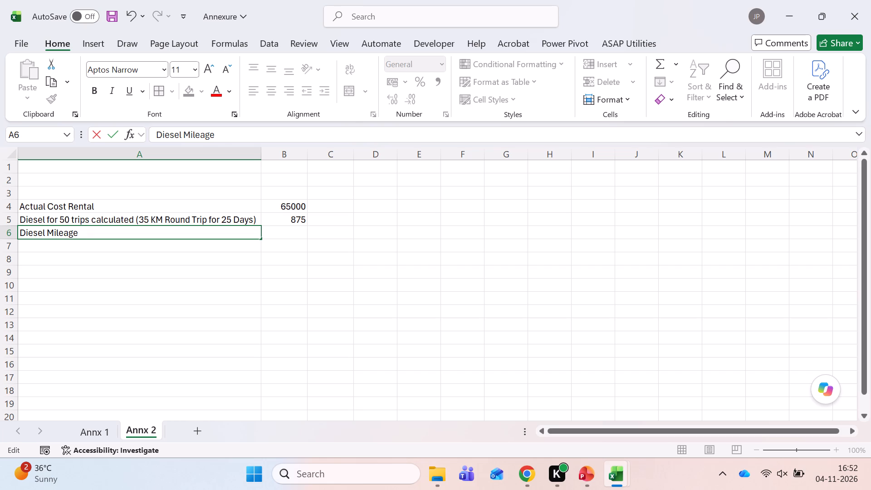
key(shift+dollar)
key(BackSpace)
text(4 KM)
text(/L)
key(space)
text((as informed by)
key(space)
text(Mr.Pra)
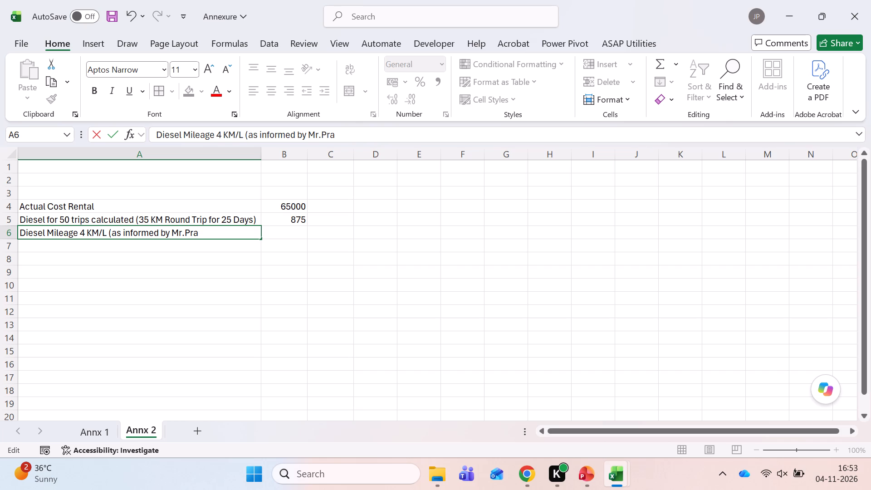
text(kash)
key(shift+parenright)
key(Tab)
Calculate the diesel cost in B6 with the formula =B5/4*98, checking the rate in the Freight Cost workbook.
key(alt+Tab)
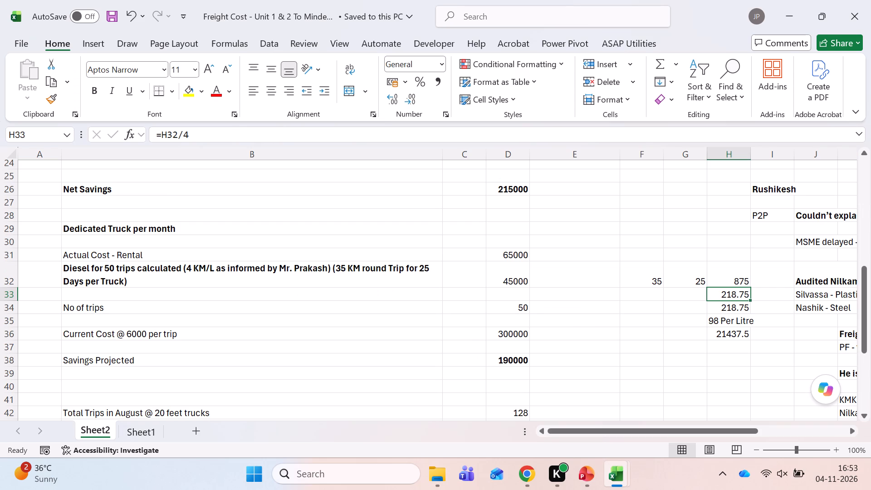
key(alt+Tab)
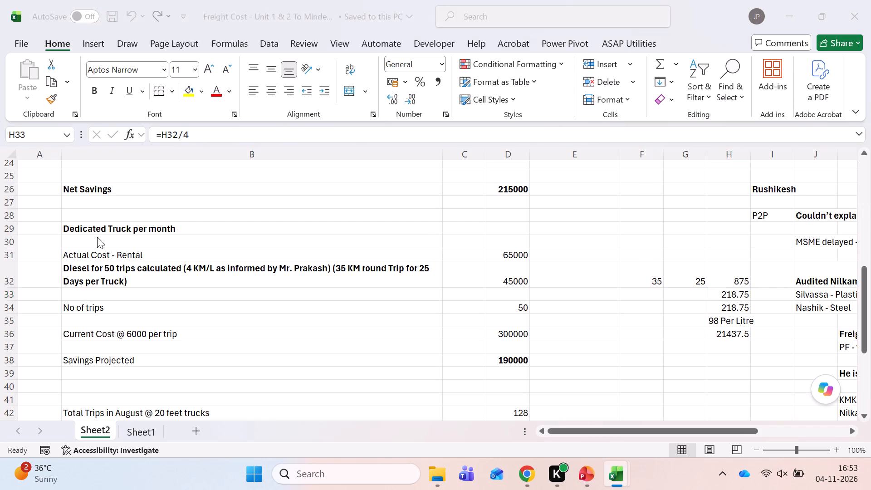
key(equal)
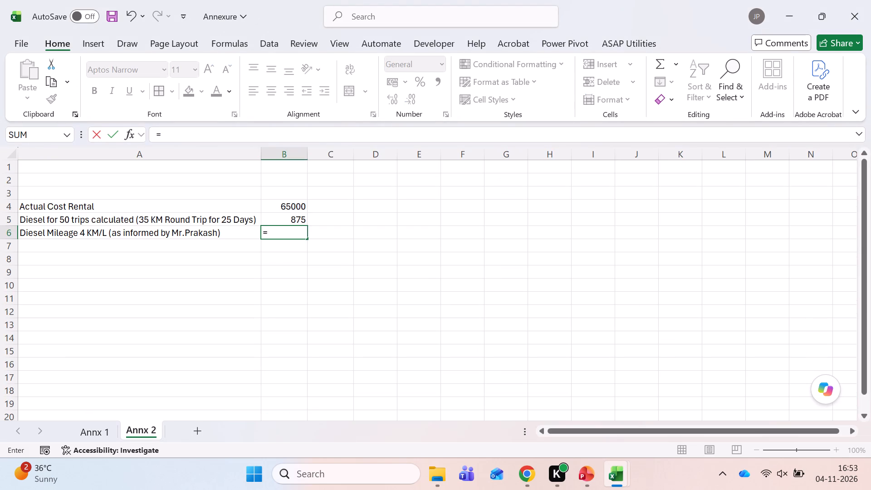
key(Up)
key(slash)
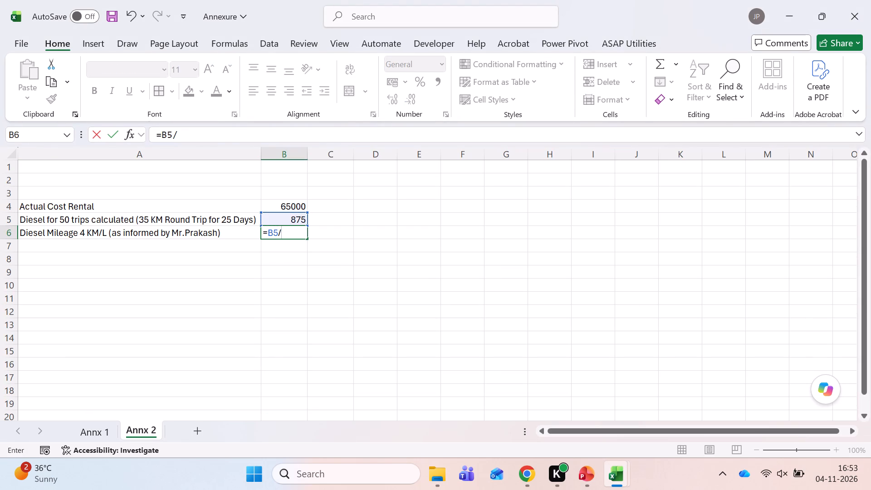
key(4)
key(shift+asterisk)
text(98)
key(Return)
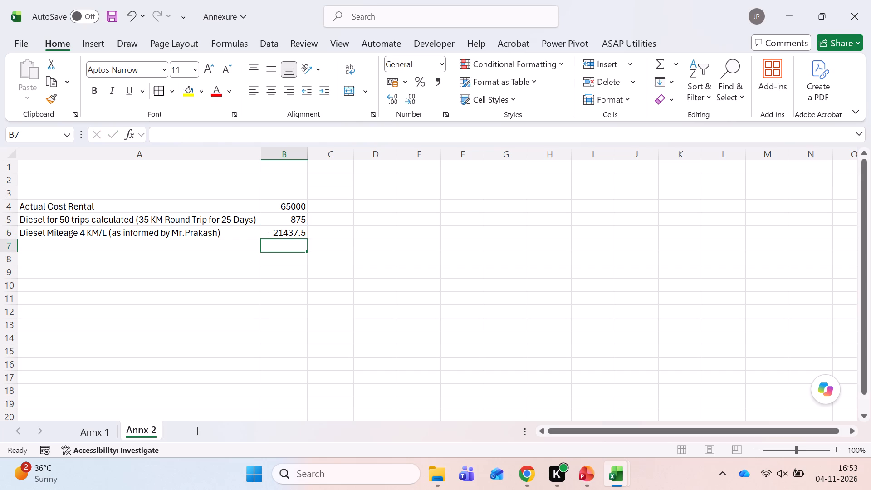
Extend the diesel cost formula in B6 with a multiplication by 2 and review it.
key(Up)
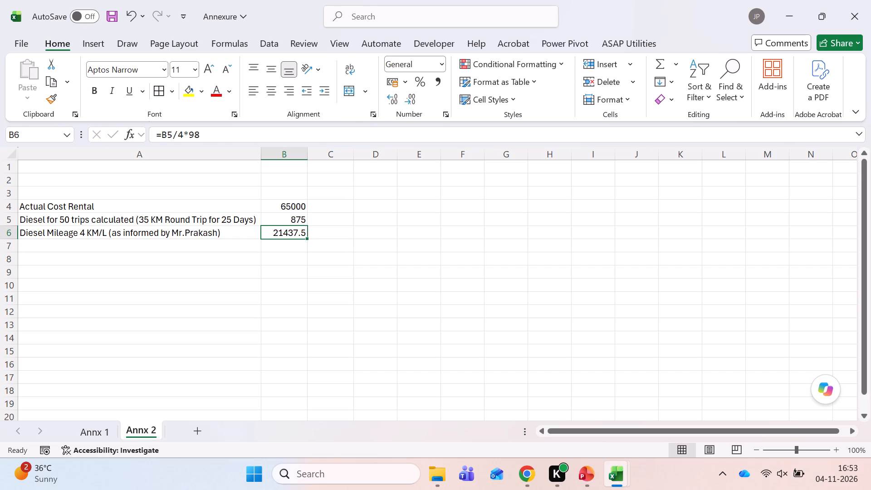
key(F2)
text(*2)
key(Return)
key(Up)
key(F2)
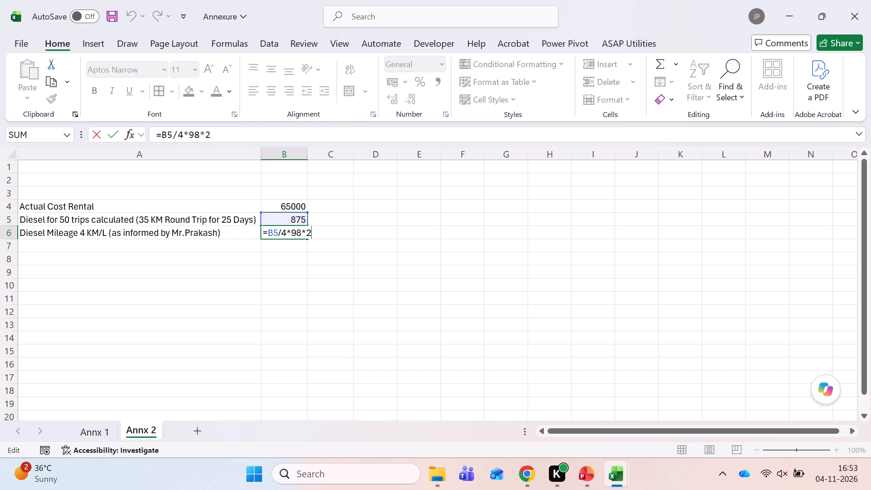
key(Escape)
Review the diesel, current cost and number-of-trips rows in the Freight Cost workbook's dedicated truck section.
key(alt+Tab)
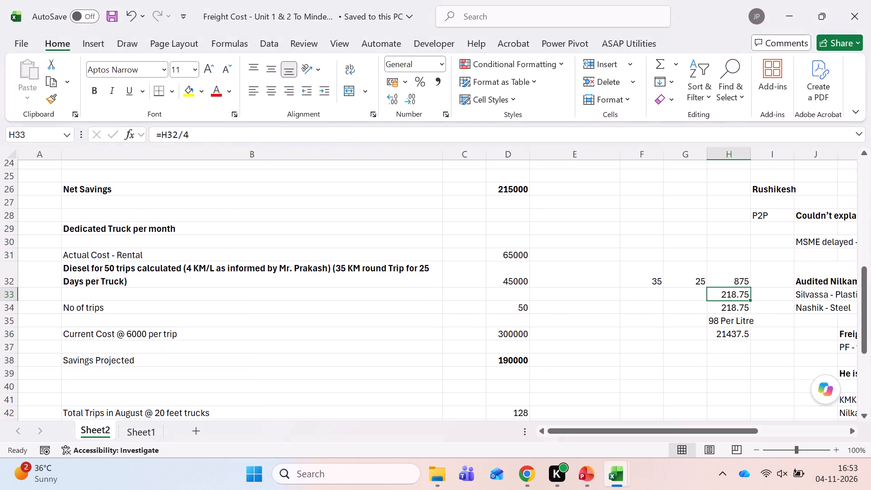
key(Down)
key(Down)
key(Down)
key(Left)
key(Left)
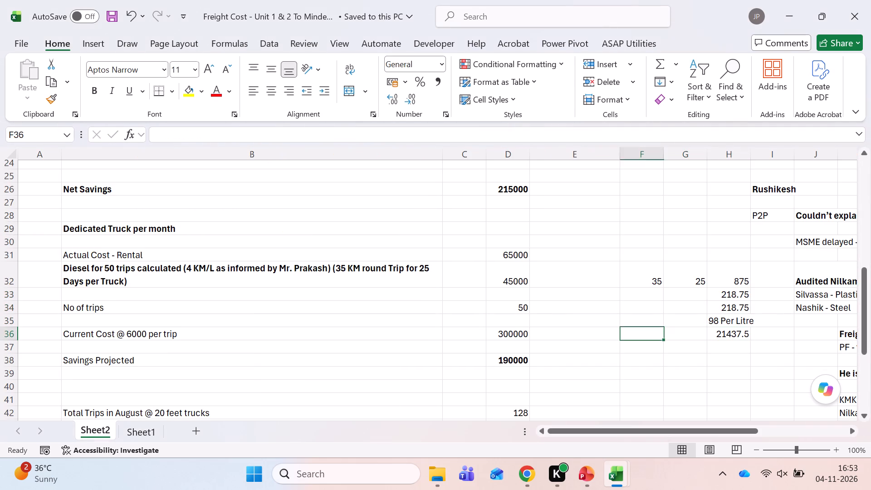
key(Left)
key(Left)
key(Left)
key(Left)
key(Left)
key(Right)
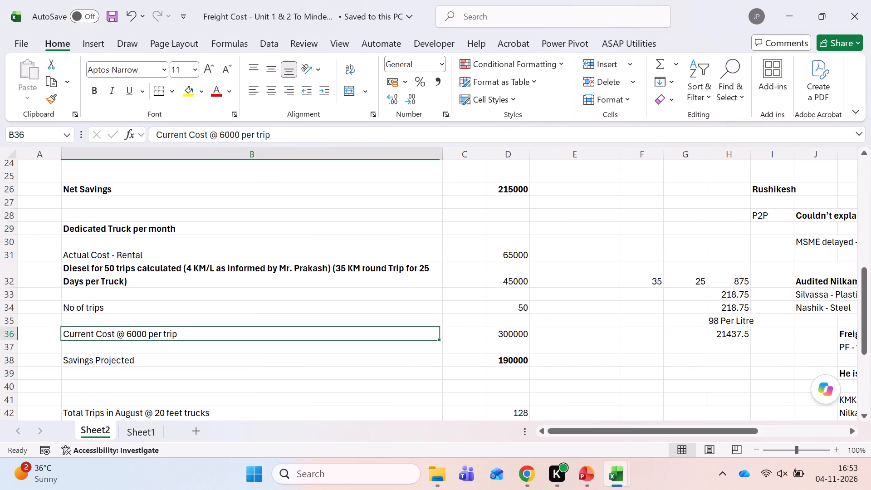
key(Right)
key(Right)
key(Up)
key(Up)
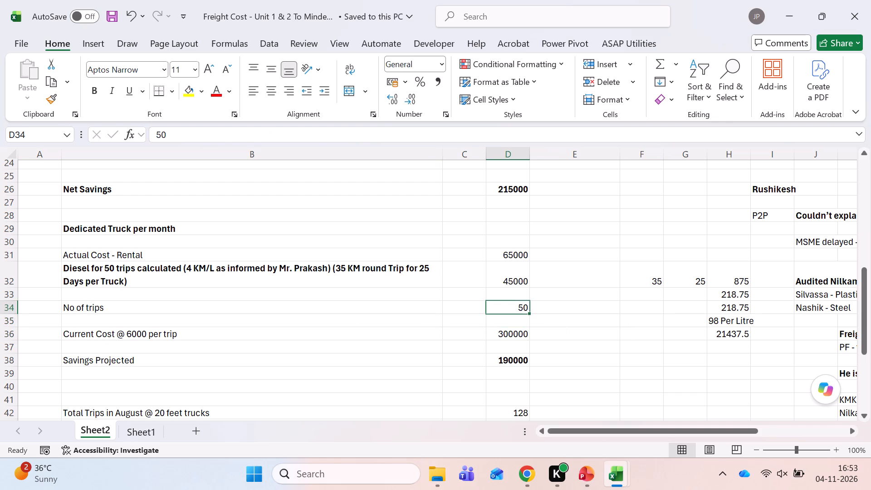
Save the Freight Cost workbook.
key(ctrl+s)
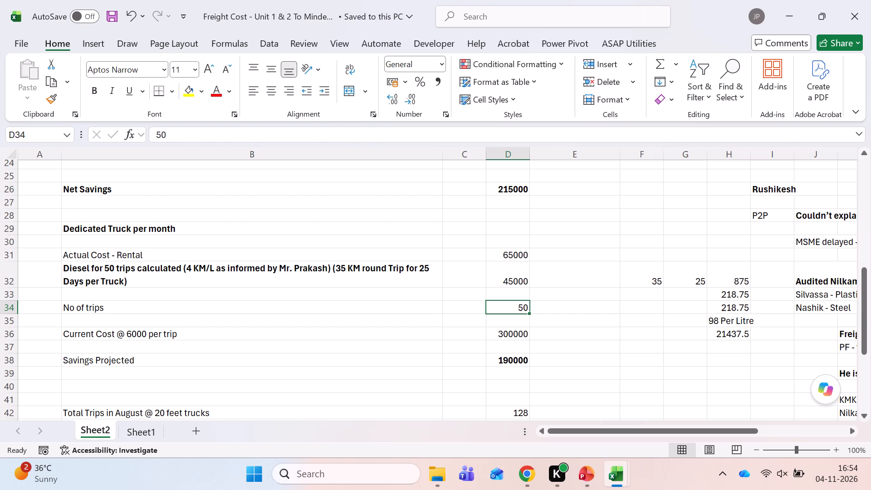
Inspect the contents of the number of trips cell D34 and the current cost cell D36 in the Freight Cost workbook.
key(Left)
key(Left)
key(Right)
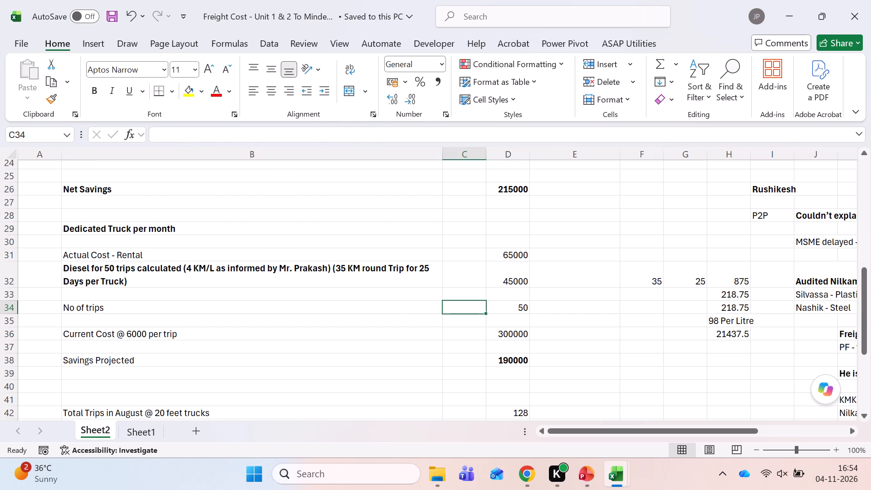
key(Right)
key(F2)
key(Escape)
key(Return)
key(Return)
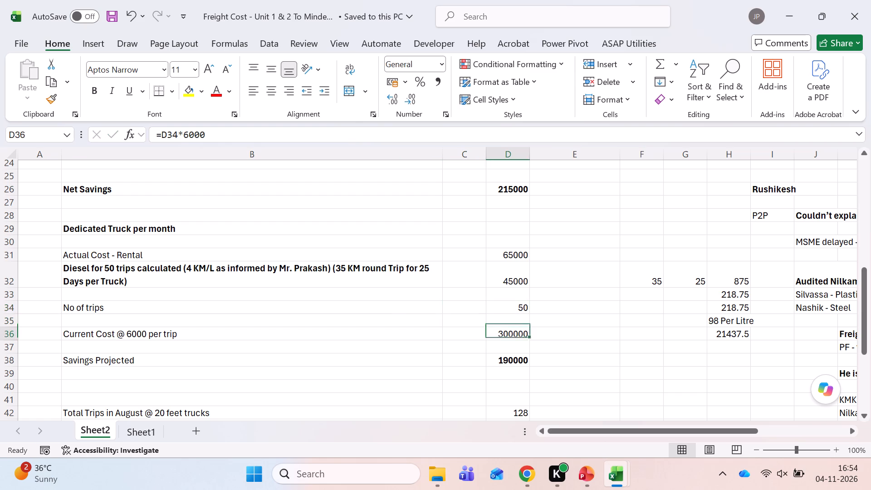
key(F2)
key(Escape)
Add a "No of Trips" row in row 7 of Annx 2 with the value 50 in B7.
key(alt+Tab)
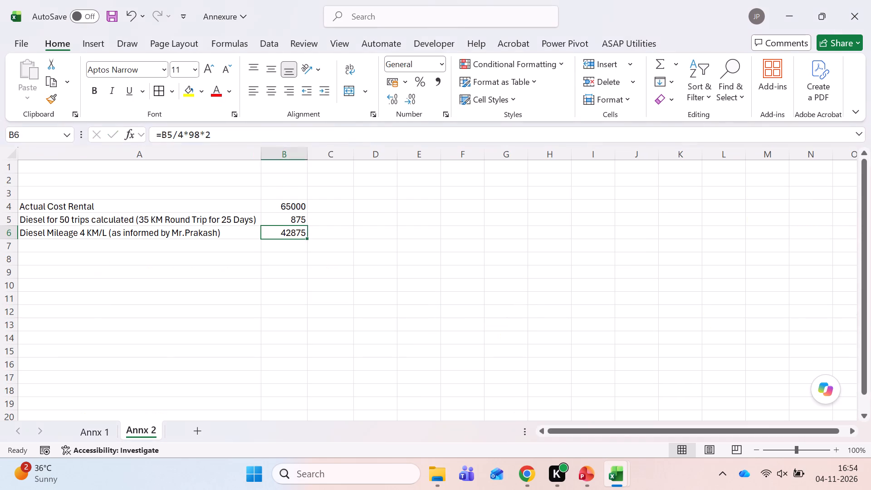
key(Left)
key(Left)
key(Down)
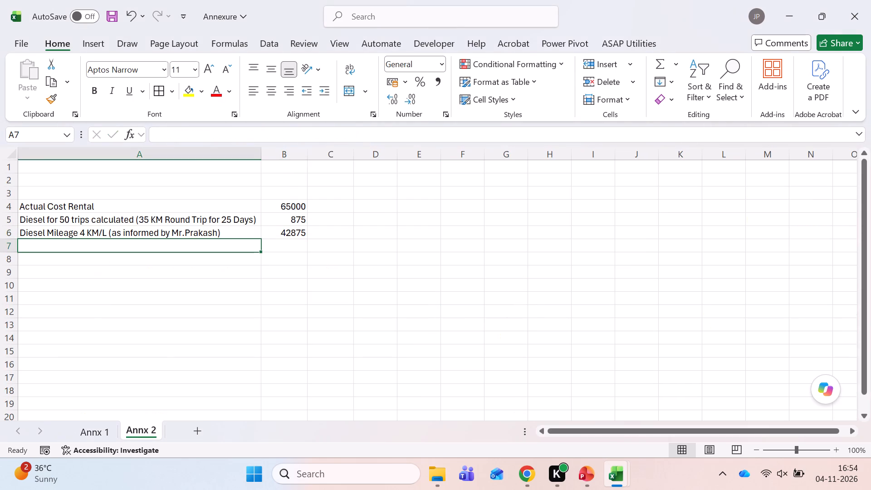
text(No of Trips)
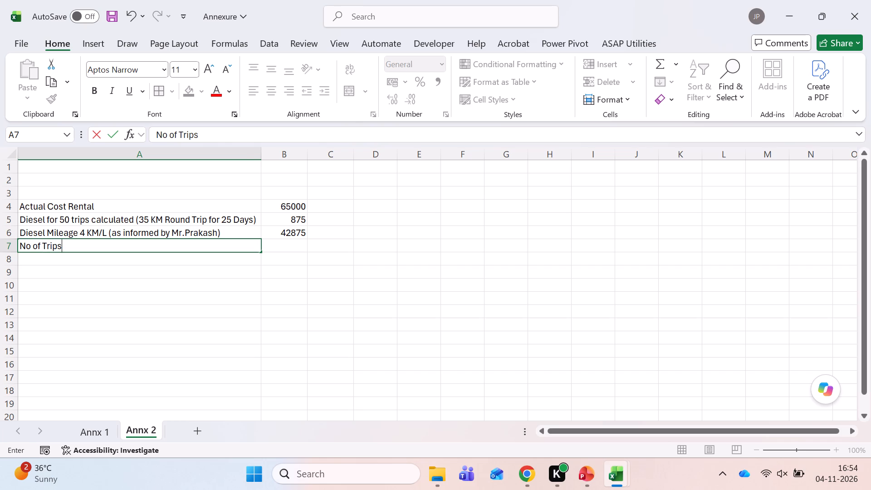
key(Tab)
key(Up)
key(Left)
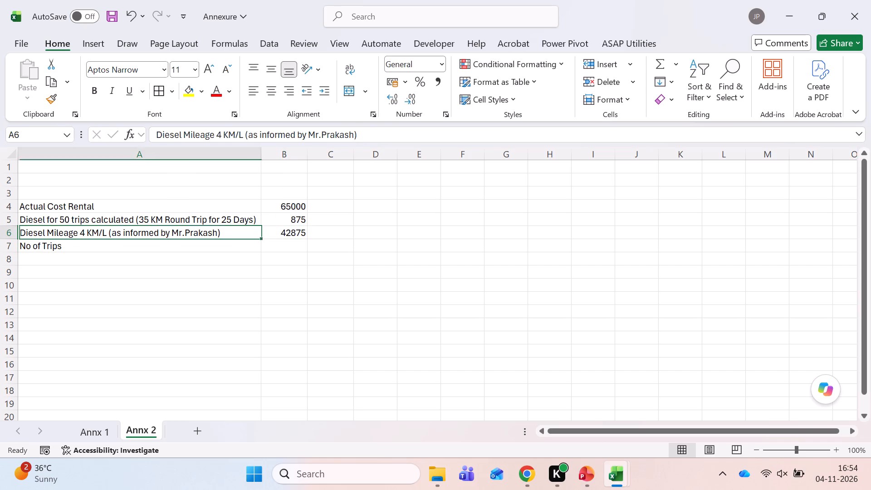
key(Right)
key(Down)
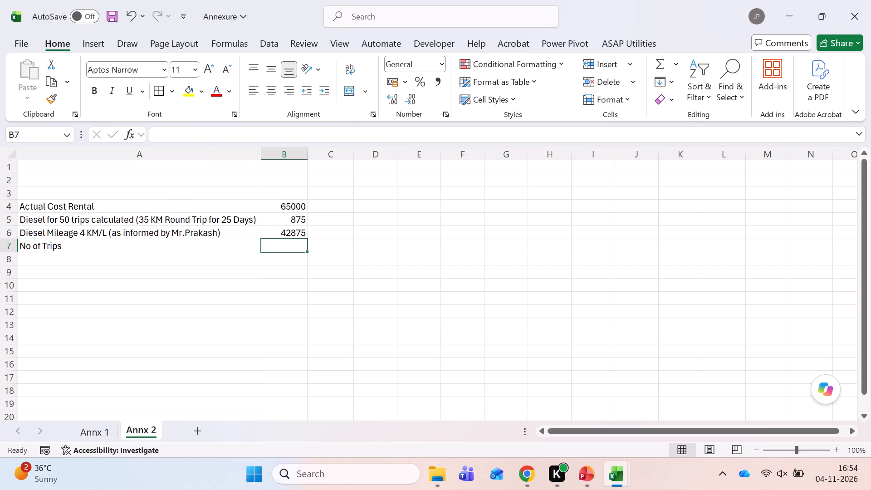
key(Left)
key(Right)
text(50)
key(Return)
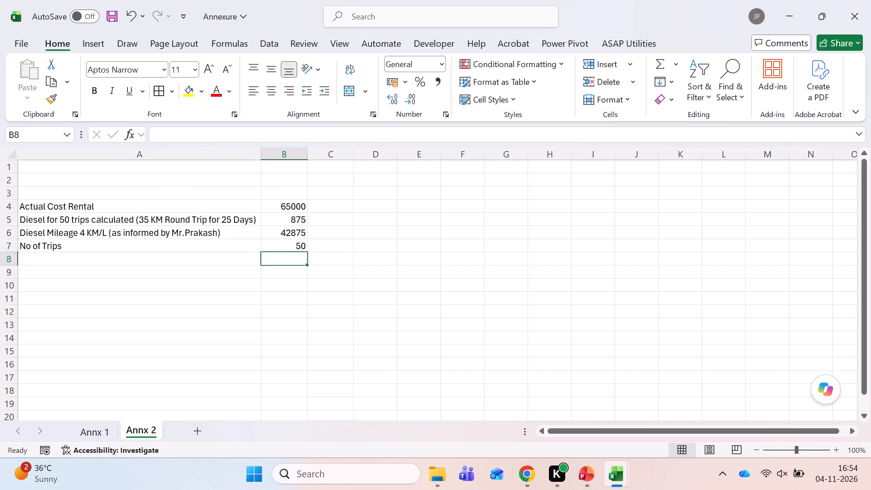
Check the "Current Cost @ 6000 per trip" row in the Freight Cost workbook's dedicated truck section, and return to Annx 2.
key(Left)
key(alt+Tab)
key(Down)
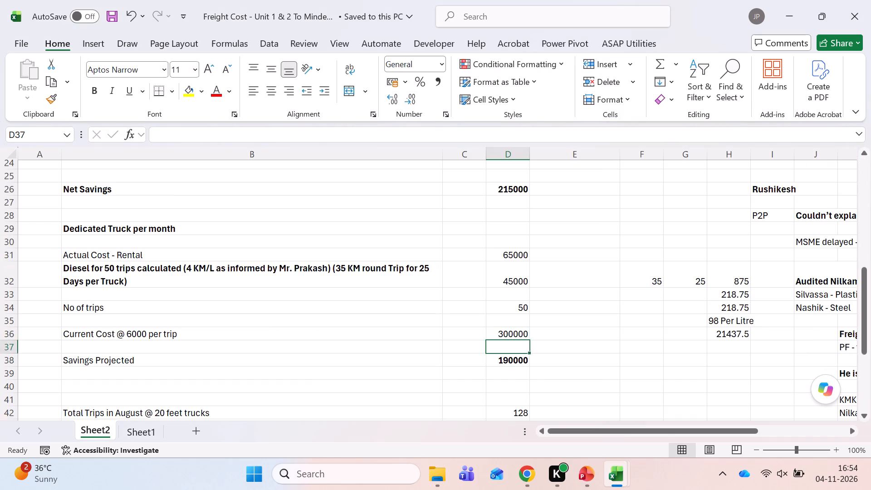
key(Down)
key(Up)
key(Up)
key(Left)
key(Left)
key(Left)
key(alt+Tab)
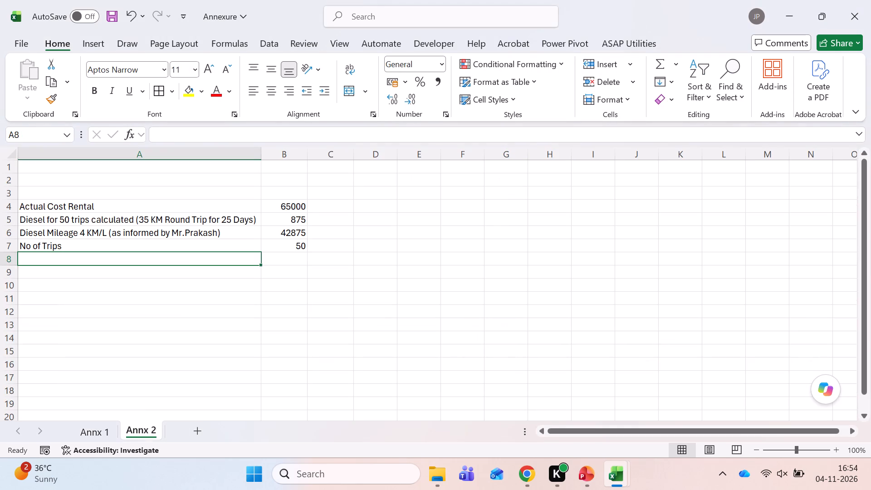
Add row 8 in Annx 2 labelled "Current Cost for 20 Feet Truck (assumed 12k for 40 Feet Truck)" with 6000 in B8.
text(Current Cost)
key(space)
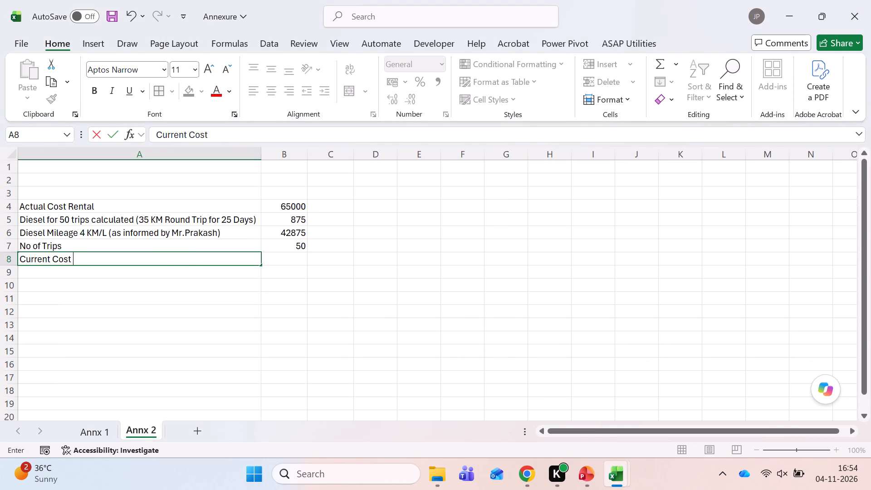
text(for 20 Feet)
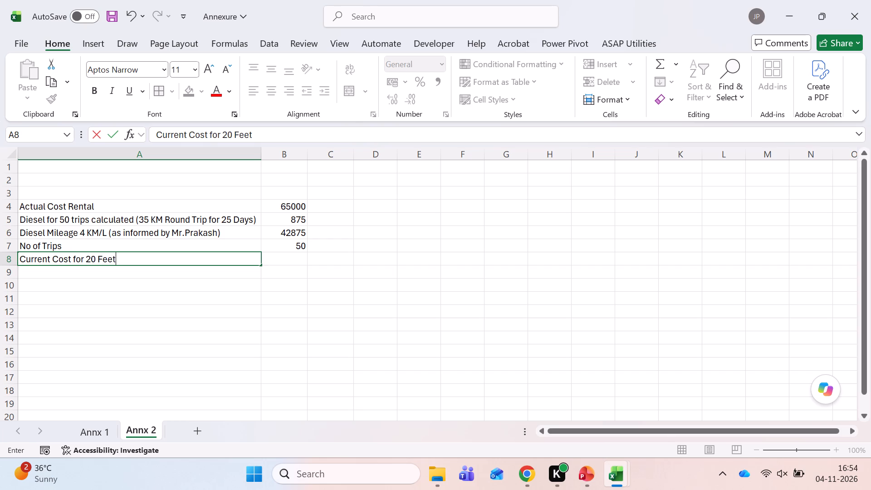
key(space)
text(Truck (assumed)
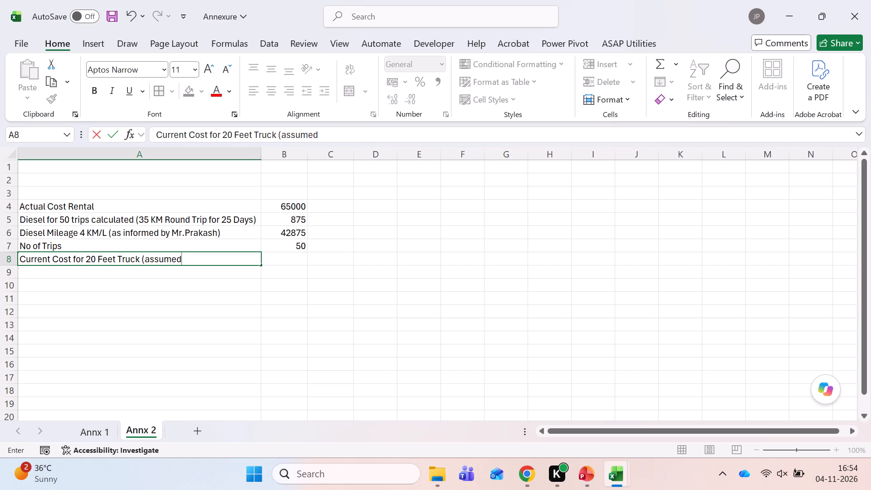
key(space)
text(12k for)
key(space)
text(40 Feet)
key(space)
text(Truck)
key(shift+parenright)
key(Tab)
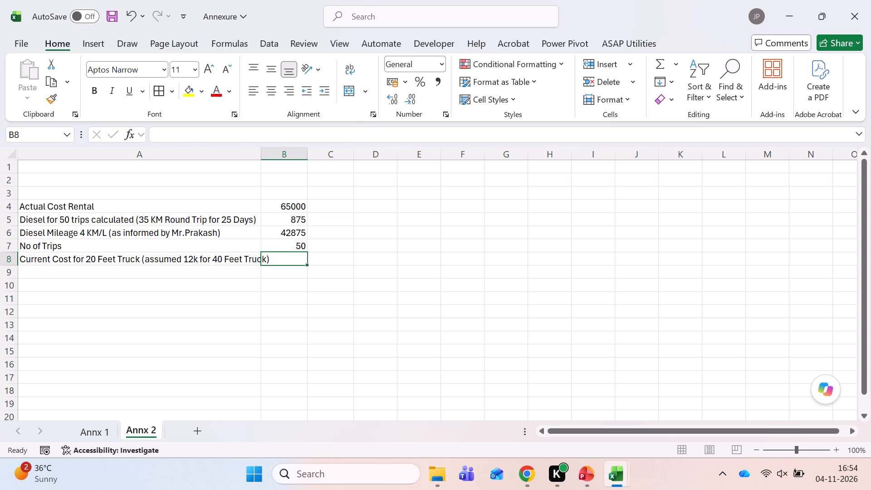
text(6000)
key(Return)
key(alt+Tab)
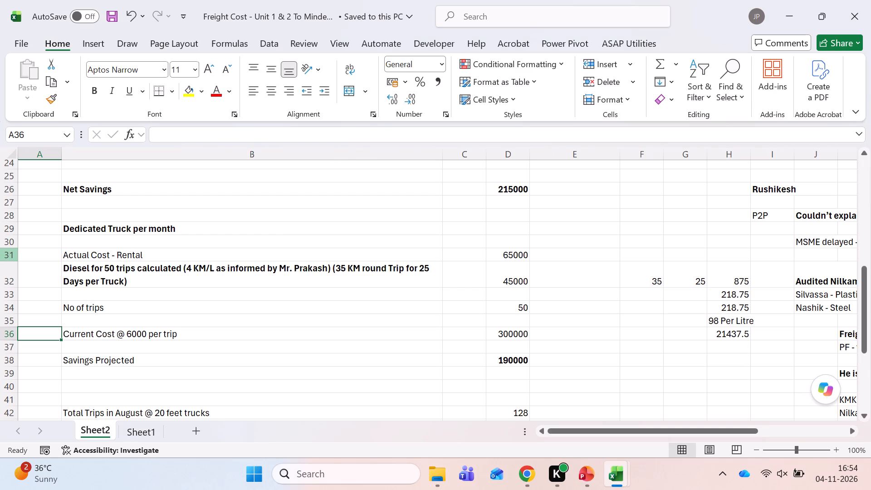
key(alt+Tab)
key(Up)
key(Right)
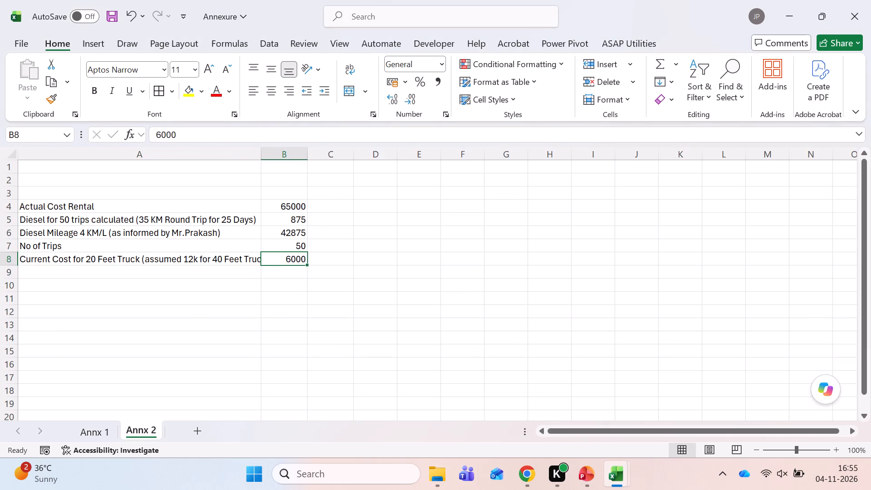
Enter the label "Current Cost" in cell A9 of Annx 2.
key(Down)
key(Left)
key(Left)
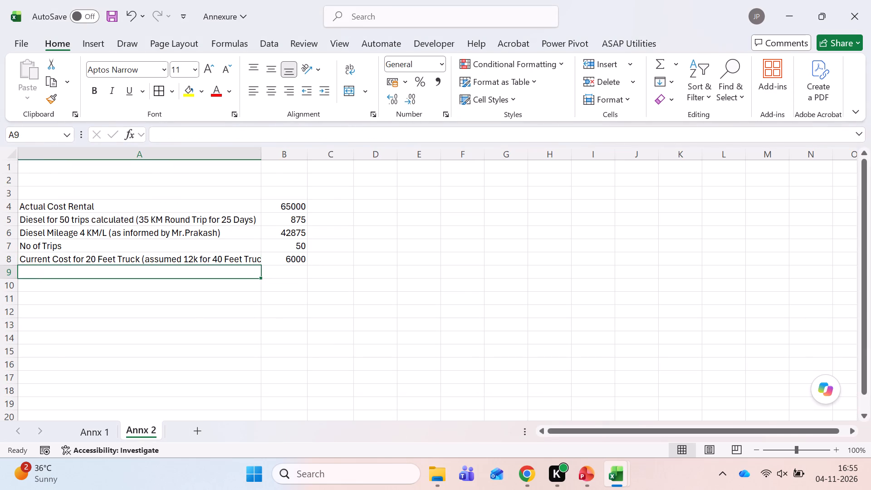
text(Curec)
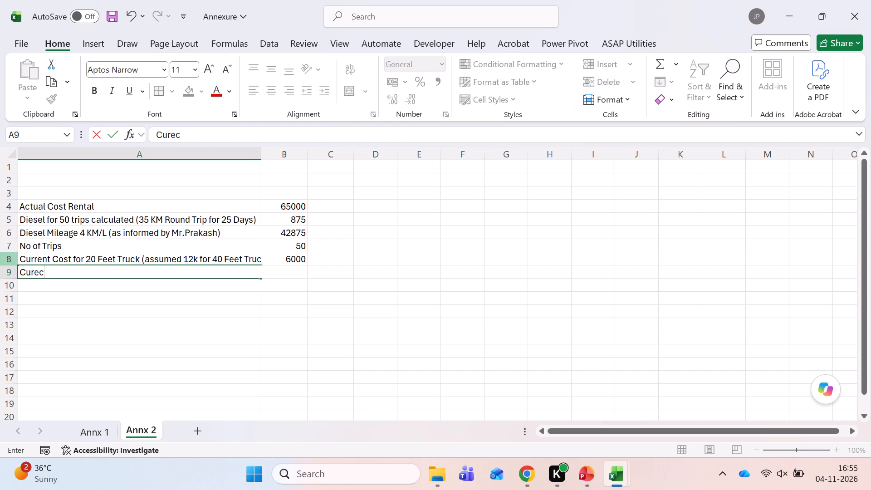
key(BackSpace)
key(BackSpace)
text(rent COst)
key(BackSpace)
key(Tab)
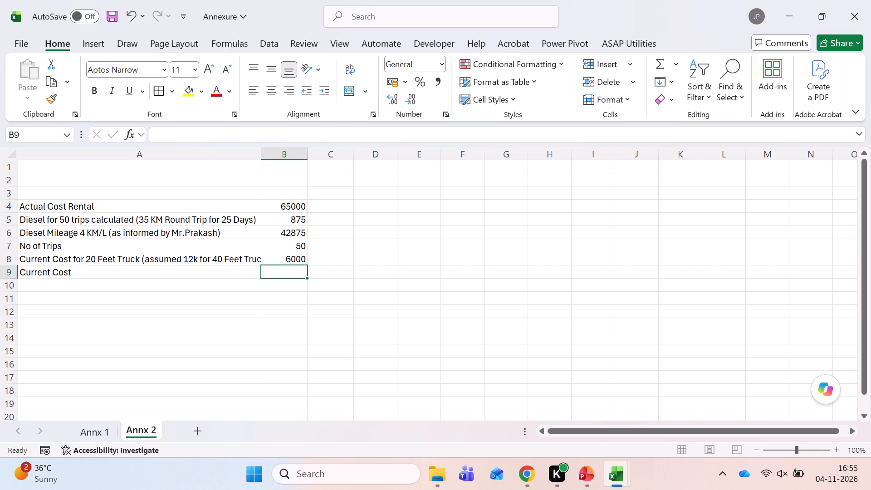
Calculate the current cost in B9 by multiplying the number of trips by the per-trip cost, using =B7*B8.
key(equal)
key(Up)
key(Up)
key(shift+asterisk)
key(Up)
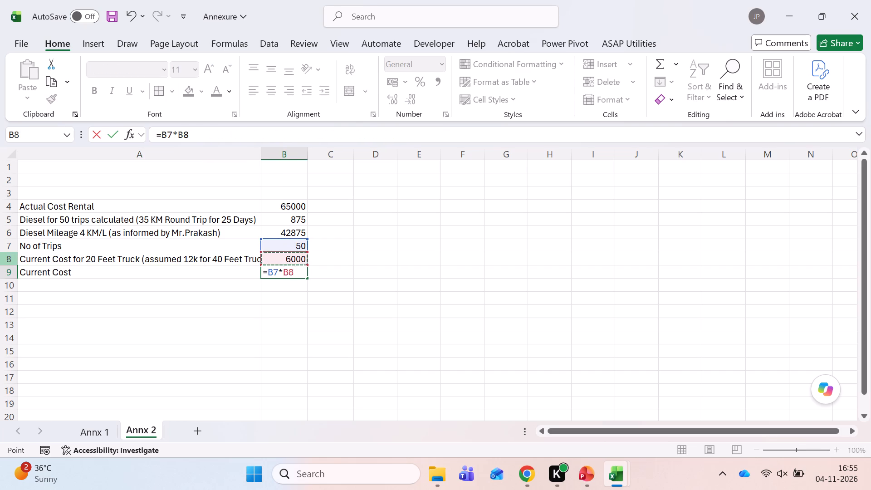
key(Return)
key(Up)
key(Down)
Examine the Savings Projected formula in D38 of the Freight Cost workbook and the cells it references.
key(alt+Tab)
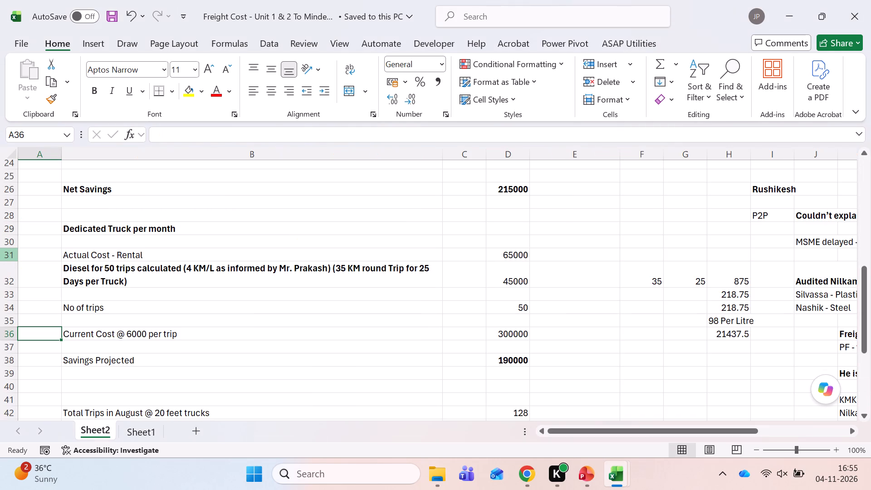
key(Down)
key(Right)
key(Right)
key(Down)
key(Right)
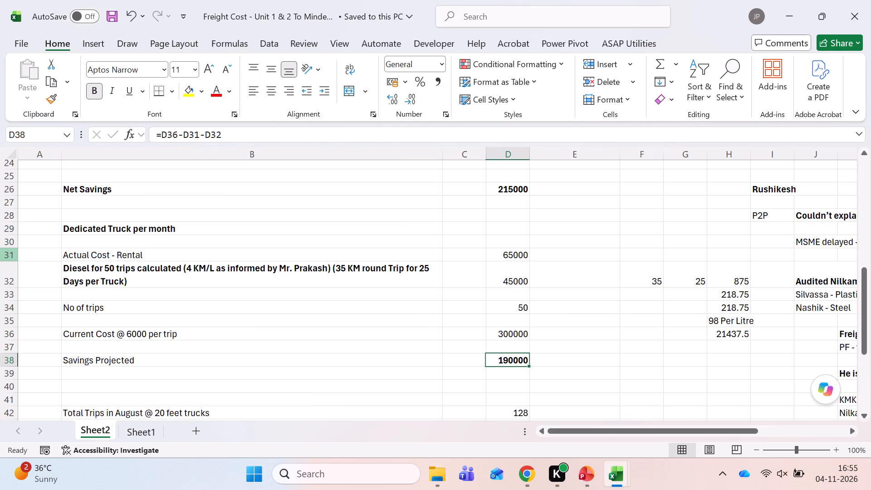
key(F2)
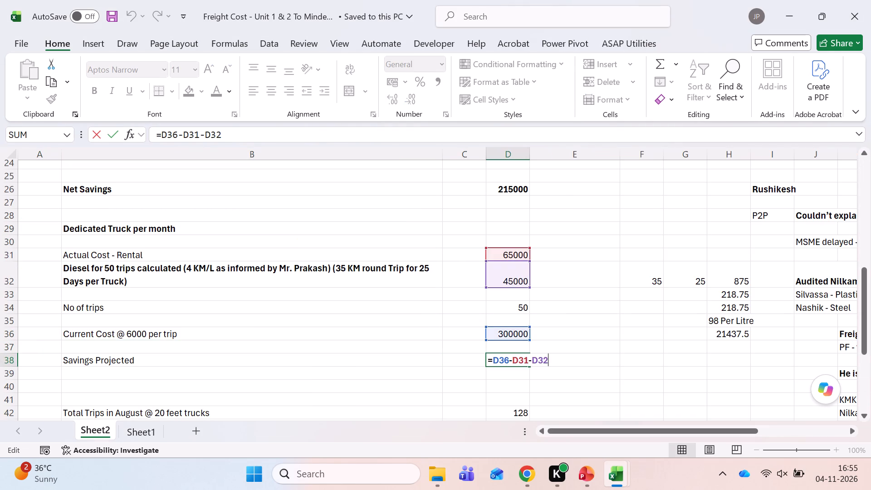
key(Escape)
scroll(232, 386, down, 2)
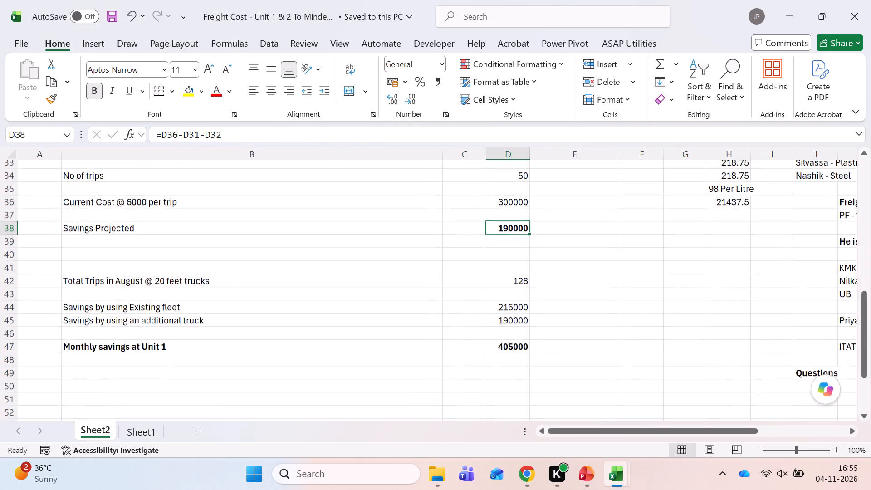
scroll(232, 386, up, 1)
key(F2)
scroll(331, 349, up, 1)
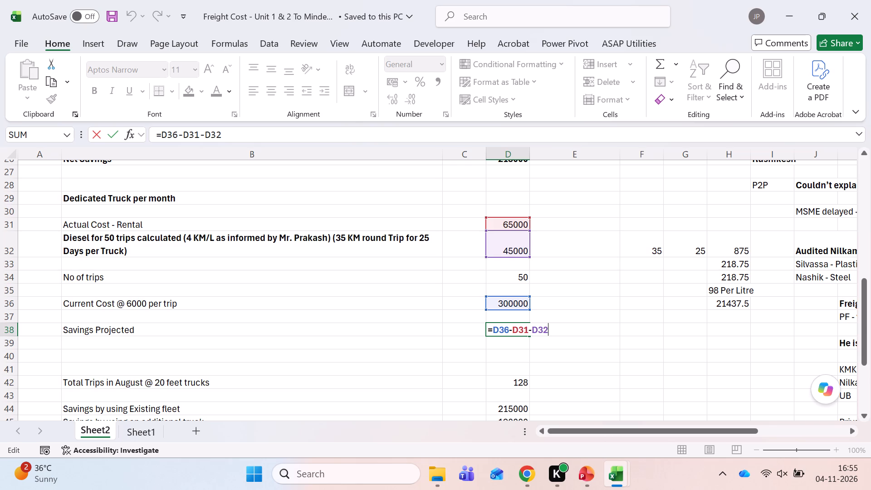
key(Escape)
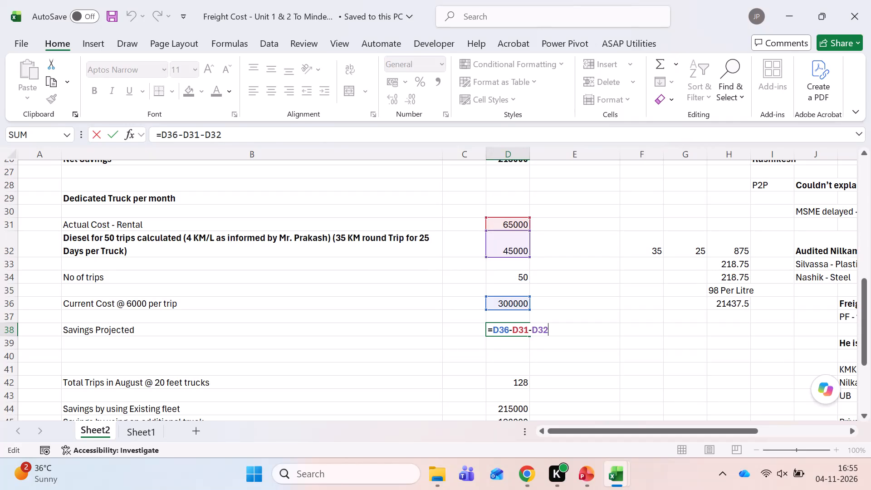
Calculate the projected savings in B11 of Annx 2 as current cost minus rental and diesel, using =B9-B4-B6.
key(alt+Tab)
key(Right)
key(Down)
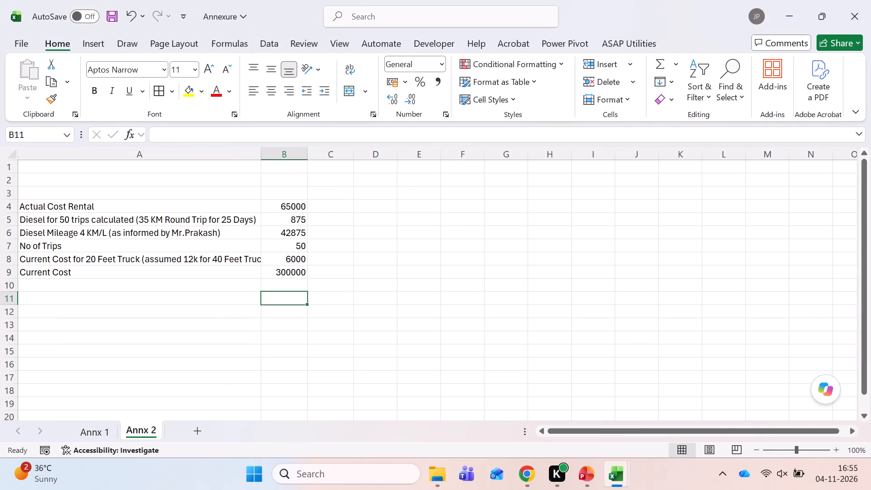
key(equal)
key(Up)
key(Up)
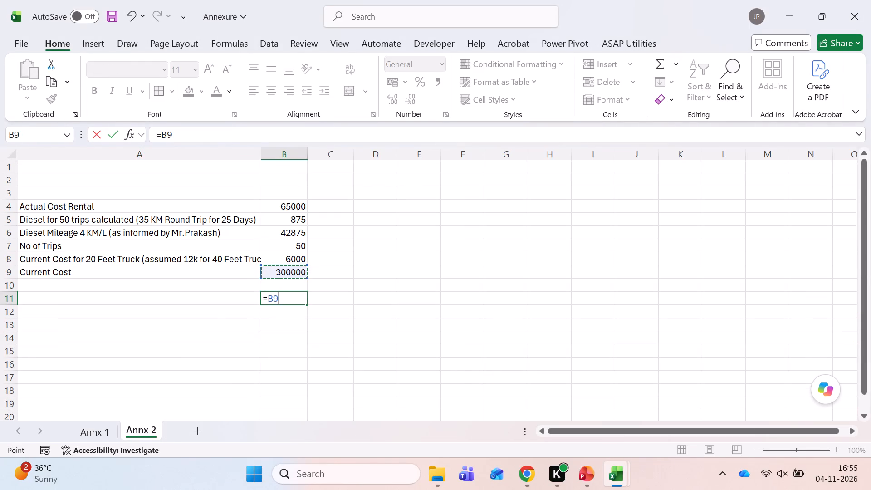
key(minus)
key(Up)
key(Up)
key(Up)
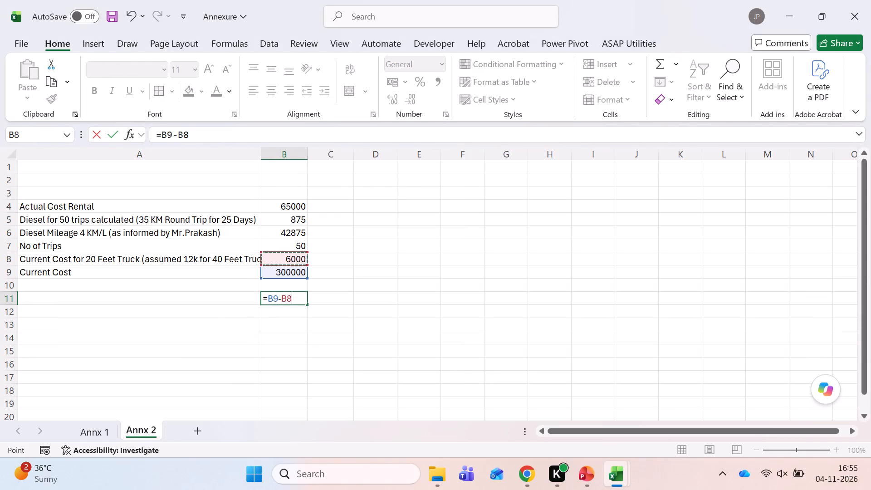
key(Up)
key(Up)
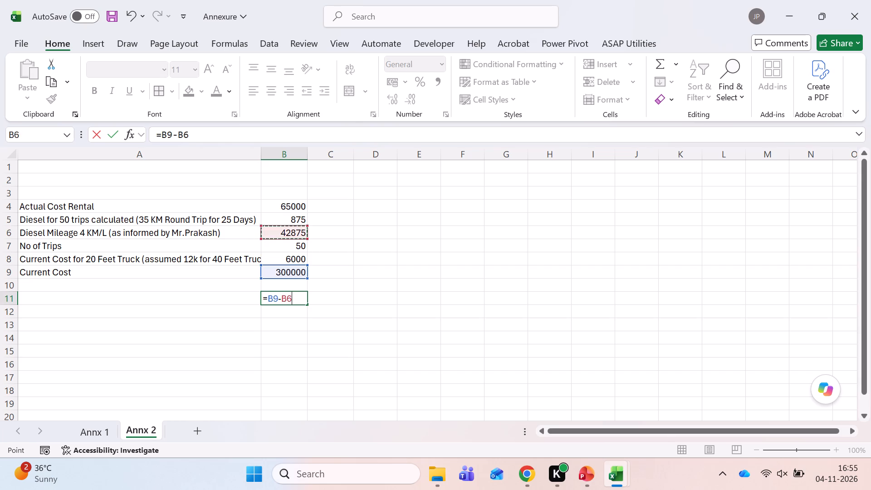
key(Up)
key(Up)
key(minus)
key(Up)
key(Up)
key(Up)
key(Up)
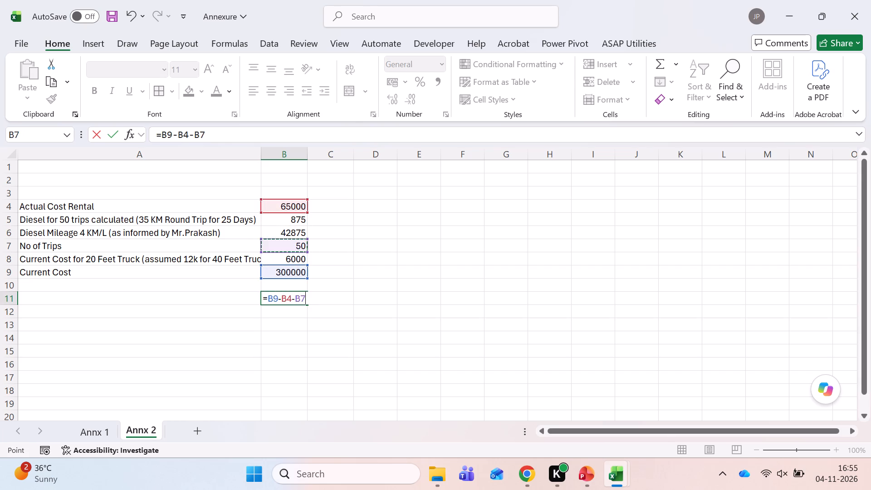
key(Up)
key(Return)
key(Up)
Compare the Savings Projected formula in D38 of the Freight Cost workbook with the B11 result in Annx 2.
key(alt+Tab)
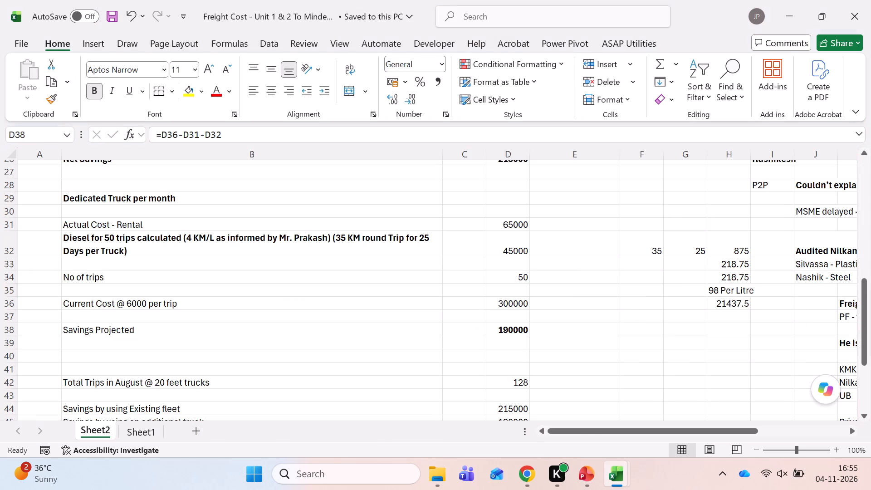
key(F2)
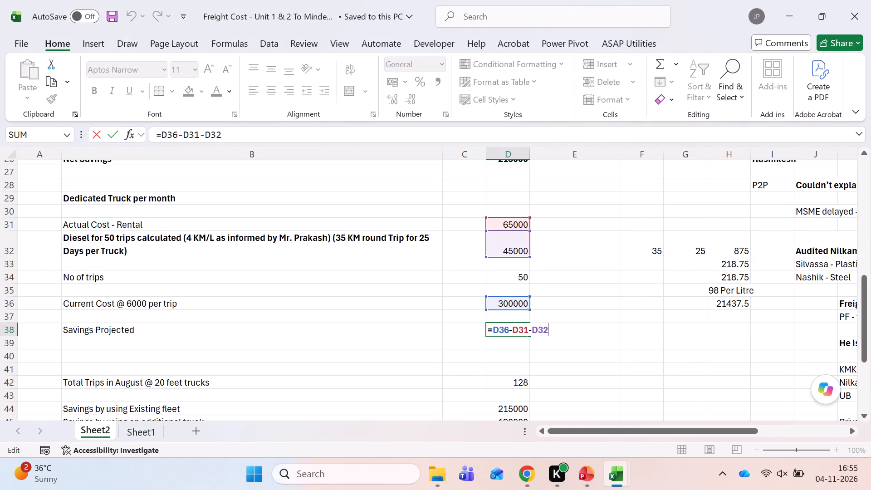
key(Escape)
key(alt+Tab)
key(Down)
key(Up)
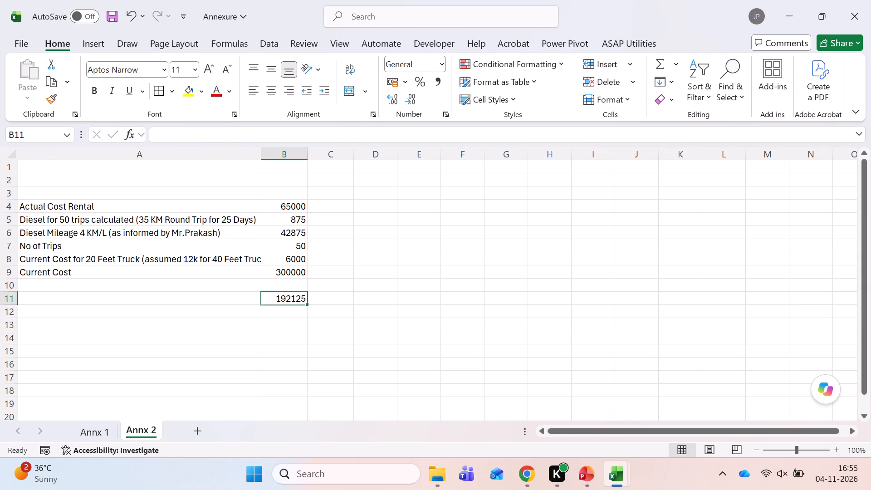
Set the dedicated truck's diesel cost in D32 of the Freight Cost workbook to 42875 and save the workbook.
key(alt+Tab)
key(Up)
key(Up)
key(Up)
key(Up)
key(Up)
key(Up)
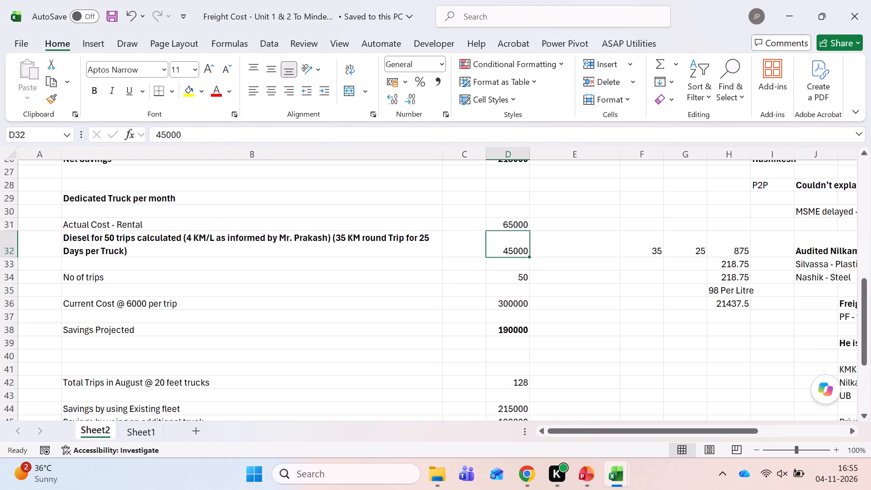
key(alt+Tab)
key(alt+Tab)
text(42875)
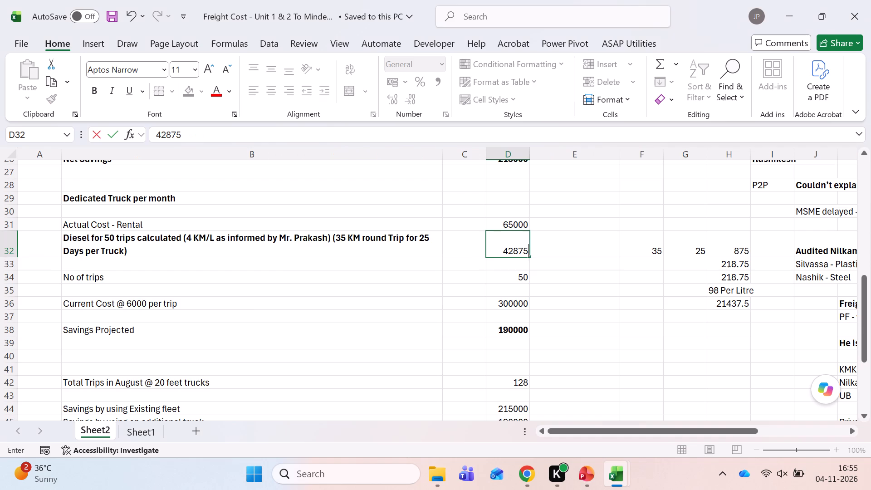
key(Return)
key(ctrl+s)
Make the savings figure in B11 of Annx 2 bold.
key(alt+Tab)
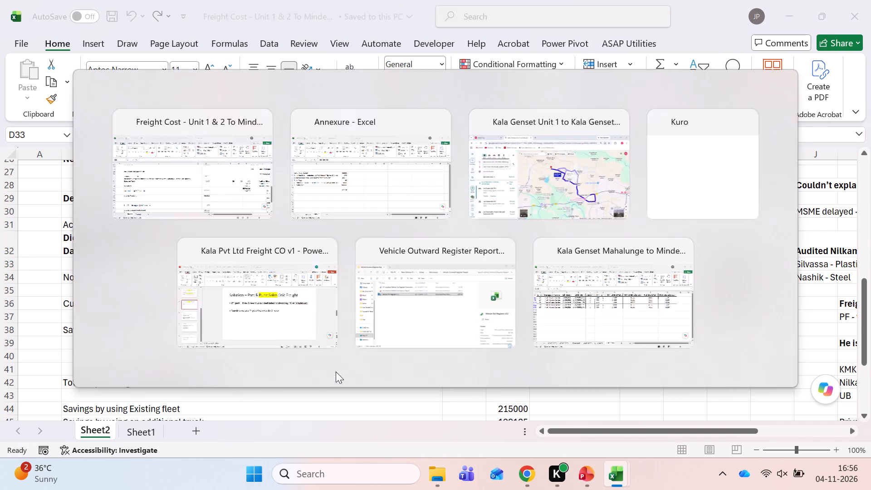
key(Down)
key(Down)
key(Up)
key(Up)
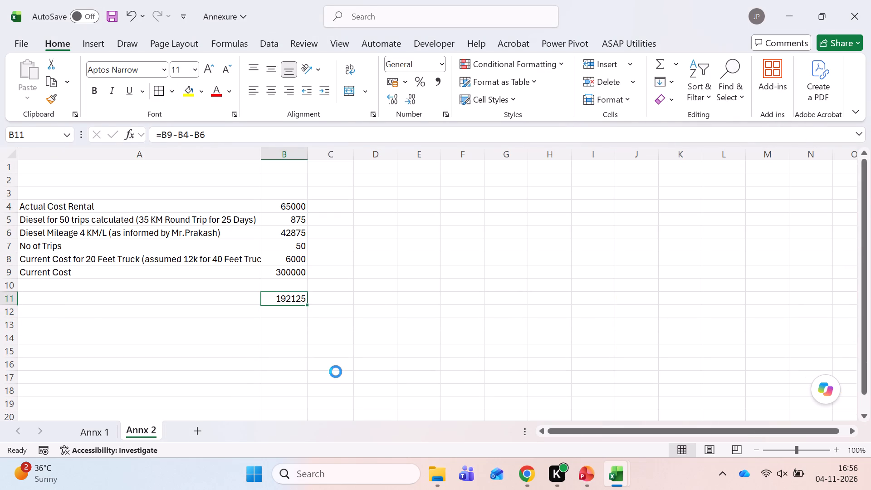
key(ctrl+b)
Copy the August trips and savings rows B42:D45 from the Freight Cost workbook's Sheet2 into Annx 2 starting at A13.
key(alt+Tab)
scroll(368, 364, down, 1)
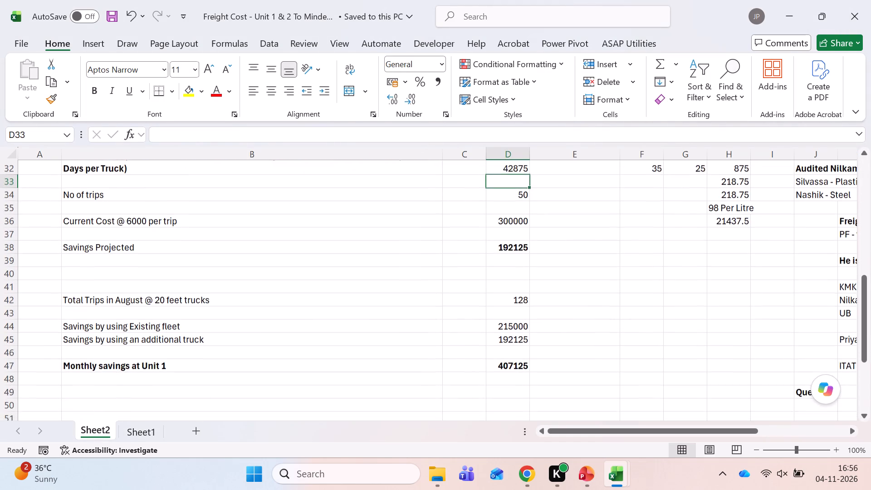
scroll(368, 364, down, 1)
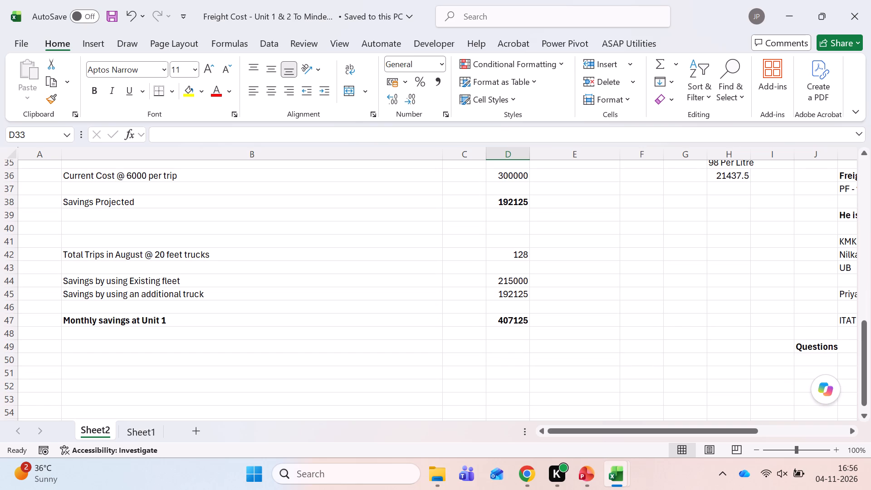
click(219, 258)
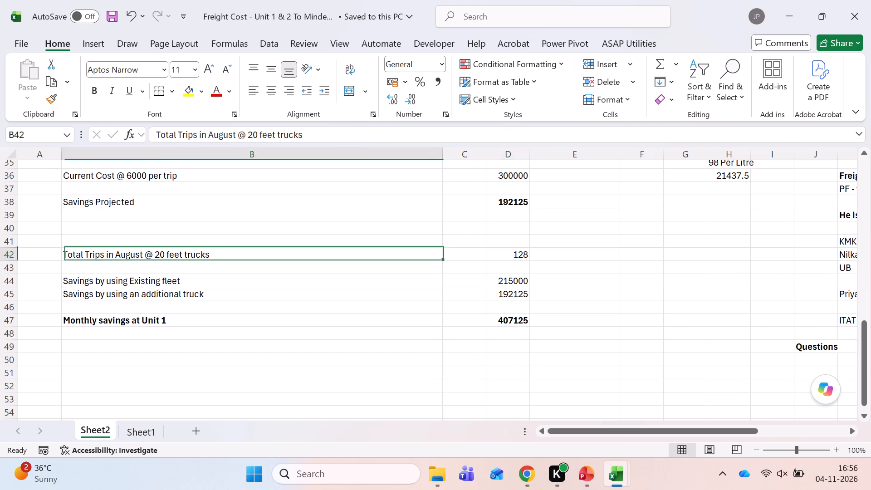
key(shift+Right)
key(shift+Right)
key(shift+Down)
key(shift+Down)
key(shift+Down)
key(ctrl+c)
key(alt+Tab)
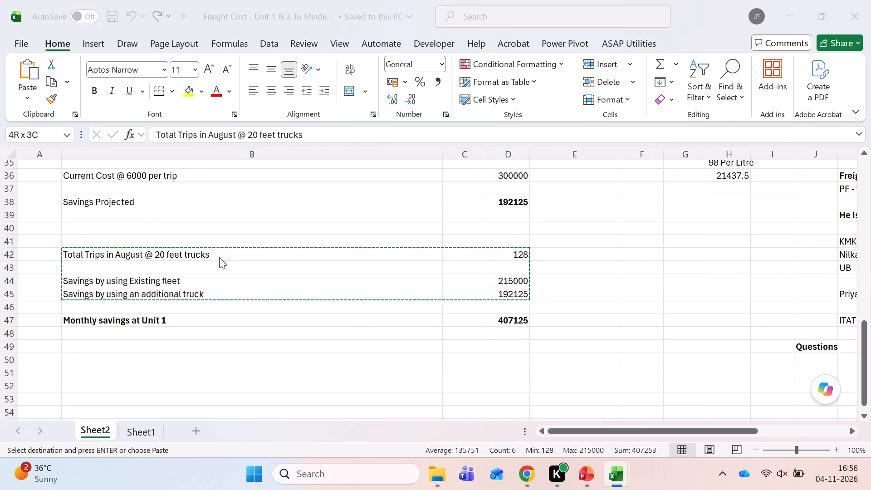
key(Down)
key(Down)
key(Left)
key(Left)
key(ctrl+v)
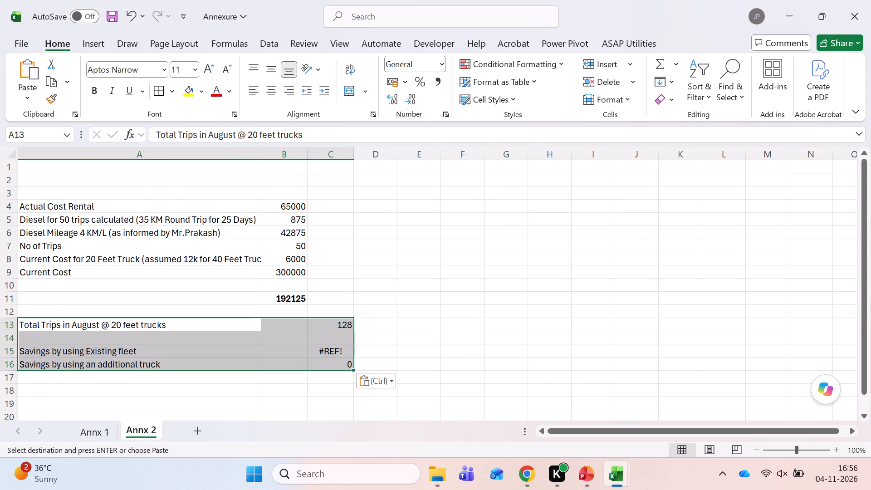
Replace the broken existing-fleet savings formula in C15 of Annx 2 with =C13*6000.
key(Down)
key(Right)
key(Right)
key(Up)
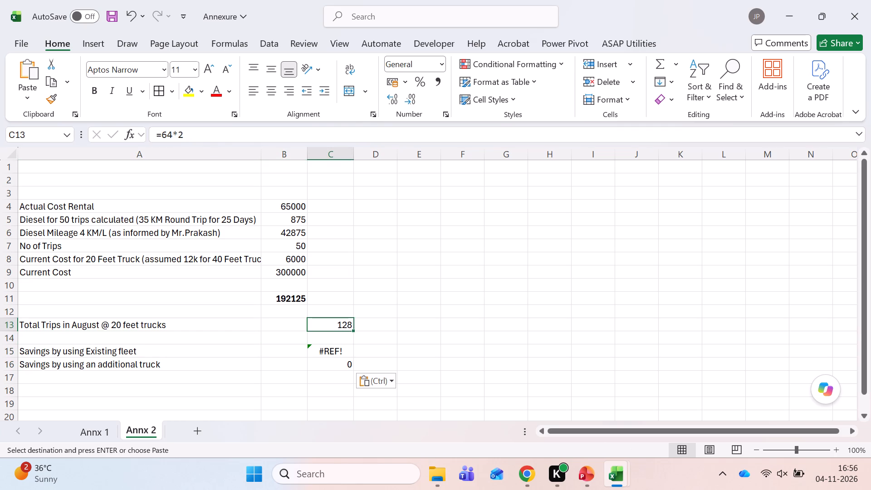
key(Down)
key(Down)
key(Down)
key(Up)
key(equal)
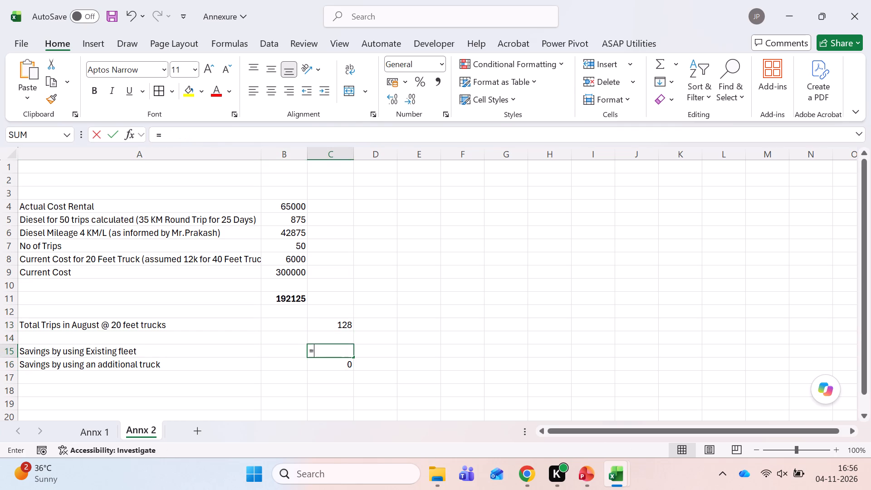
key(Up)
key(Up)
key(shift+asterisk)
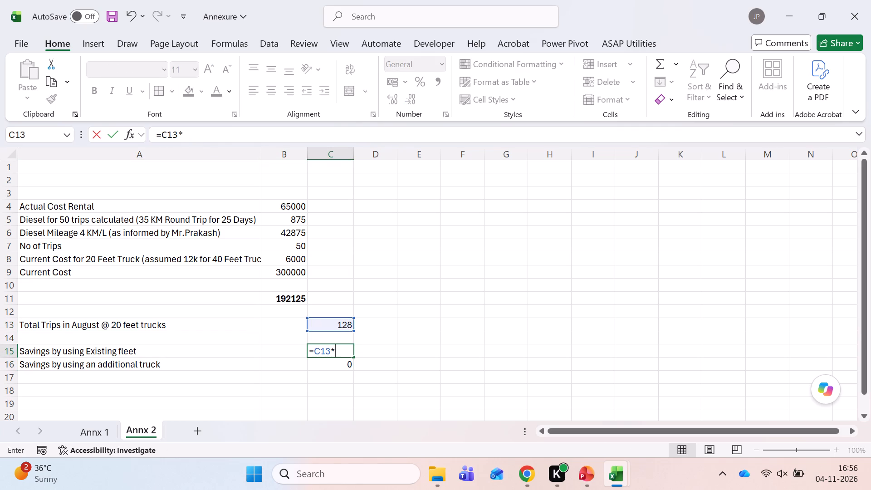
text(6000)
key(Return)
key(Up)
Trace the existing-fleet savings formula in D44 of the Freight Cost workbook to its source cell.
key(alt+Tab)
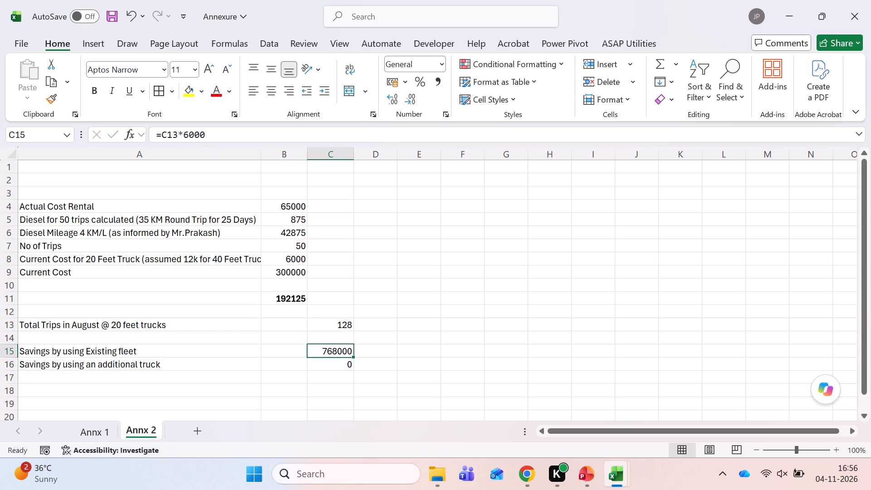
key(Right)
key(Down)
key(Down)
key(Right)
key(F2)
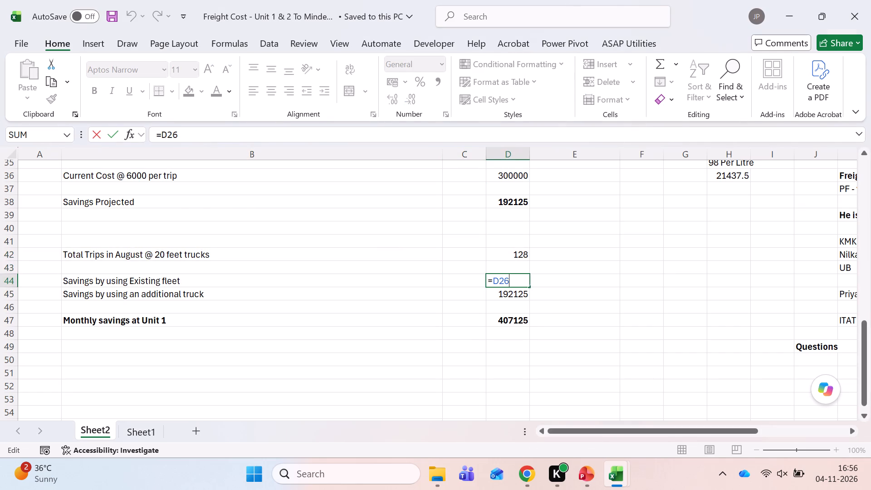
scroll(281, 320, up, 3)
scroll(281, 320, down, 1)
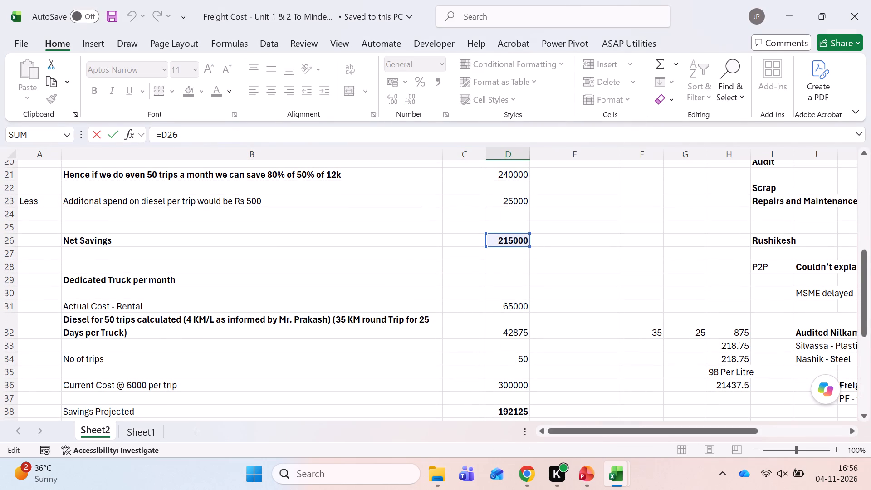
key(Escape)
key(alt+Tab)
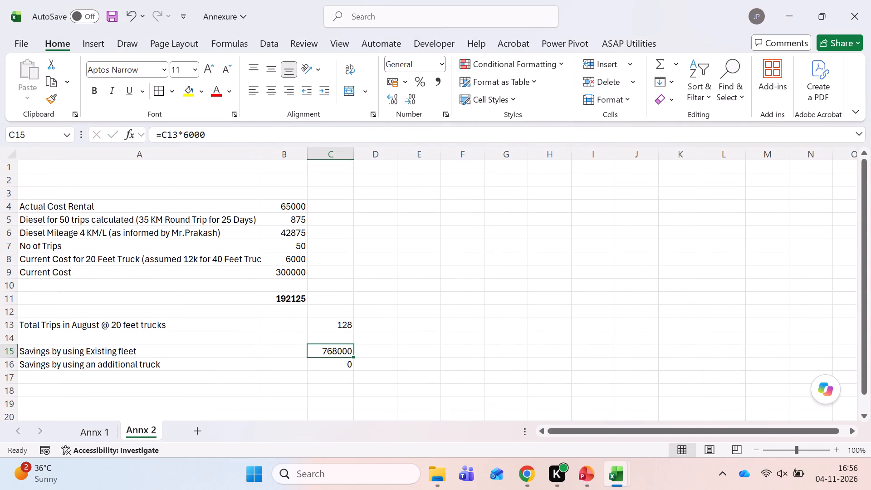
Link the additional-truck savings in C16 of Annx 2 to the projected savings with =B11.
key(shift+Left)
key(shift+Left)
key(shift+Left)
key(Right)
key(Down)
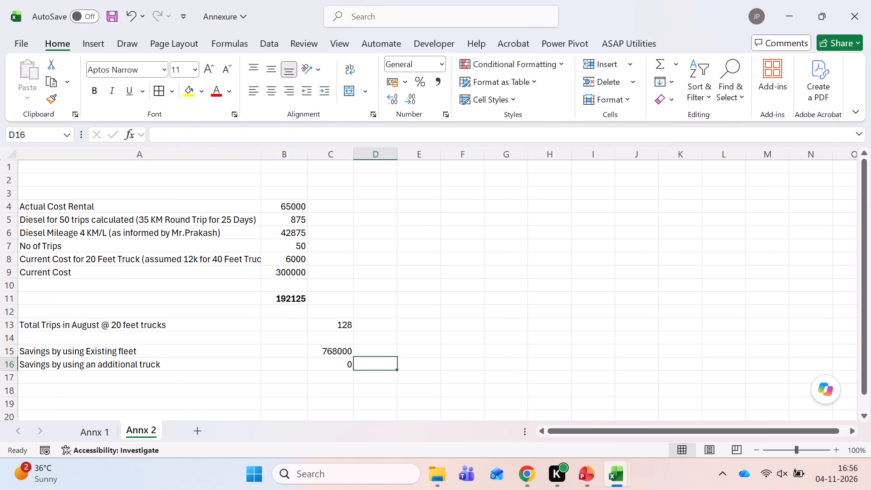
key(Left)
key(alt+Tab)
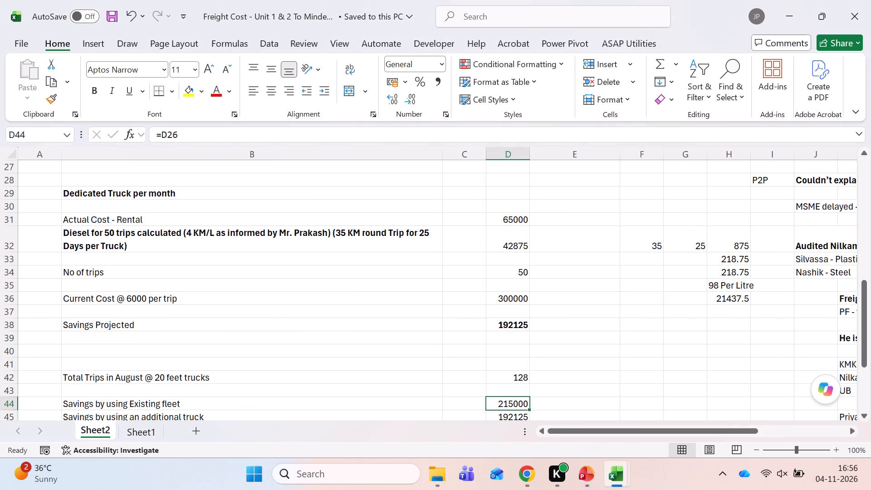
key(Down)
key(alt+Tab)
key(equal)
key(Up)
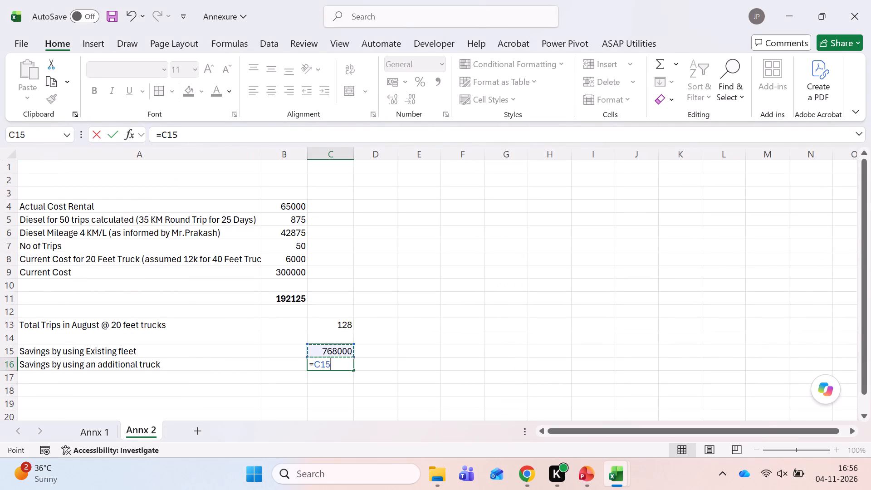
key(Up)
key(Up)
key(Up)
key(Up)
key(Left)
key(Return)
Set the existing-fleet savings in C15 of Annx 2 to 215000, matching D44 of the Freight Cost workbook.
key(Up)
key(Up)
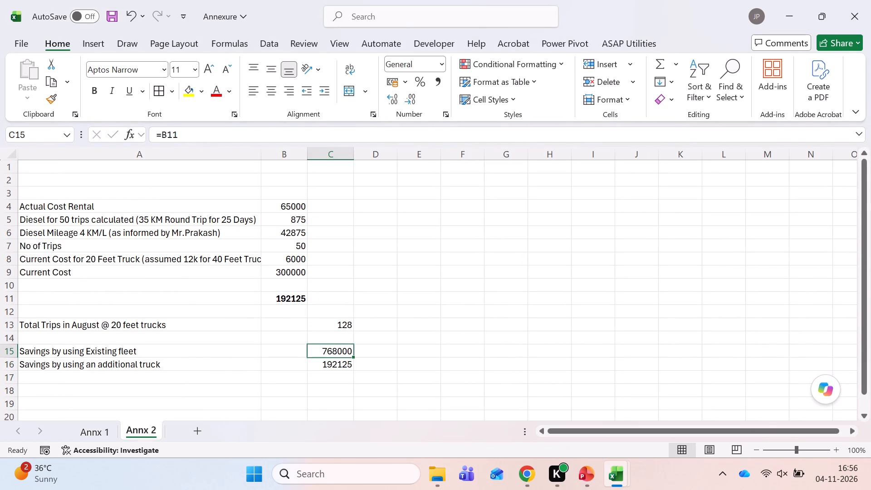
key(alt+Tab)
key(alt+Tab)
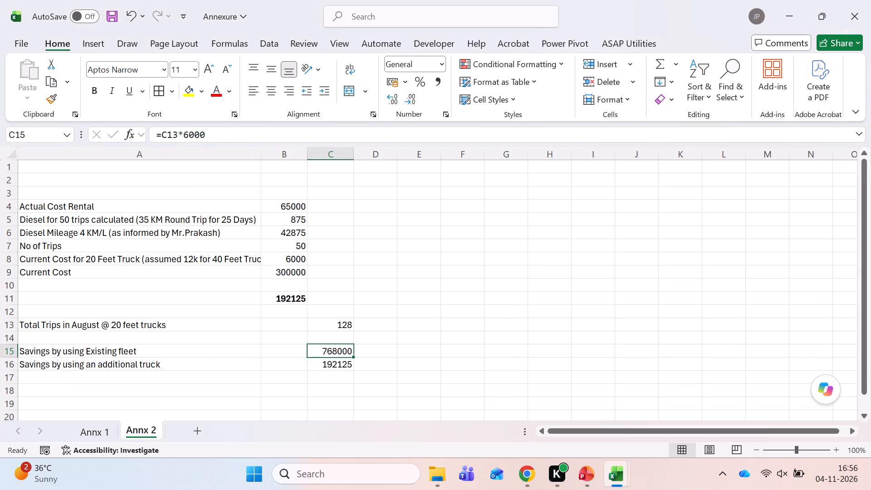
key(alt+Tab)
key(Up)
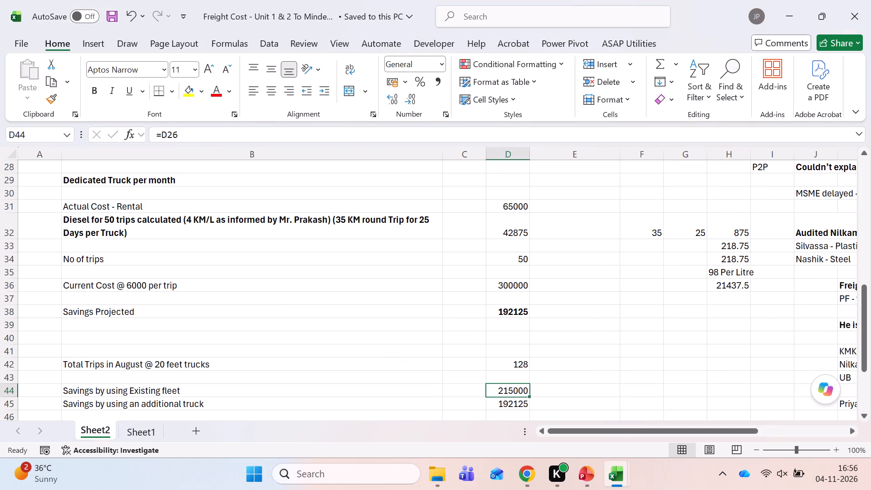
scroll(407, 318, up, 4)
scroll(407, 318, down, 1)
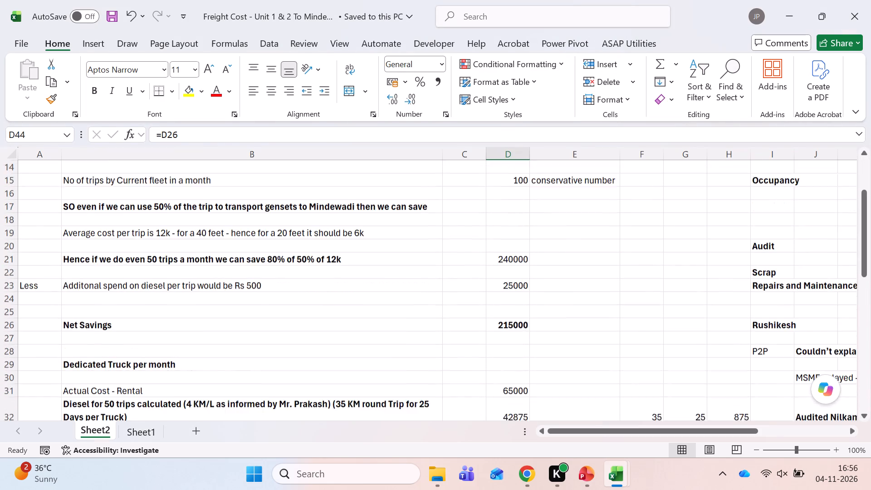
scroll(407, 318, down, 1)
key(alt+Tab)
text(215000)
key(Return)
Total the two savings figures in C17 of Annx 2 with =SUM(C15:C16).
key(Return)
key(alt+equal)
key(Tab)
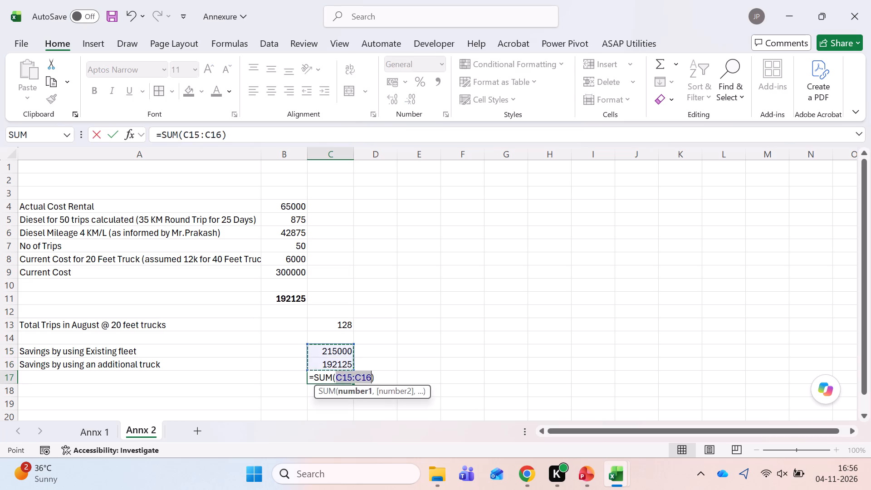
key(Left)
Review the net savings and dedicated truck rows in the Freight Cost workbook against the Annx 2 rows, back to A4.
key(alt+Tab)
scroll(407, 318, down, 3)
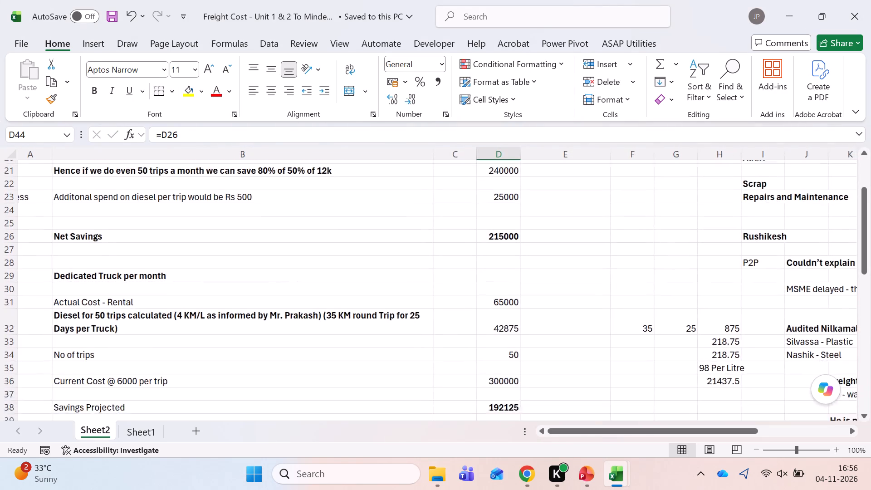
scroll(407, 318, down, 3)
scroll(407, 318, up, 3)
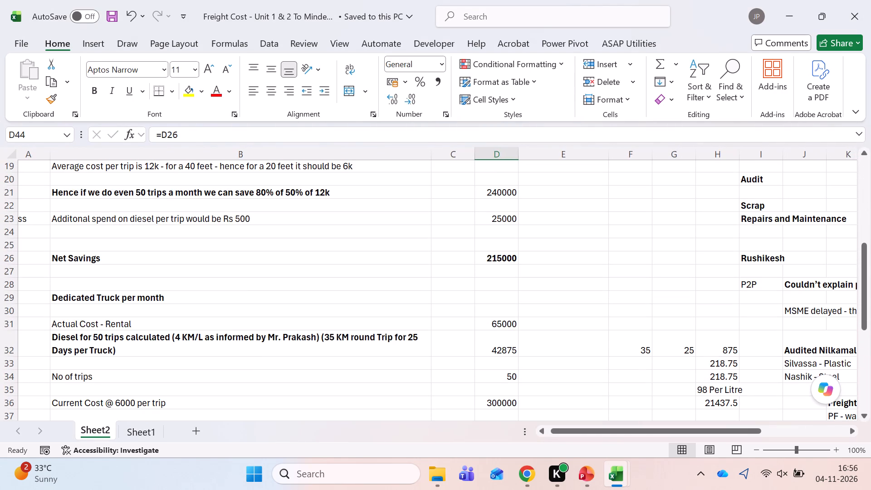
key(alt+Tab)
key(ctrl+Left)
key(ctrl+Left)
key(ctrl+Up)
key(ctrl+Up)
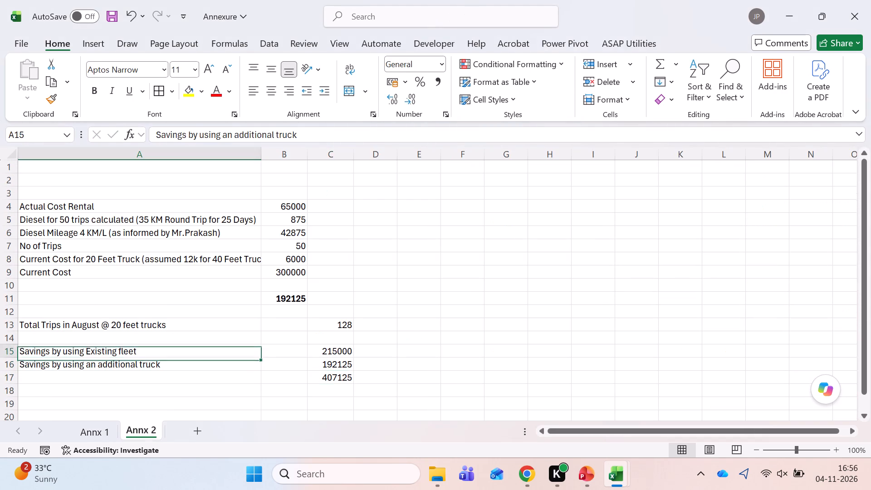
key(ctrl+Up)
key(ctrl+Up)
key(ctrl+Up)
key(ctrl+Up)
key(Down)
key(Down)
key(Down)
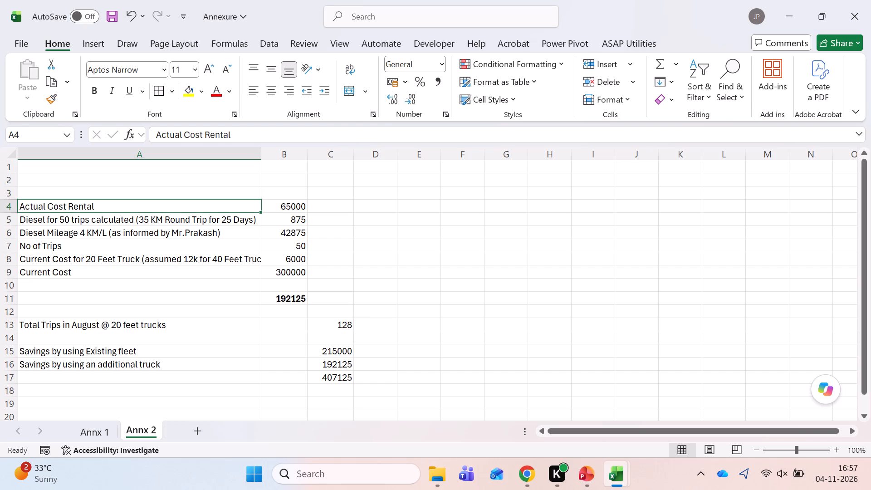
Examine the formula behind the 50-trip savings in D21 of the Freight Cost workbook.
key(alt+Tab)
scroll(426, 299, up, 2)
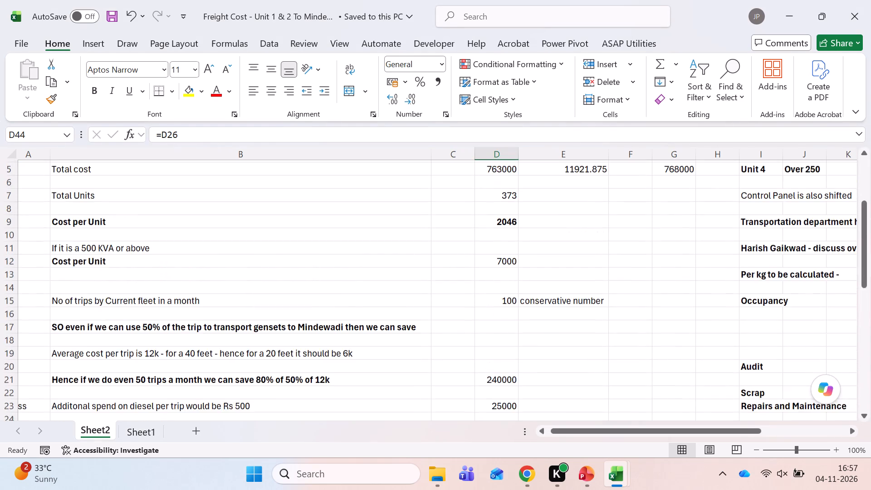
scroll(426, 299, up, 1)
scroll(426, 299, down, 1)
click(492, 323)
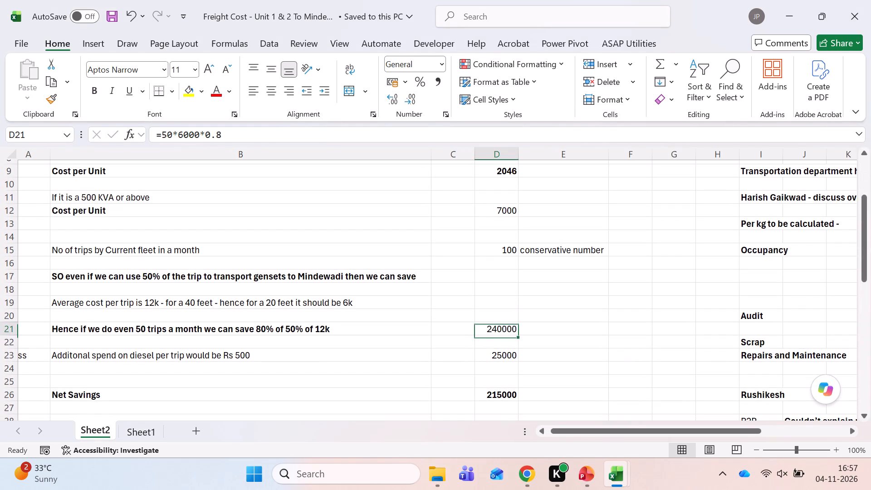
key(F2)
key(Escape)
key(Left)
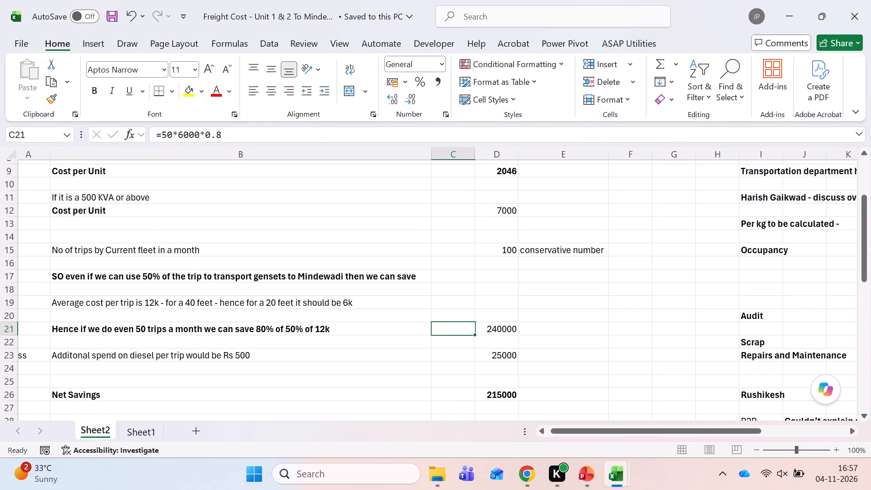
Review the trip counts, unit costs and savings rows on Sheet2, from the number of trips down to the dedicated truck section.
key(Right)
key(Up)
key(Up)
key(Up)
key(Up)
key(Up)
key(Up)
key(Up)
key(Up)
key(Up)
key(Up)
key(Up)
key(Up)
key(Up)
key(Up)
key(Up)
key(Up)
key(Up)
key(Up)
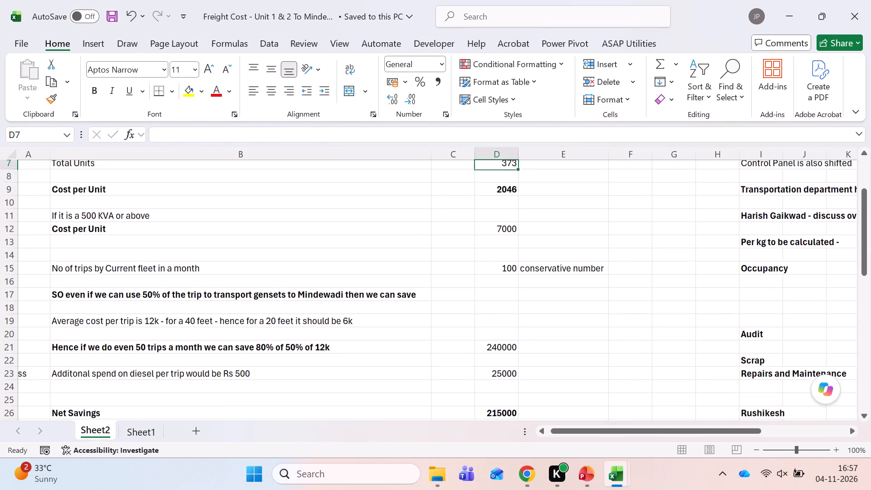
key(Down)
key(Down)
key(Down)
key(Down)
key(Down)
key(Down)
key(Down)
key(Down)
key(Down)
key(Down)
key(Down)
key(Down)
key(Down)
key(Up)
key(Up)
key(Up)
key(Up)
key(Up)
key(Up)
key(Up)
key(Up)
key(Up)
key(Up)
key(Up)
key(Up)
key(Up)
key(Up)
key(Up)
key(Up)
key(Up)
key(Up)
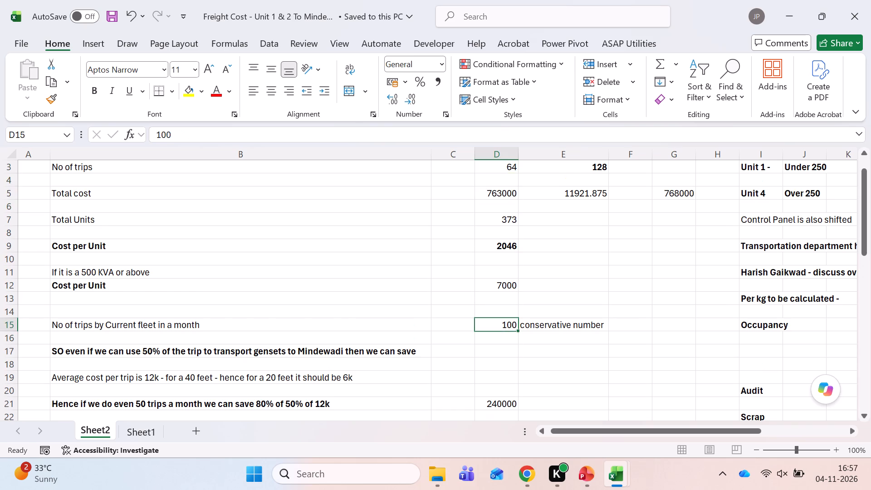
key(Down)
key(Down)
key(Down)
key(Down)
key(Down)
key(Down)
key(Down)
key(Down)
key(Down)
key(Down)
key(Down)
key(Down)
key(Down)
key(Down)
key(Down)
key(Down)
key(Down)
key(Down)
key(Down)
key(Down)
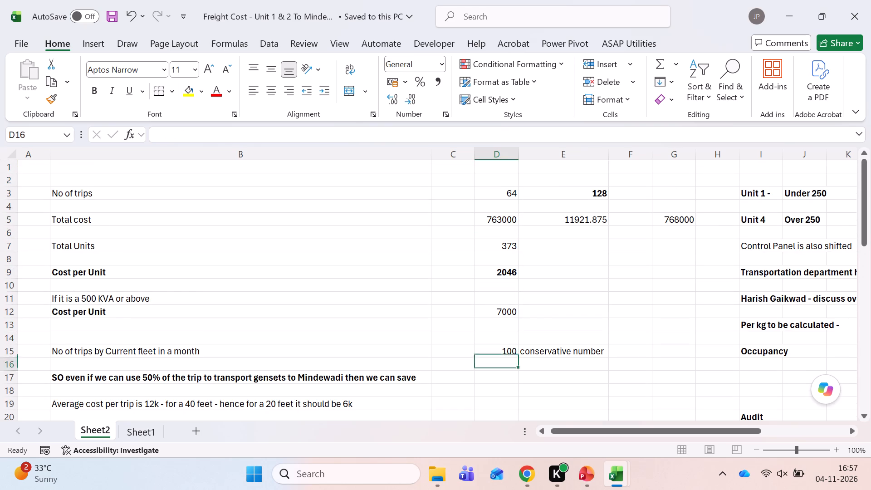
key(Down)
key(Down)
key(Down)
key(Down)
key(Up)
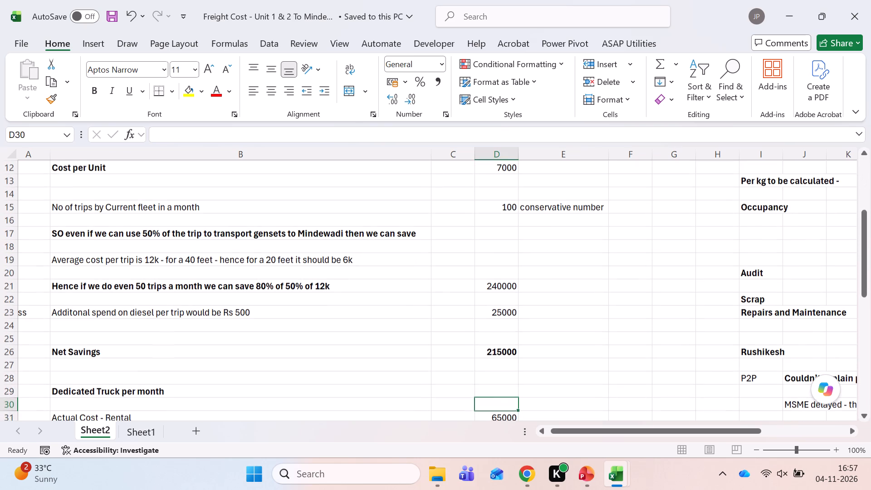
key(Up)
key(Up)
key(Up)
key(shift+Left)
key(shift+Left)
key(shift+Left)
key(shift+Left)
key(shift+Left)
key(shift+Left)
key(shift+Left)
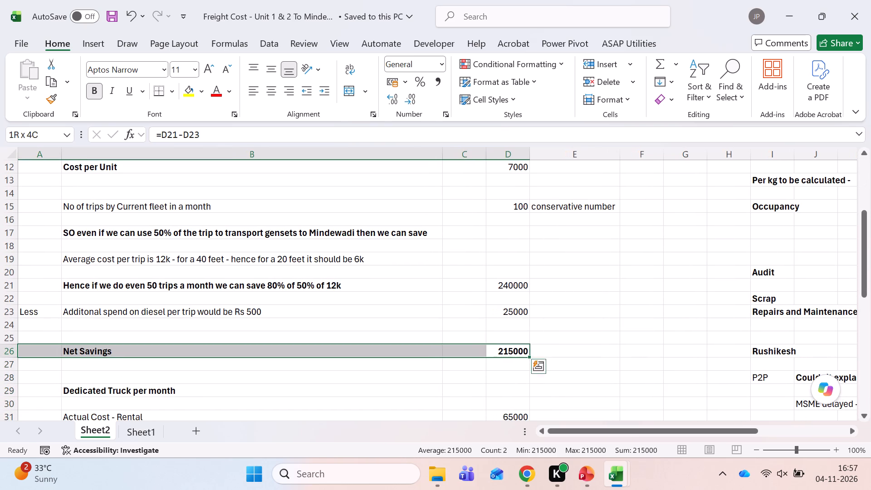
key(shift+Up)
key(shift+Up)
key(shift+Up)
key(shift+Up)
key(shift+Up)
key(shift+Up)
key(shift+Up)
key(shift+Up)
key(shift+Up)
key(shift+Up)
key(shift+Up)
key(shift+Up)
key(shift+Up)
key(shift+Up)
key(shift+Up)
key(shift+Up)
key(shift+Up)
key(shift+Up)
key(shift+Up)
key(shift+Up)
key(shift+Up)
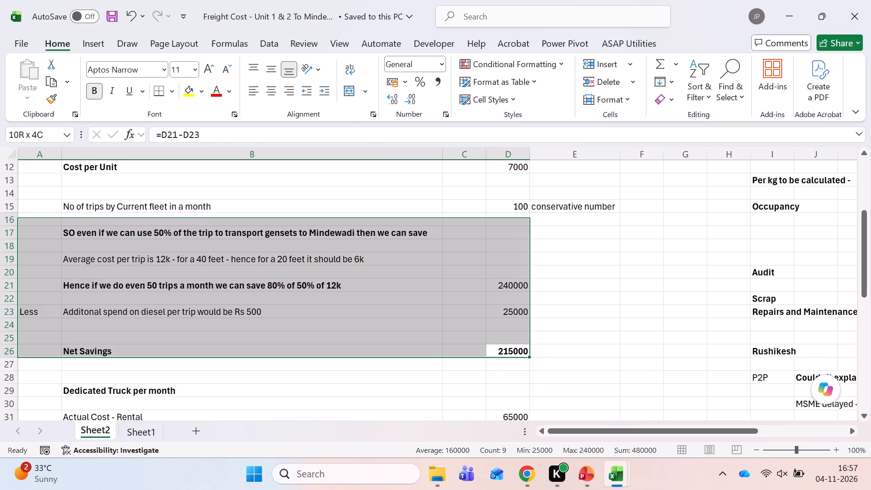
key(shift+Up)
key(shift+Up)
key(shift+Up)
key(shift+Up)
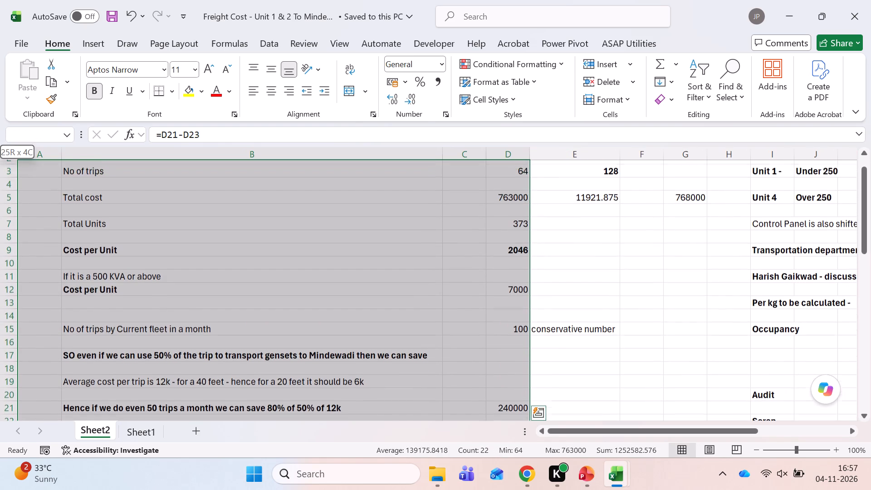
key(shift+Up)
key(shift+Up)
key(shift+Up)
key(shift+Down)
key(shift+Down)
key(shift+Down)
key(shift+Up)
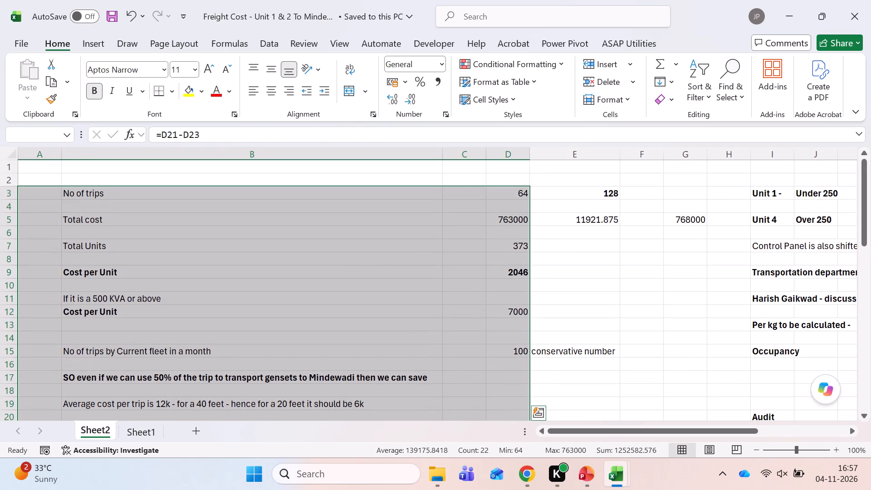
Examine the formula in E5 of Sheet2, beside the total cost.
click(588, 220)
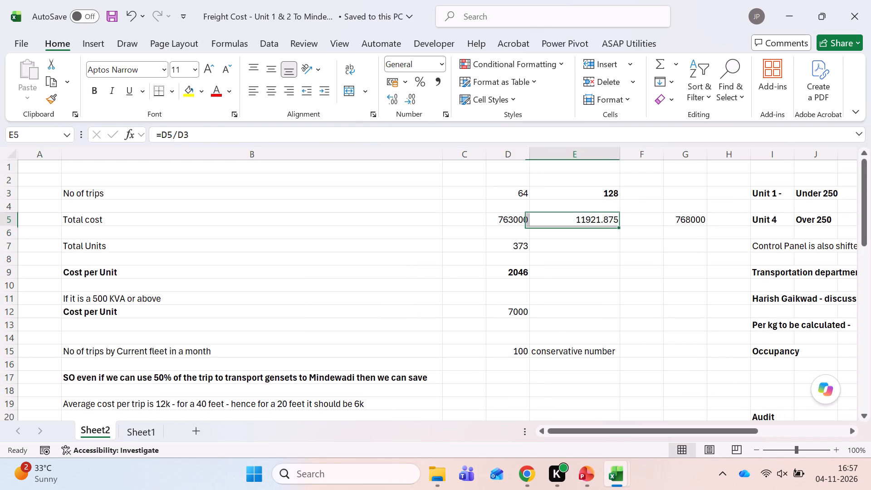
key(F2)
key(Escape)
Copy the Sheet2 freight calculation block B3:E26, from the number of trips down to net savings.
key(Left)
key(Left)
key(Left)
key(Left)
key(Left)
key(Left)
key(Left)
key(Left)
key(Left)
key(Left)
key(Left)
key(Left)
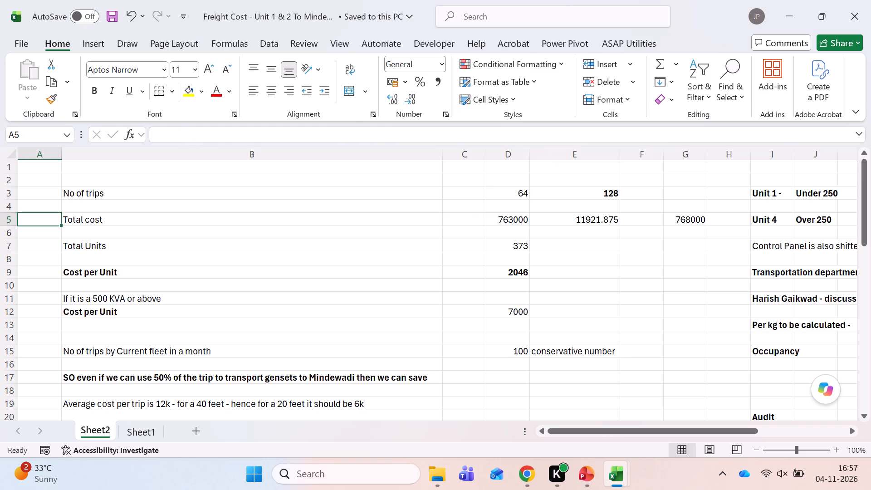
key(Up)
key(Up)
key(Right)
key(ctrl+Page_Down)
key(ctrl+Page_Up)
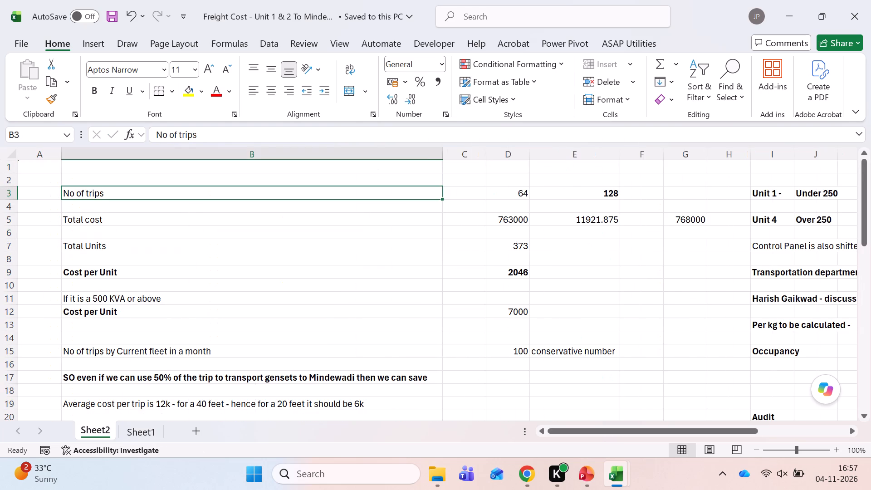
key(shift+Right)
key(shift+Right)
key(shift+Right)
key(shift+Right)
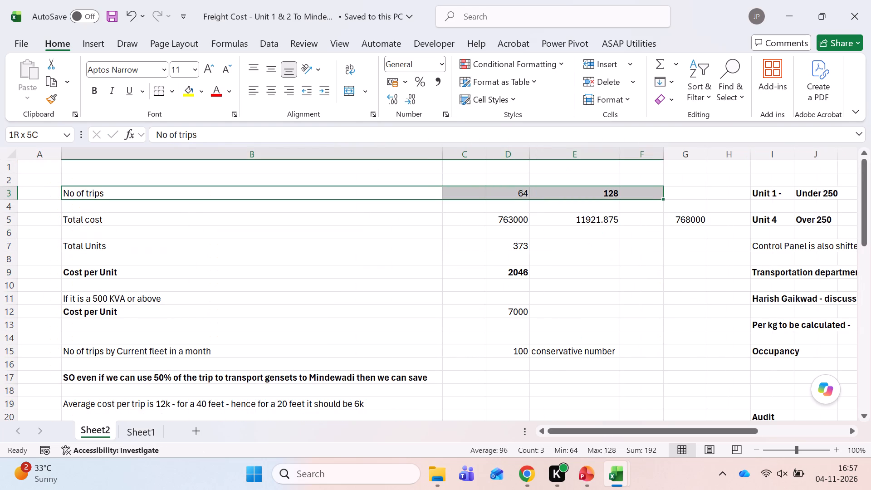
key(shift+Left)
key(shift+Down)
key(shift+Down)
key(shift+Down)
key(shift+Down)
key(shift+Down)
key(shift+Down)
key(shift+Down)
key(shift+Down)
key(shift+Down)
key(shift+Down)
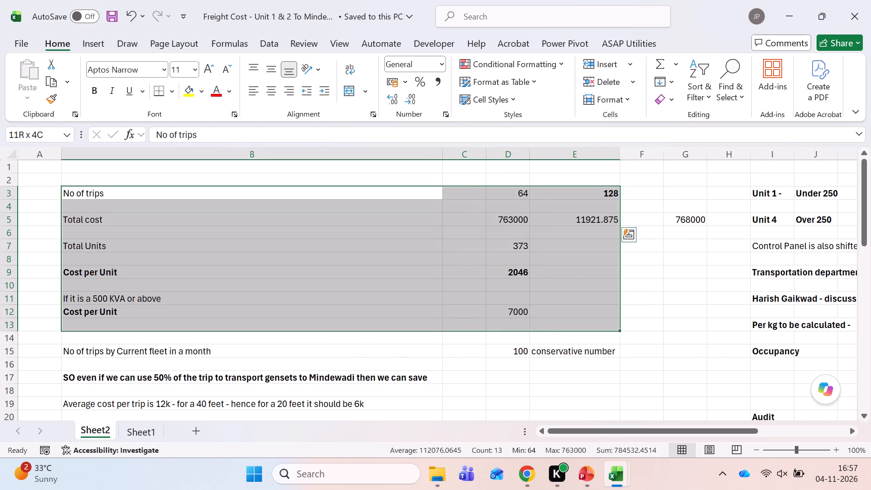
key(shift+Down)
key(shift+Down)
key(shift+Down)
key(shift+Down)
key(shift+Down)
key(shift+Down)
key(shift+Down)
key(shift+Down)
key(shift+Down)
key(shift+Down)
key(shift+Down)
key(shift+Down)
key(shift+Down)
key(shift+Down)
key(shift+Down)
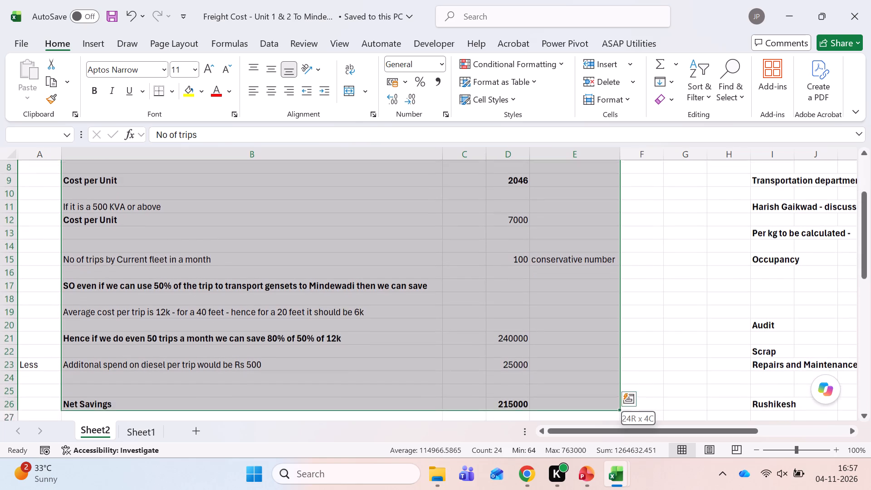
key(shift+Down)
key(shift+Up)
key(shift+Up)
key(ctrl+c)
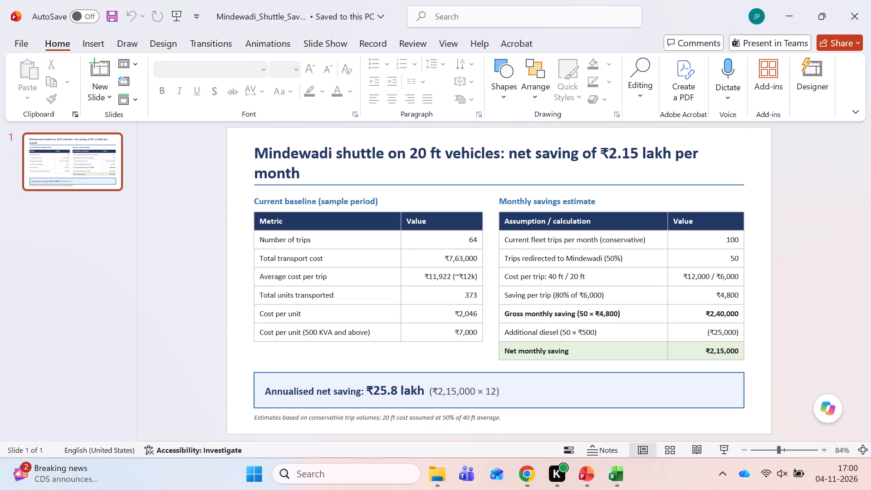
Select the words "Current baseline" in the heading above the baseline table.
click(272, 229)
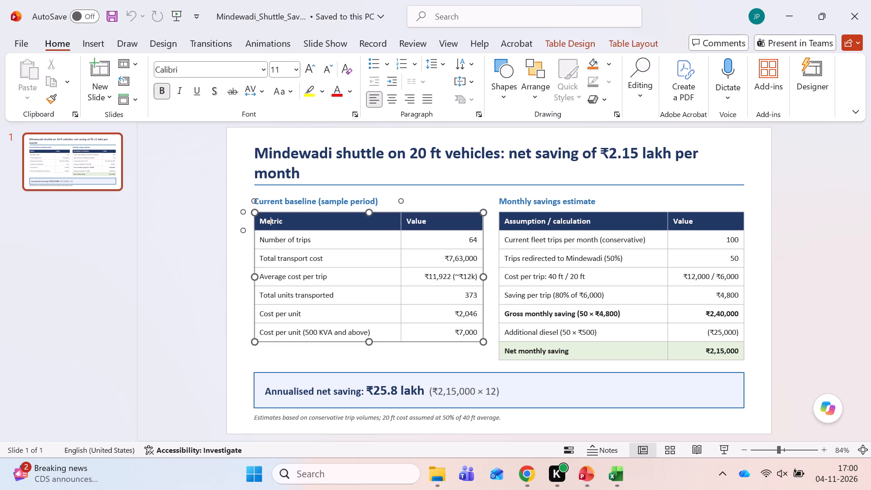
click(272, 202)
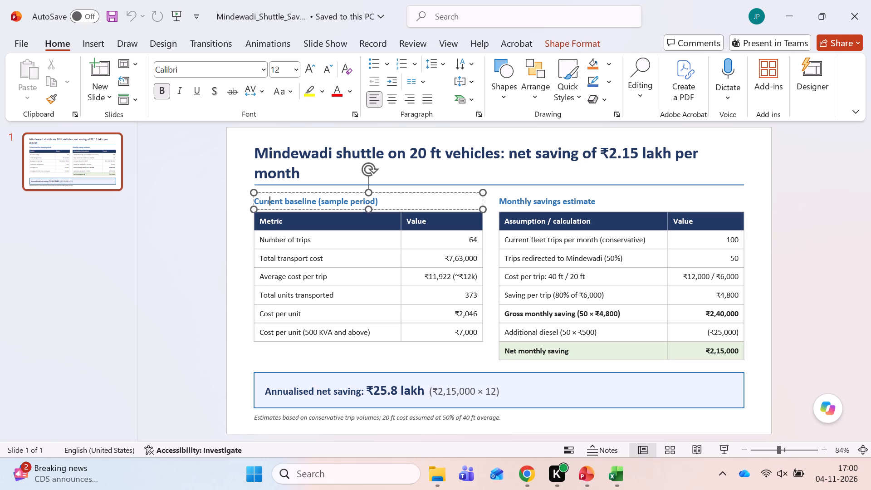
key(Left)
key(Left)
key(Left)
key(Left)
key(ctrl+shift+Right)
key(ctrl+shift+Right)
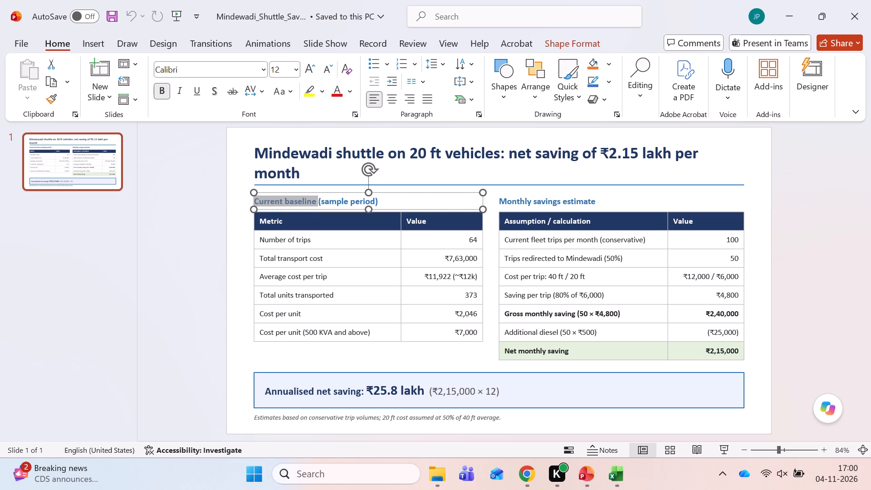
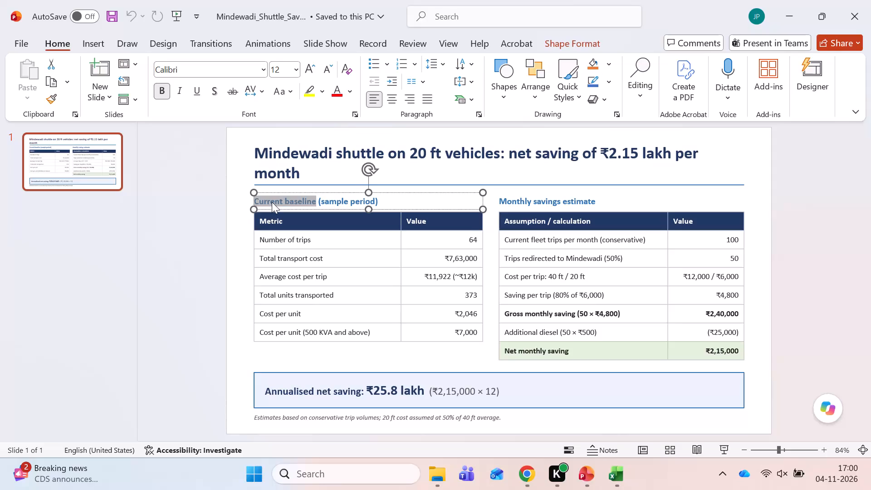
Copy "Current baseline" from the generated slide and switch to the Kala Pvt Ltd Freight presentation.
key(ctrl+c)
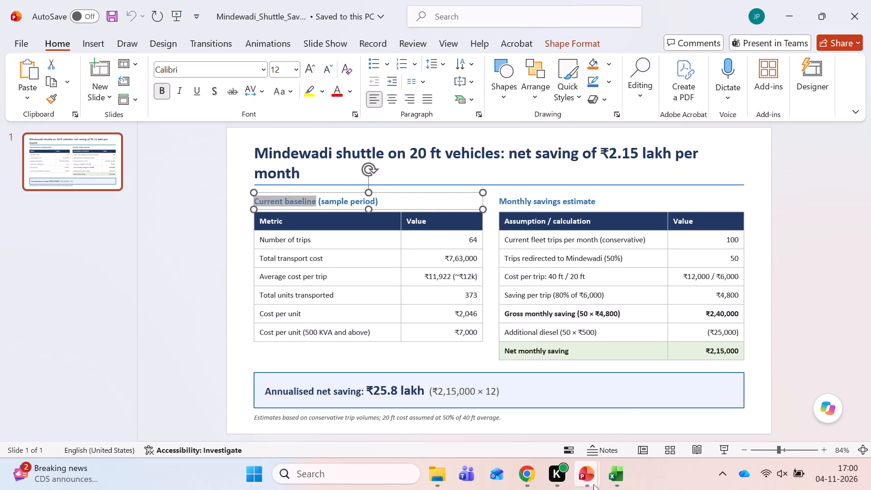
click(591, 485)
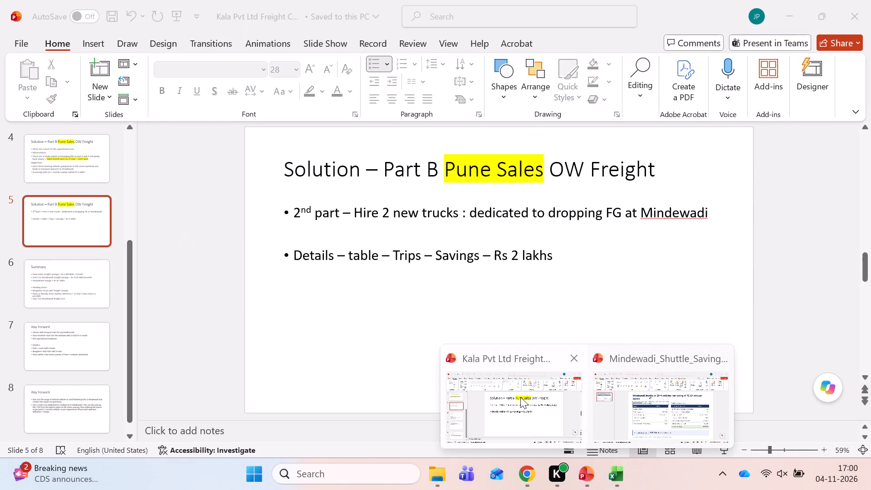
click(520, 397)
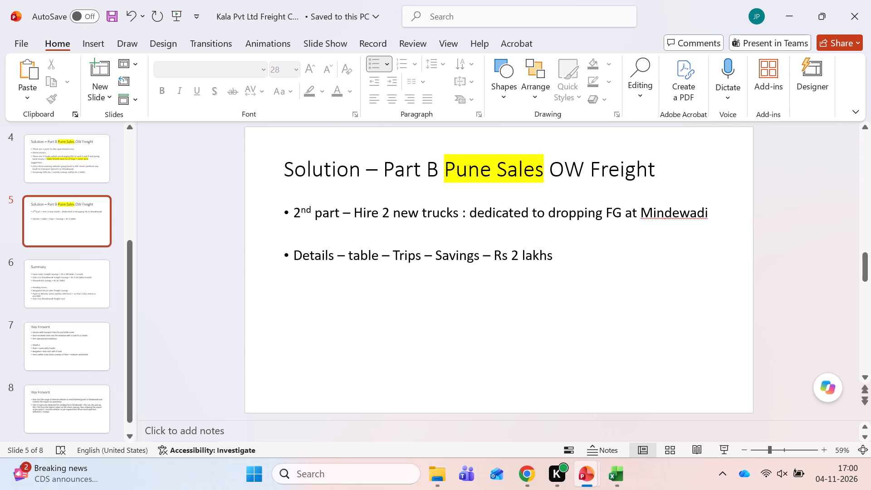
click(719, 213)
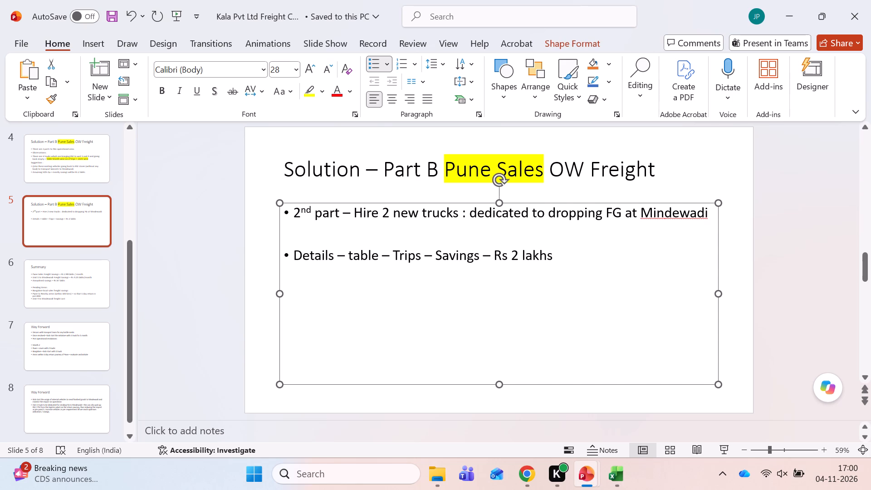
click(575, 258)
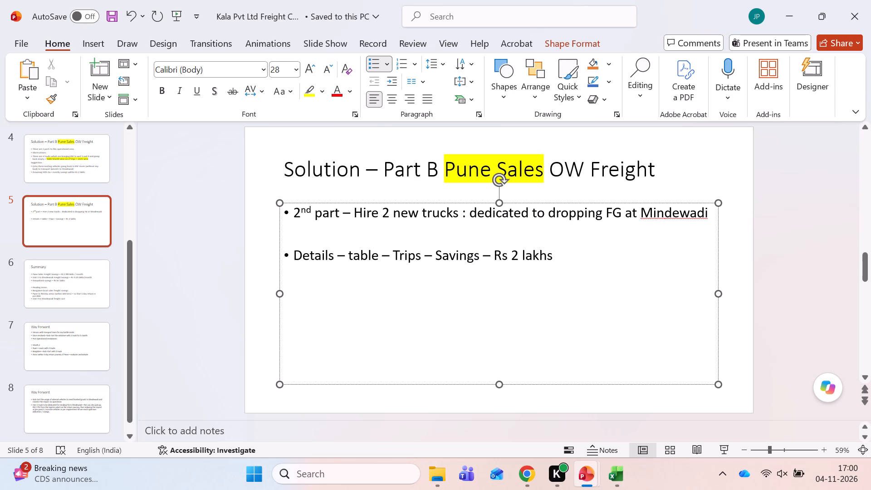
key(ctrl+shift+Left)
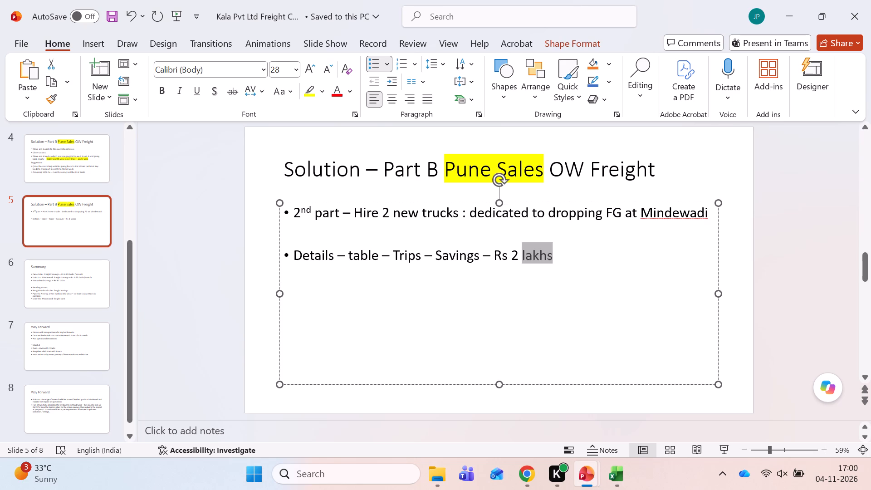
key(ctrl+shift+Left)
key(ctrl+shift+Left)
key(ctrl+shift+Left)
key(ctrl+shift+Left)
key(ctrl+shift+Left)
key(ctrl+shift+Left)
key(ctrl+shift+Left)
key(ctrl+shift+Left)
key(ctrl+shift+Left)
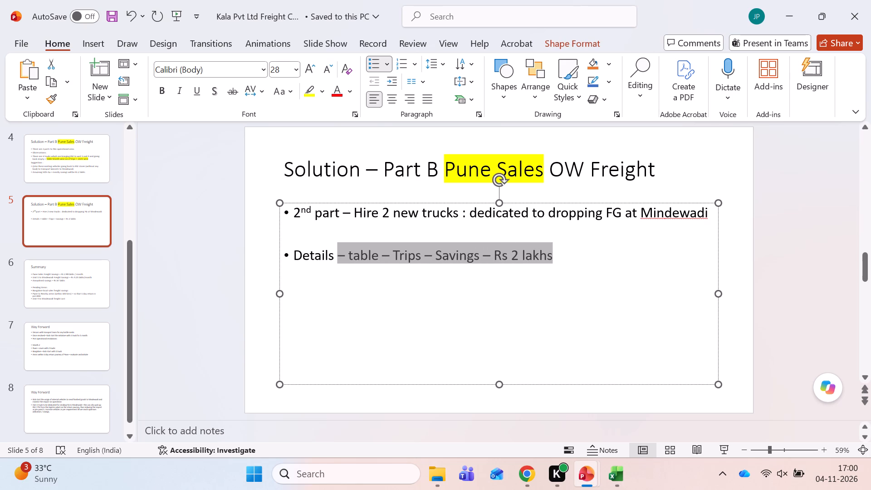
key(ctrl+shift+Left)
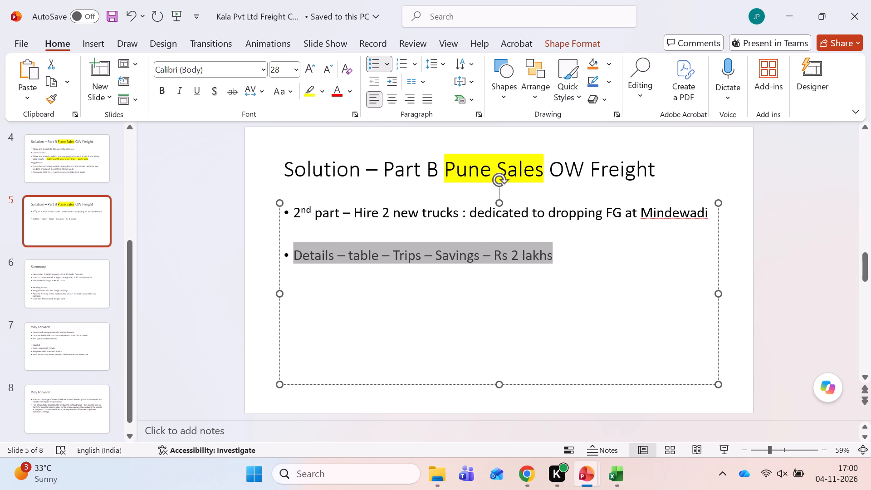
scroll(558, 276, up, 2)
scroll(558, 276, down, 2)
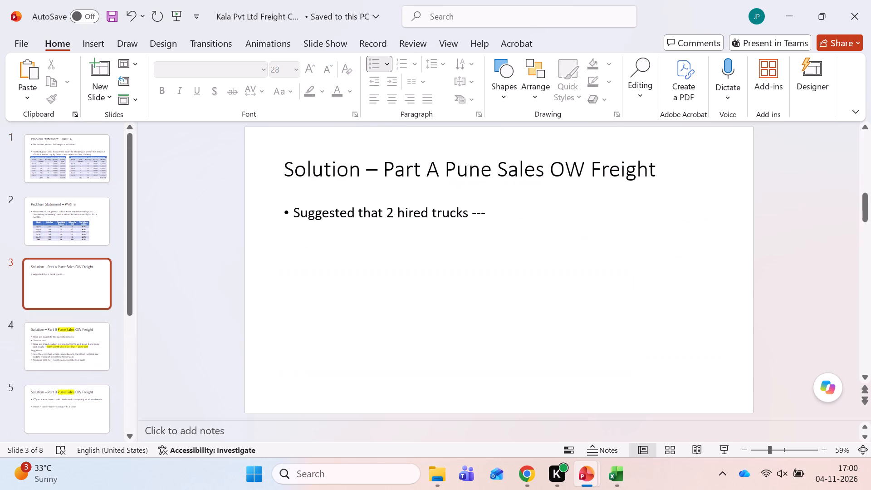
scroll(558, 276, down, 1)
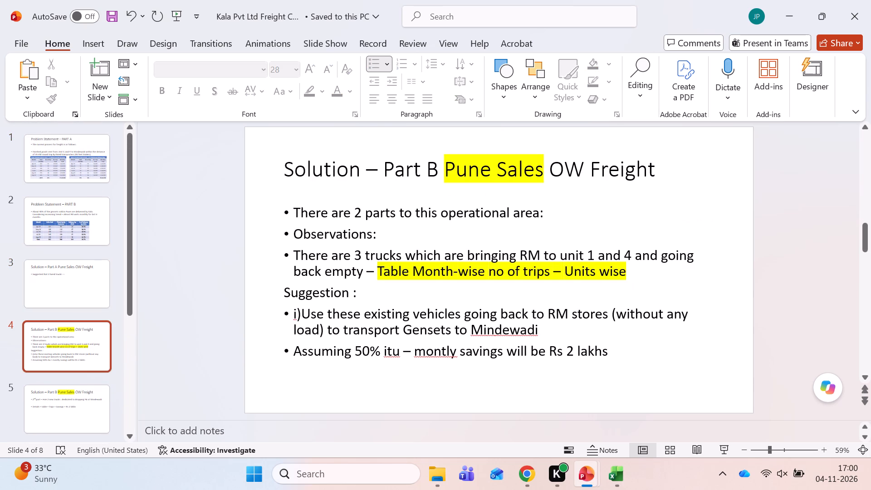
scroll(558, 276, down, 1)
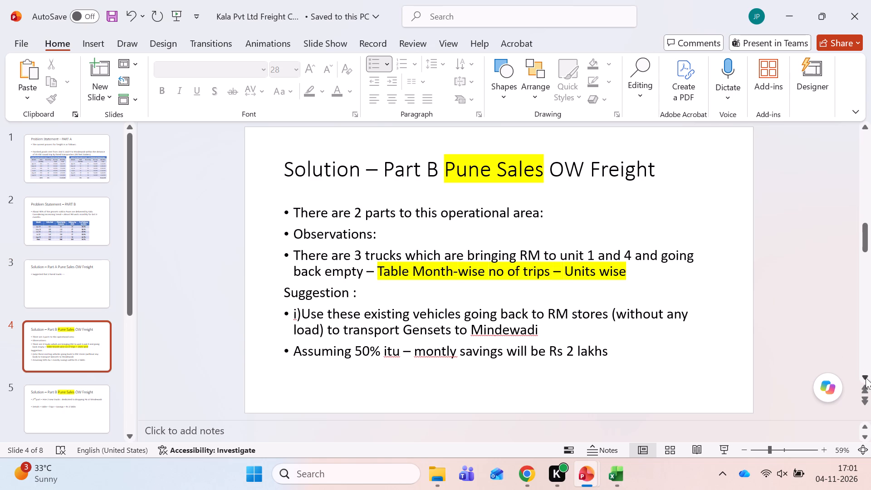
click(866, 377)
On slide 5, replace the bullet text "Details – table – Trips – Savings – Rs 2 lakhs" with the copied "Current baseline".
click(573, 254)
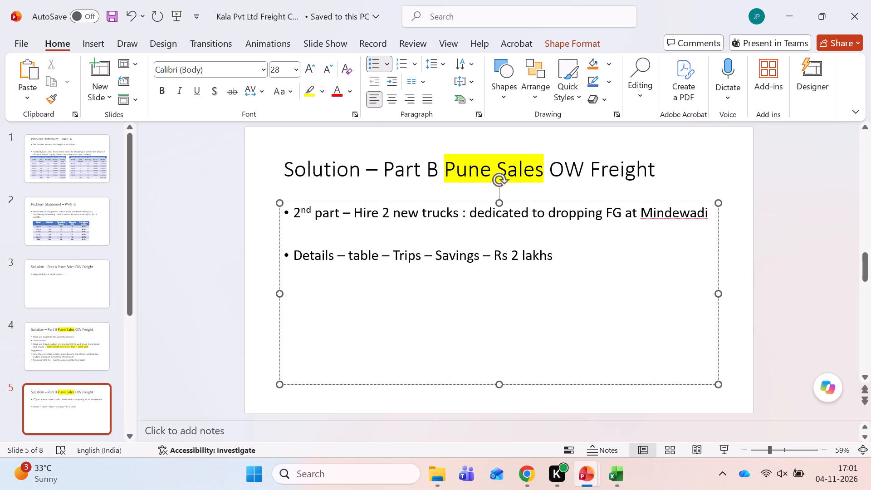
key(ctrl+shift+Left)
key(ctrl+shift+Left)
key(ctrl+shift+Left)
key(ctrl+shift+Left)
key(ctrl+shift+Left)
key(ctrl+shift+Left)
key(ctrl+shift+Left)
key(ctrl+shift+Left)
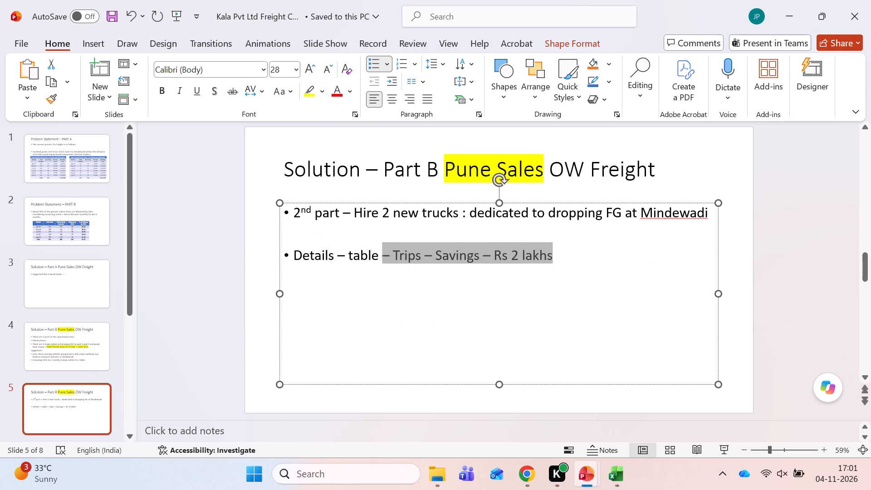
key(ctrl+shift+Left)
key(ctrl+shift+Left)
key(ctrl+shift+Left)
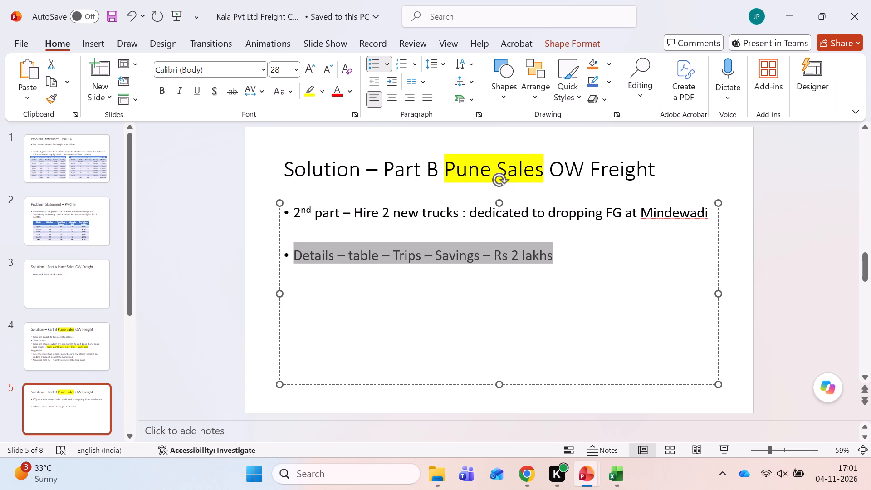
key(ctrl+v)
Add an unbulleted line below "Current baseline" on slide 5 and try to paste the generated slide's baseline table there, undoing the paste.
key(alt+Tab)
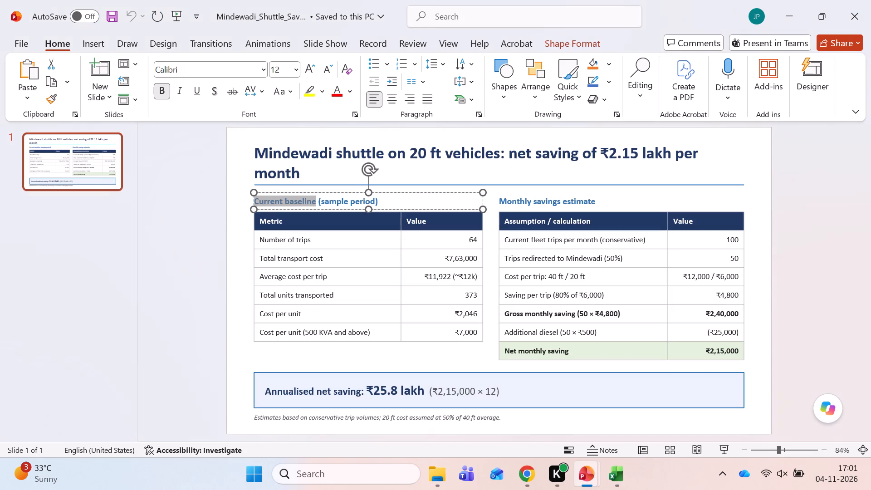
click(269, 221)
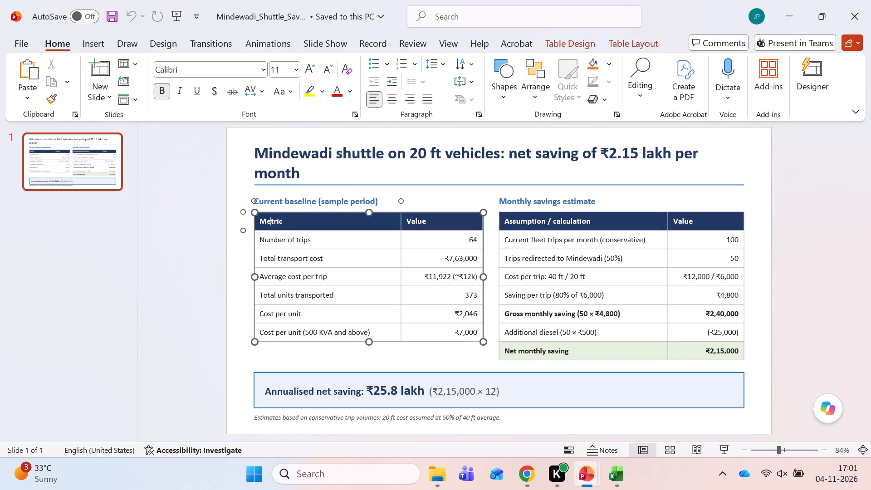
key(ctrl+c)
key(ctrl+c)
key(alt+Tab)
key(Return)
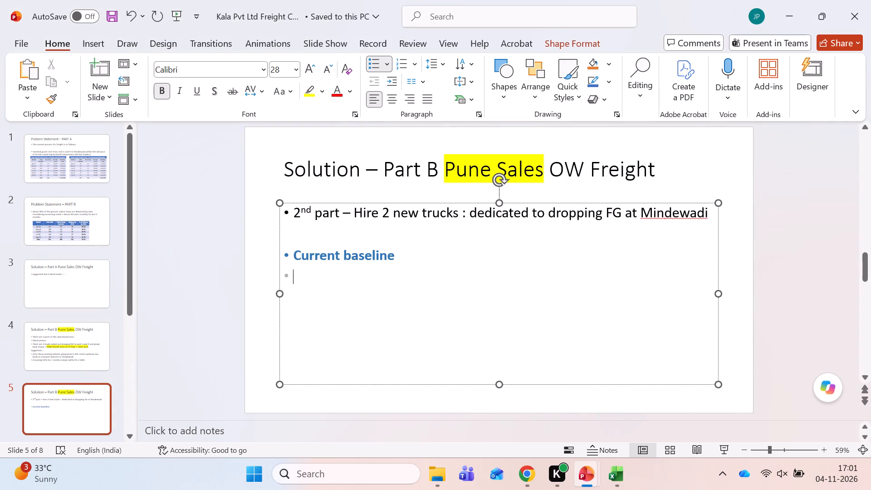
key(BackSpace)
key(ctrl+v)
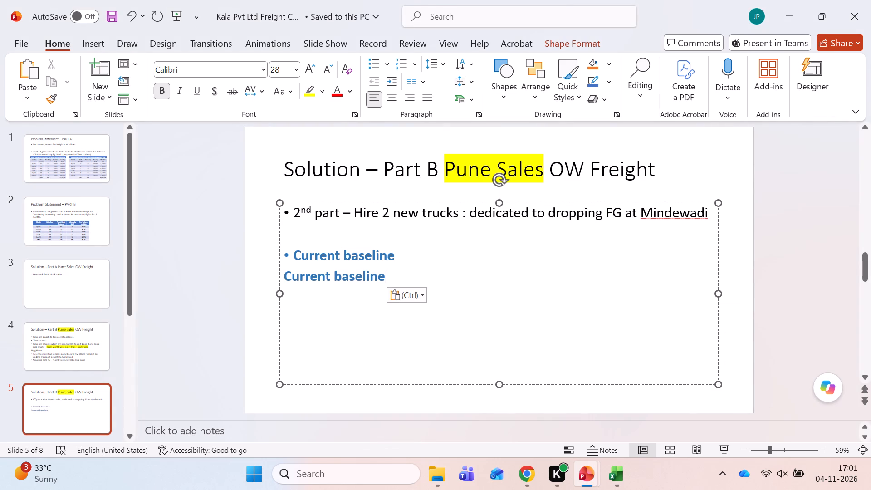
key(ctrl+z)
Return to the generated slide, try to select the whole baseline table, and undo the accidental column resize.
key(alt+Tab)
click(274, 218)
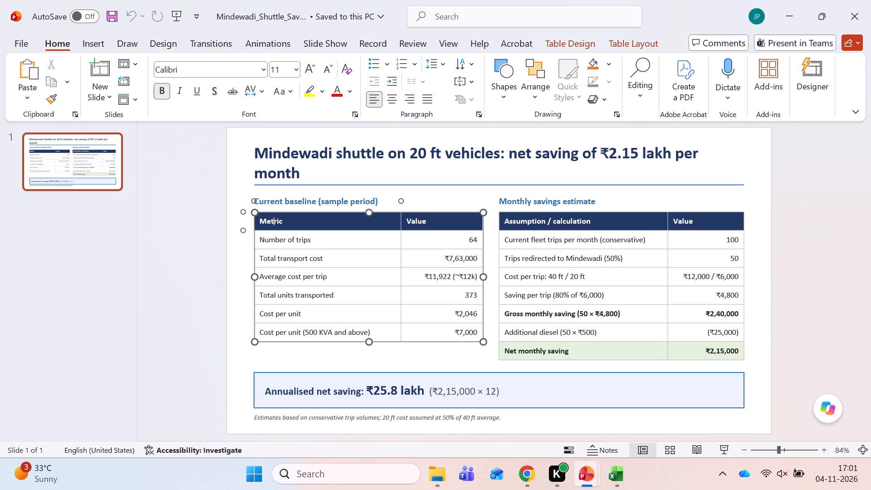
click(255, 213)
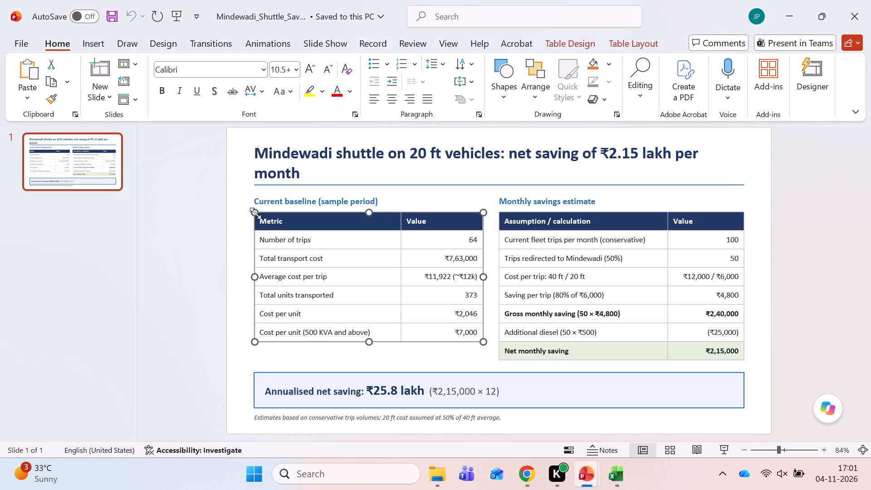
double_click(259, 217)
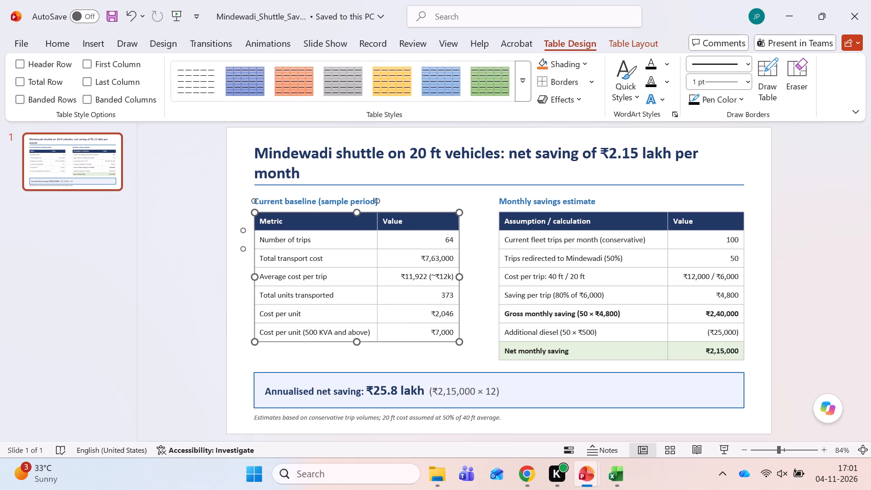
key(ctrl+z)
Auto-fit the Metric column of the baseline table to its text.
double_click(343, 241)
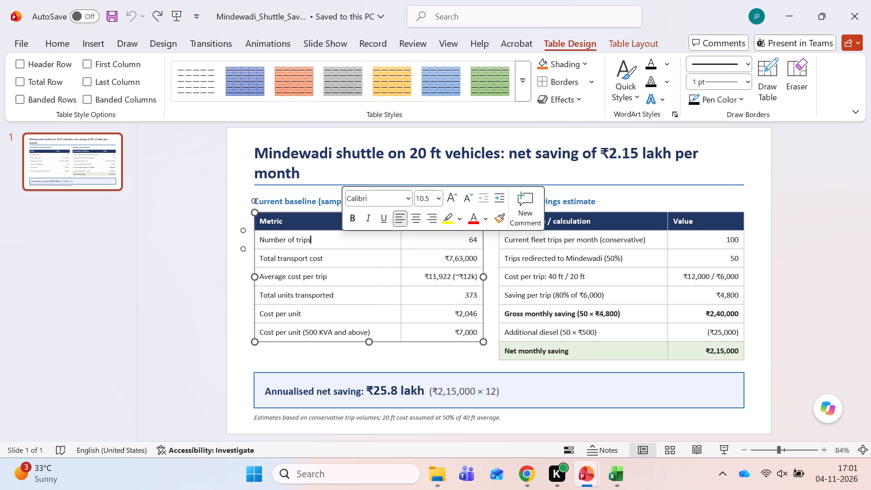
double_click(399, 242)
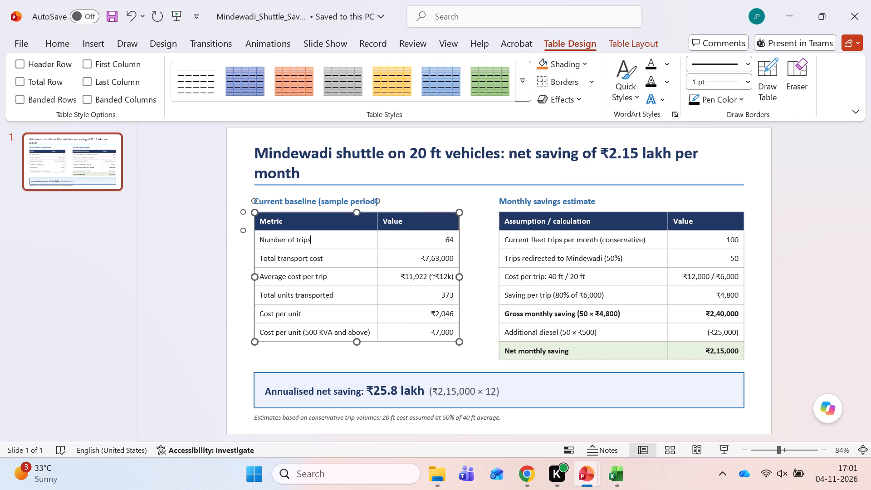
click(379, 354)
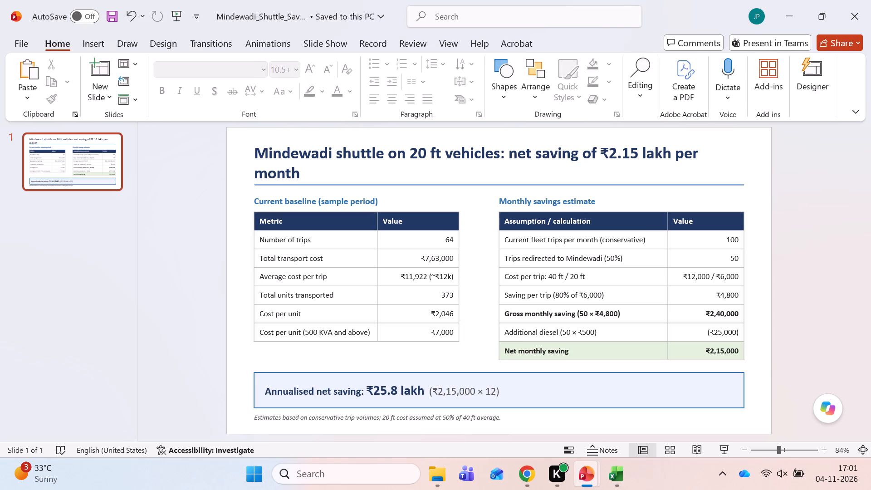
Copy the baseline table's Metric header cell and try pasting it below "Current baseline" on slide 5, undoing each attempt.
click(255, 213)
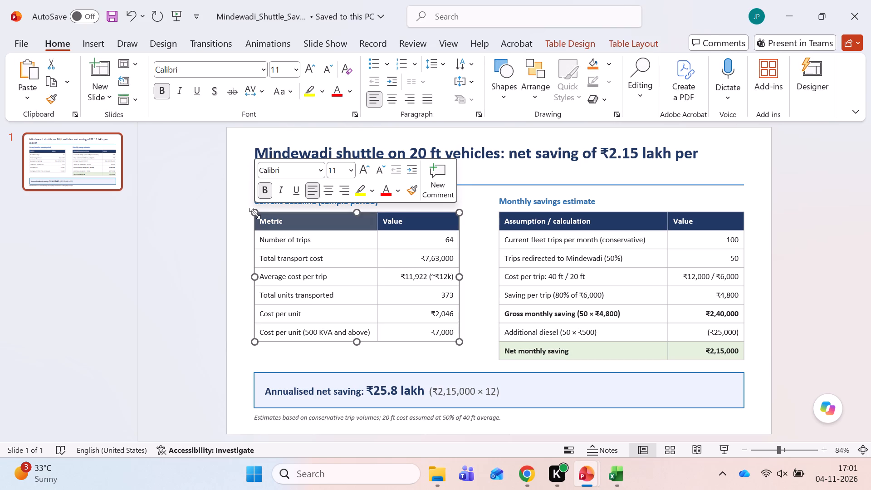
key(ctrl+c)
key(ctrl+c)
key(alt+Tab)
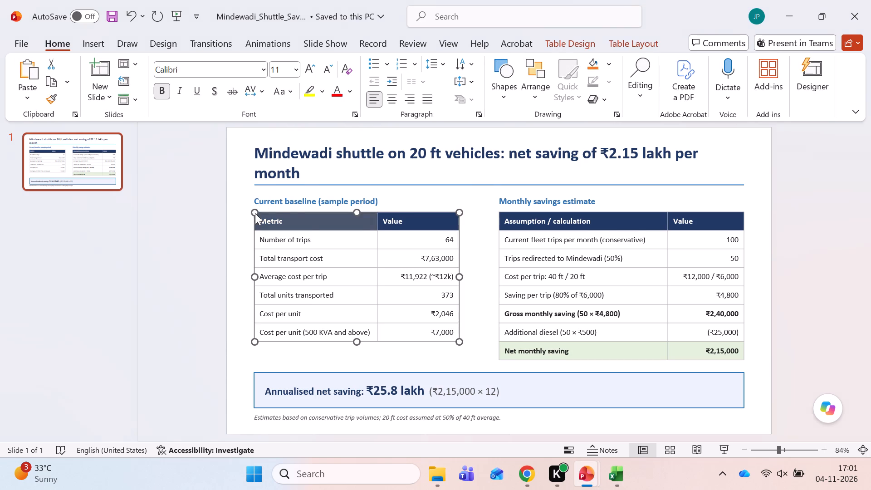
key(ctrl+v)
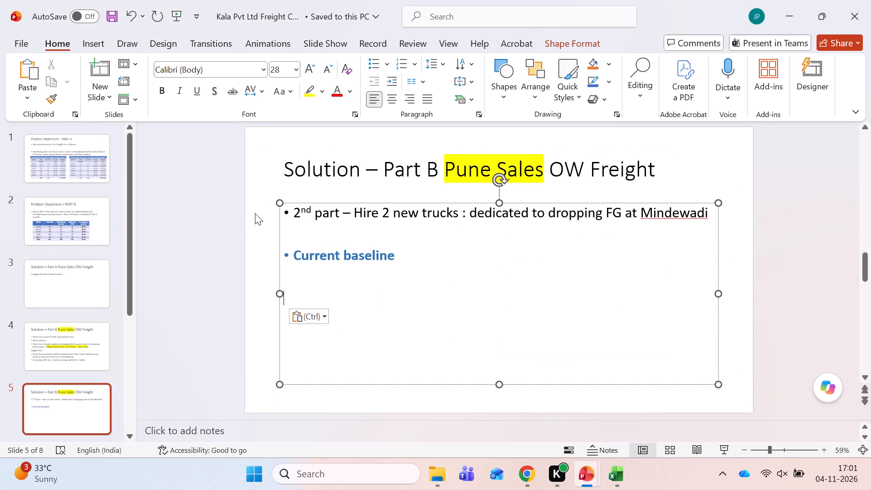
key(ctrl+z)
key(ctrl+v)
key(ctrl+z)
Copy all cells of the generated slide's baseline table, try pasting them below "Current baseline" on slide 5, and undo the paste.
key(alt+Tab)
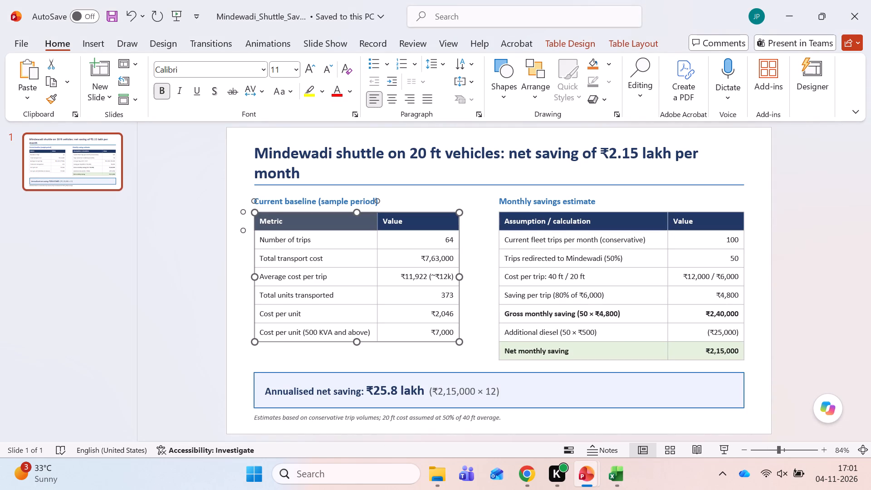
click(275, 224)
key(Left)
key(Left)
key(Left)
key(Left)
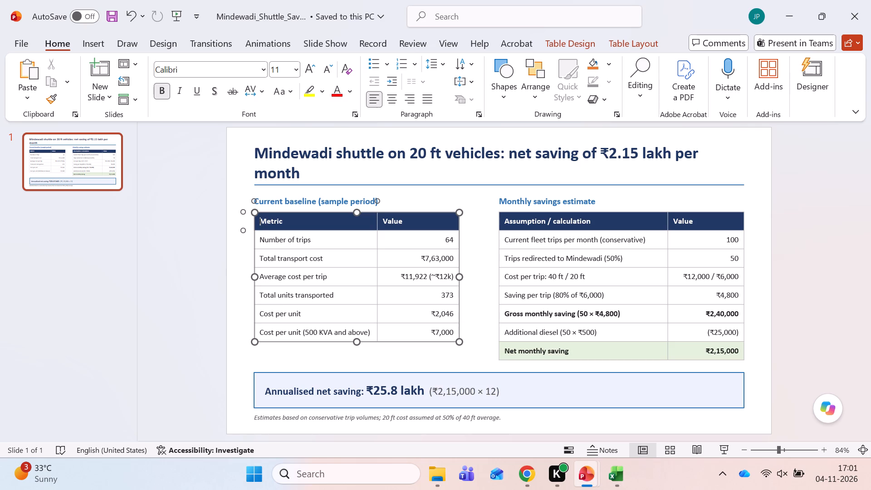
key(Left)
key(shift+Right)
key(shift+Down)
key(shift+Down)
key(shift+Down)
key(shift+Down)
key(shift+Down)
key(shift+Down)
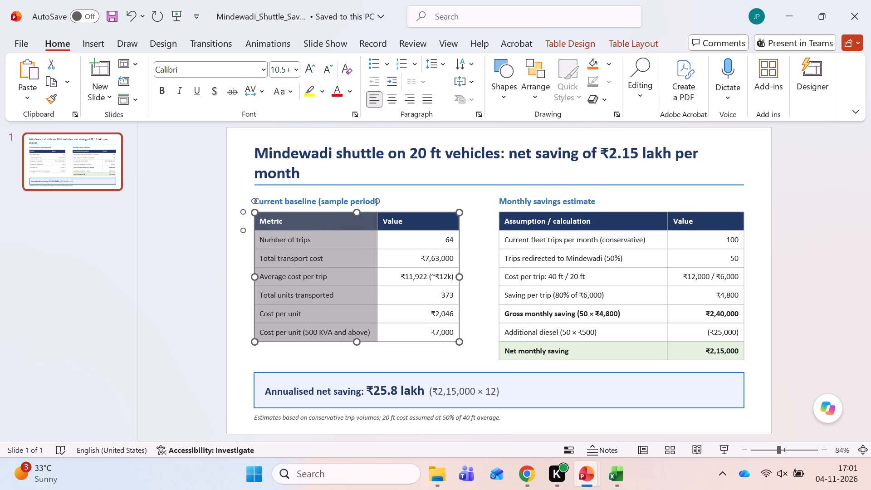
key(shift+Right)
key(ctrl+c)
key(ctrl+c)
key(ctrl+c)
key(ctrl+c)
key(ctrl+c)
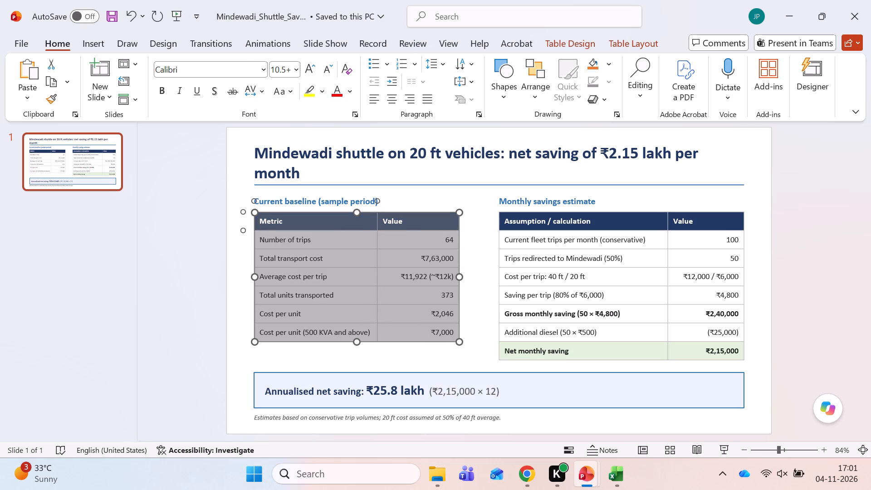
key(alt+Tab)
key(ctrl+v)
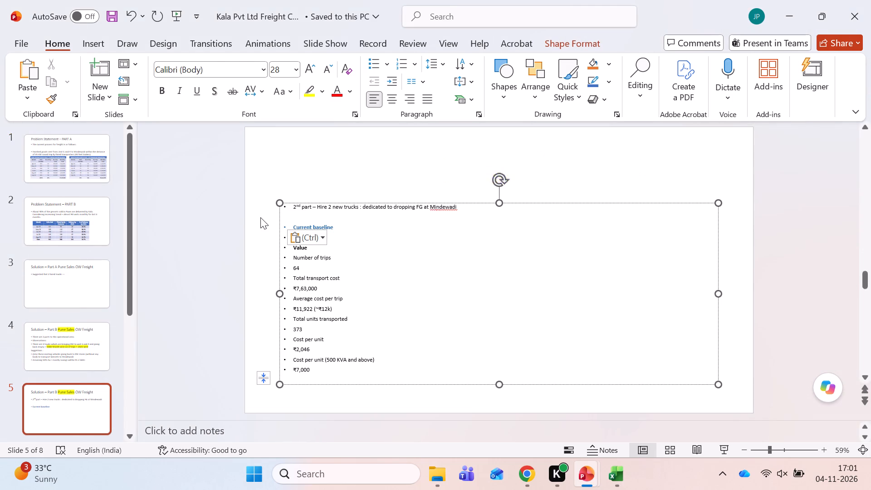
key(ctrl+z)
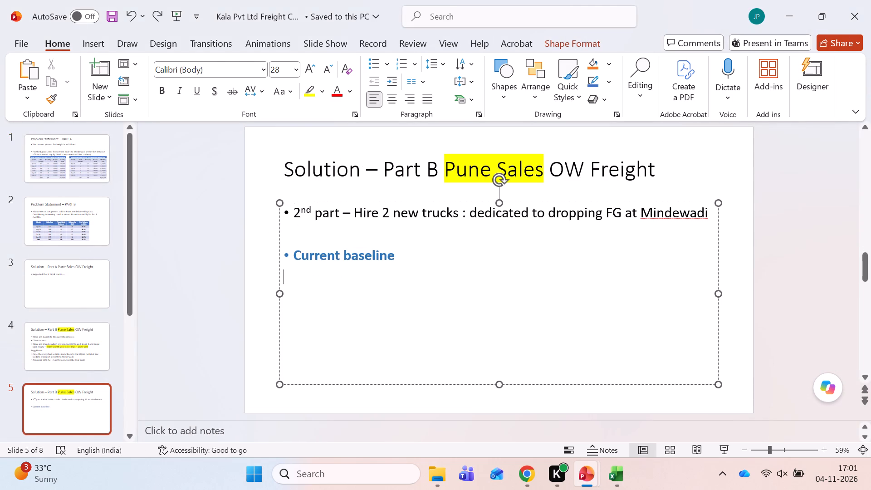
Check the generated baseline table, and insert a 2x1 table on slide 5 of the Kala Pvt Ltd Freight presentation.
key(alt+Tab)
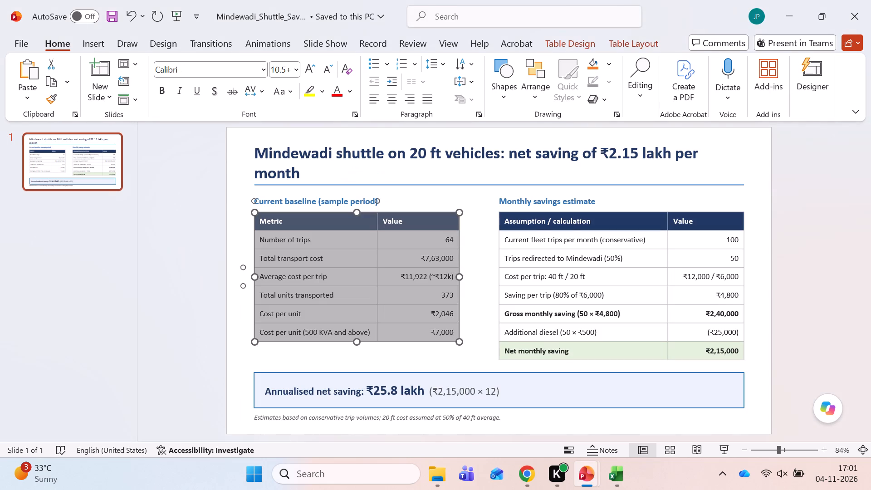
key(alt+Tab)
click(88, 44)
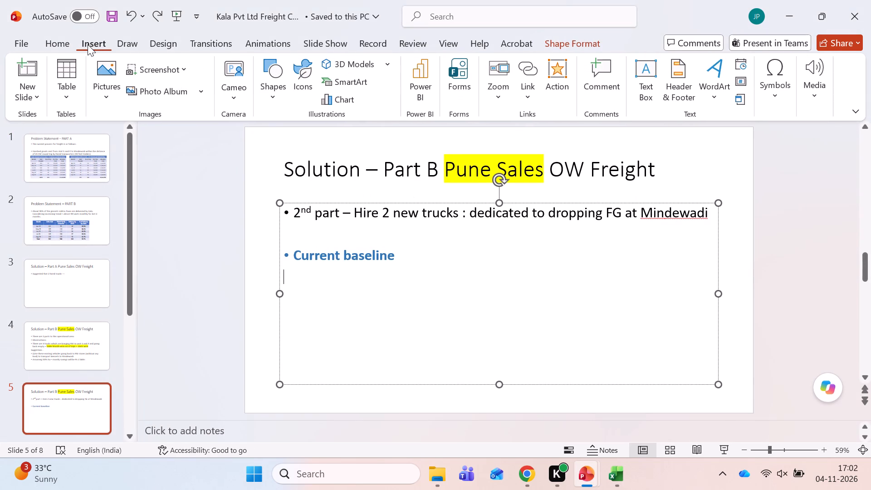
click(64, 103)
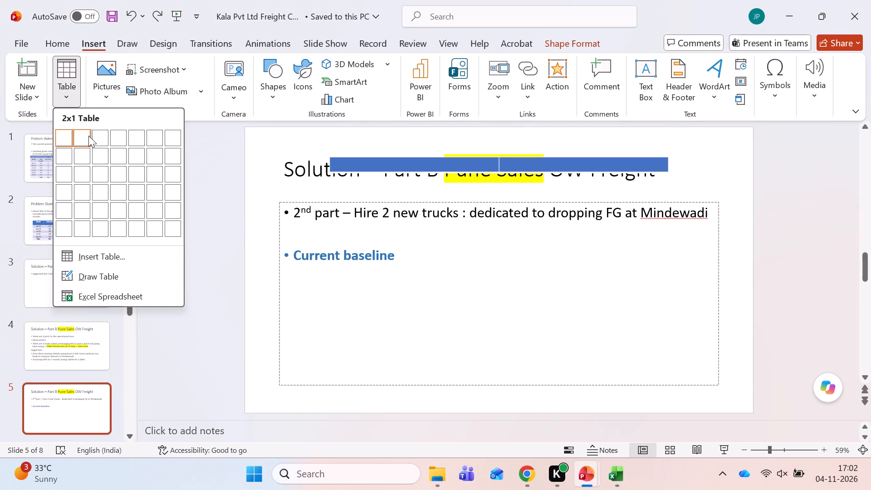
click(88, 136)
Narrow the new table, place it directly below "Current baseline" at the text's left margin, and make its first column slightly narrower than the second.
drag(670, 167, 646, 161)
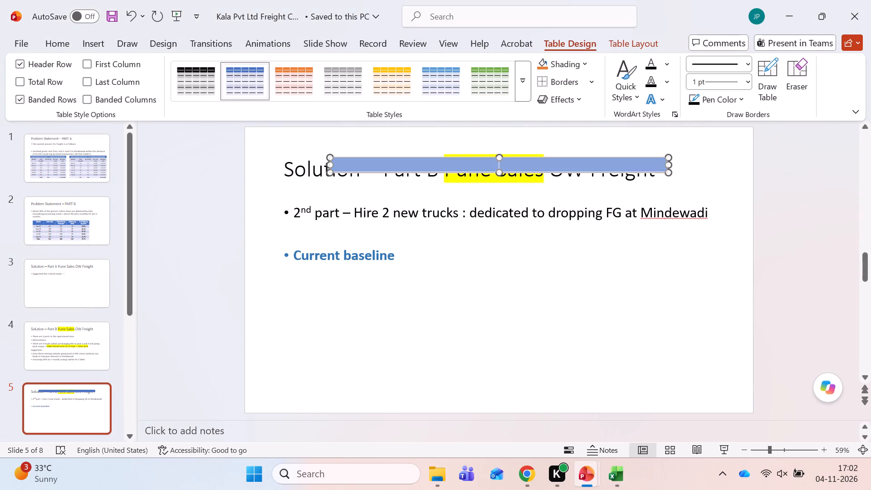
drag(646, 161, 546, 161)
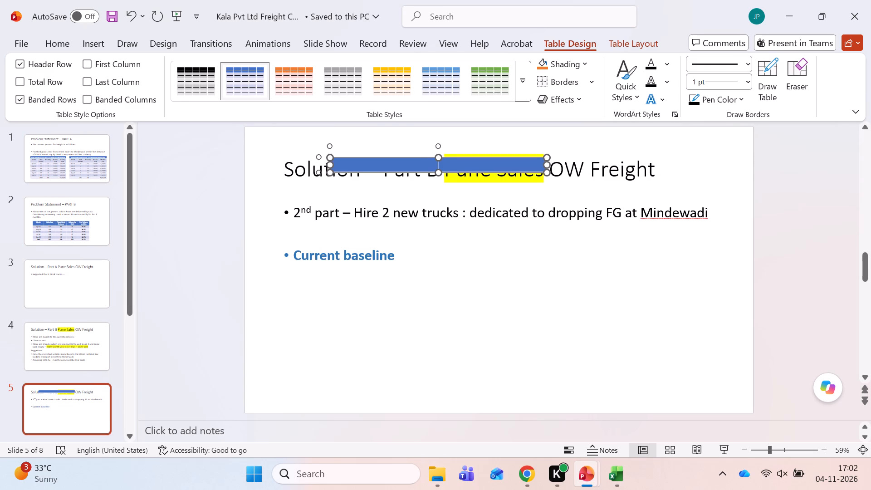
drag(400, 159, 348, 274)
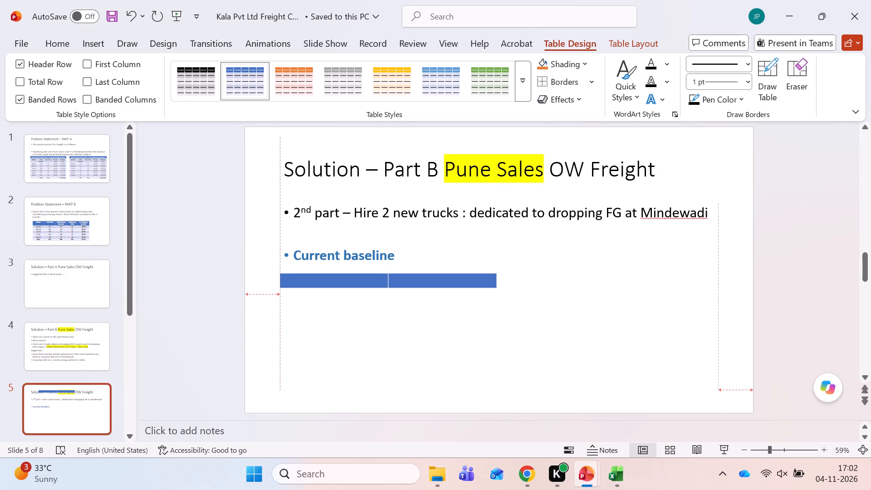
drag(348, 274, 348, 273)
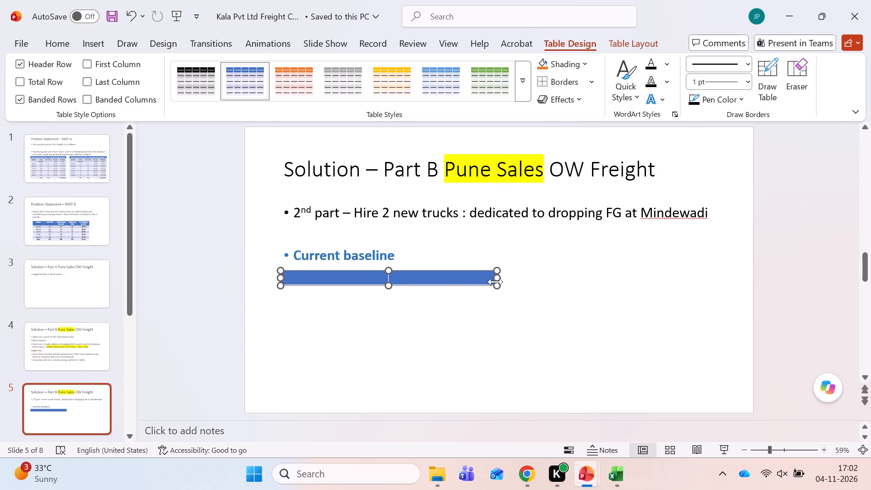
drag(499, 280, 475, 278)
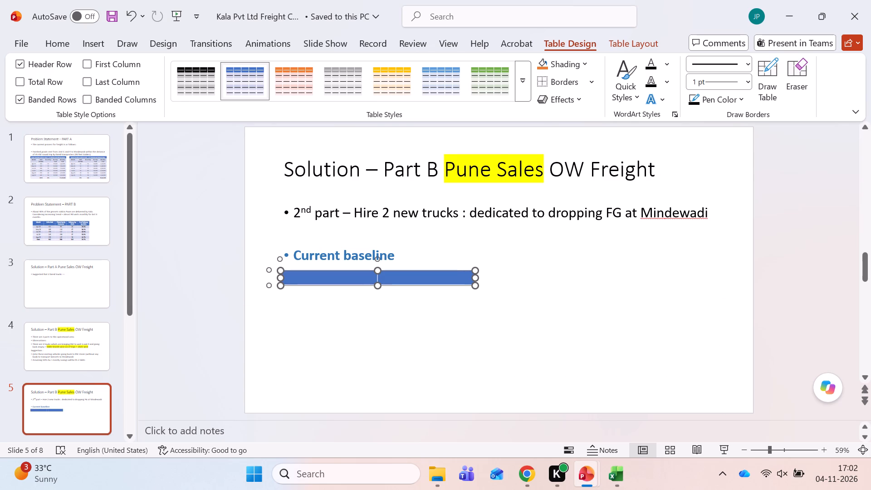
drag(376, 277, 366, 277)
drag(366, 277, 362, 277)
Fill in the table's header row with "Metric" and "Value", and add a new row below it.
click(321, 277)
text(Metric)
key(Tab)
key(alt+Tab)
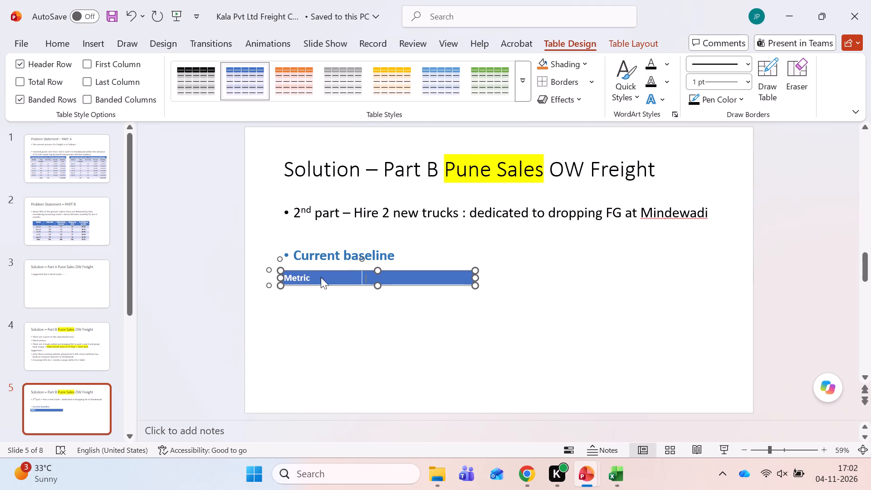
key(alt+Tab)
text(Value)
key(Tab)
Enter the "No of Trips" row with the value 64, referring to the generated slide, and add another row.
key(alt+Tab)
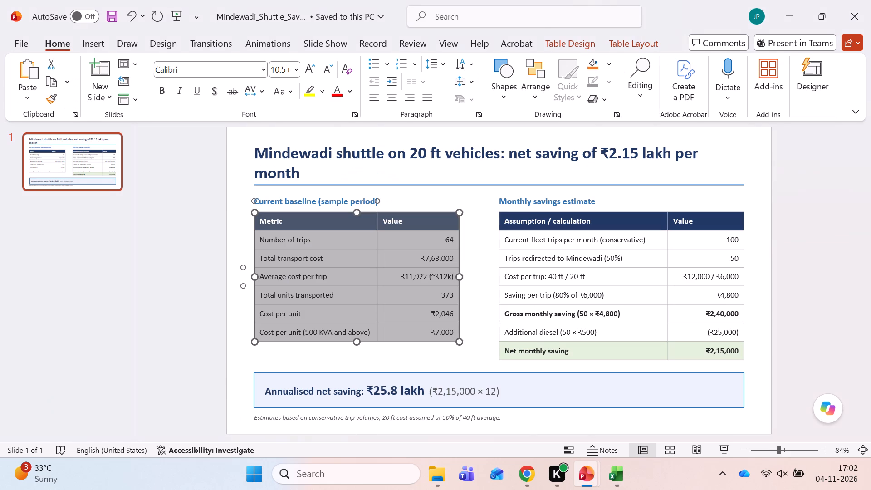
key(alt+Tab)
text(No of Trips)
key(Tab)
key(alt+Tab)
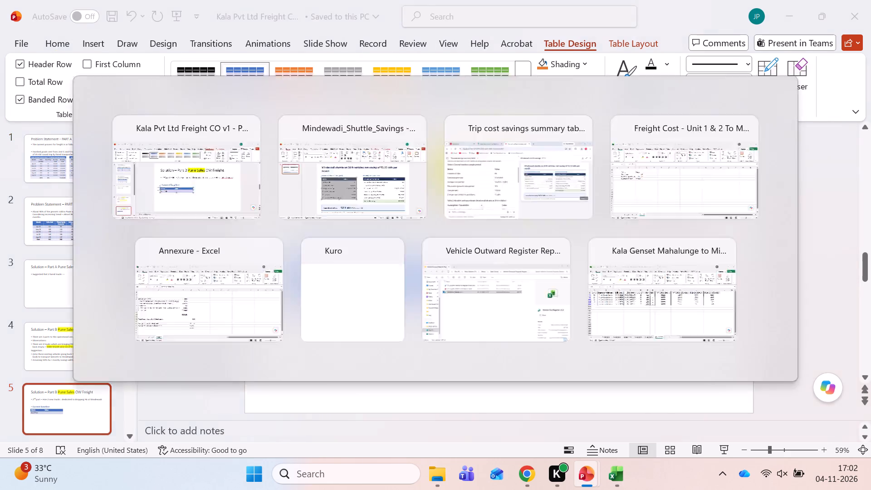
key(alt+Tab)
text(64)
key(Tab)
Enter the "Total Transport Cost" row with 7,63,000, widening the Metric column so the label fits on one line, and add another row.
key(alt+Tab)
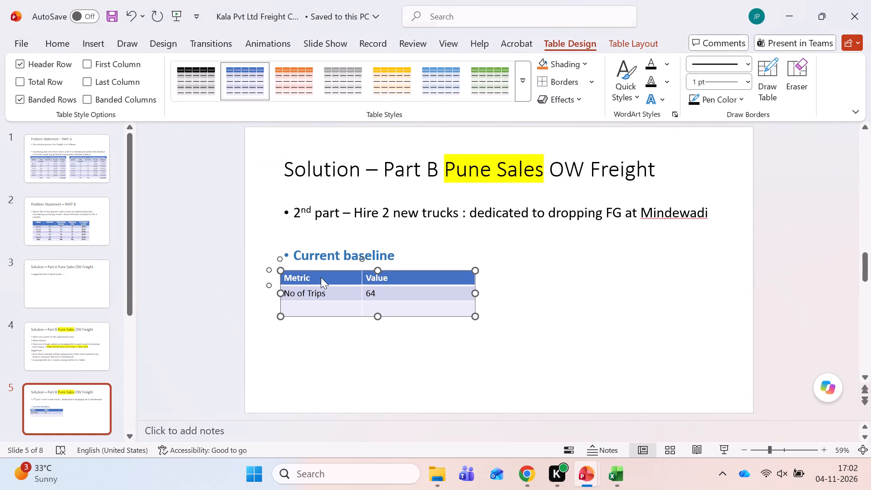
key(alt+Tab)
text(TOtal Transport COst)
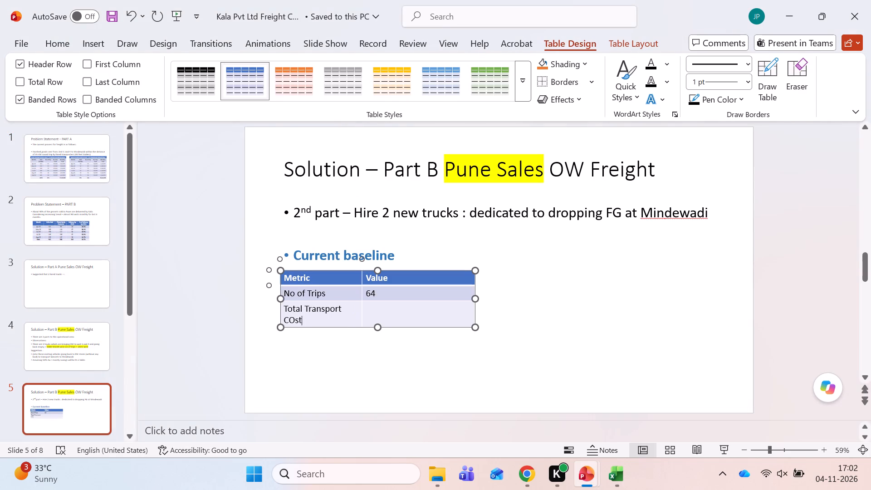
key(Tab)
drag(361, 279, 374, 281)
key(alt+Tab)
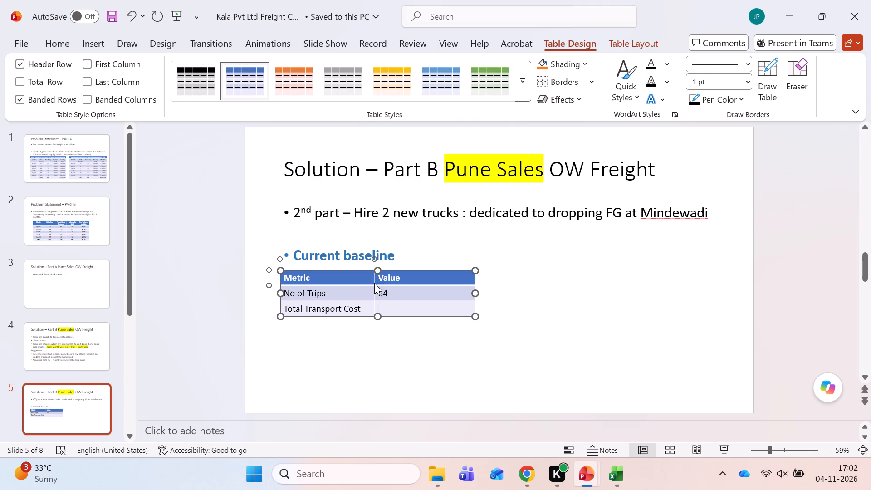
key(alt+Tab)
text(7,63,000)
key(Tab)
Enter the "Avg Cost Per Trip" row with "11,922 (12K)" and add another row.
key(alt+Tab)
key(alt+Tab)
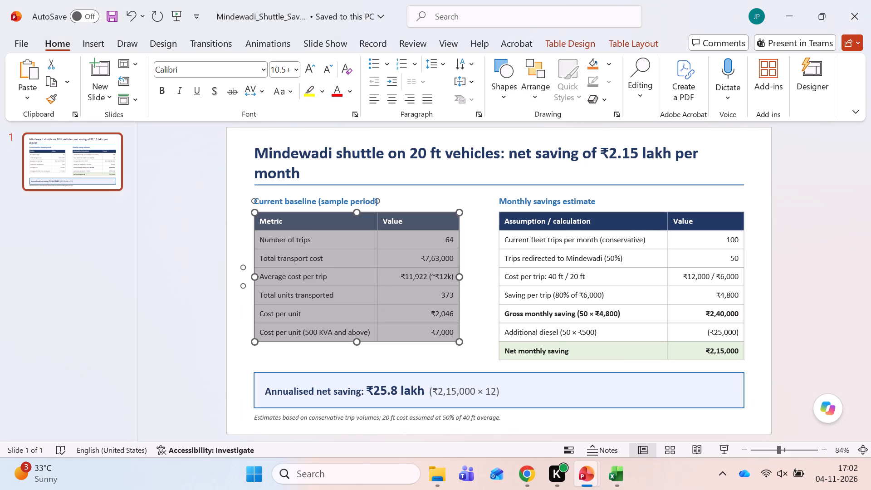
text(Avg Cost Per Trip)
key(Tab)
key(alt+Tab)
key(alt+Tab)
text(11,922 (12K))
key(Tab)
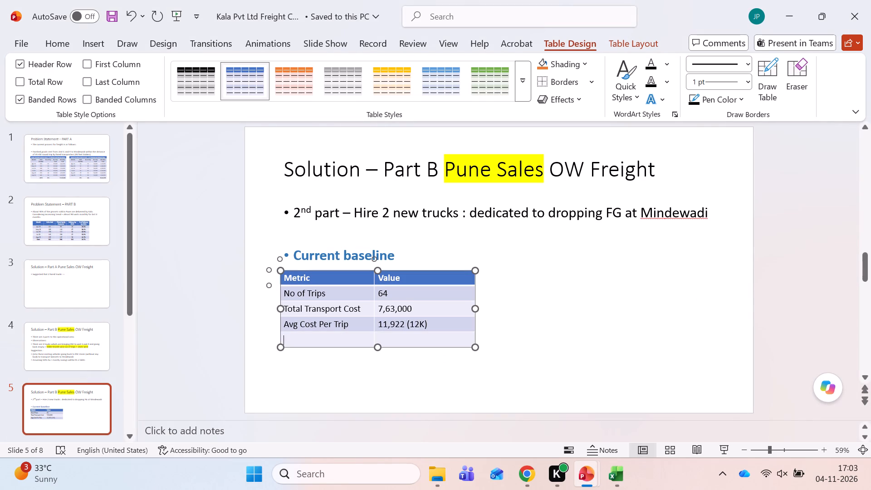
Enter the "Total Units Transported" row with 373, widening the Metric column so the label fits on one line, and add another row.
key(alt+Tab)
key(alt+Tab)
text(TOtal Units Transported)
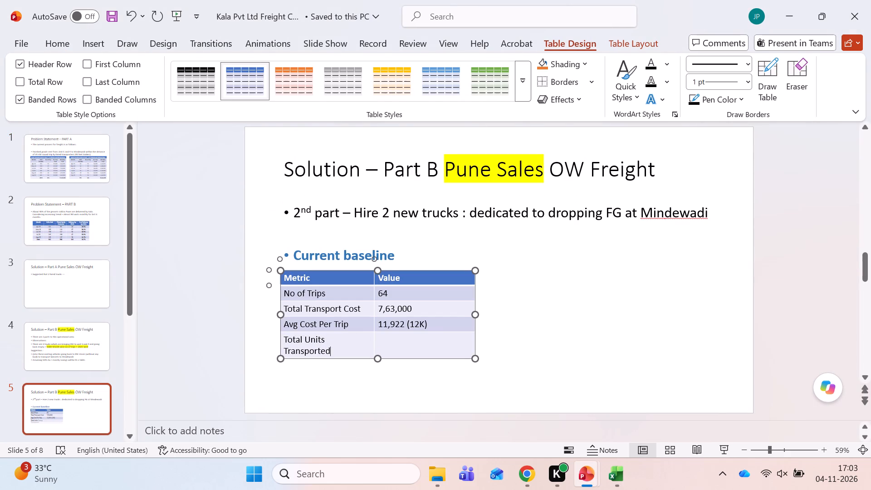
key(Tab)
drag(372, 295, 389, 299)
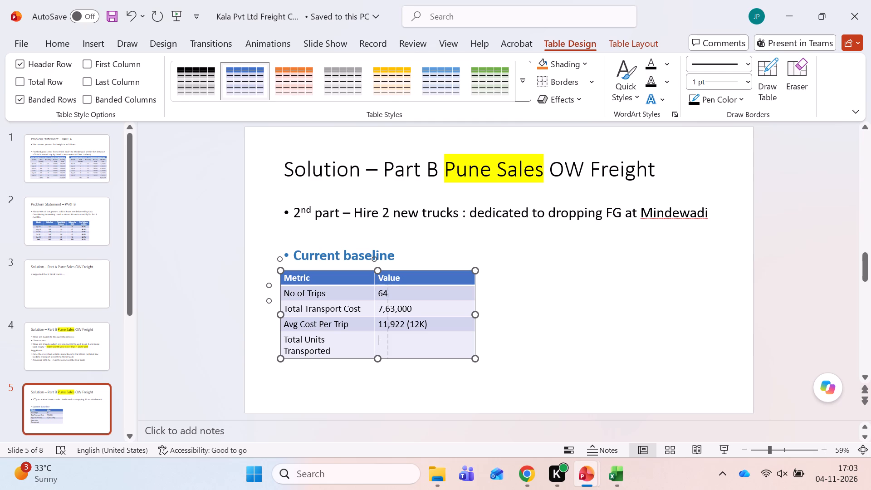
drag(389, 299, 392, 301)
key(alt+Tab)
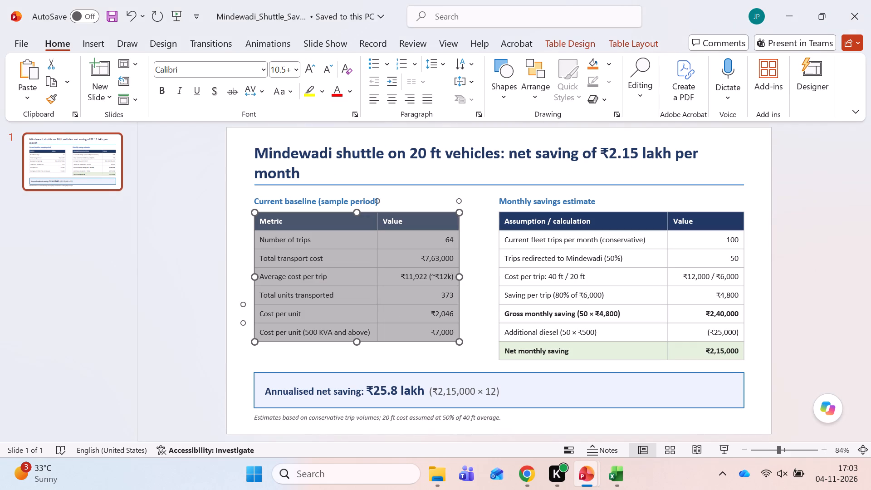
key(alt+Tab)
text(373)
key(Tab)
Enter the "Cost Per Unit" row with the value 2046 and add another row.
key(alt+Tab)
key(alt+Tab)
text(Cost Per Unit)
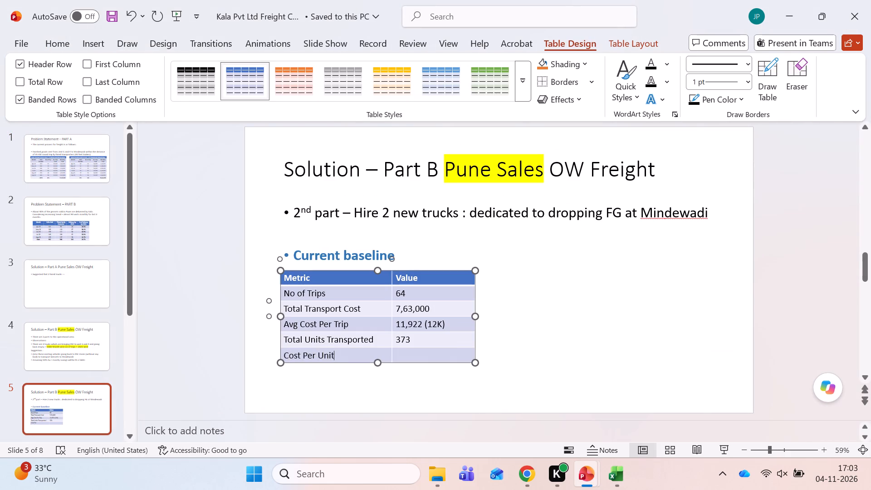
key(Tab)
key(alt+Tab)
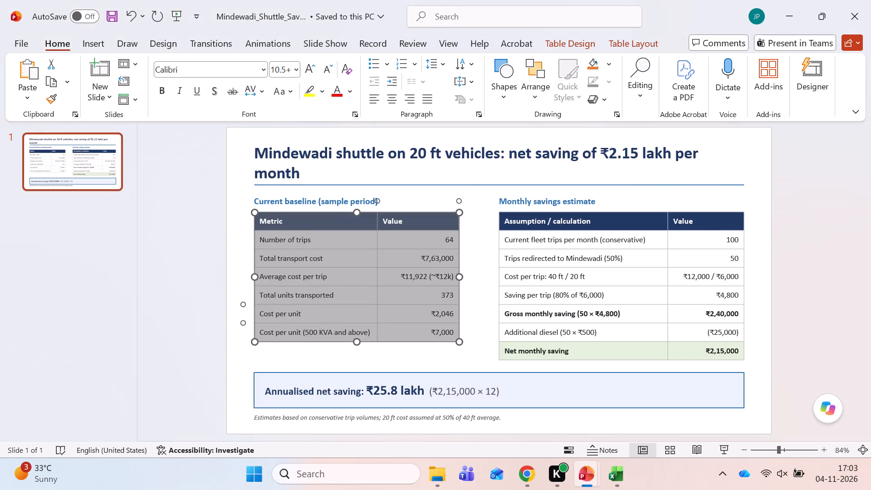
key(alt+Tab)
text(2046)
key(Tab)
Check the generated slide's remaining baseline row, and delete the empty last row of the table on slide 5.
key(alt+Tab)
key(alt+Tab)
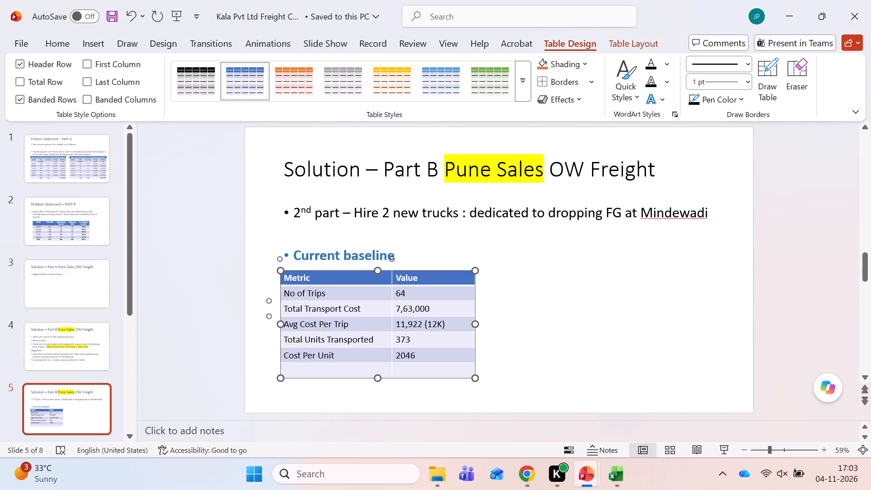
click(323, 368)
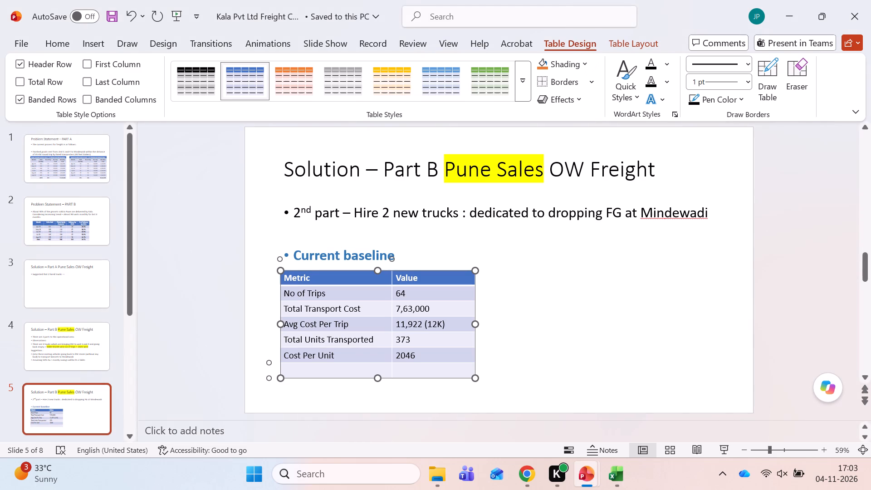
key(BackSpace)
drag(295, 370, 310, 372)
drag(310, 372, 416, 372)
right_click(416, 372)
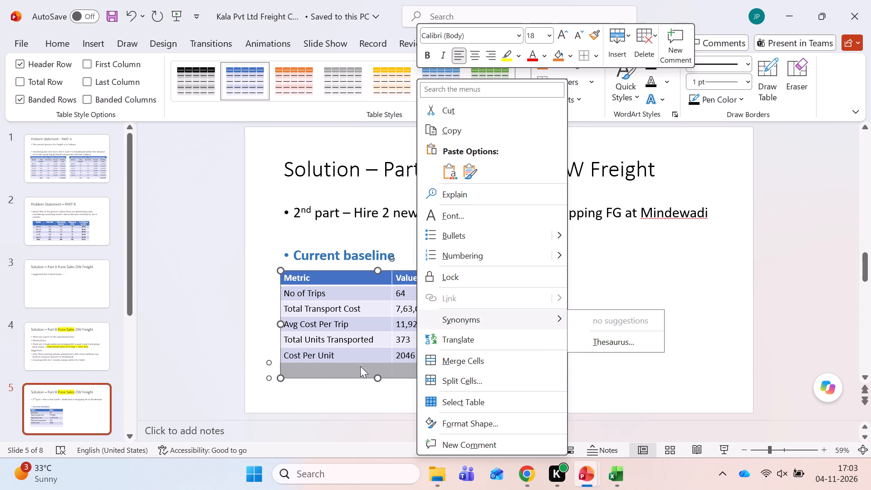
click(325, 372)
key(BackSpace)
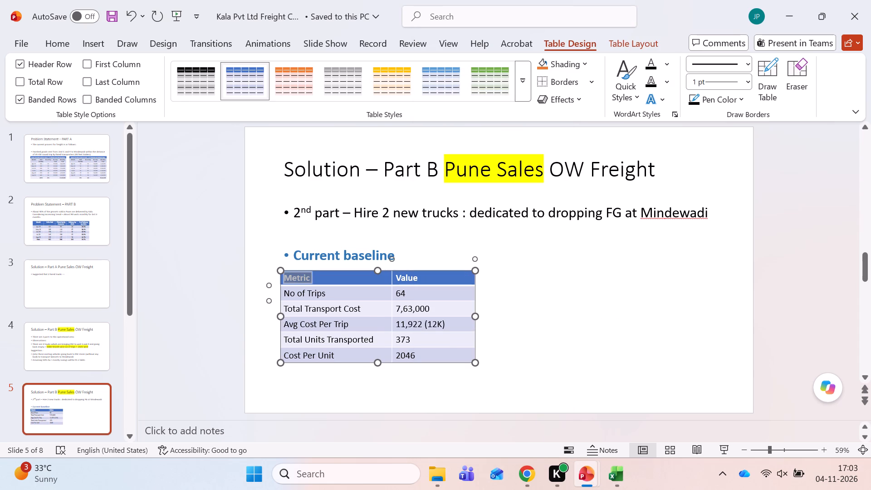
Narrow the baseline table's Metric column and reduce the overall width of the table.
click(384, 290)
drag(391, 291, 380, 294)
click(509, 343)
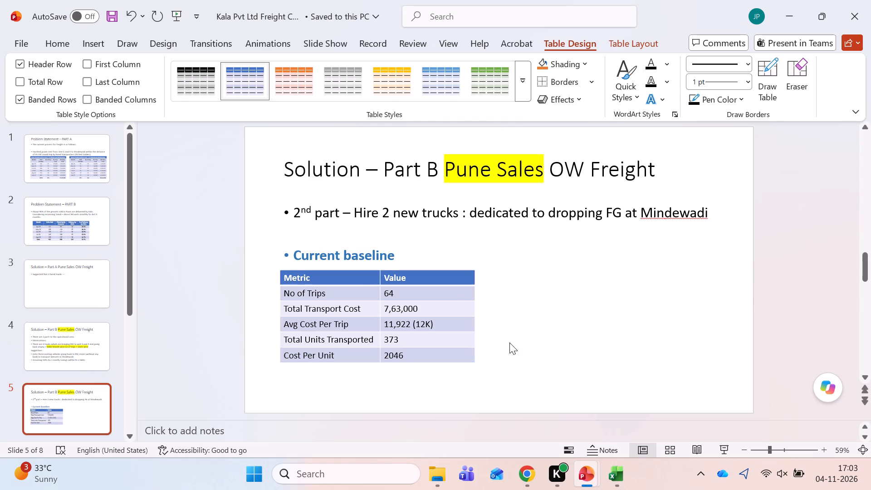
click(465, 302)
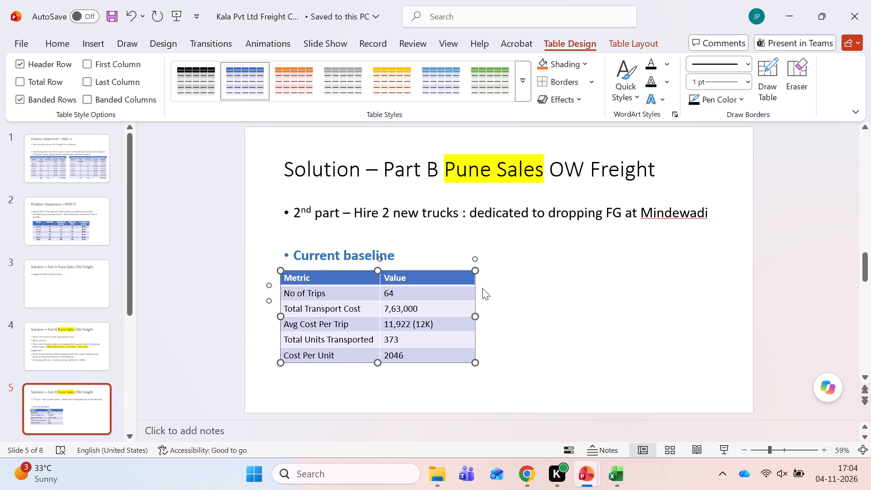
drag(474, 315, 444, 328)
drag(447, 330, 460, 330)
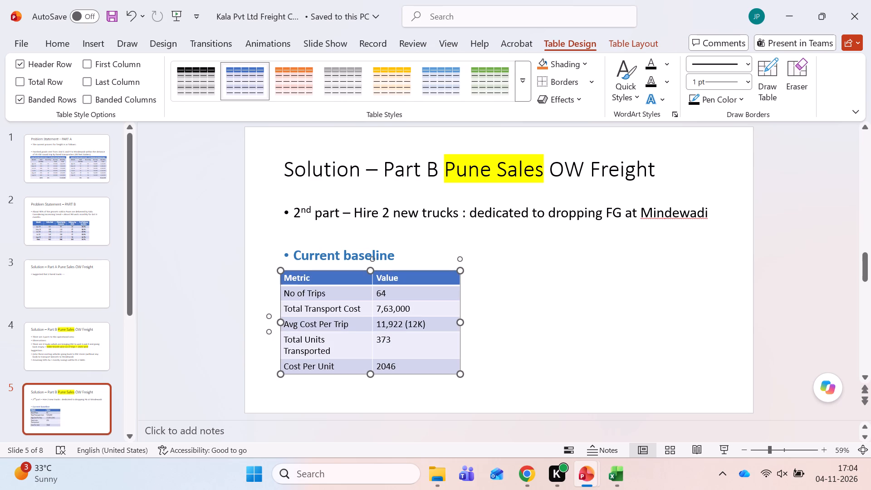
Widen the baseline table so the "Total Units Transported" label fits on one line.
drag(464, 323, 472, 323)
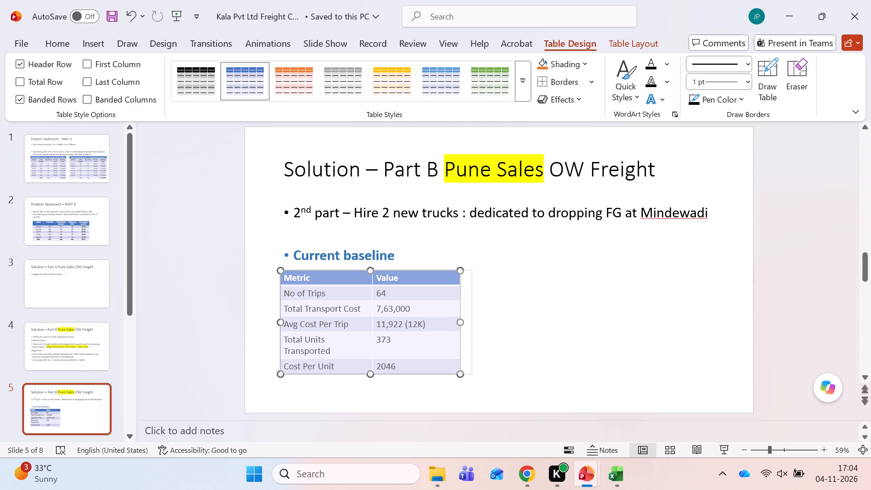
drag(472, 323, 475, 323)
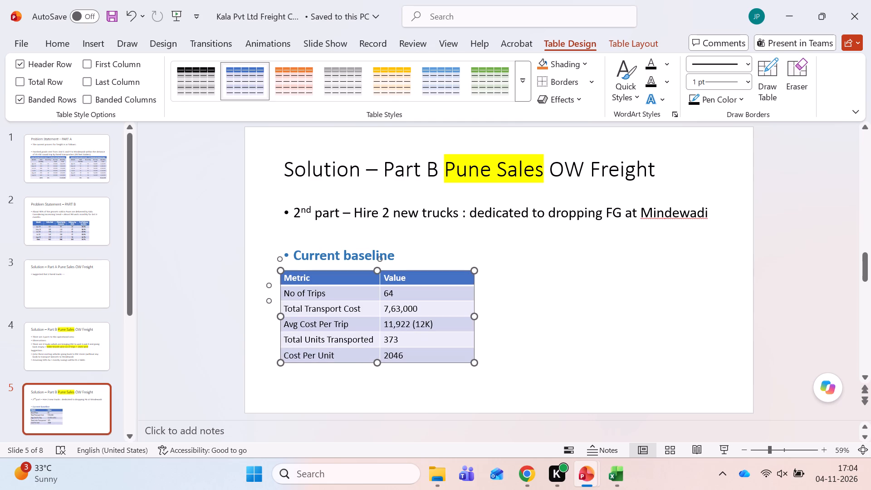
click(497, 292)
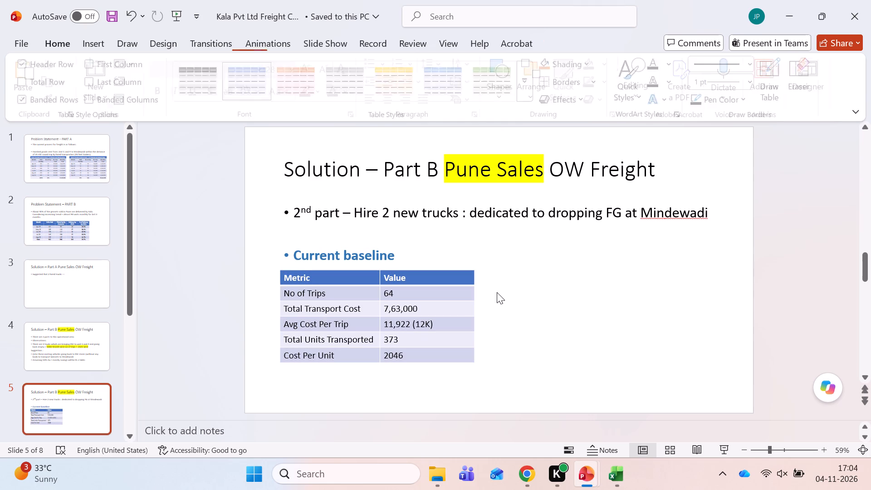
Insert a new table with two columns and one row on slide 5 and reduce its width.
key(alt+Tab)
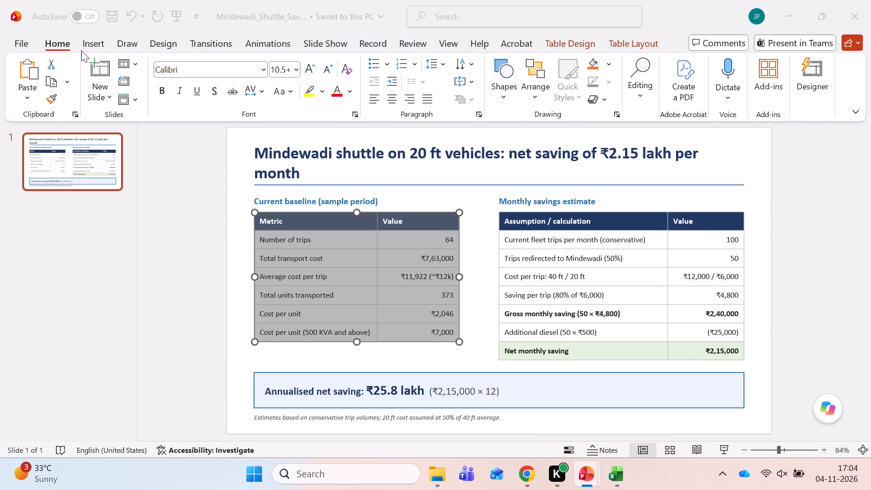
key(alt+Tab)
click(86, 49)
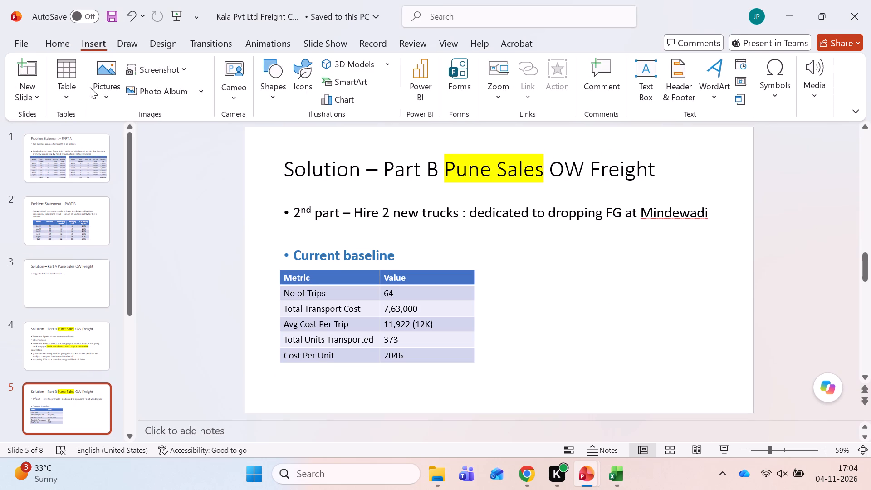
click(69, 99)
click(83, 134)
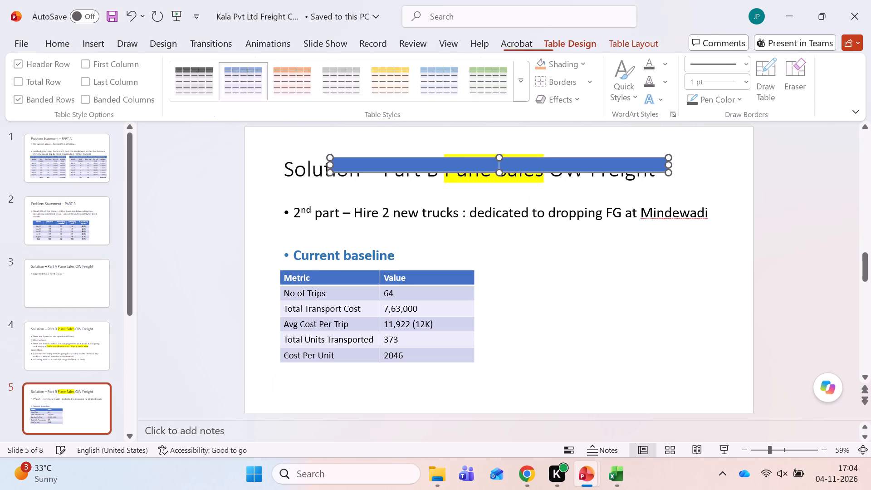
drag(672, 166, 583, 174)
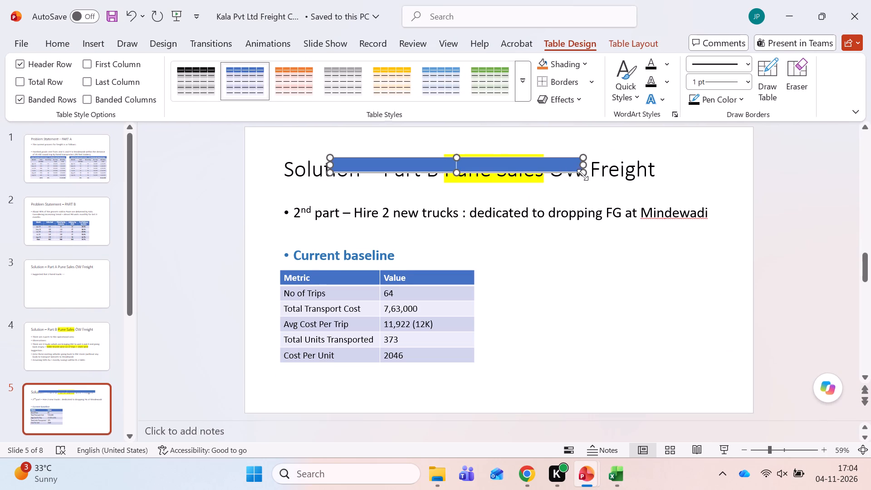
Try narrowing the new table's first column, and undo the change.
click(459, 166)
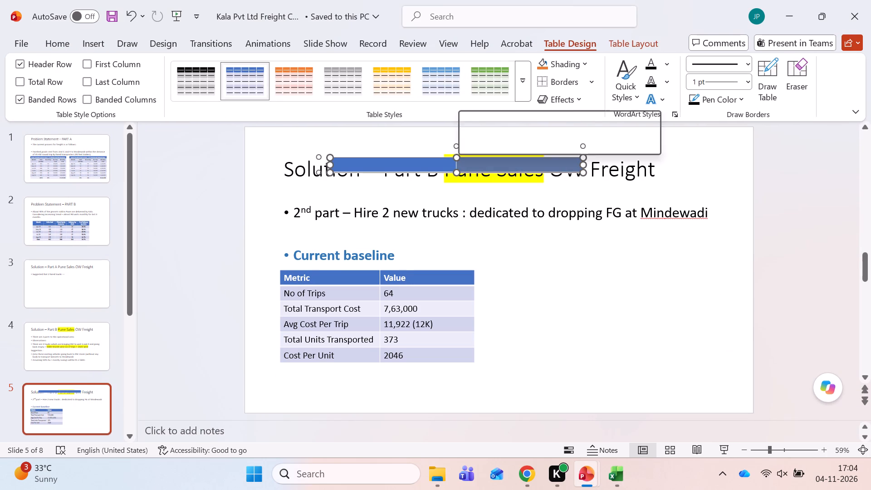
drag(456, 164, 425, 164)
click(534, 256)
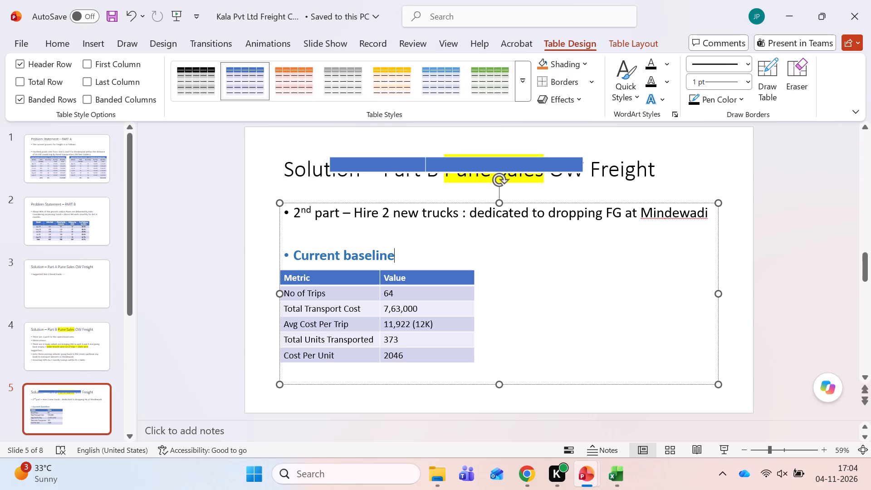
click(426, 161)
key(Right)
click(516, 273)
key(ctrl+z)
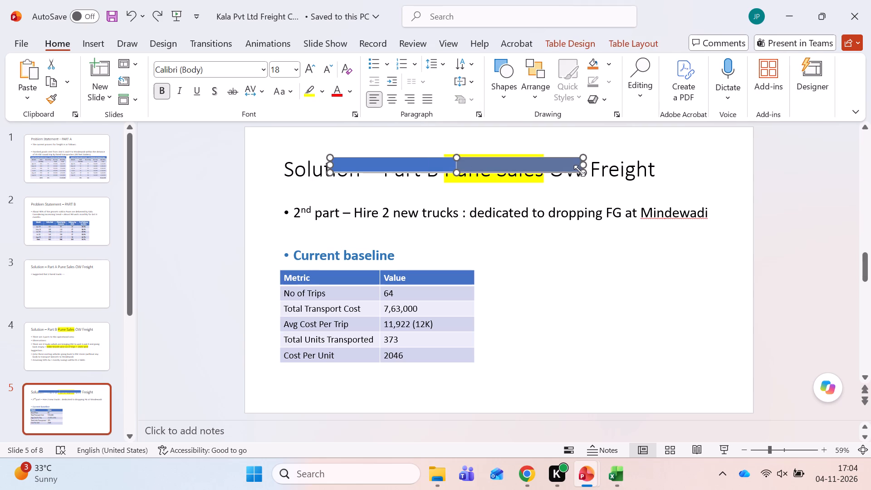
Narrow the new table further and place it beside the baseline table, aligned with its top edge.
drag(583, 166, 536, 166)
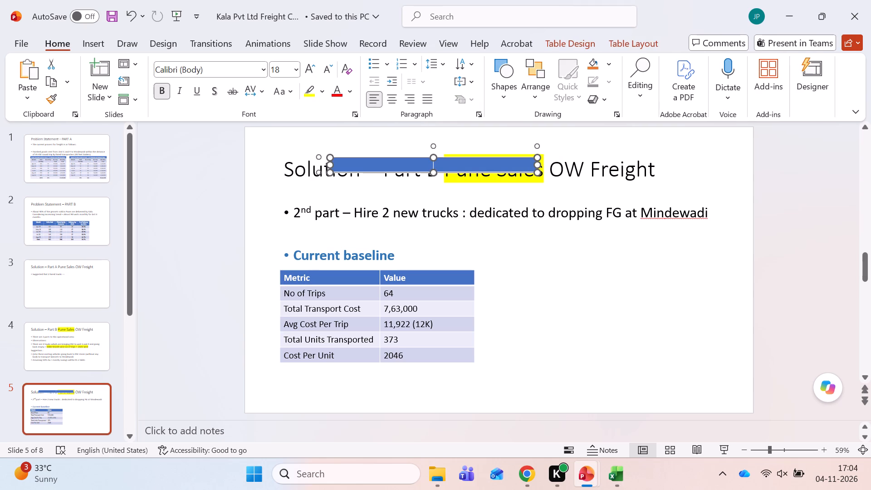
drag(417, 158, 580, 267)
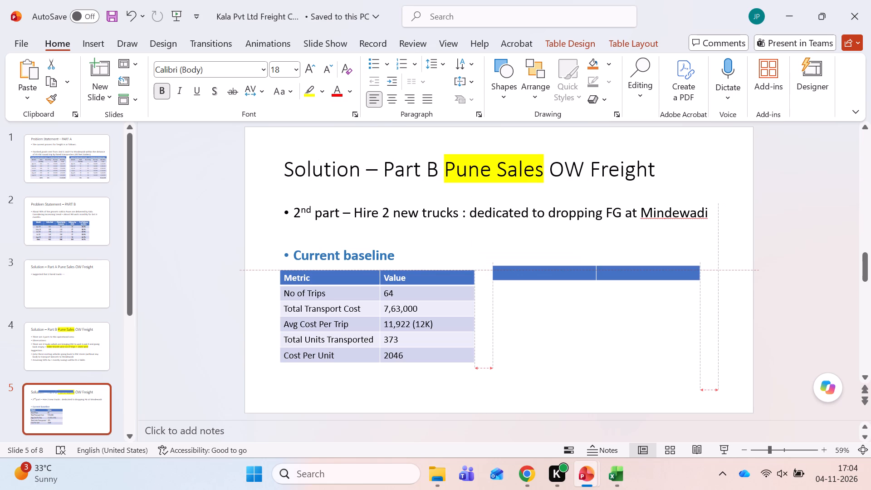
drag(580, 267, 579, 269)
Add the heading "Monthly Savings Estimate" on the "Current baseline" line, following the generated slide.
key(alt+Tab)
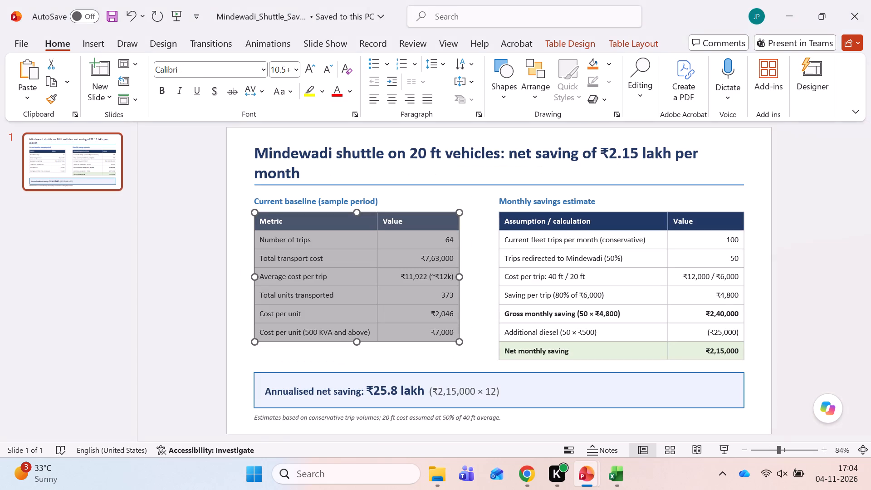
key(alt+Tab)
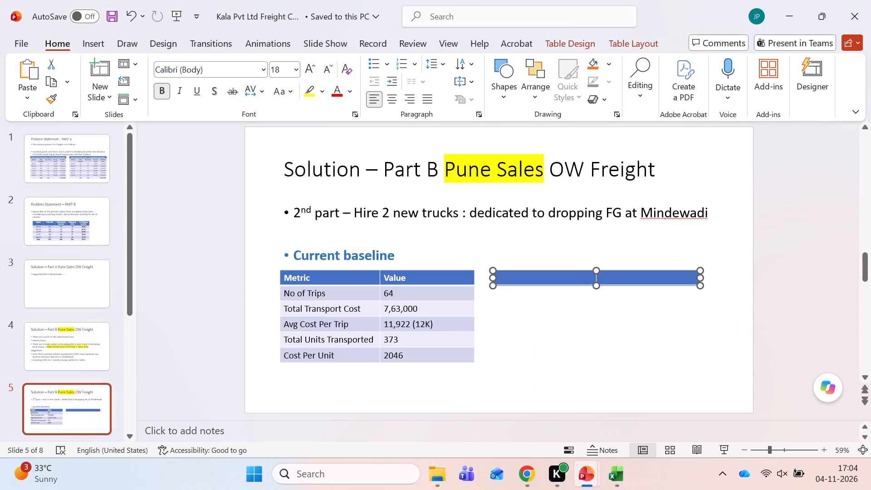
click(422, 252)
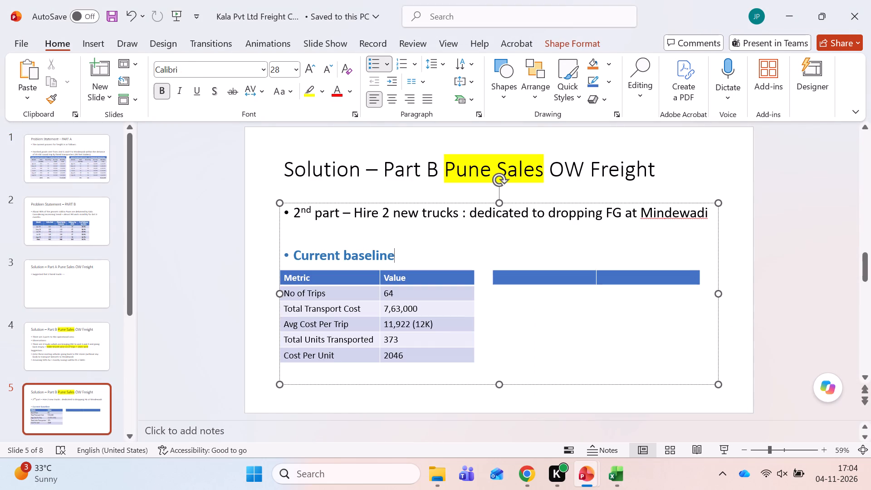
key(alt+Tab)
key(alt+Tab)
text(Monthly Savings Estimate)
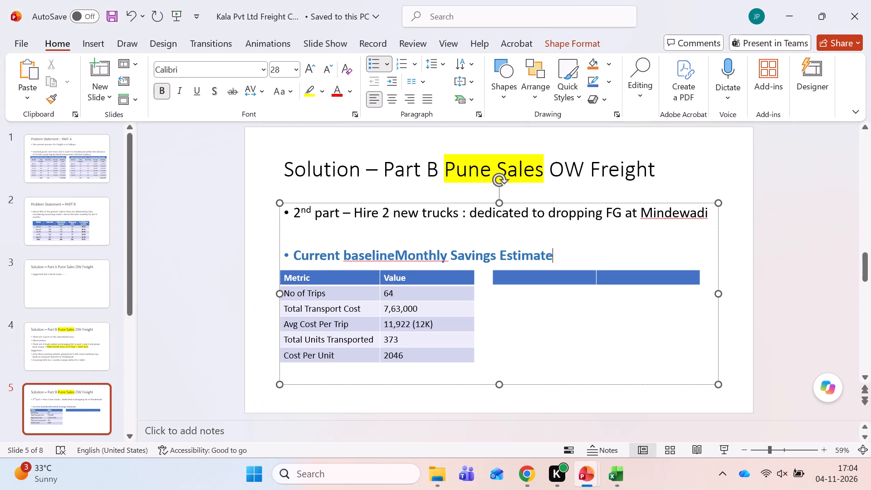
Separate "Monthly Savings Estimate" from "Current baseline" with spaces so it sits above the new table.
click(397, 258)
click(390, 107)
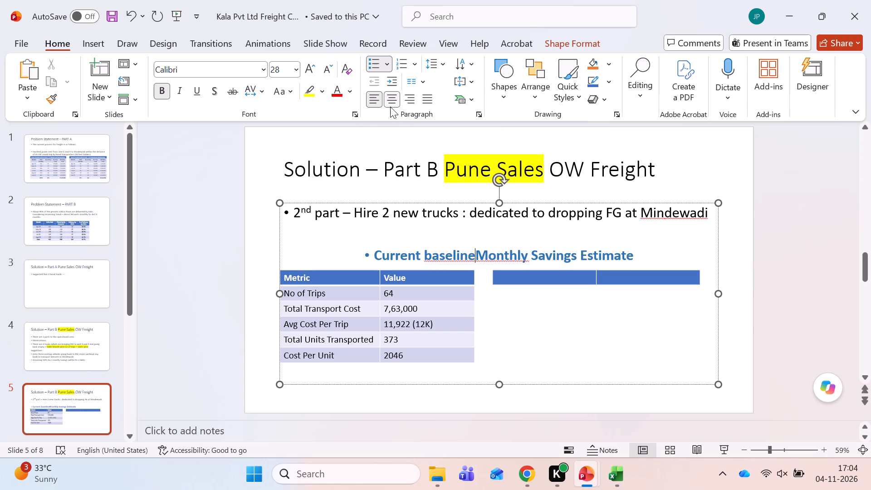
key(ctrl+z)
key(space)
key(space)
key(space)
key(space)
key(space)
key(space)
key(space)
key(space)
key(space)
key(space)
key(space)
key(space)
key(space)
key(space)
key(space)
key(space)
key(space)
key(space)
key(space)
key(space)
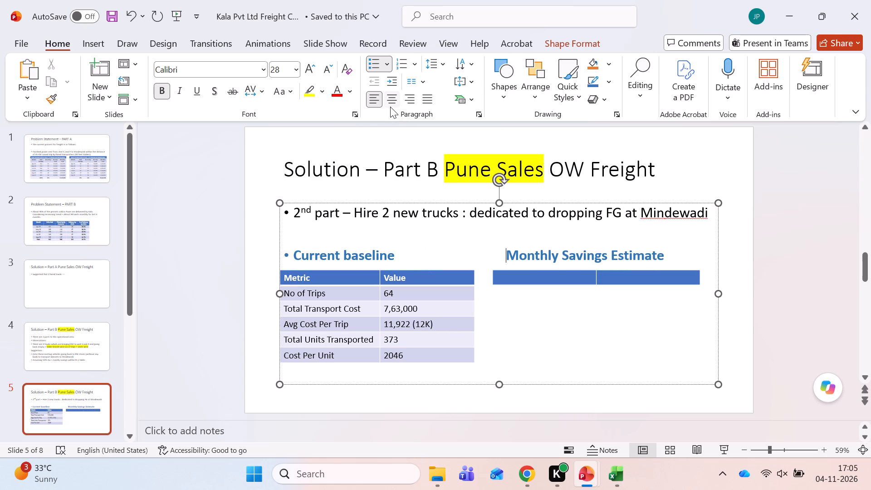
key(space)
key(space)
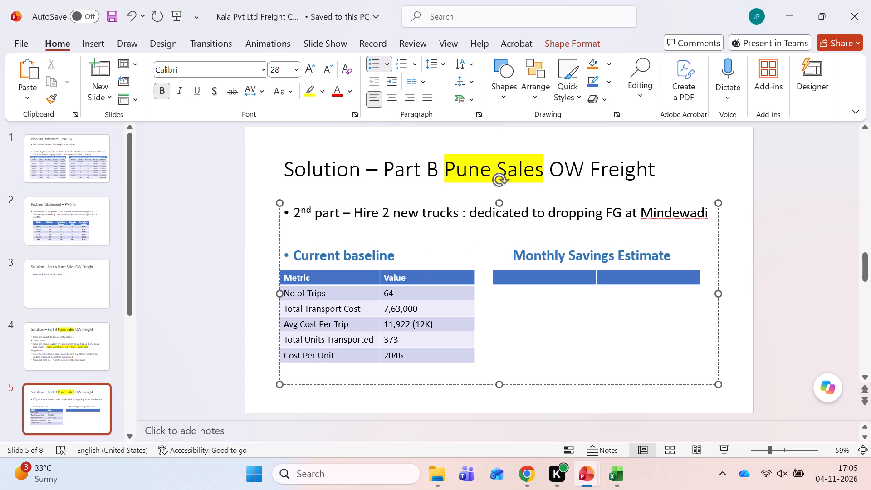
Enter "Assumption / Calculation" as the new table's first header, widening the column so it fits on one line.
click(529, 278)
key(alt+Tab)
key(alt+Tab)
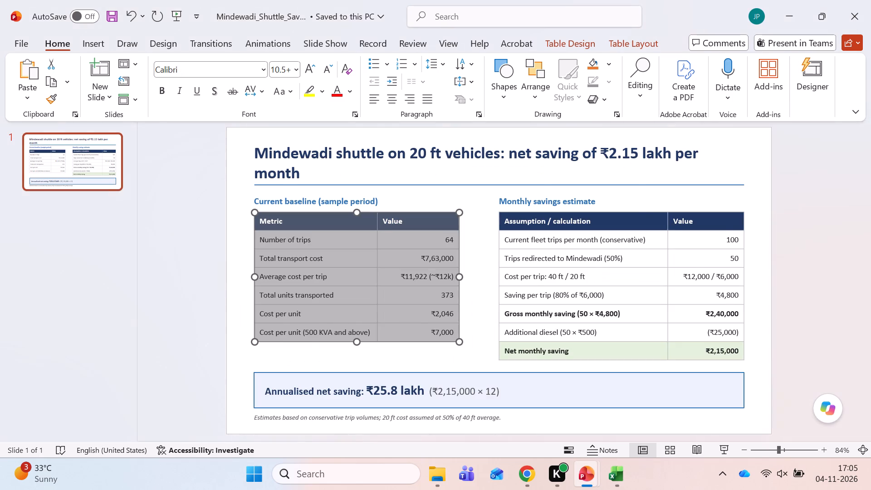
text(Ass)
text(umption / Calculatiom)
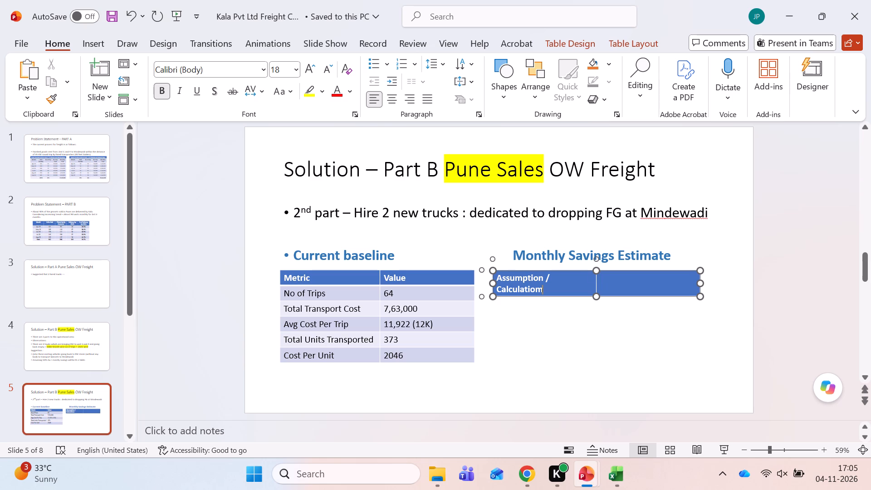
drag(596, 287, 604, 287)
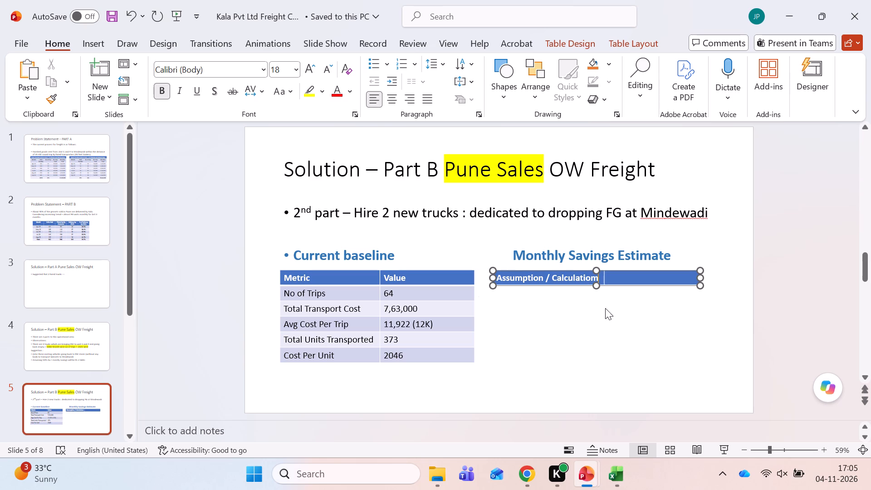
key(Tab)
click(594, 278)
key(Right)
key(BackSpace)
key(n)
Enter "Value" as the savings table's second header and add a row below.
key(Tab)
key(alt+Tab)
key(alt+Tab)
text(Value)
key(Tab)
Enter the row "Current Fleets trips per month (conservative" with the value 100 and add another row.
key(alt+Tab)
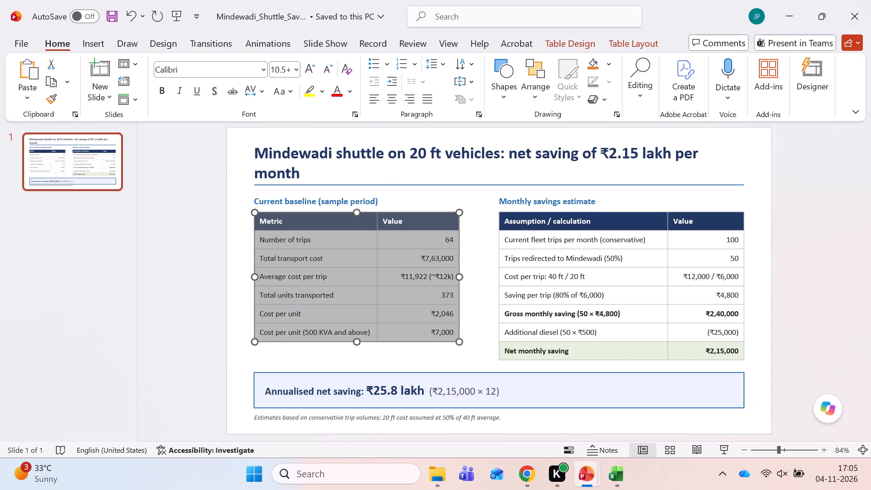
key(alt+Tab)
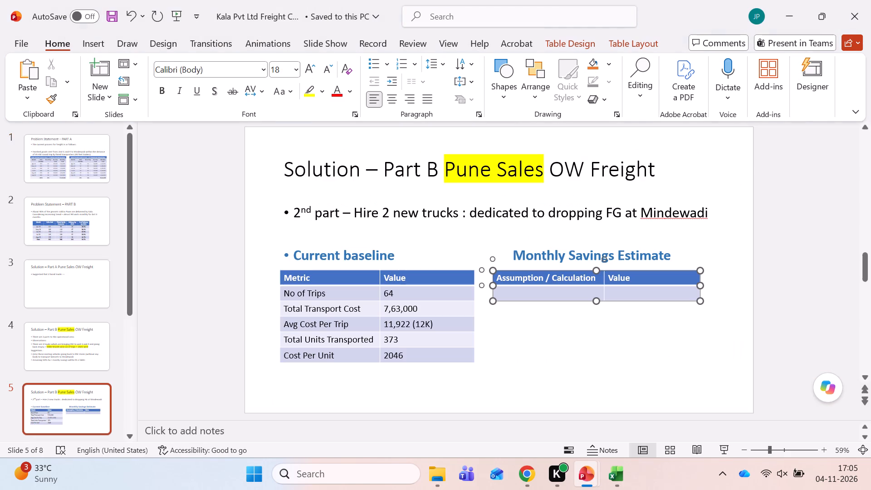
text(Current Fleets)
key(space)
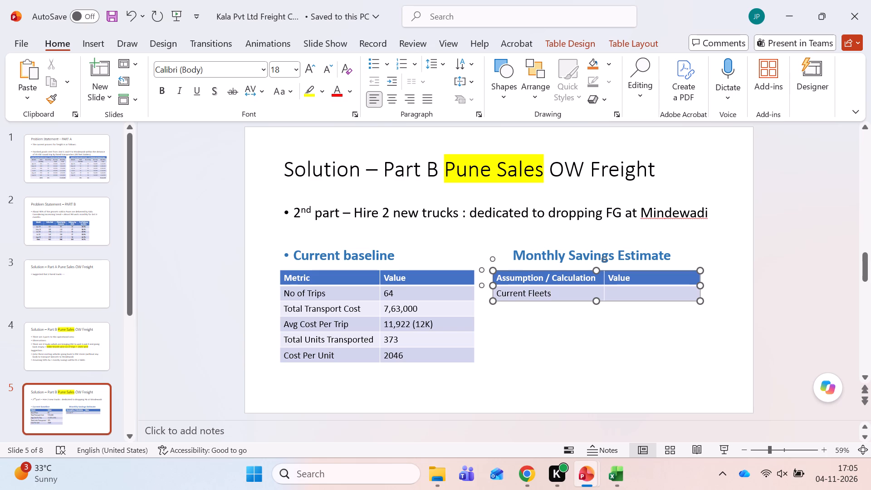
key(alt+Tab)
key(alt+Tab)
text(trips per month)
key(space)
key(alt+Tab)
key(alt+Tab)
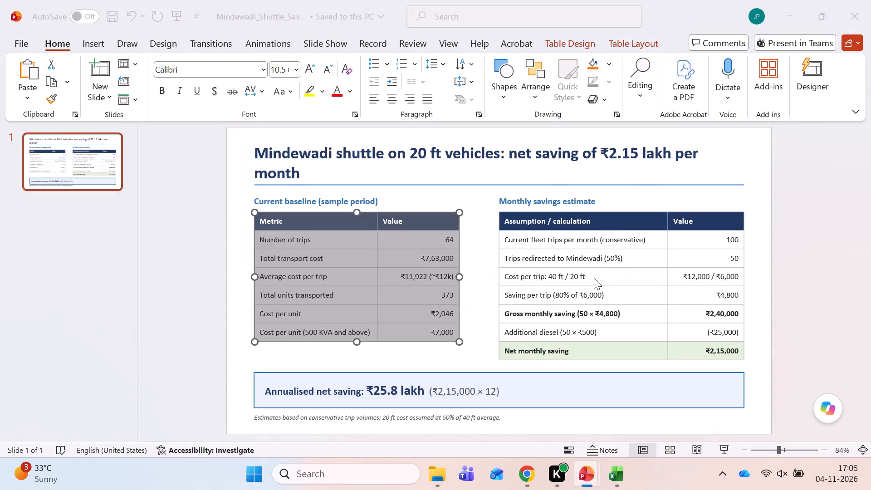
text((conservative)
key(Tab)
key(alt+Tab)
key(alt+Tab)
text(100)
key(Tab)
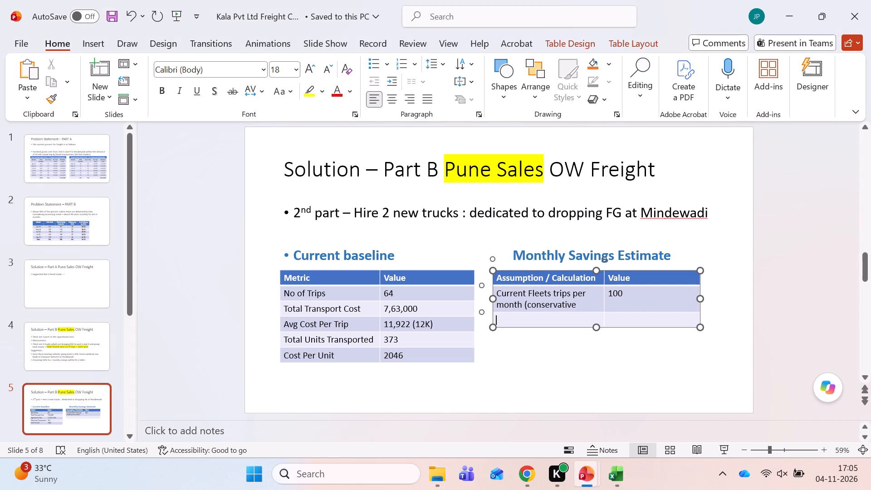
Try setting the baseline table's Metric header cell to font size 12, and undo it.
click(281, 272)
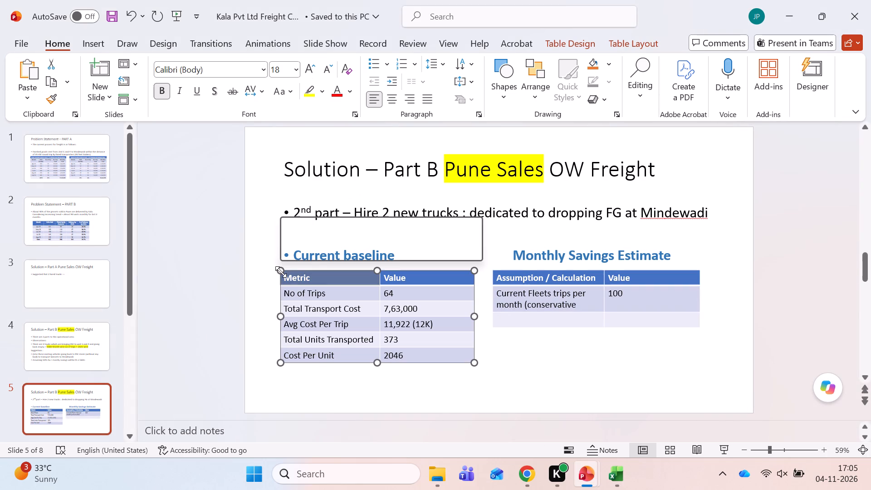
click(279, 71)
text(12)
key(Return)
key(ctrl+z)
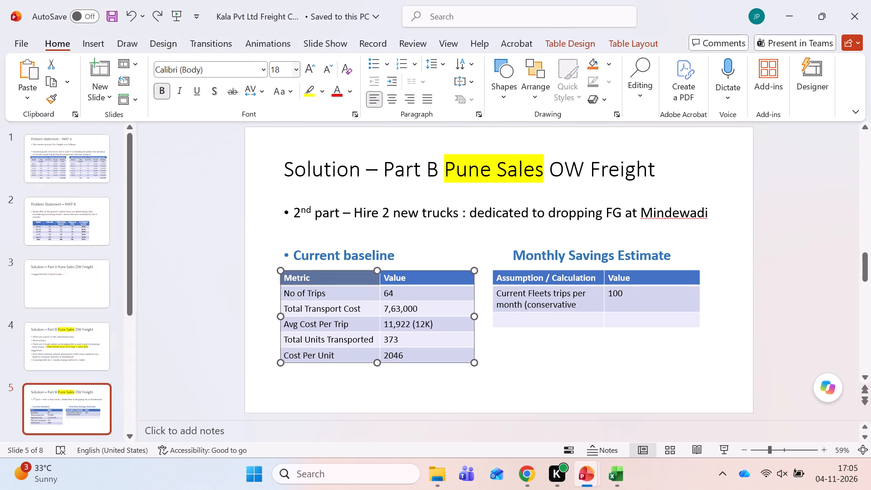
Set all text in the Current baseline table to font size 14.
triple_click(295, 279)
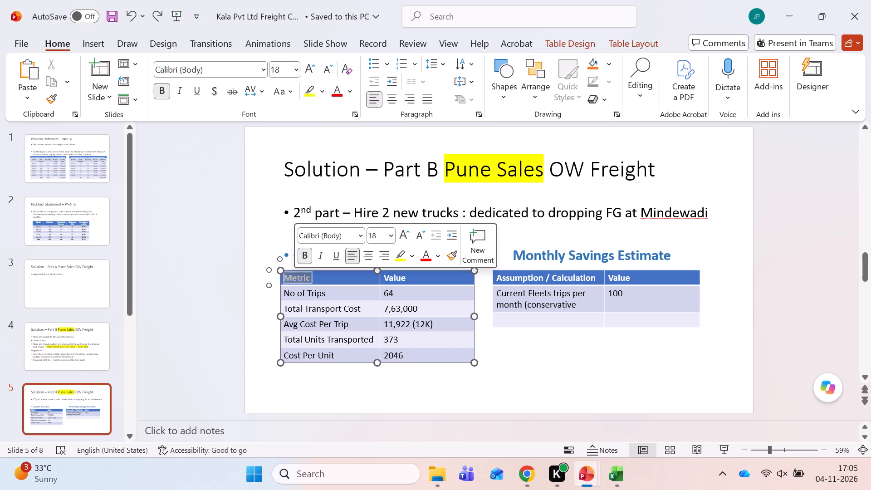
click(303, 307)
click(290, 279)
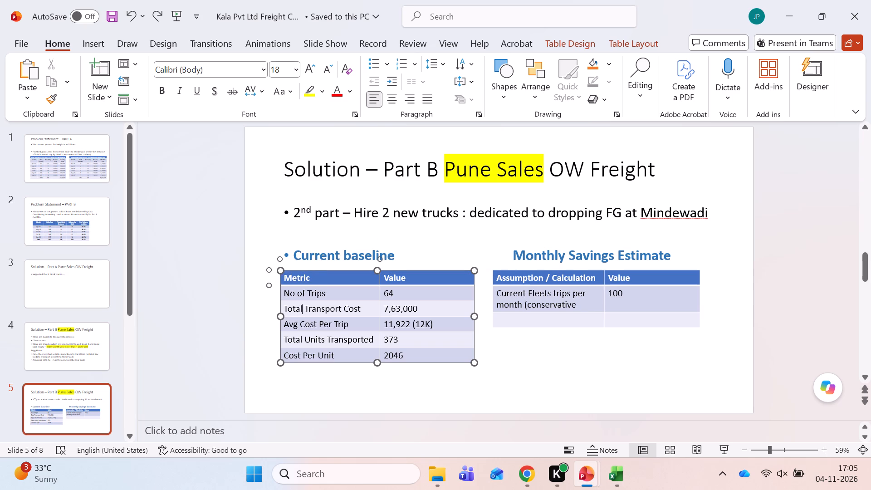
key(Left)
key(shift+Down)
key(shift+Down)
key(shift+Down)
key(shift+Down)
key(shift+Down)
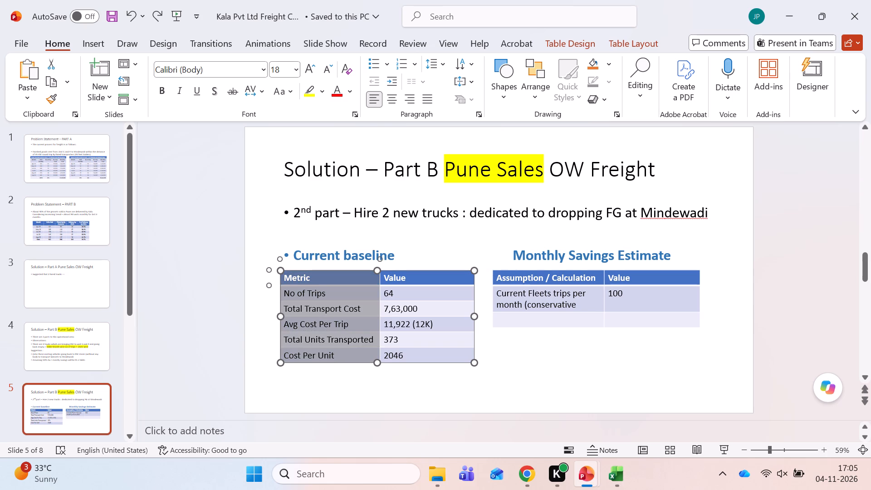
key(shift+Right)
click(277, 69)
text(14)
key(Return)
click(384, 323)
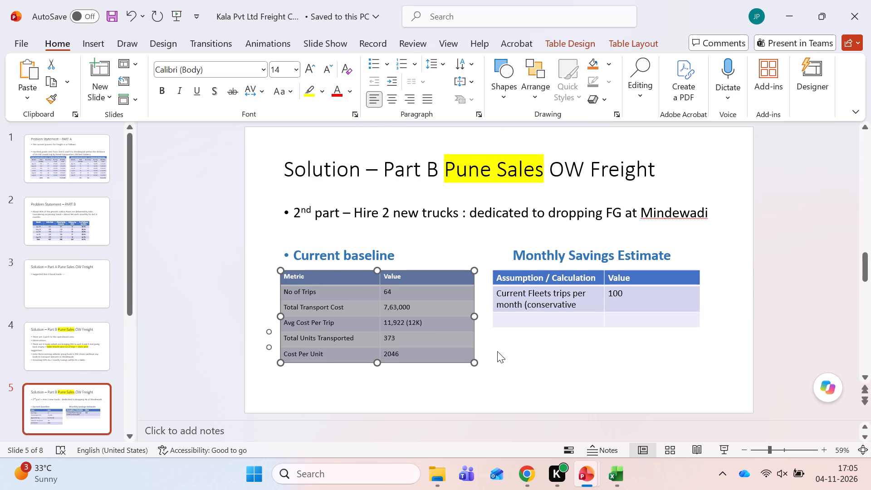
click(502, 355)
Narrow the Current baseline table from its outer edge so its columns fit the smaller text.
click(445, 307)
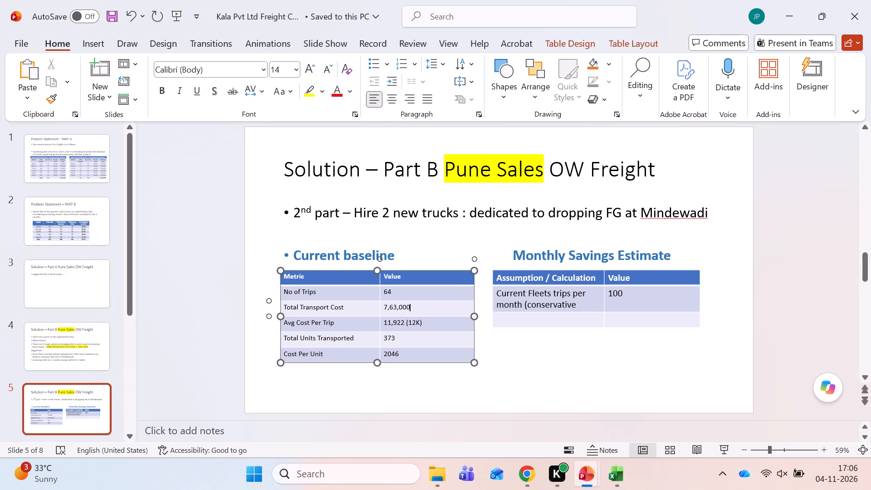
drag(472, 315, 439, 318)
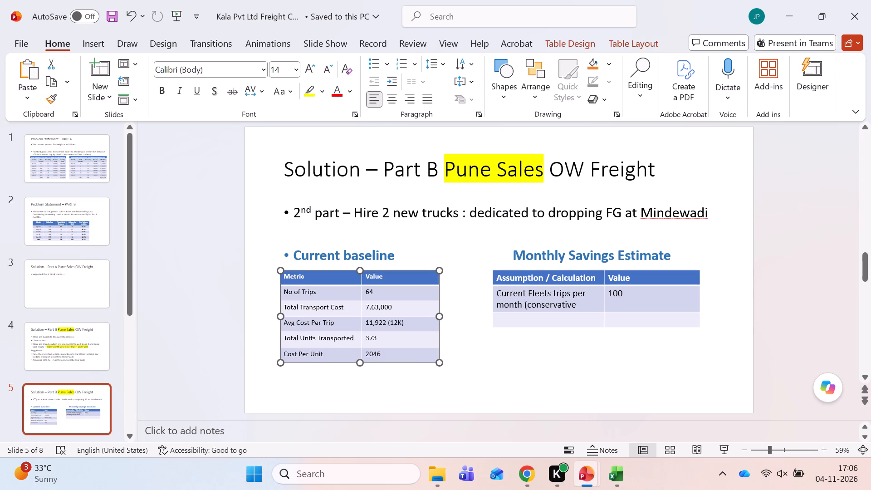
Move the Monthly Savings Estimate table closer to the Current baseline table, keeping their tops aligned.
click(505, 304)
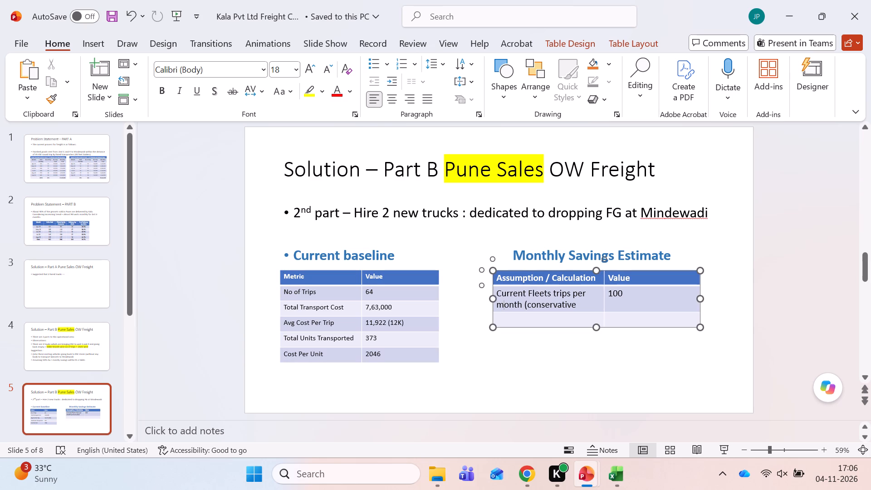
drag(538, 270, 538, 270)
drag(538, 270, 504, 272)
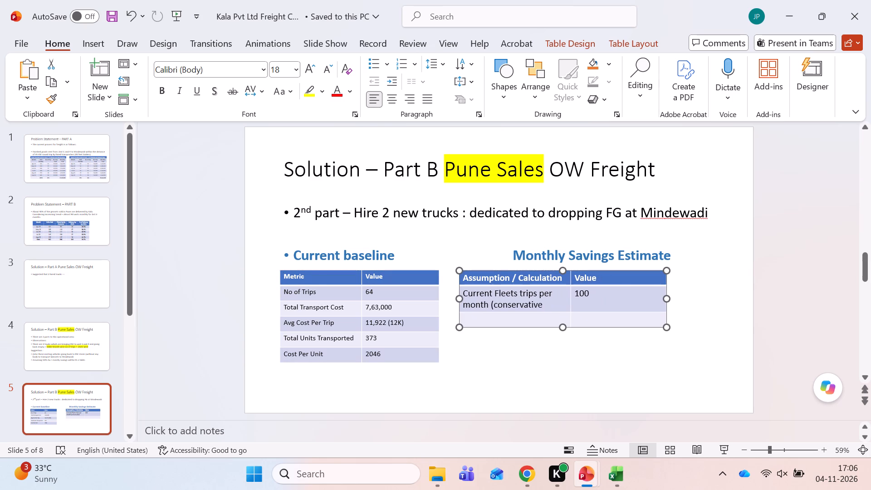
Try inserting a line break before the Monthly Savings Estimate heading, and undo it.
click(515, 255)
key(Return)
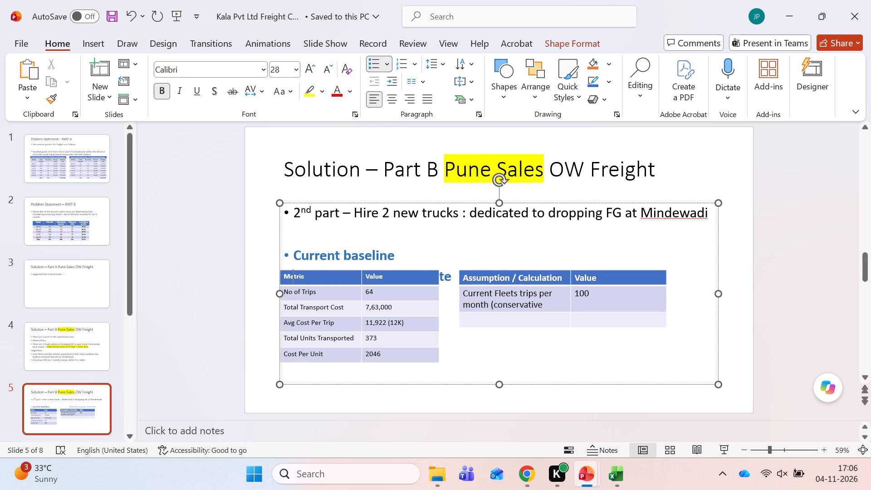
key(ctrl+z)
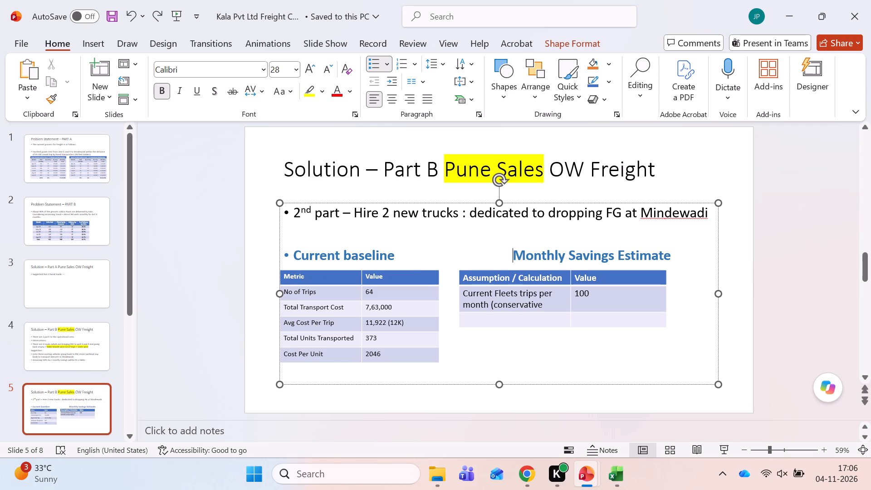
Widen the Assumption / Calculation column and the savings table so the fleet trips label fits on one line.
drag(569, 291, 585, 293)
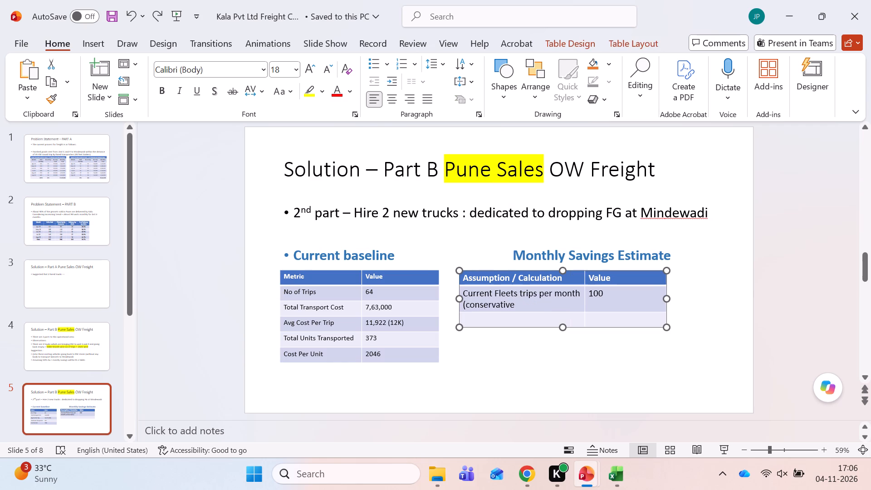
drag(585, 293, 605, 293)
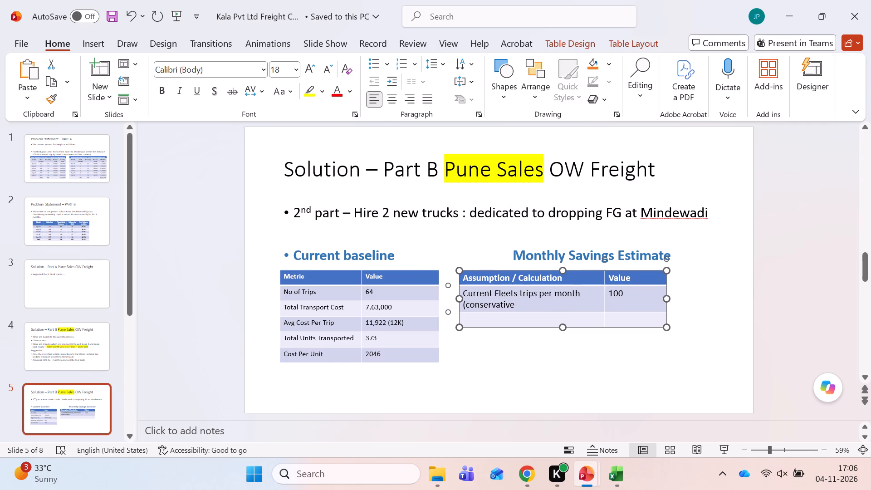
drag(604, 293, 621, 293)
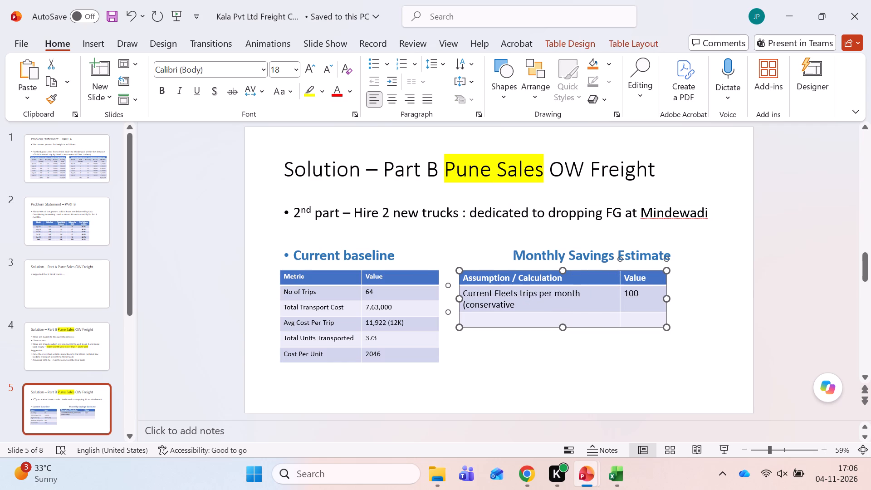
drag(620, 294, 631, 293)
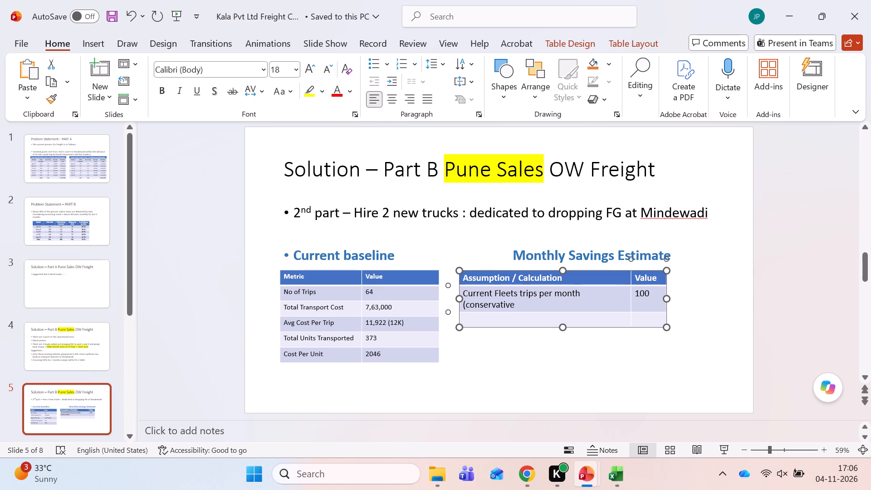
drag(667, 300, 686, 300)
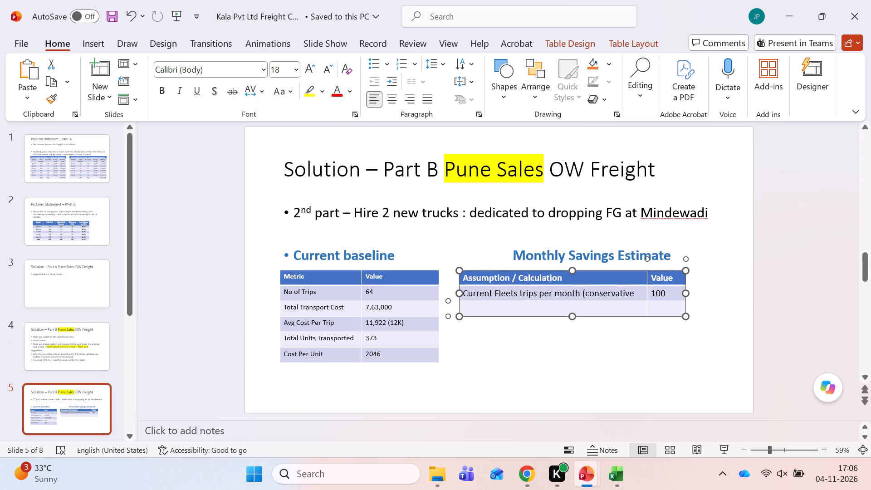
Check the fleet trips label against the generated slide and add the missing closing parenthesis after "conservative".
click(536, 307)
key(alt+Tab)
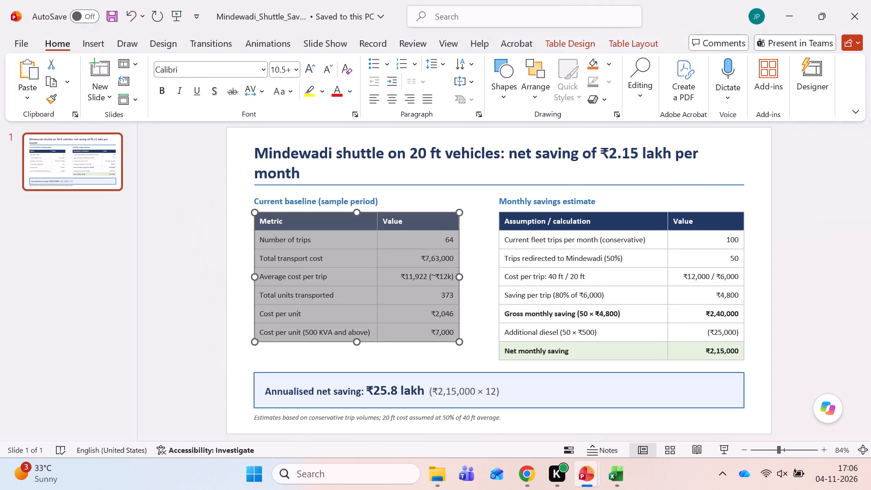
key(alt+Tab)
click(637, 292)
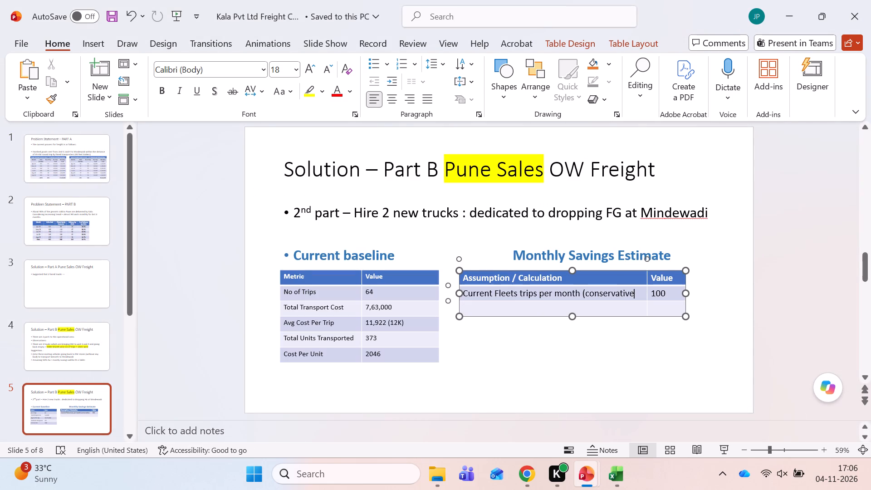
key(shift+parenright)
Fill the savings table's empty row with "Trips redirected to Mindewadi (50%)" and the value 50, following the generated slide.
key(Tab)
key(Tab)
key(alt+Tab)
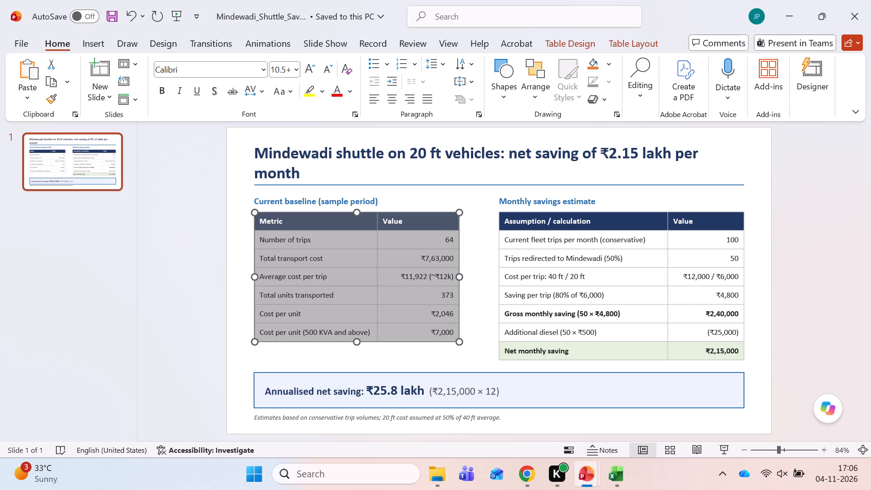
key(alt+Tab)
text(Trips redirected to)
key(space)
key(alt+Tab)
key(alt+Tab)
text(Mindewadi (50%))
key(Tab)
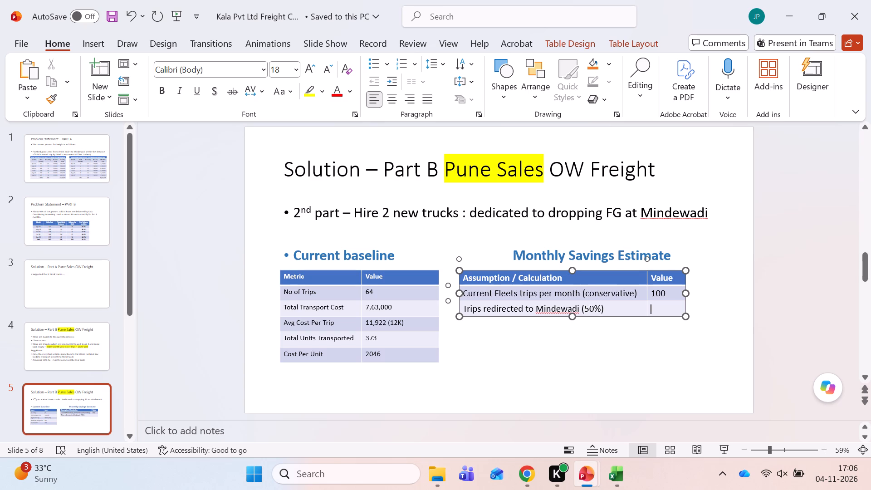
text(50)
Add a savings table row labelled "Cost per trip: 40 Ft / 20 Ft", following the generated slide.
key(Tab)
key(alt+Tab)
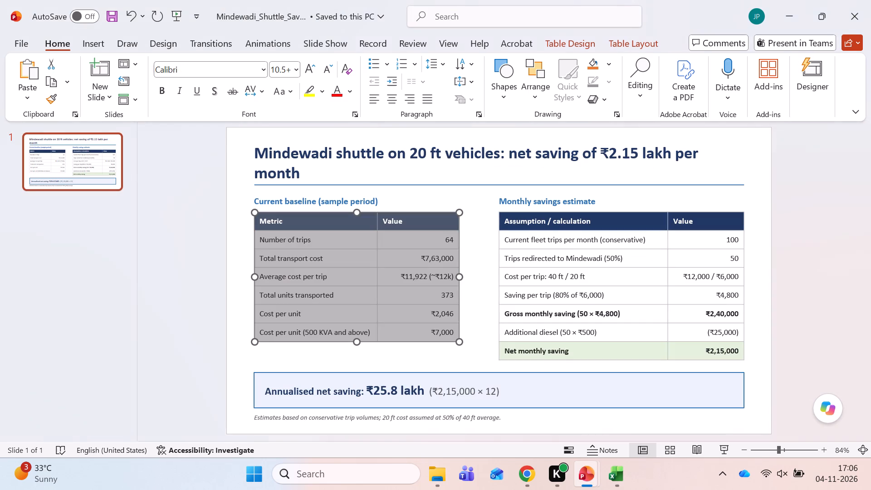
key(alt+Tab)
text(Cost per)
key(space)
key(alt+Tab)
key(alt+Tab)
text(trip)
text(:)
key(space)
key(alt+Tab)
key(alt+Tab)
text(40 Ft / 20 Ft)
Enter "12 / 6 K" as the value of the Cost per trip row.
key(Tab)
key(alt+Tab)
key(alt+Tab)
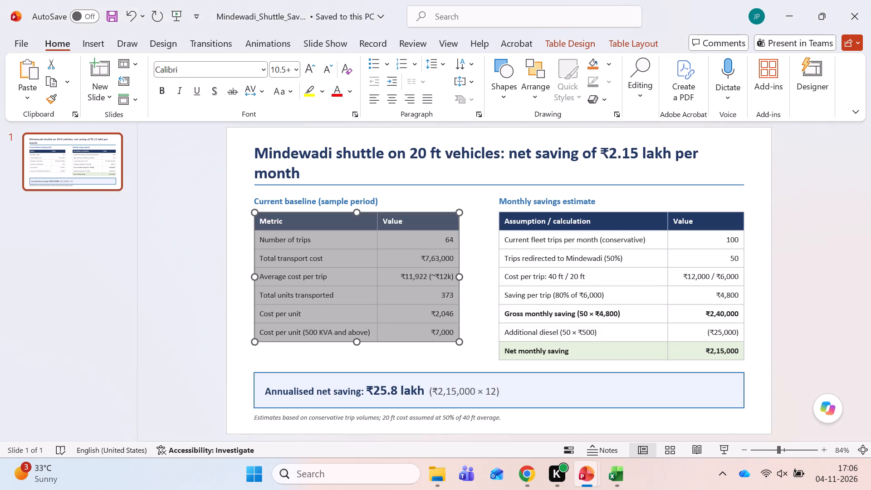
text(12000)
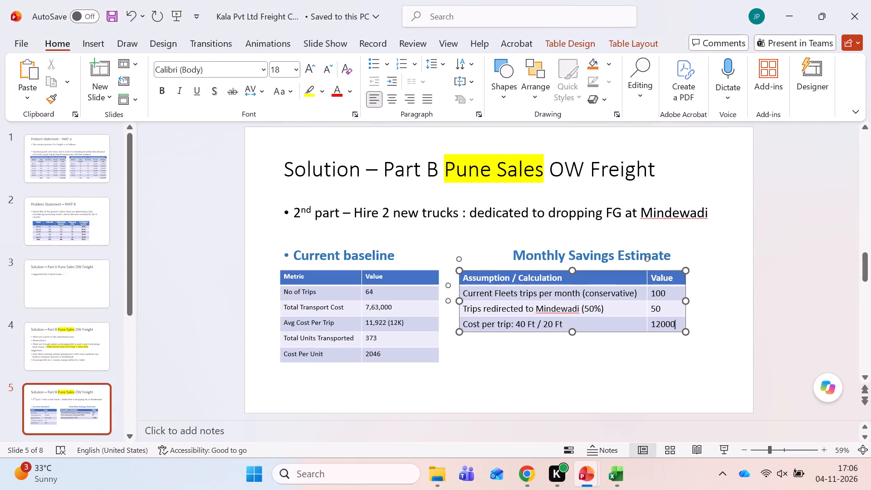
key(BackSpace)
key(BackSpace)
key(BackSpace)
key(space)
text(/ 6 K)
Add another savings table row labelled "Savings Per Trips".
key(Tab)
key(alt+Tab)
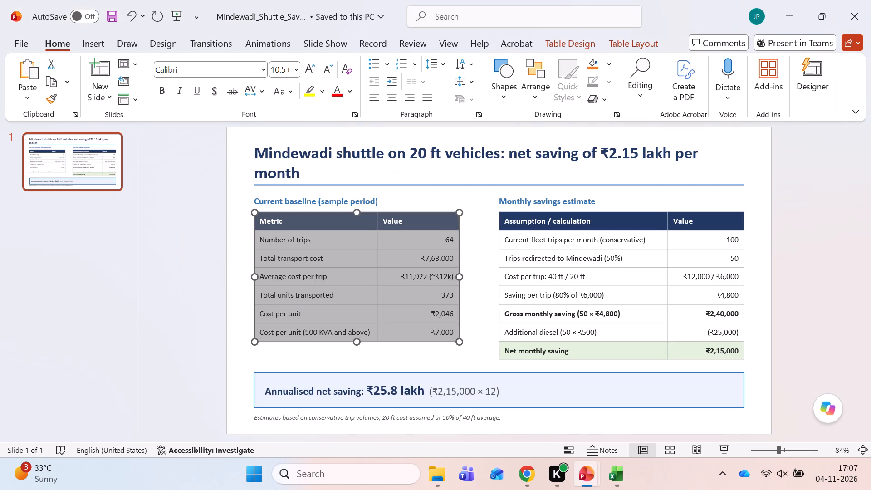
key(alt+Tab)
text(Savings Per Trips)
Extend the Savings Per Trips label with "(80% of 6000)", checking the wording on the generated slide.
key(Tab)
key(alt+Tab)
key(alt+Tab)
key(shift+Tab)
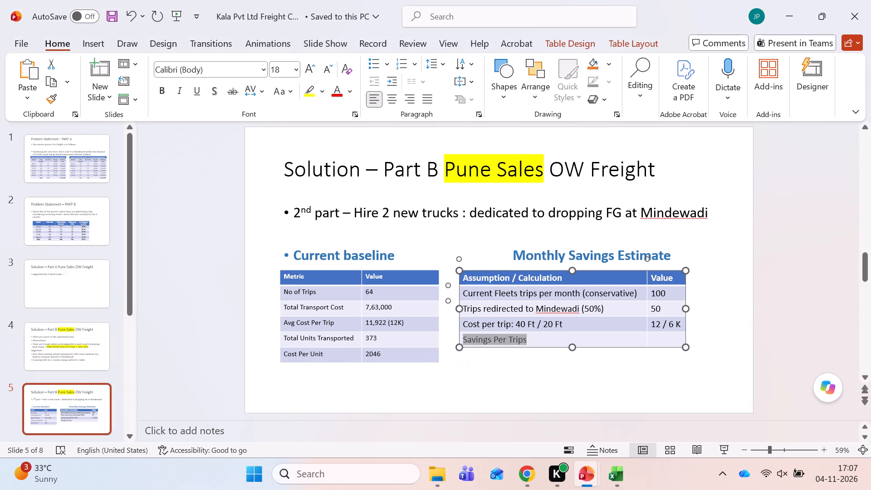
key(Right)
key(space)
text((80%)
key(space)
text(of)
key(space)
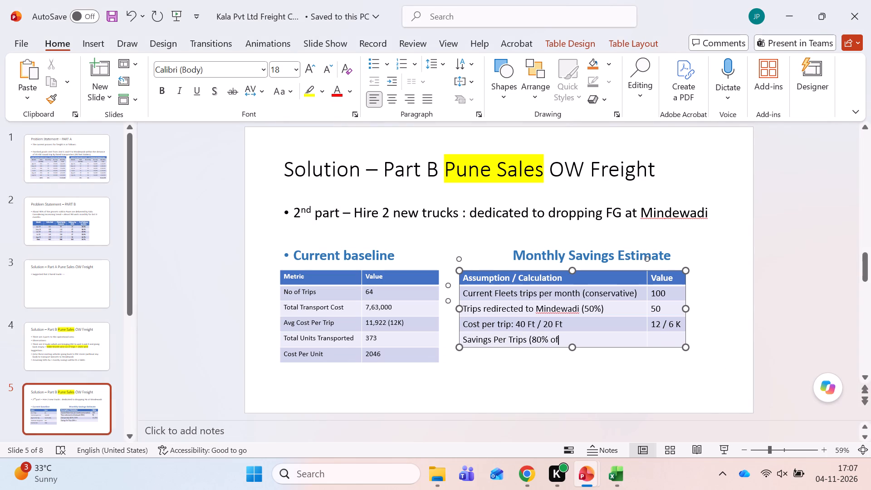
key(6)
key(BackSpace)
key(alt+Tab)
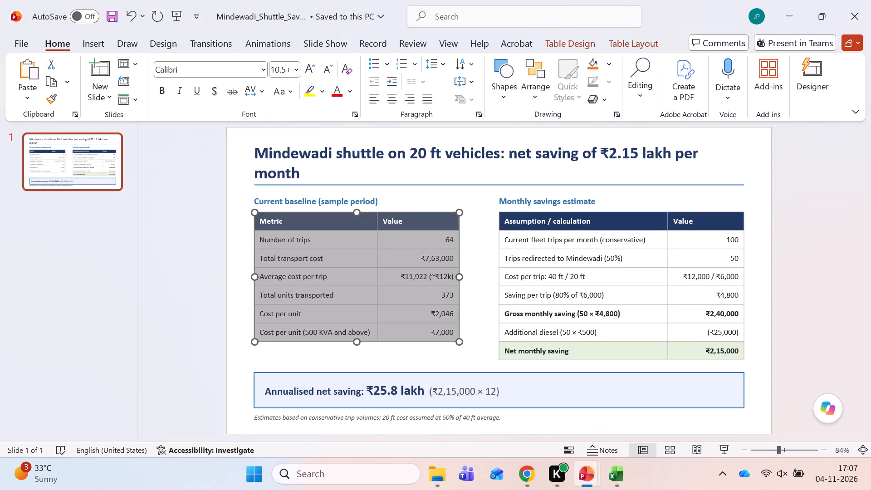
key(alt+Tab)
text(6000))
Enter 4800 as the value of the Savings Per Trips row, checking the figure on the generated slide.
key(Tab)
key(alt+Tab)
key(alt+Tab)
text(49)
key(BackSpace)
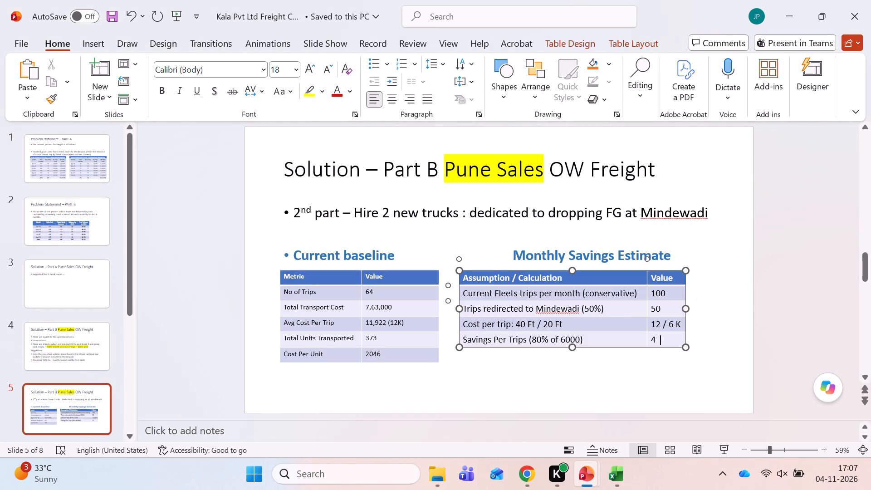
key(BackSpace)
text(4800)
Add a savings table row labelled "Gross Monthly Savings" with the value 2,40,000, following the generated slide.
key(Tab)
key(alt+Tab)
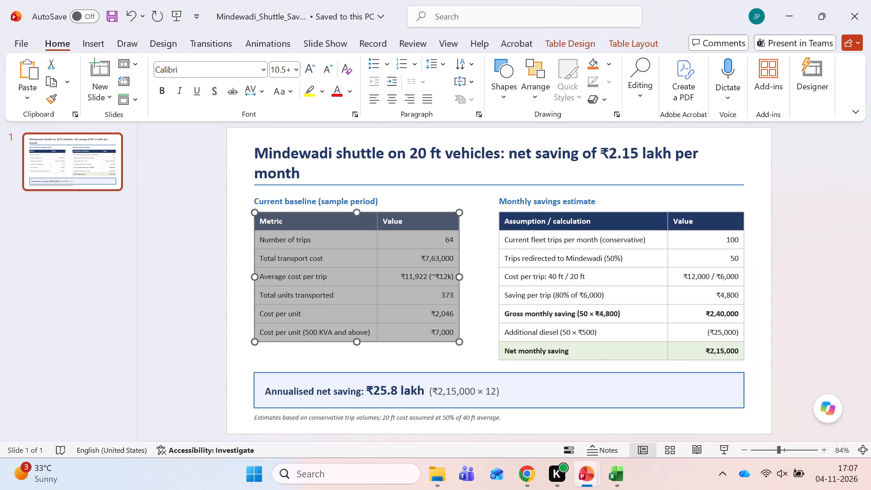
key(alt+Tab)
text(Gross Monthly Savings)
key(Tab)
key(alt+Tab)
key(alt+Tab)
text(2,40,000)
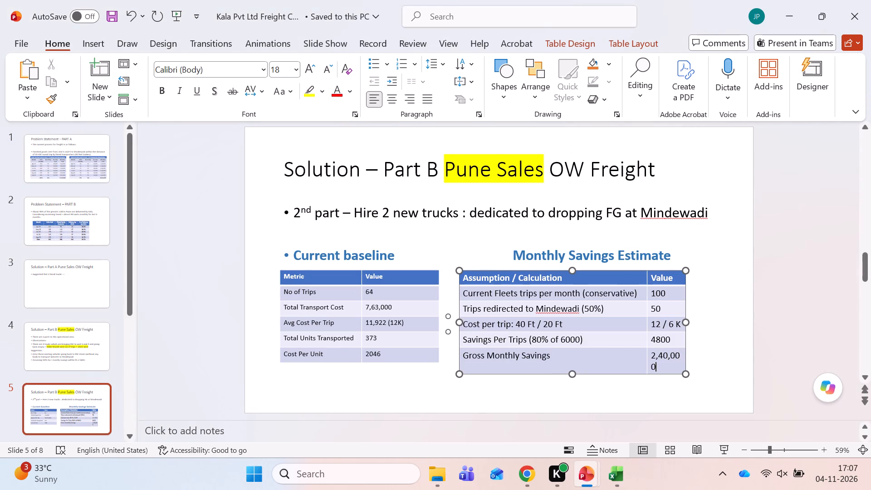
Widen the savings table and narrow its Assumption / Calculation column so the Value column fits 2,40,000 on one line.
drag(688, 322, 725, 328)
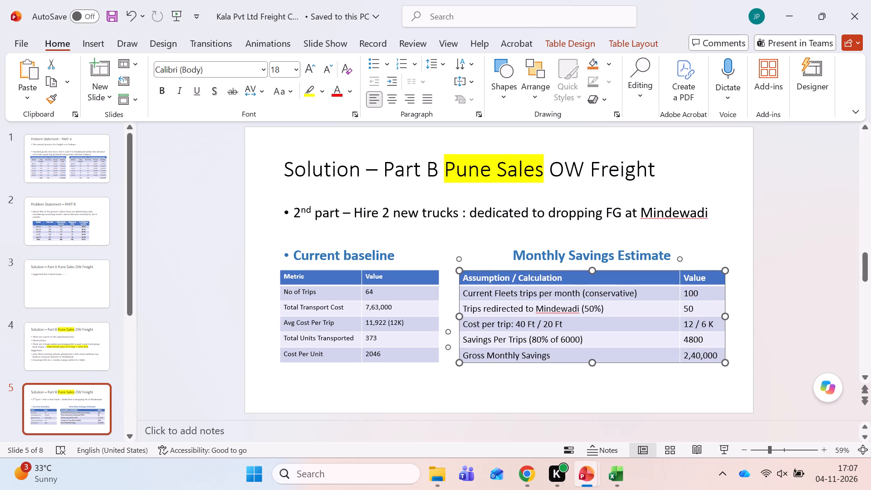
drag(680, 290, 641, 289)
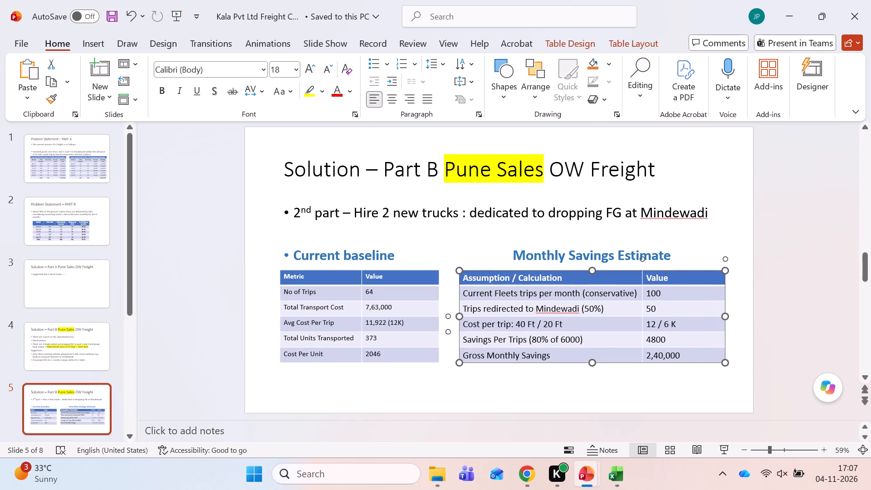
Change the value of the Cost per trip row to "12,000 / 6,000".
click(656, 327)
text(,000)
key(Right)
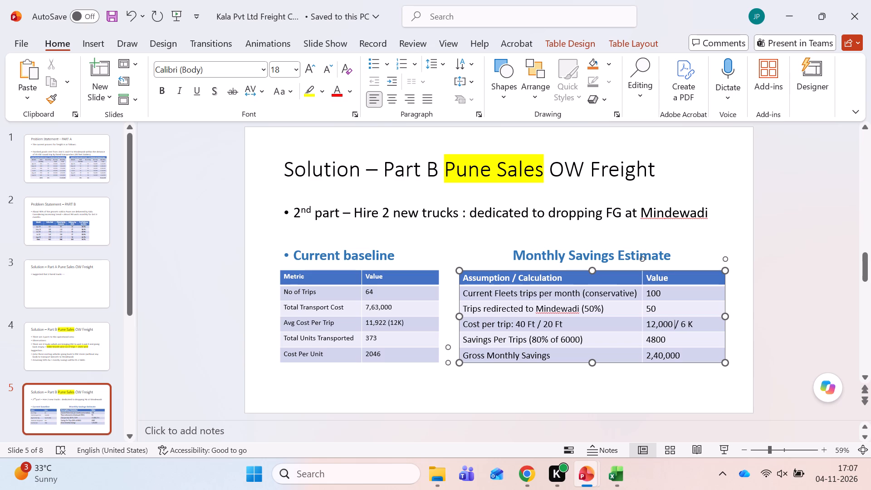
key(Right)
key(Right)
key(Right)
key(Right)
key(Right)
key(BackSpace)
key(BackSpace)
text(,000)
key(Down)
key(Down)
Add an empty row below Gross Monthly Savings and extend that label with "(50 x 4800)", following the generated slide.
key(Tab)
key(alt+Tab)
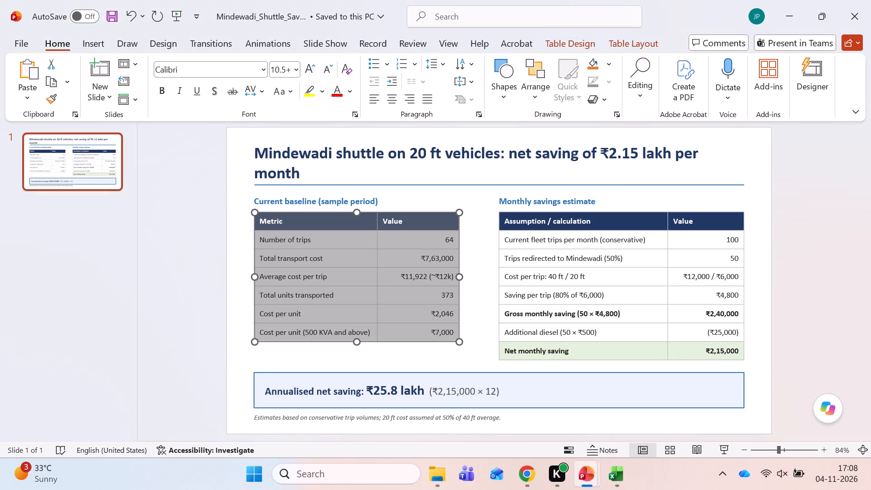
key(alt+Tab)
click(580, 351)
click(577, 356)
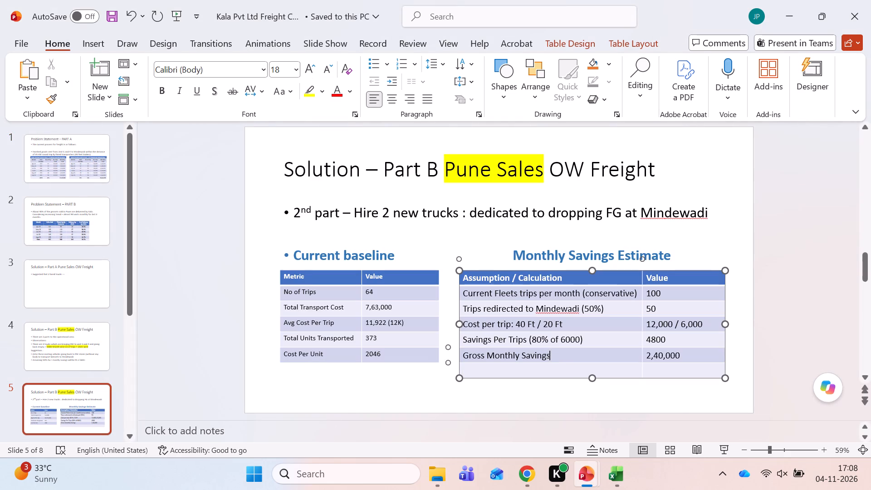
key(space)
text((50 x 4800)
key(shift+parenright)
Label the empty last row of the savings table "Additional Diesel", following the generated slide.
key(Tab)
key(Tab)
key(alt+Tab)
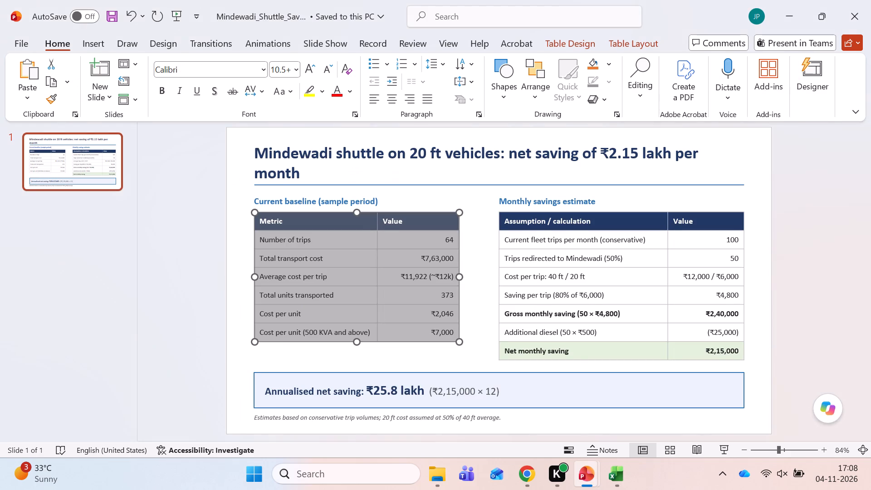
key(alt+Tab)
text(Additional DIesel)
key(Tab)
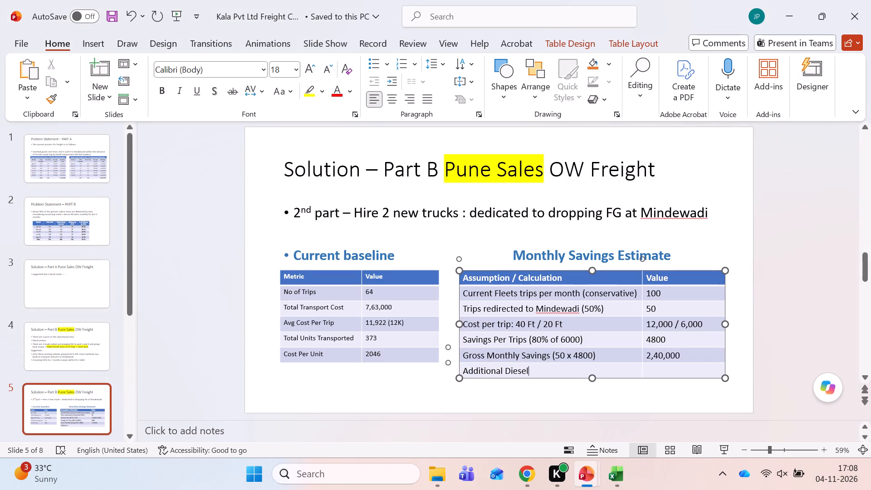
Enter "(42,875)" as the value of the Additional Diesel row.
key(alt+Tab)
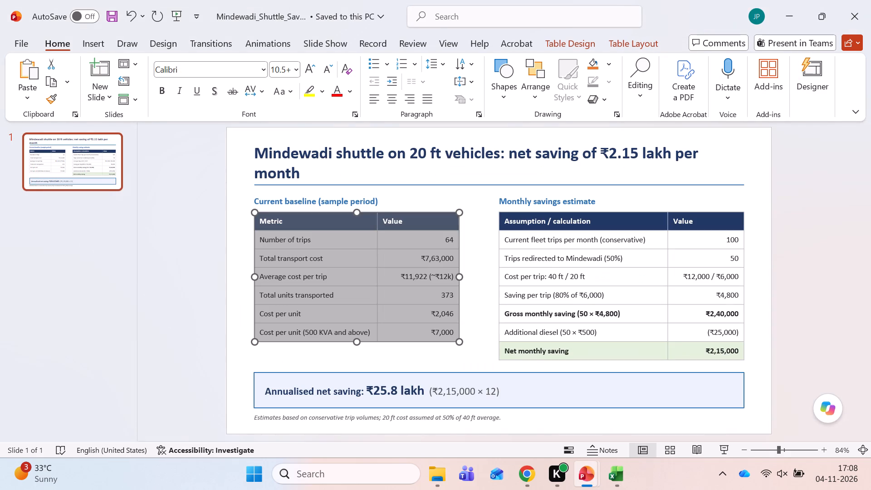
key(alt+Tab)
key(shift+parenleft)
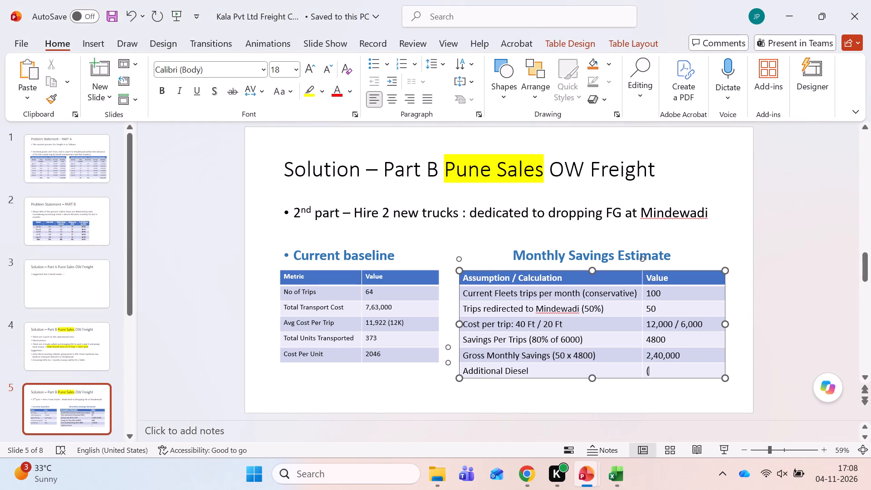
text(45000)
key(BackSpace)
key(BackSpace)
key(BackSpace)
key(BackSpace)
text(2875))
key(Left)
key(Left)
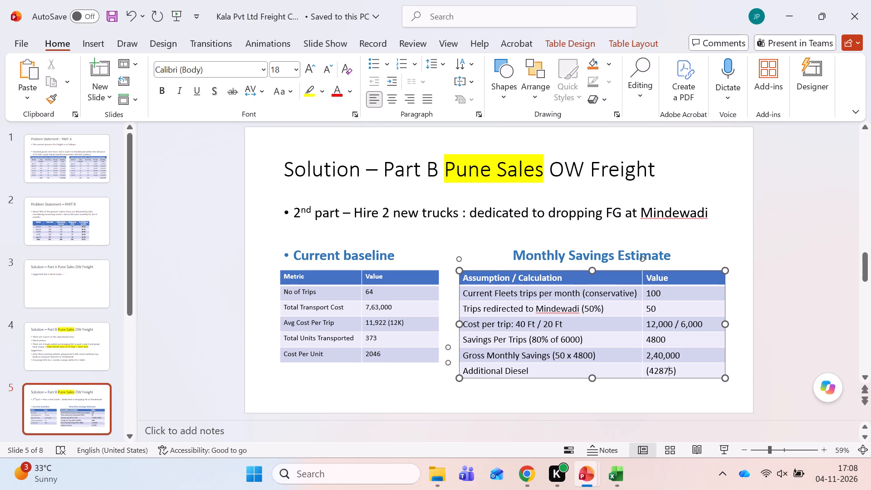
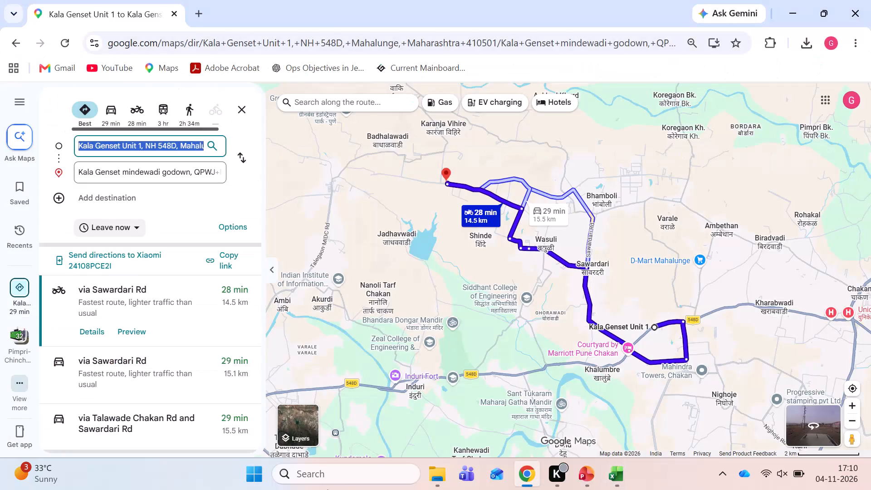
Switch to the presentation in PowerPoint and set the Monthly Savings Estimate heading on slide 5 to 20 pt.
key(alt+Tab)
key(alt+Tab)
key(alt+Tab)
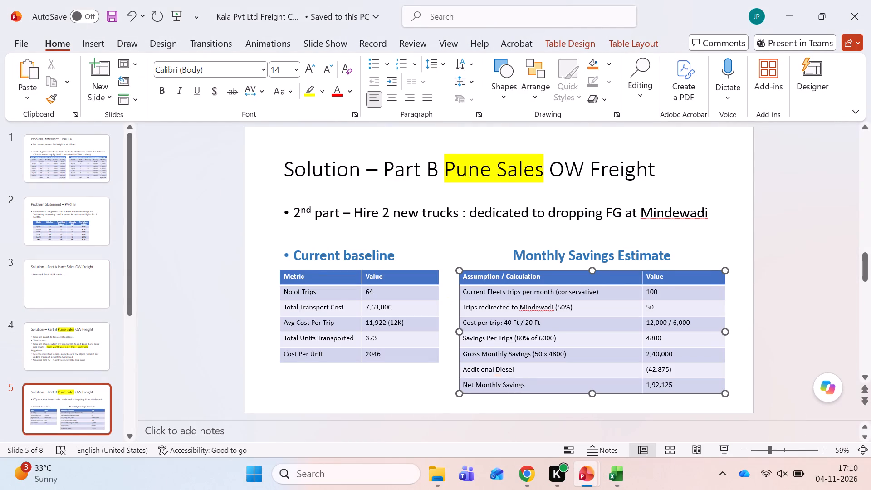
drag(515, 255, 663, 261)
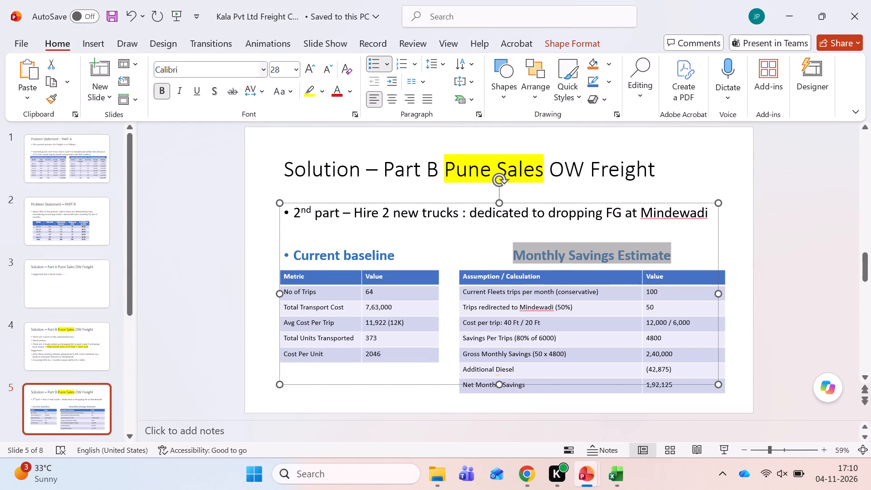
click(282, 73)
text(20)
key(Return)
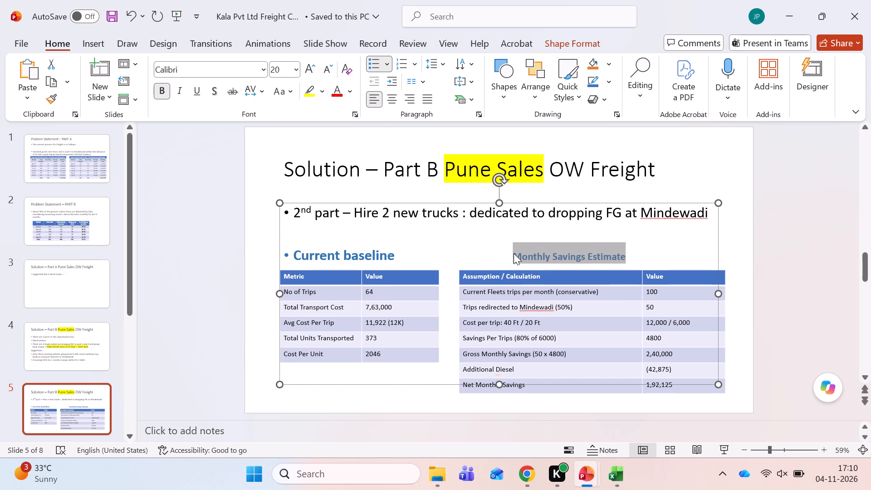
Remove the bullet from the line holding the Current baseline and Monthly Savings Estimate headings.
click(514, 254)
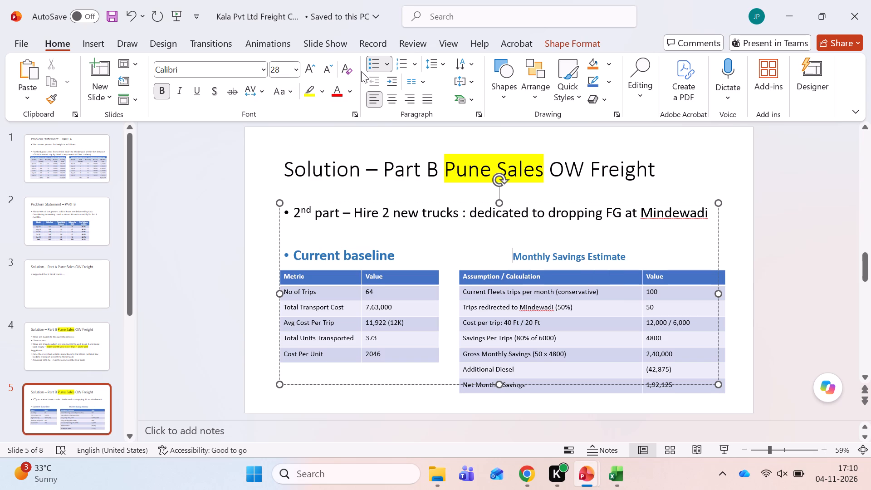
click(372, 68)
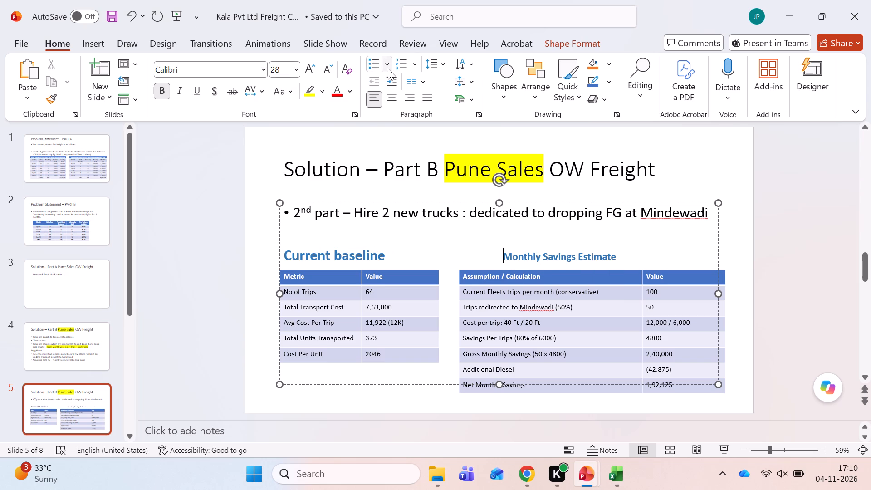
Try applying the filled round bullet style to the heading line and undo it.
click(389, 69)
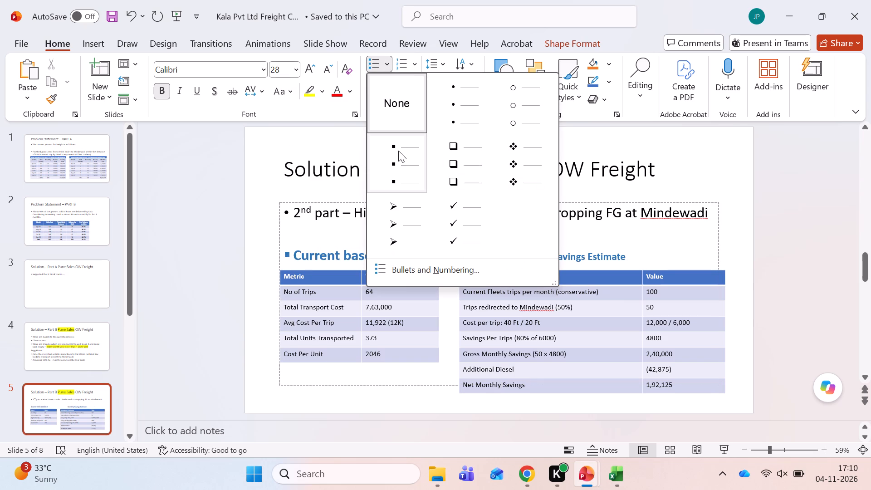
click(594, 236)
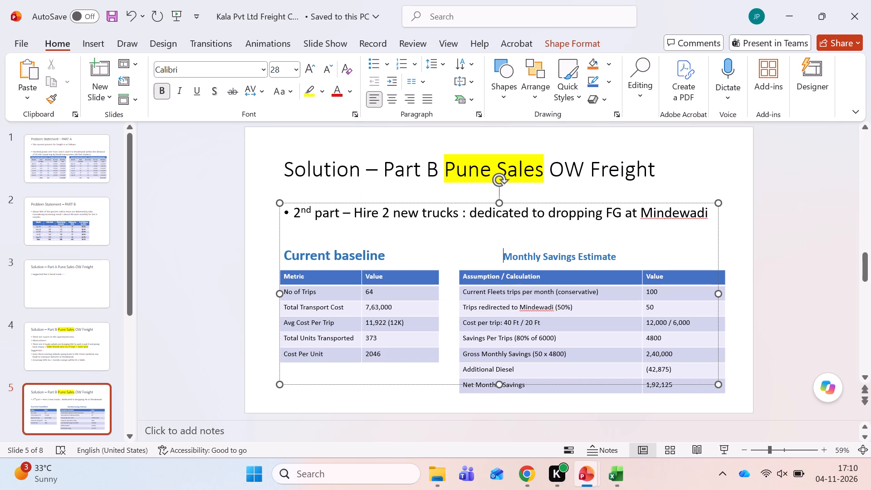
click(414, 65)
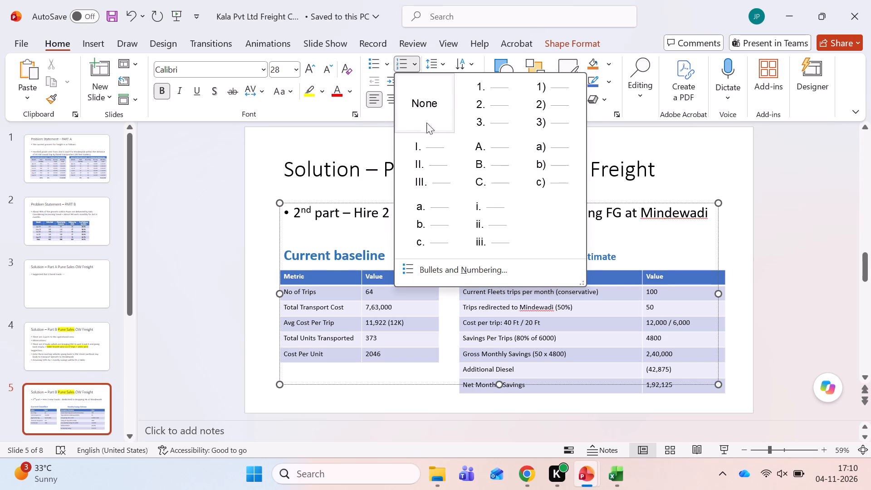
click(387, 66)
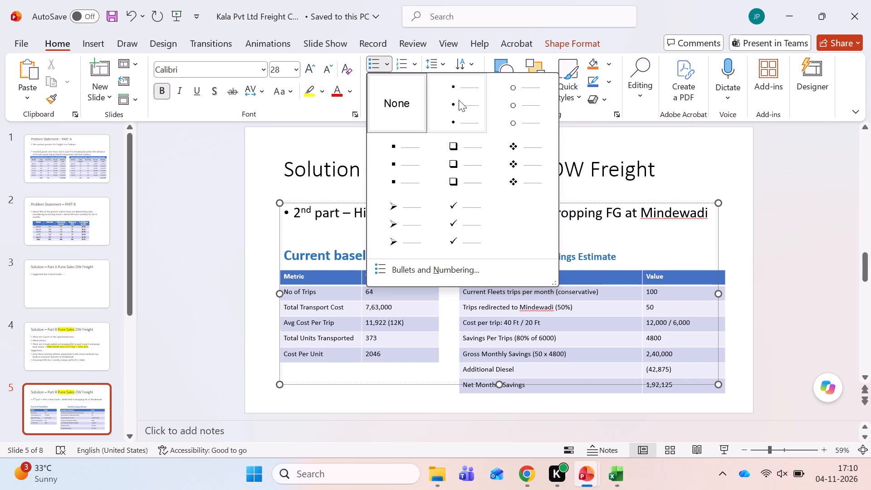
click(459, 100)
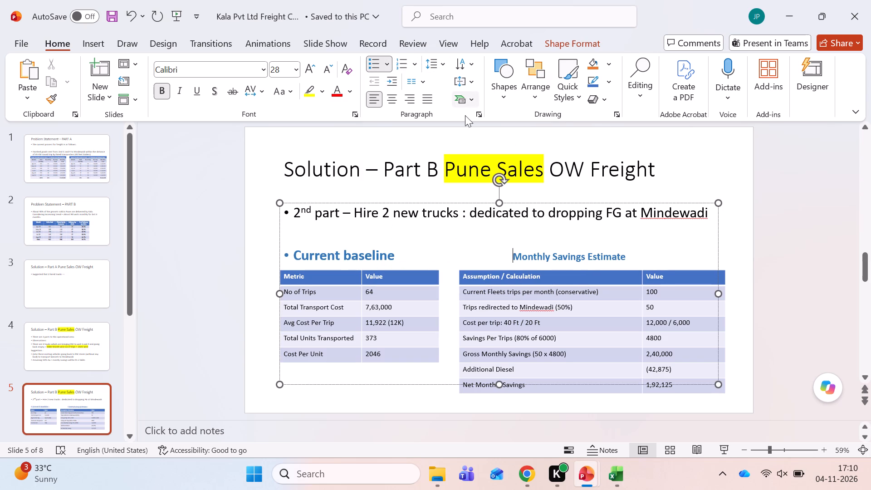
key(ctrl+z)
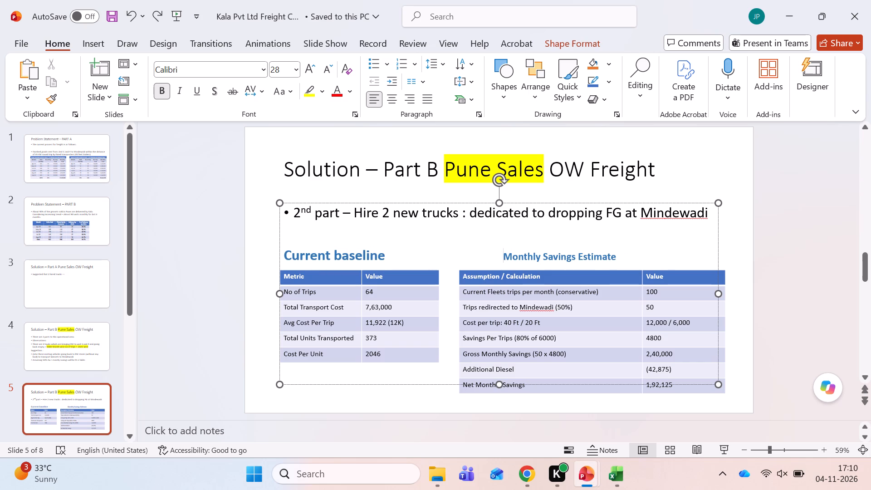
Set the Current baseline heading on slide 5 to 20 pt.
click(528, 260)
click(386, 255)
key(ctrl+shift+Left)
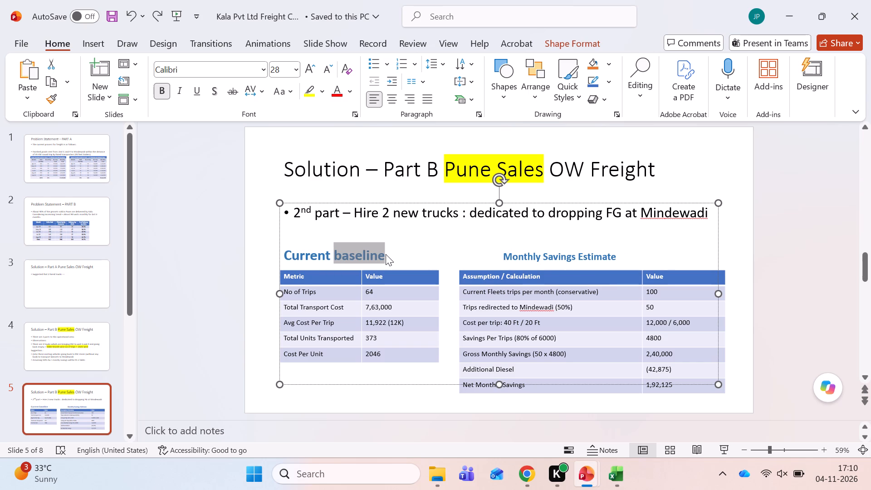
key(ctrl+shift+Left)
click(279, 73)
text(20)
key(Return)
Shift the Monthly Savings Estimate heading with 15 extra spaces so it sits roughly centred above its table.
click(474, 259)
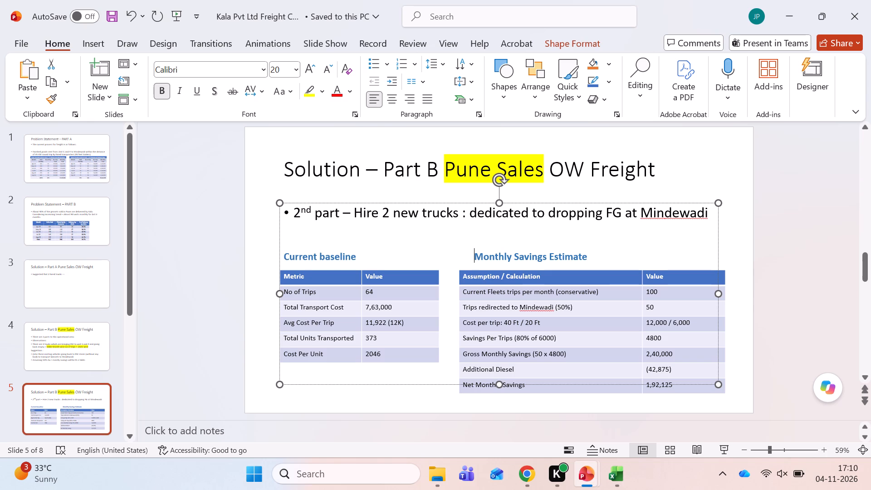
key(space)
key(space)
key(space)
key(space)
key(space)
key(space)
key(space)
key(space)
key(space)
key(space)
key(space)
key(space)
key(space)
key(space)
key(space)
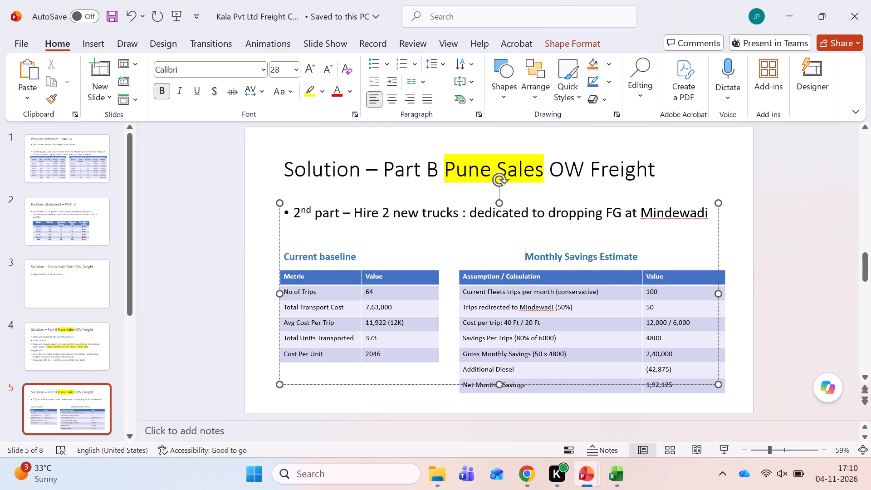
click(501, 284)
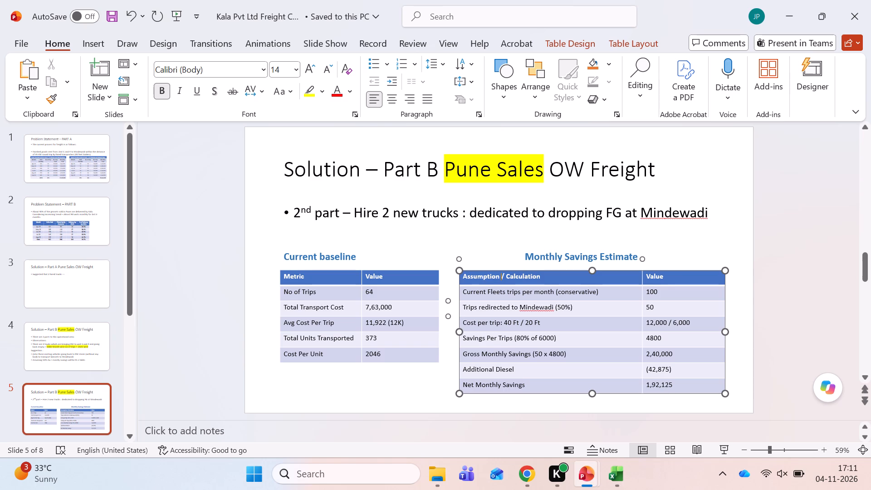
click(541, 306)
Enlarge the slide 5 body text box in height and width so it encloses both tables.
click(488, 257)
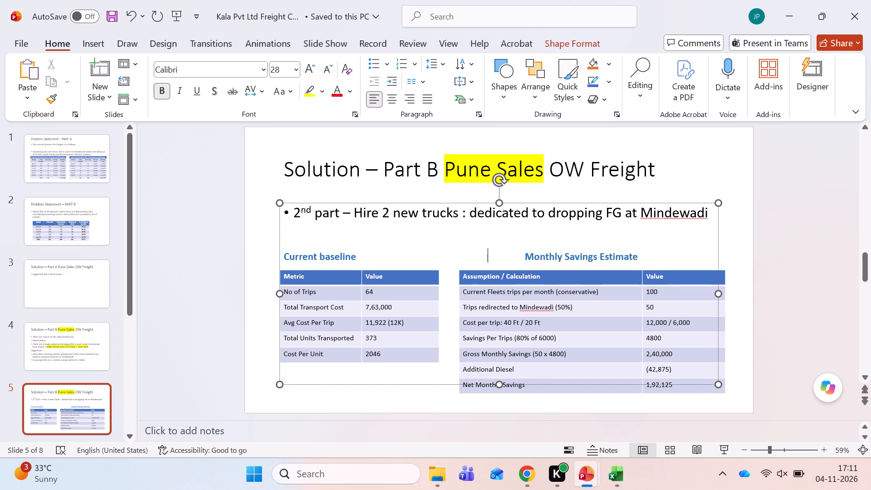
drag(501, 382, 499, 398)
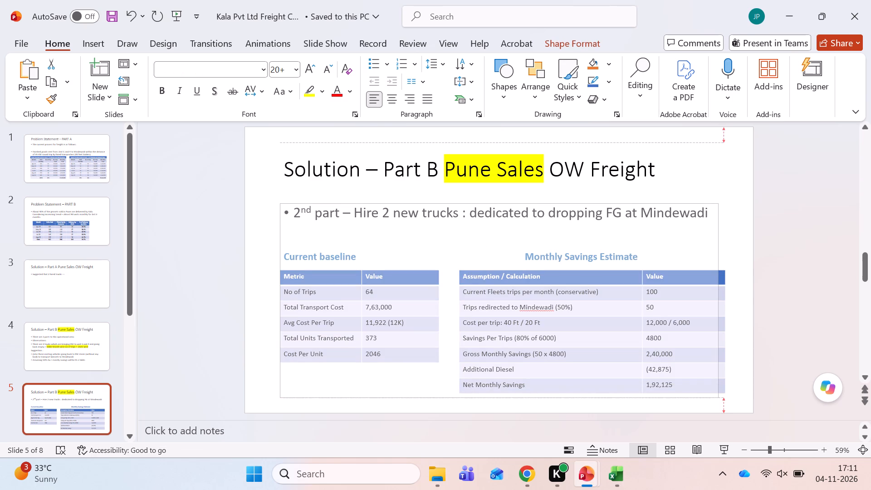
drag(499, 398, 499, 399)
drag(719, 300, 736, 300)
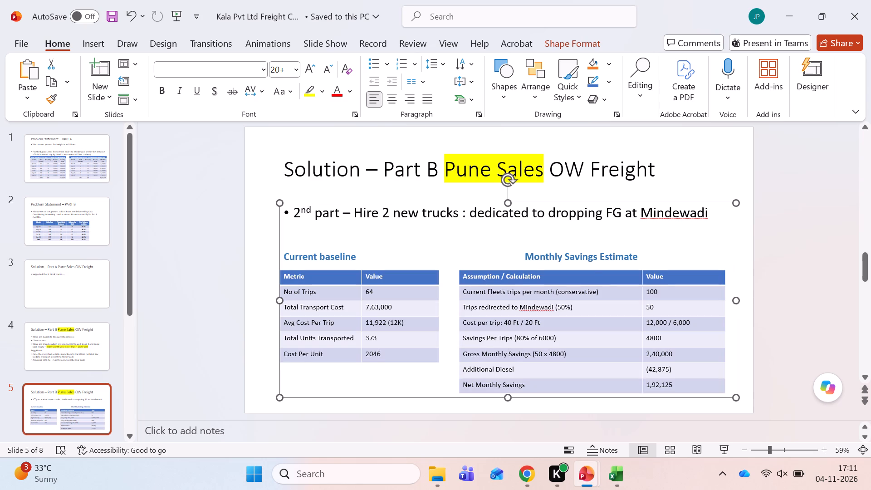
Review the rows of the Current baseline and Monthly Savings Estimate tables on slide 5.
click(484, 293)
click(526, 288)
click(576, 292)
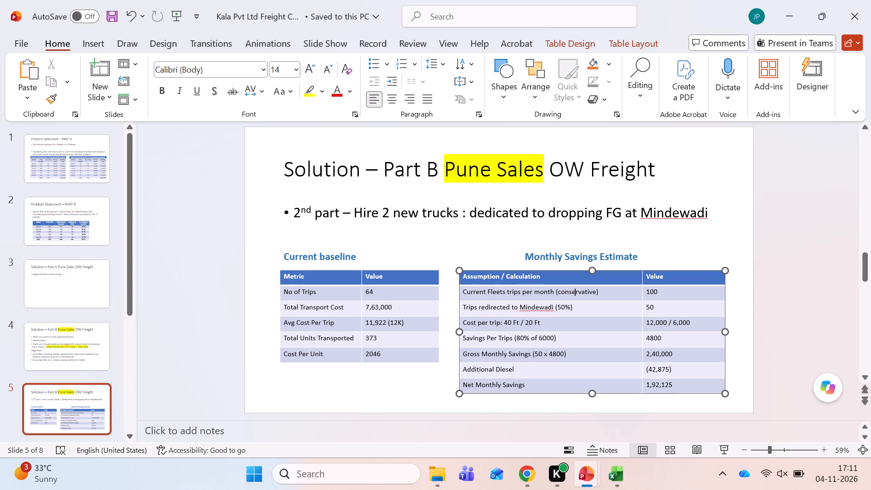
click(319, 236)
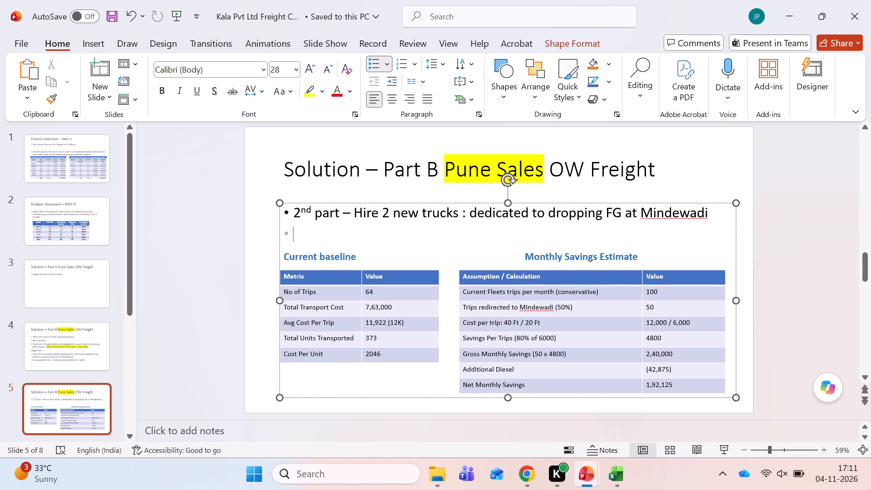
click(379, 297)
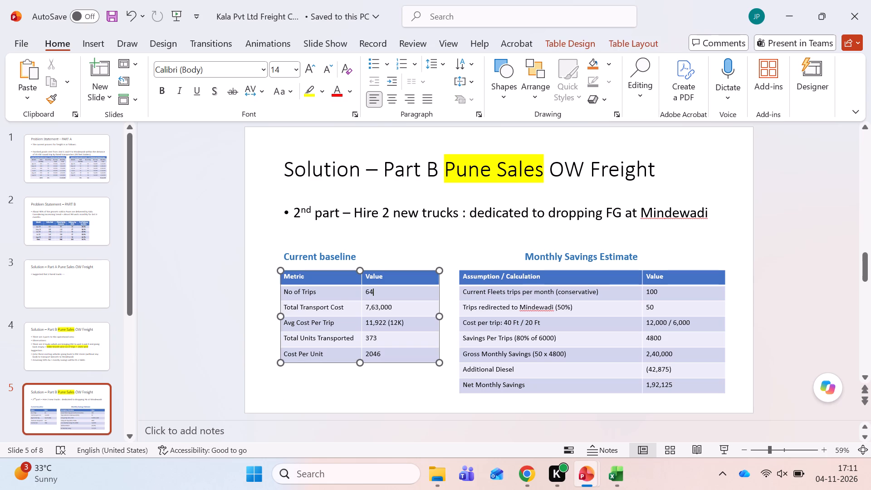
click(524, 276)
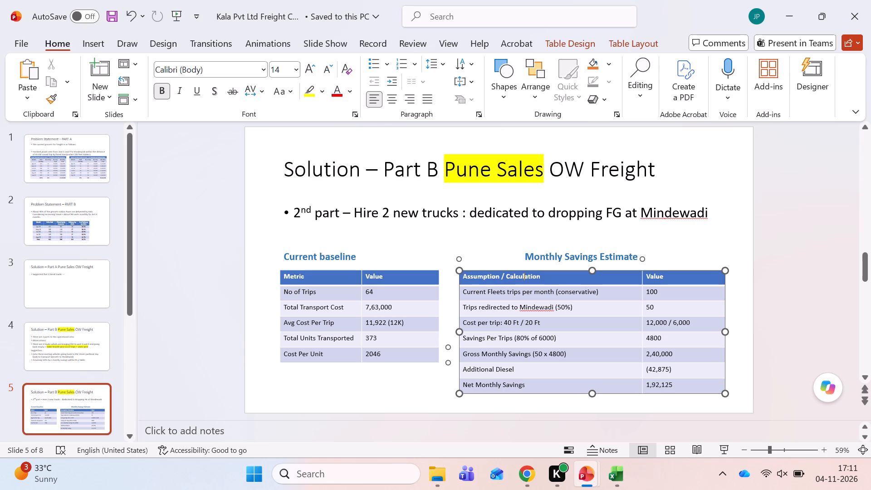
click(563, 345)
click(569, 355)
click(582, 311)
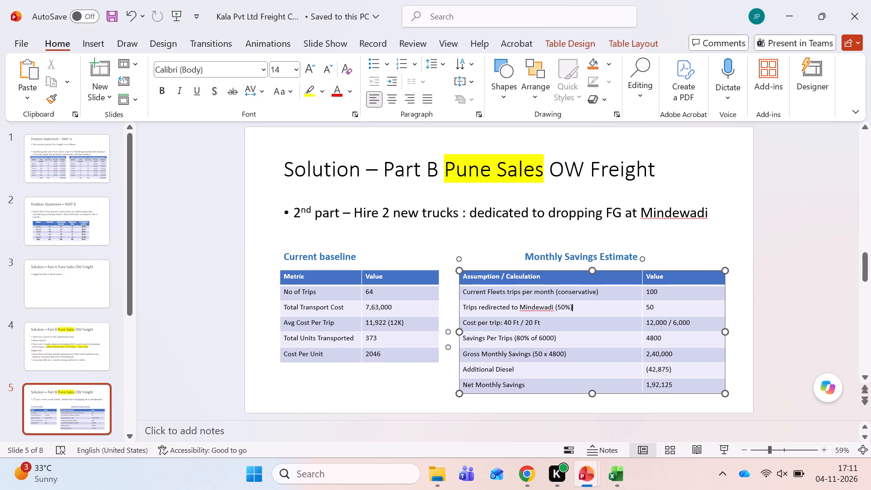
click(577, 358)
Extend the Additional Diesel label with "(4KM/L as informed by Mr. Prakash)", using the diesel mileage entry on the Annexure workbook's Annx 2 sheet.
click(573, 373)
key(space)
key(shift+parenleft)
key(alt+Tab)
key(ctrl+Left)
key(ctrl+Up)
key(ctrl+Up)
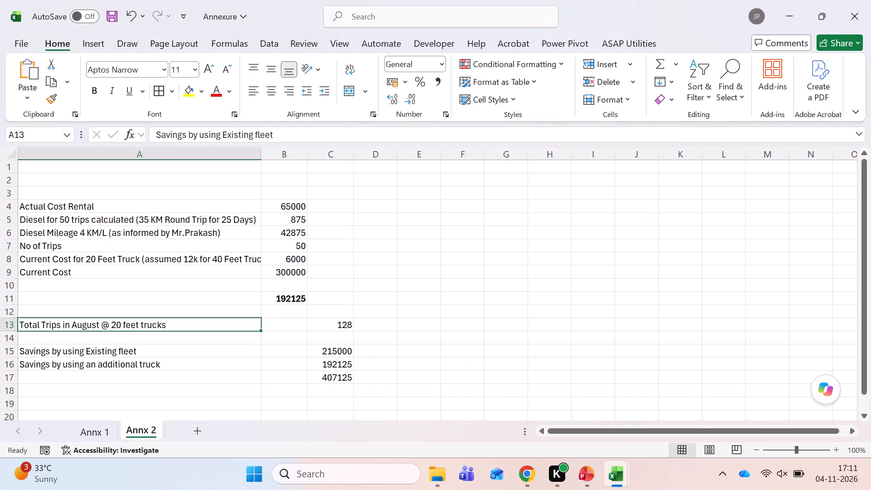
key(ctrl+Up)
key(ctrl+Up)
key(Down)
key(Down)
key(alt+Tab)
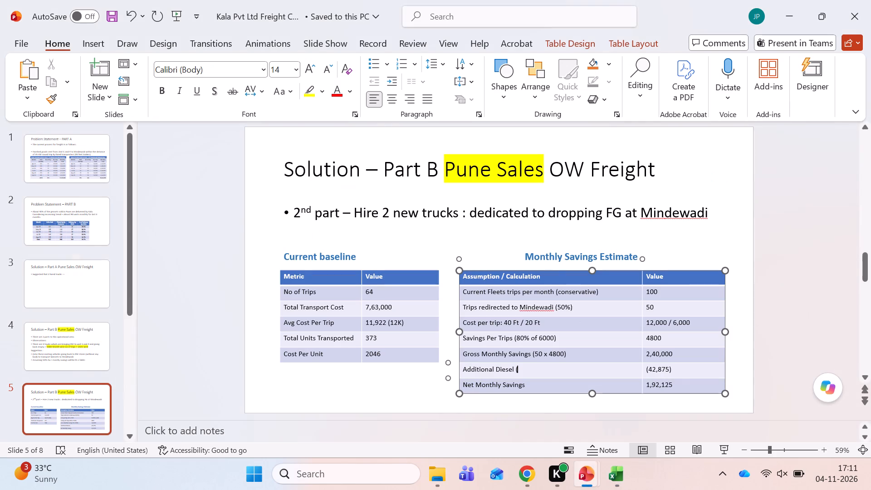
key(alt+Tab)
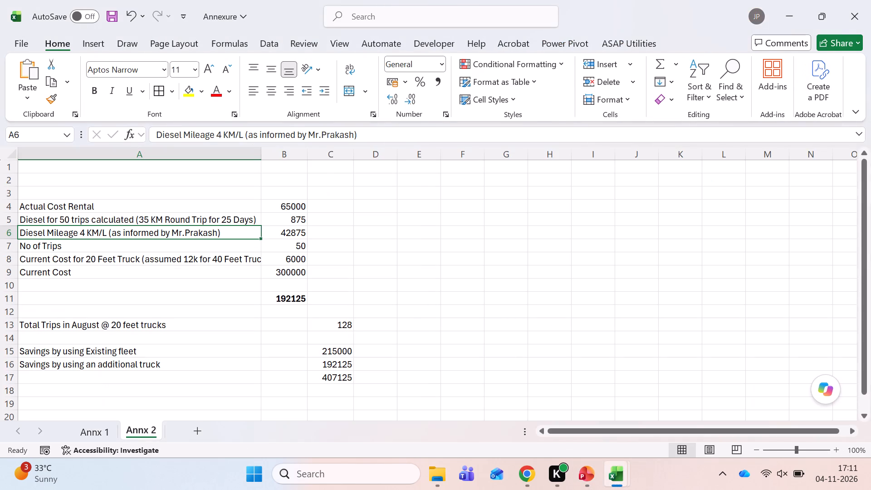
Complete the Additional Diesel label on slide 5 as "(4KM/L as informed by Mr. Prakash)", consulting the mileage entry on the Annexure workbook's Annx 2 sheet.
key(alt+Tab)
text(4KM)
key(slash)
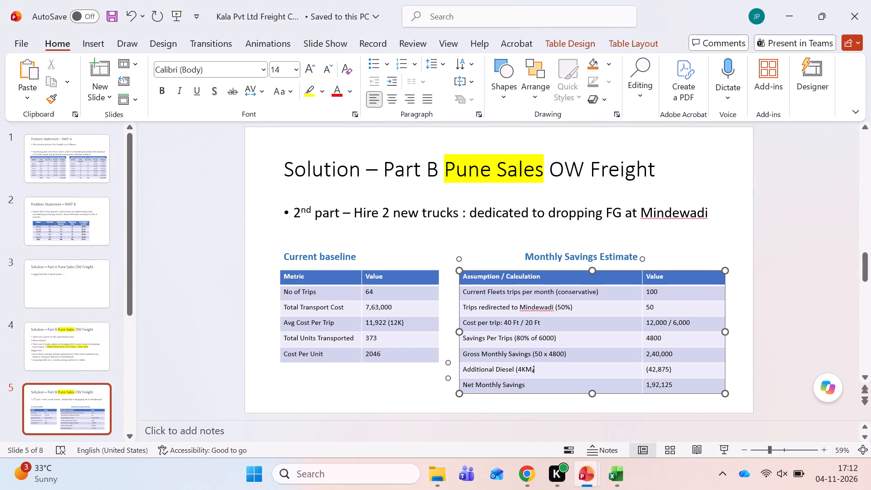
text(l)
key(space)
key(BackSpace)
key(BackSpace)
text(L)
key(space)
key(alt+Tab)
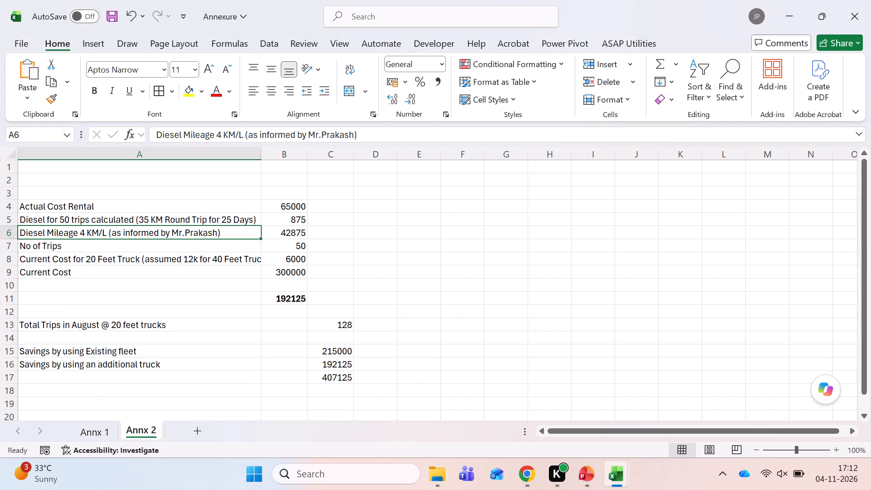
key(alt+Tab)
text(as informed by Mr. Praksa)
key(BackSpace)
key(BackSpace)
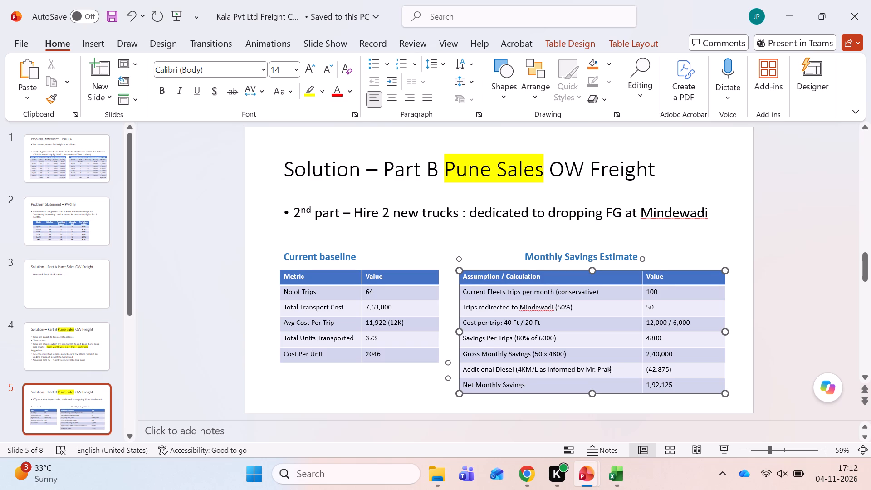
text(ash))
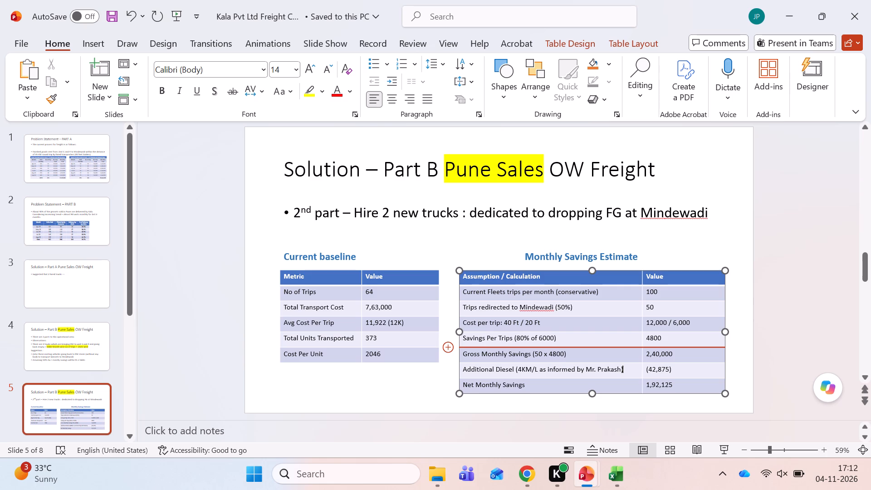
Enlarge the Current baseline table on slide 5 slightly in width and height, leaving a narrow gap beside the Monthly Savings Estimate table.
click(411, 304)
drag(440, 364, 442, 365)
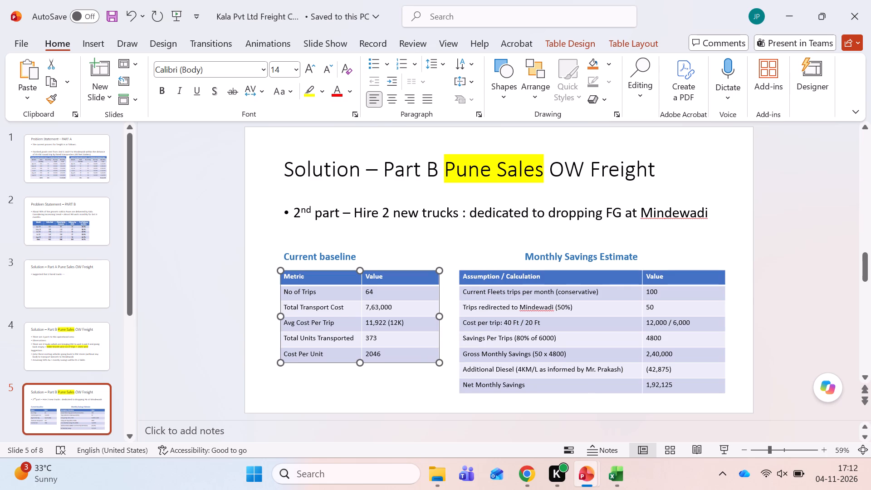
drag(442, 365, 449, 376)
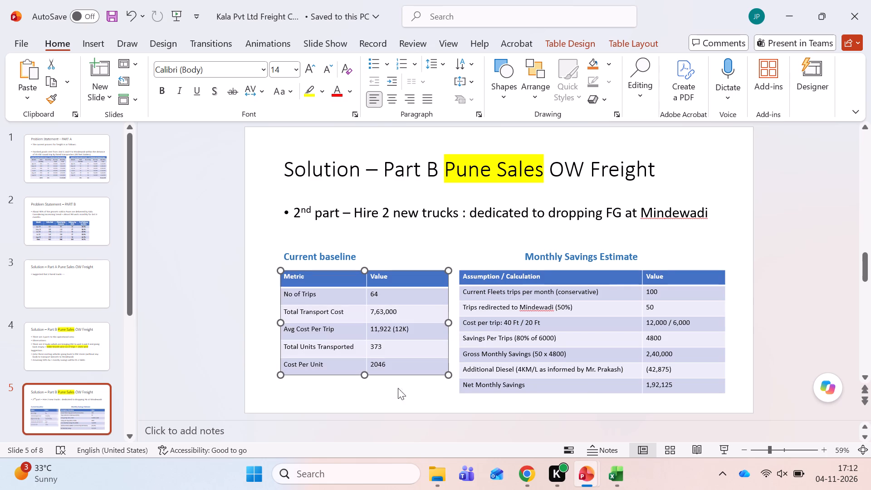
click(364, 391)
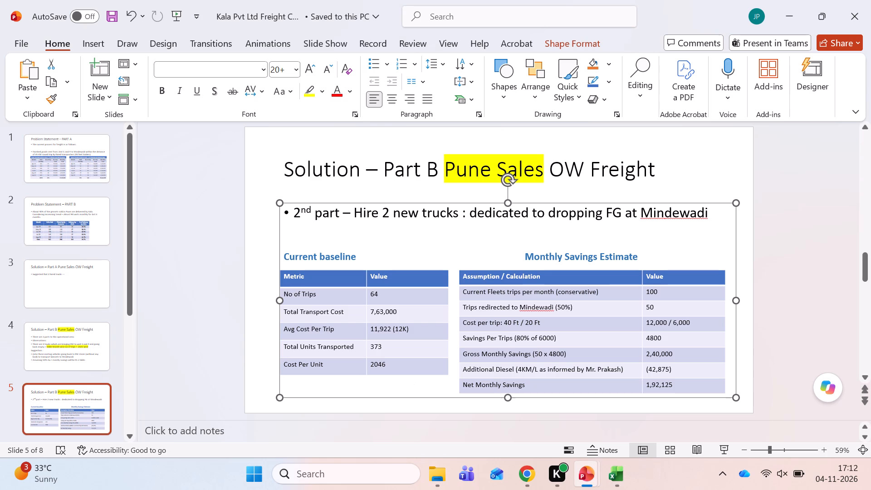
Save the presentation.
click(116, 23)
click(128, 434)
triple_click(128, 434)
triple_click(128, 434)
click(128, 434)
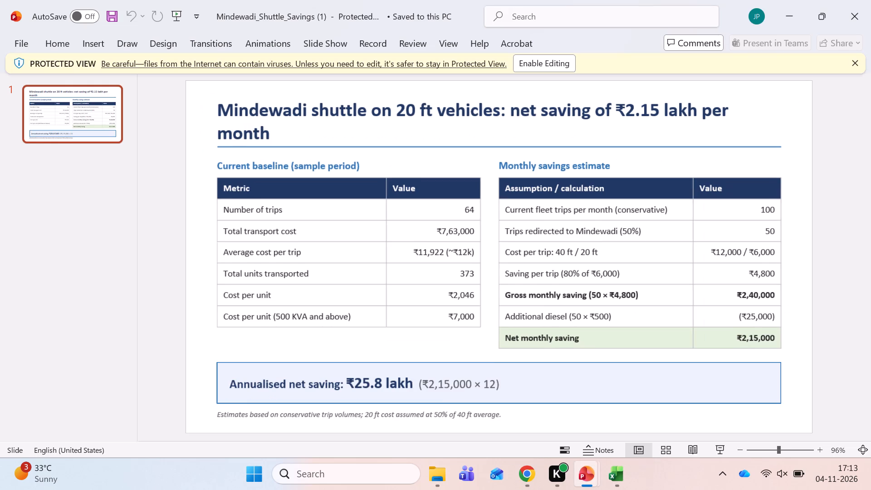
scroll(513, 311, down, 2)
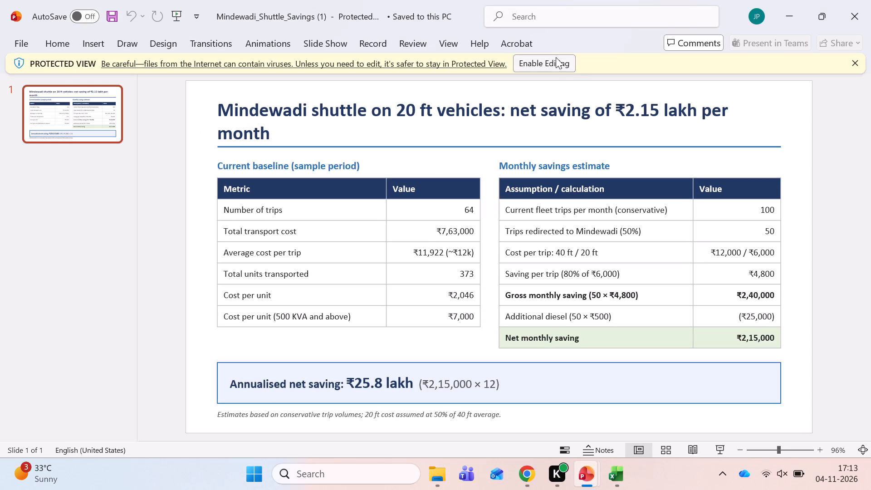
scroll(631, 343, down, 2)
click(859, 3)
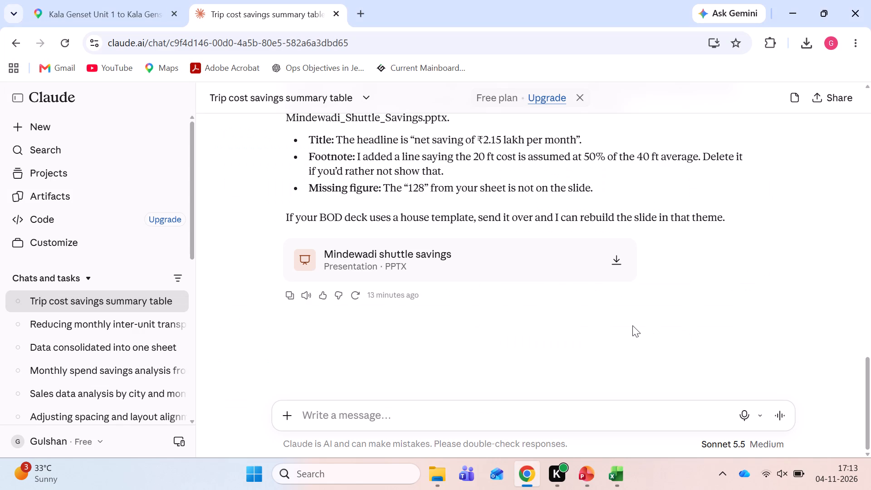
Return to the Kala Pvt Ltd Freight presentation and delete the empty line above the two table headings on slide 5.
key(alt+Tab)
key(alt+Tab)
key(alt+Tab)
key(alt+Tab)
scroll(632, 344, down, 1)
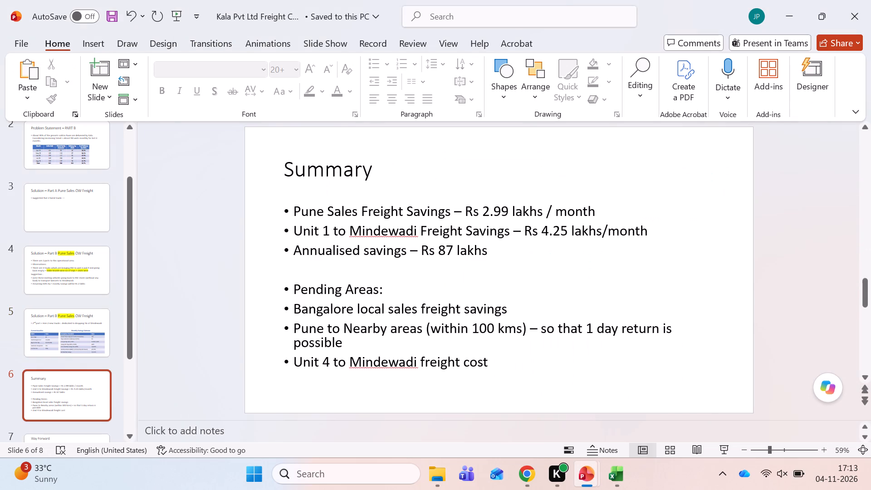
scroll(632, 344, down, 1)
scroll(632, 344, up, 1)
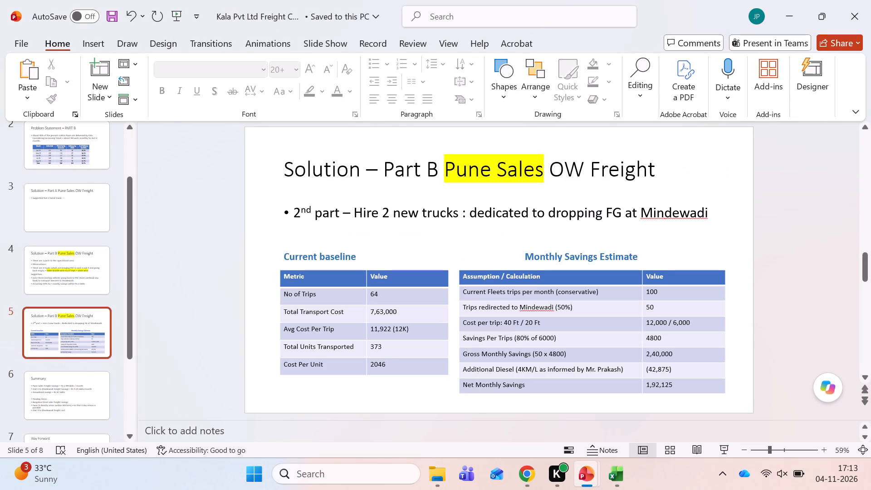
click(548, 255)
click(526, 255)
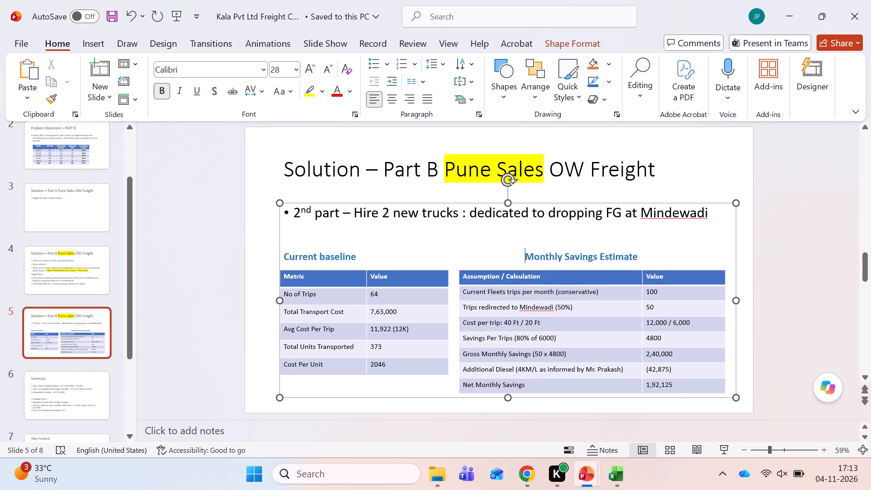
click(285, 257)
key(BackSpace)
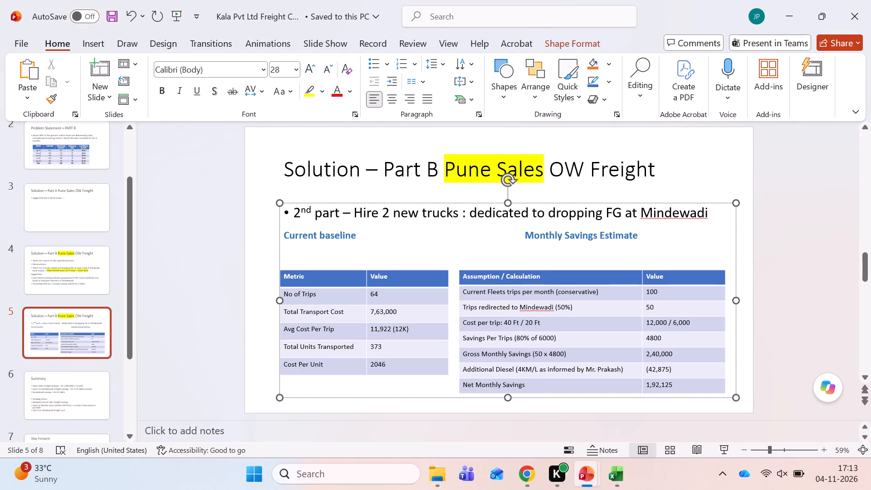
Move the Current baseline table up so it sits directly beneath its heading.
click(349, 278)
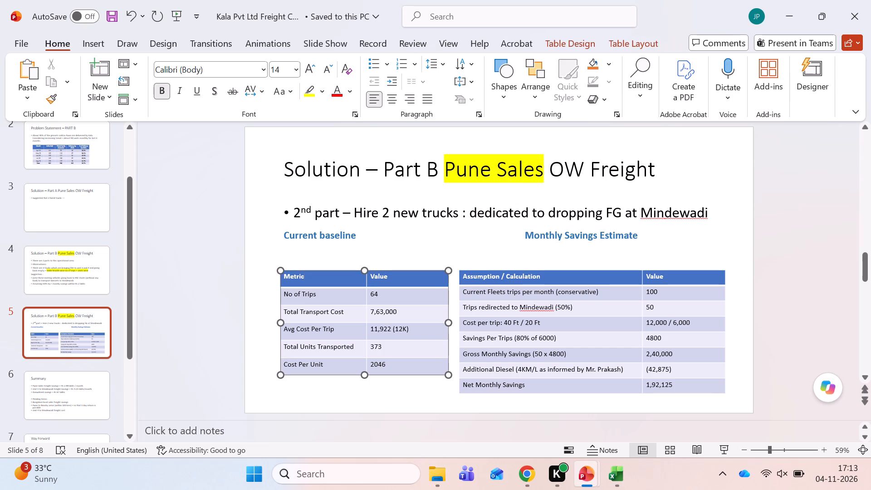
drag(338, 269, 336, 247)
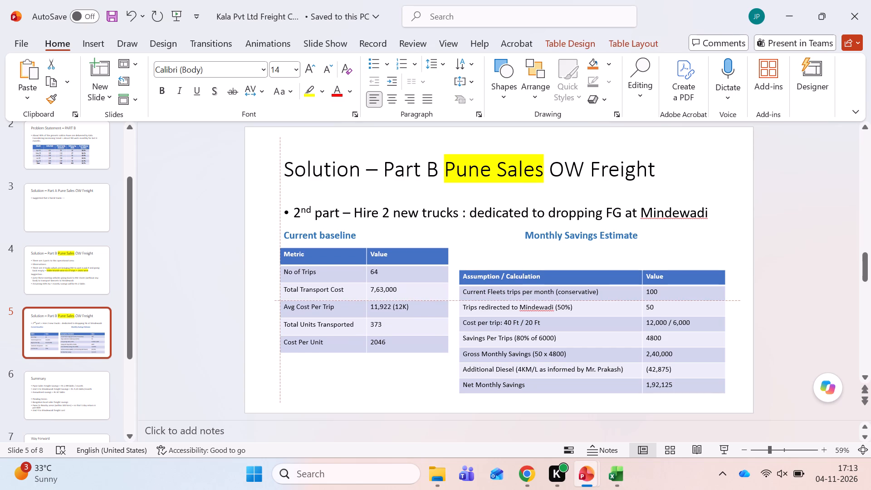
drag(336, 247, 336, 243)
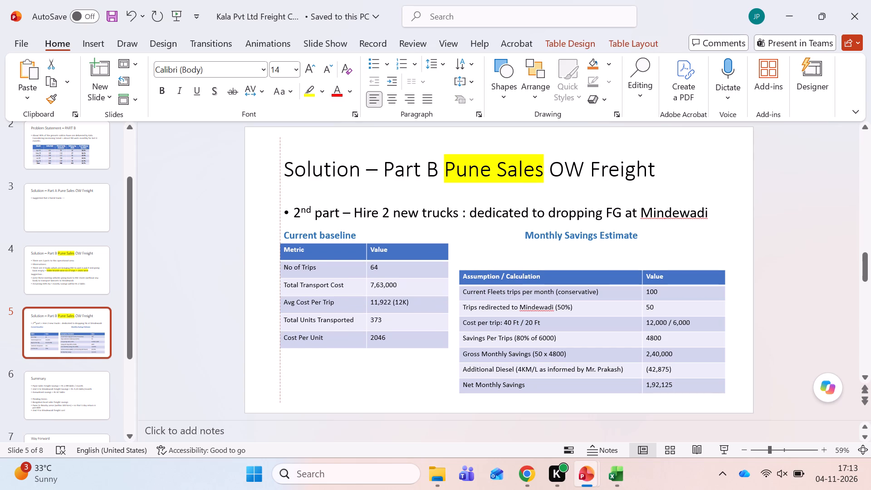
drag(336, 243, 336, 243)
Move the Monthly Savings Estimate table up beneath its heading, level with the top of the Current baseline table.
click(496, 274)
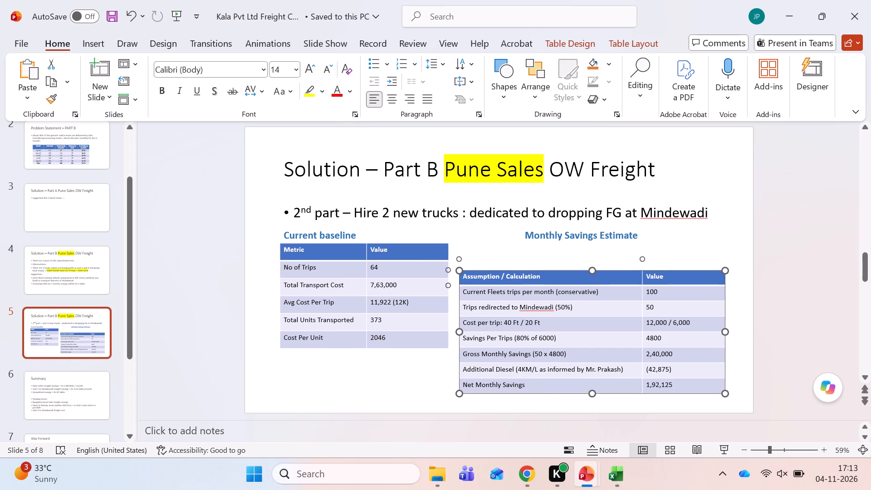
drag(542, 275, 542, 254)
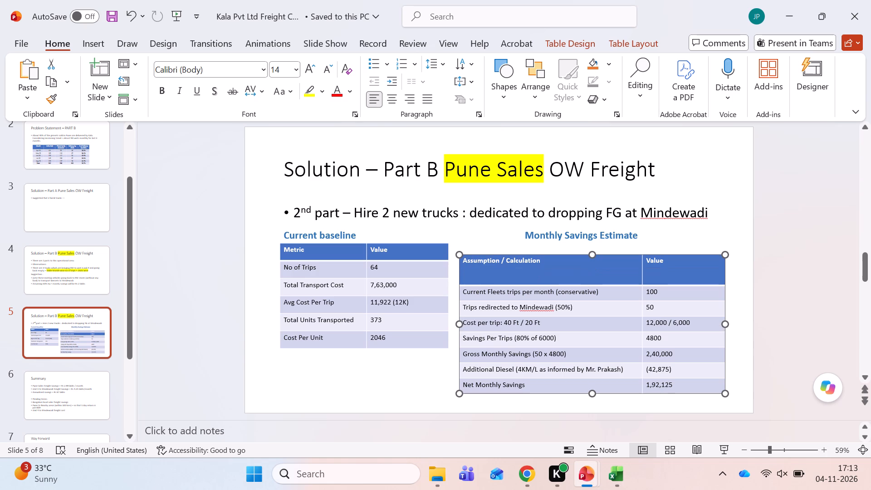
key(ctrl+z)
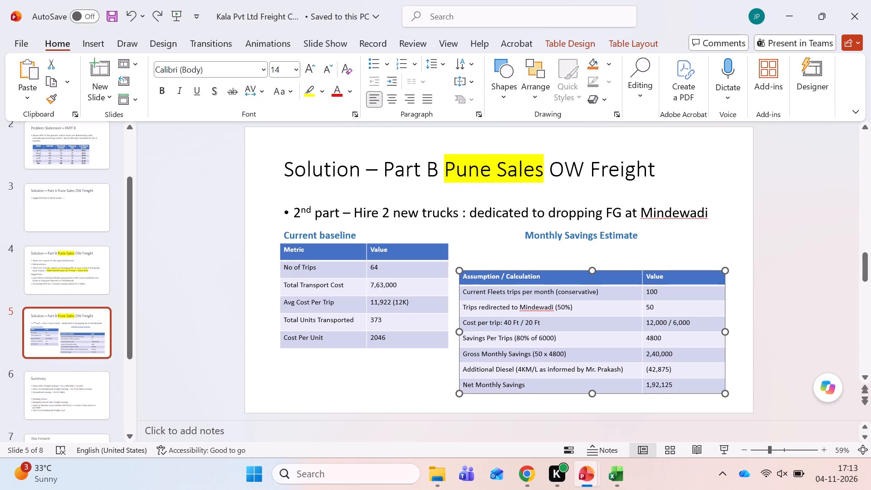
drag(568, 269, 568, 245)
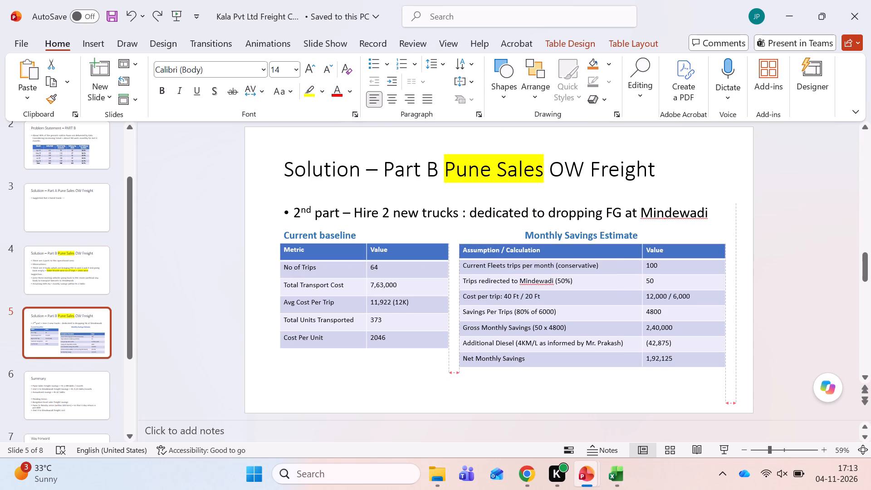
drag(568, 245, 568, 244)
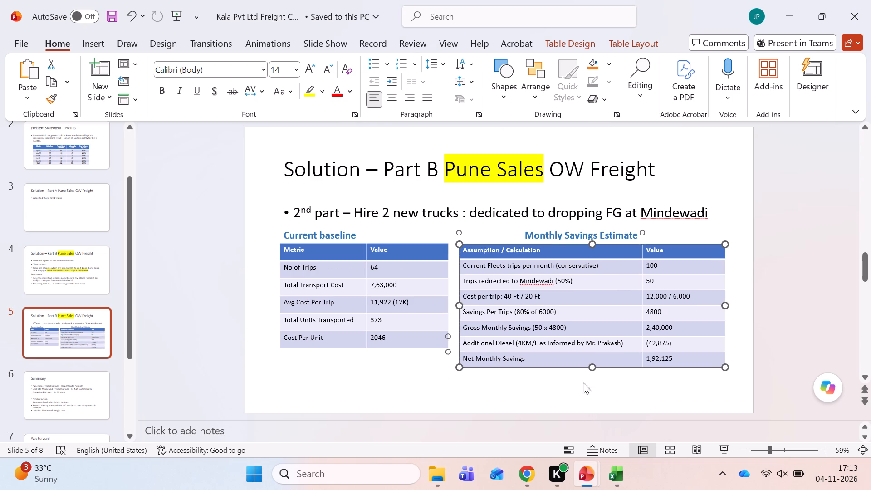
Reduce the Monthly Savings Estimate table's height so its bottom edge lines up with the Current baseline table.
drag(592, 366, 592, 347)
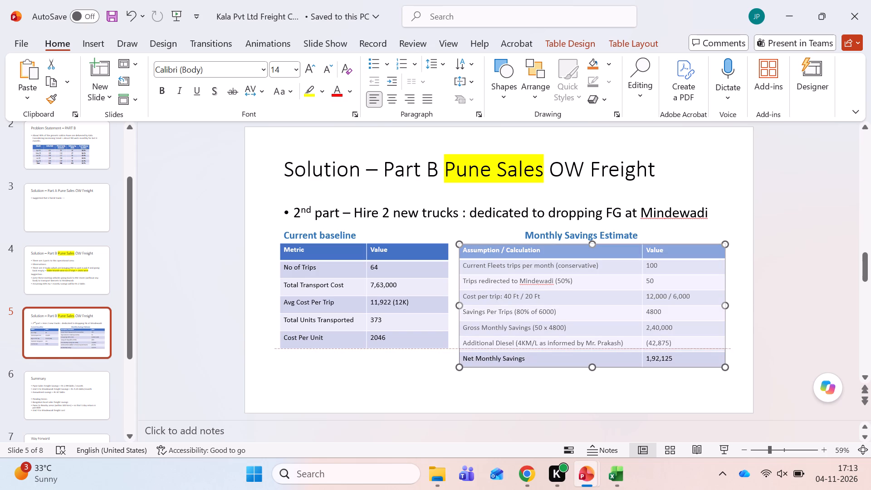
drag(592, 347, 595, 347)
click(598, 369)
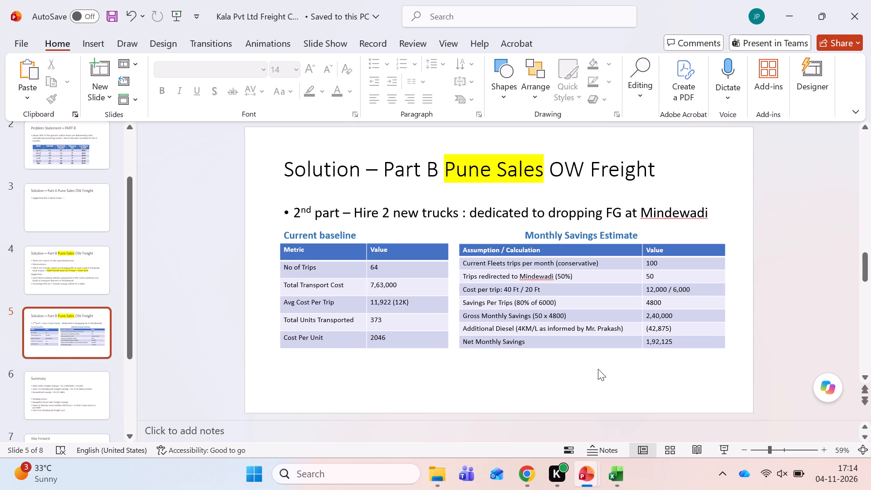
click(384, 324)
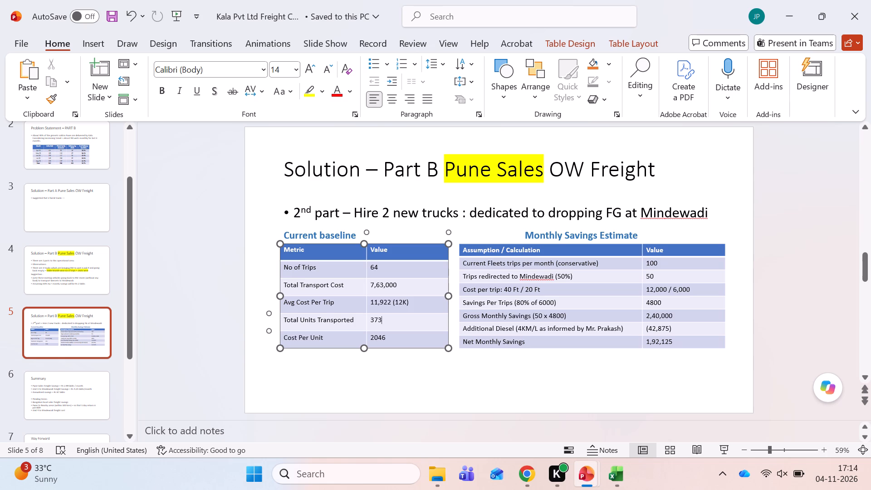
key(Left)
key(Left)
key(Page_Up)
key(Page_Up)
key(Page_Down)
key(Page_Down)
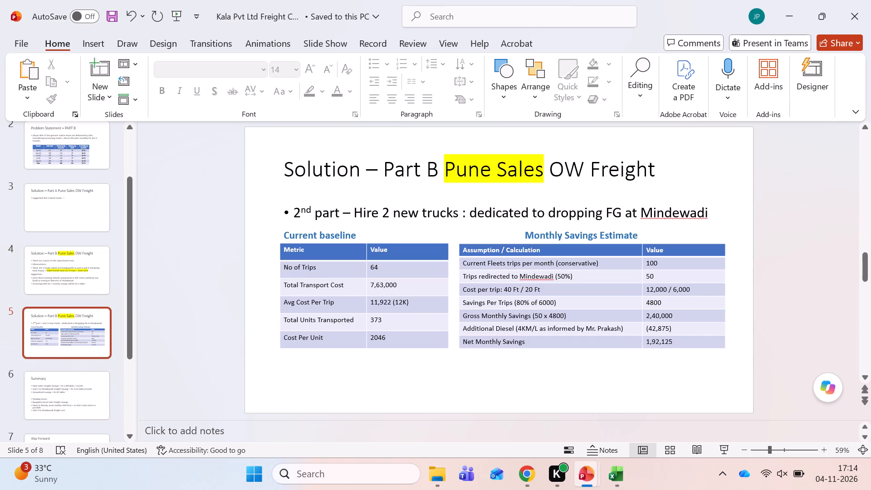
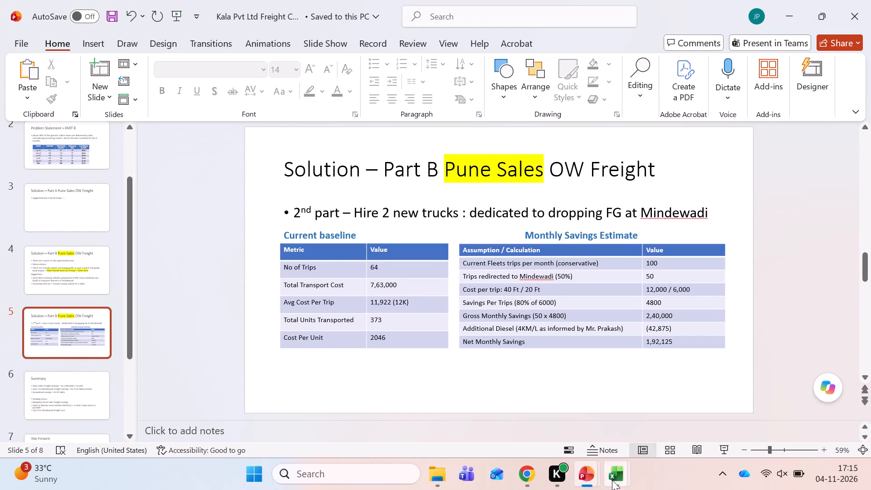
Switch to the Annexure workbook in Excel and examine the Aug-26 units, trips and cost for Unit 4 to Mindewadi on Annx 1.
click(609, 480)
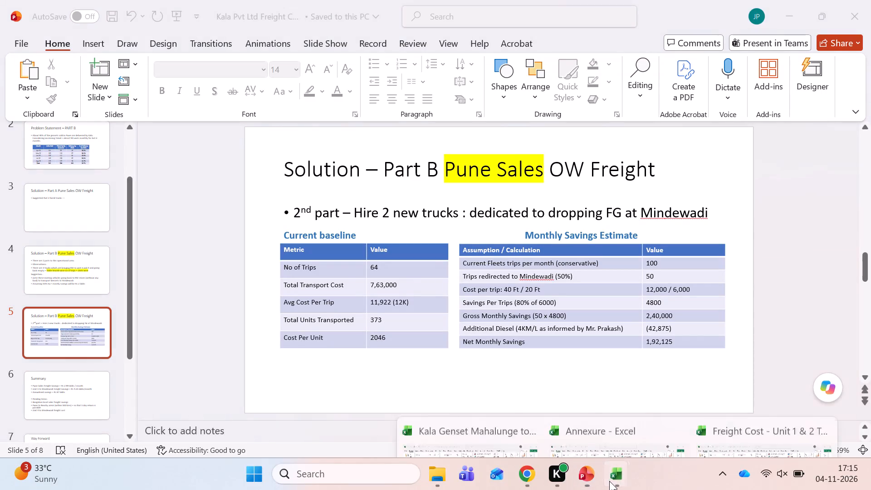
click(592, 406)
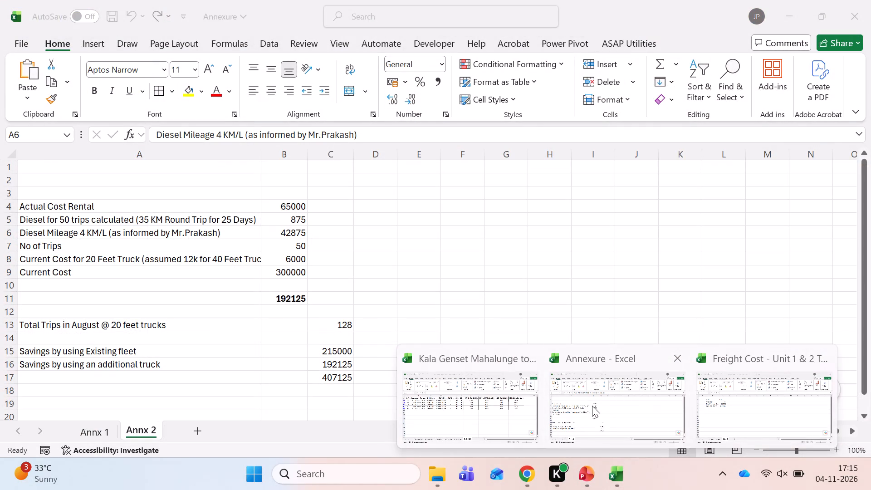
click(99, 429)
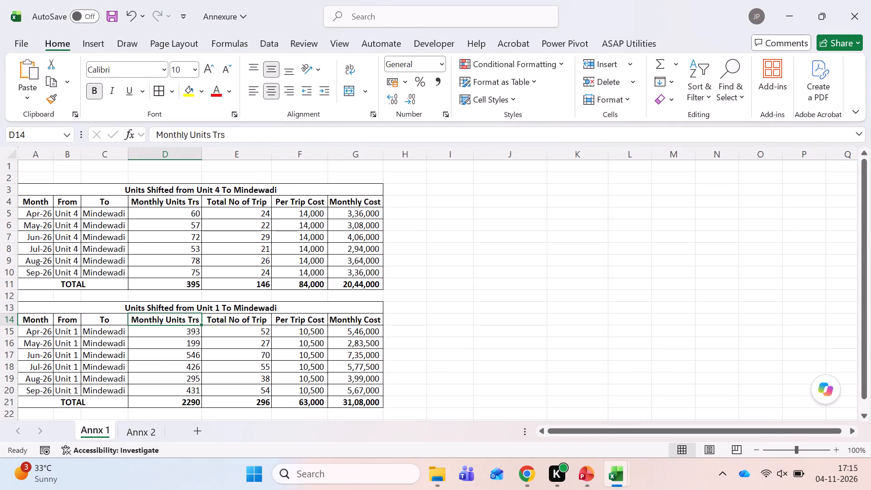
scroll(238, 348, down, 1)
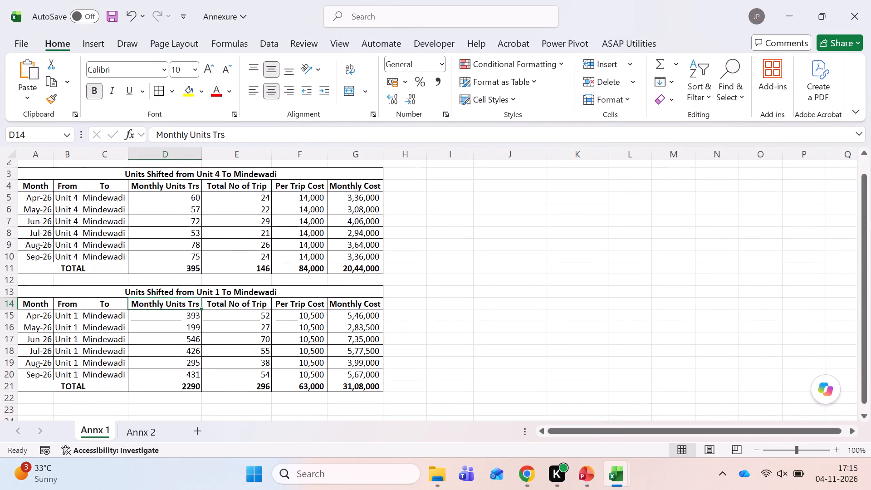
click(165, 240)
key(Right)
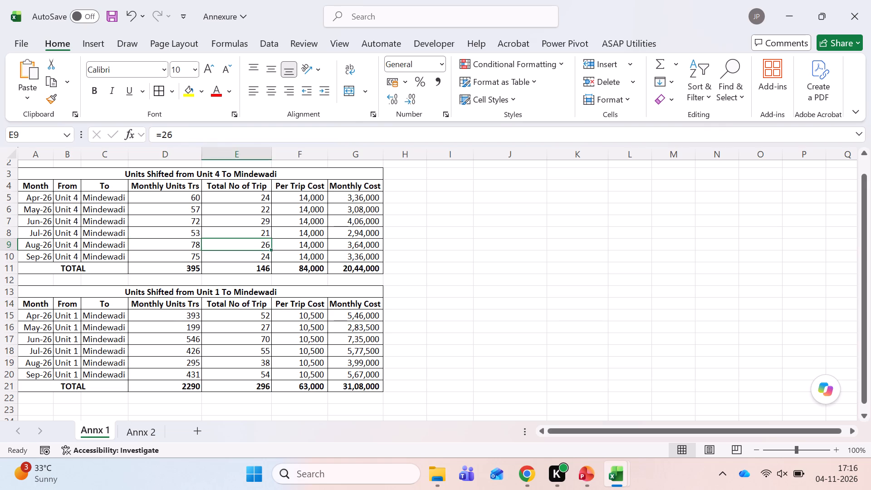
key(Right)
key(Right)
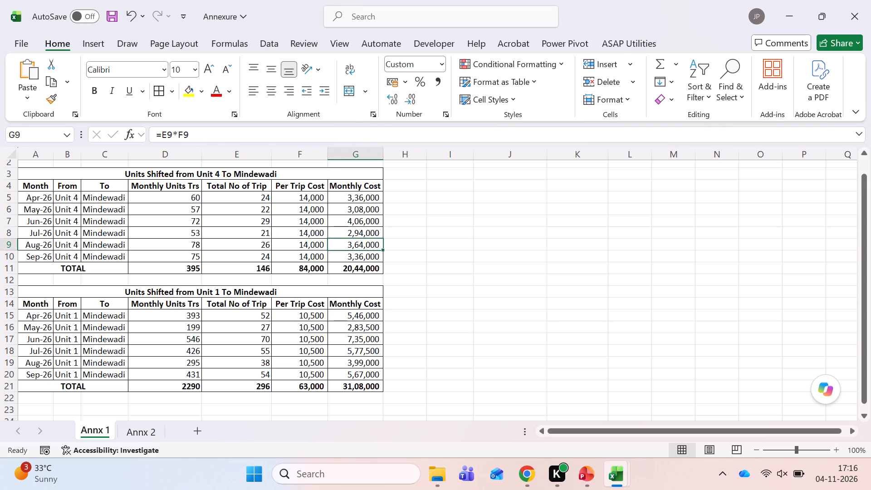
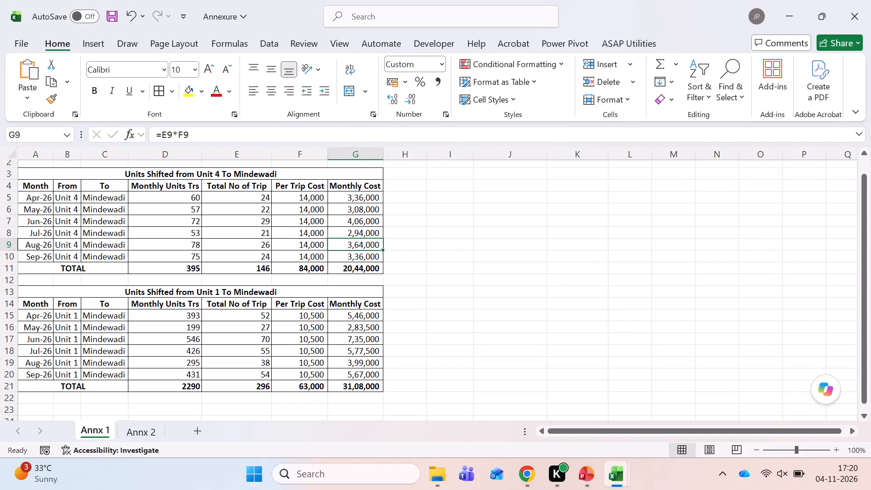
Switch to the Mindewadi_Shuttle_Savings presentation in PowerPoint and close it without saving the changes.
click(582, 479)
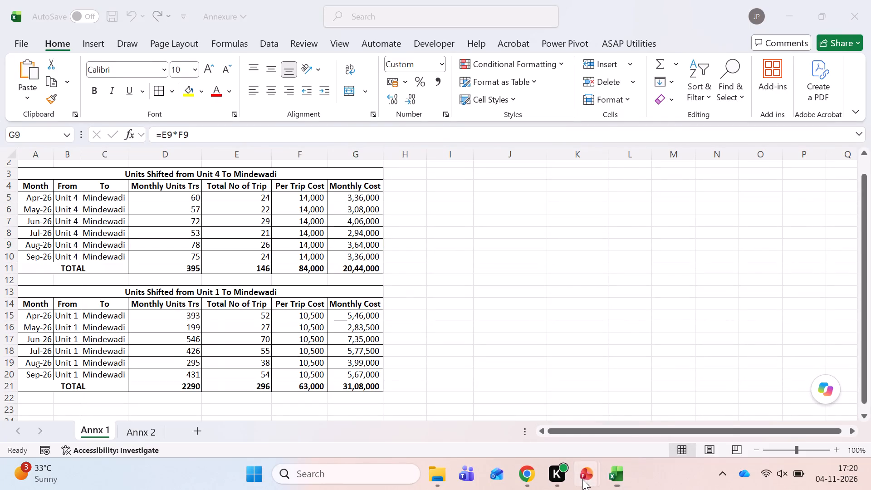
click(663, 387)
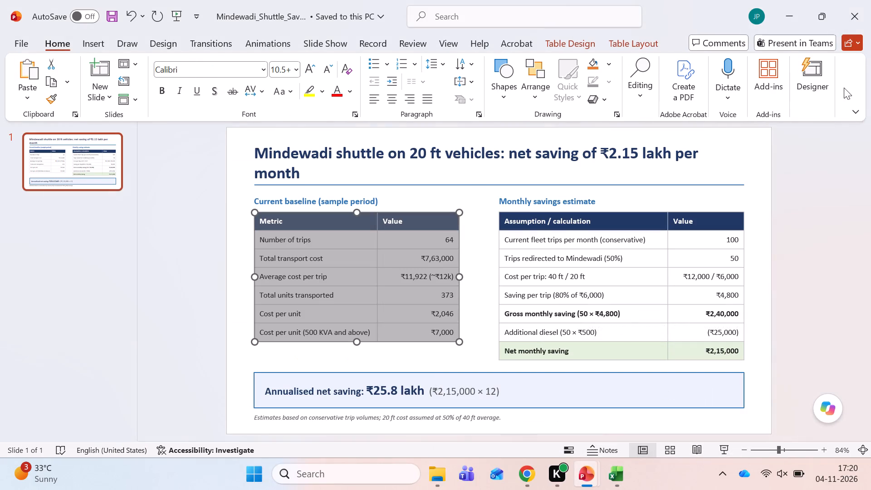
click(858, 2)
click(501, 339)
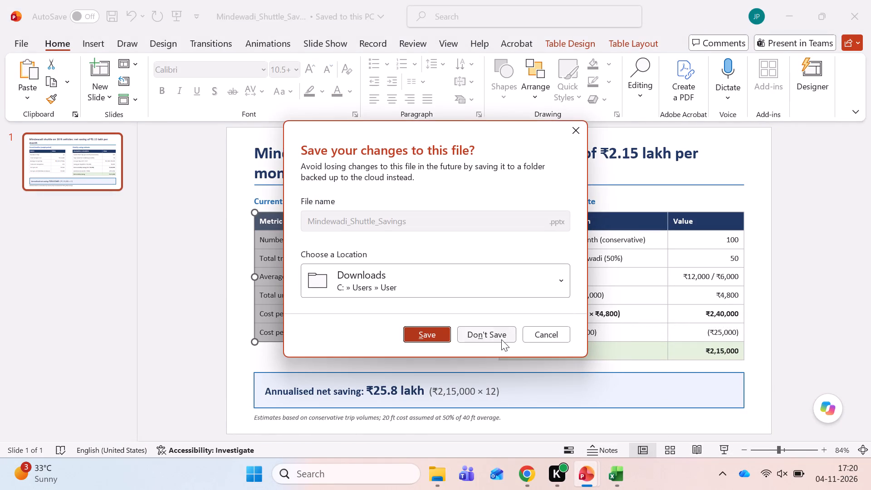
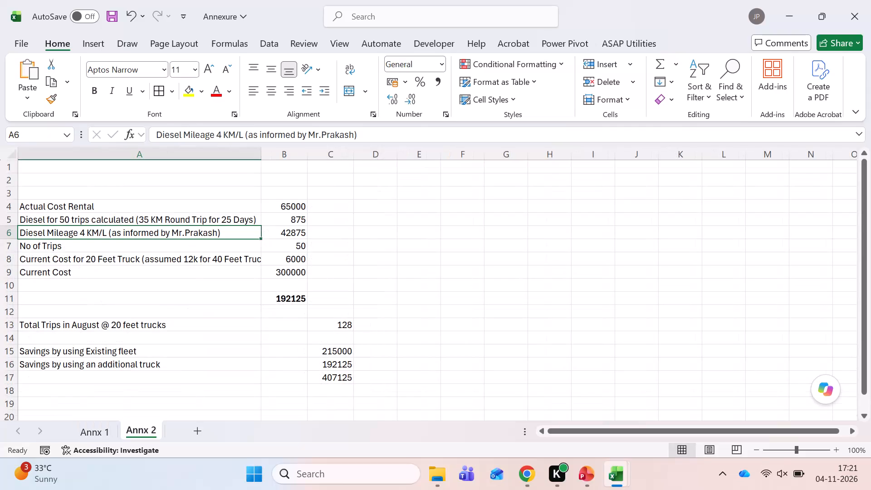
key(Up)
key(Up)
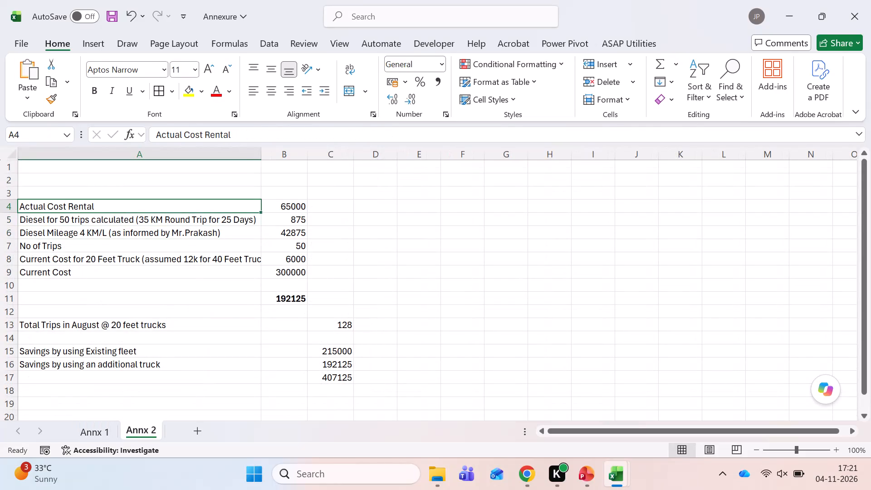
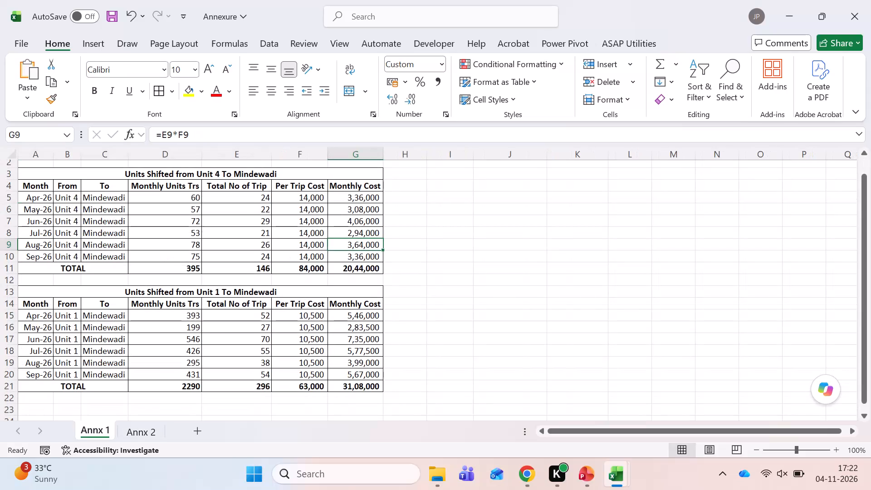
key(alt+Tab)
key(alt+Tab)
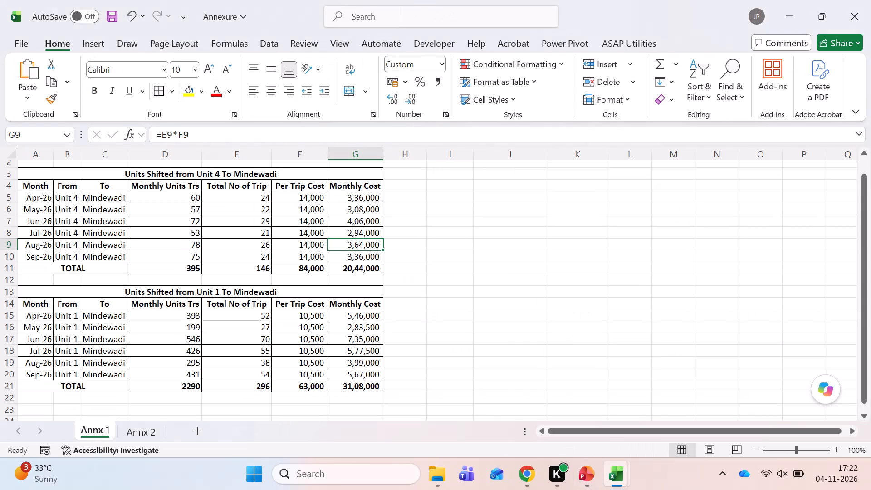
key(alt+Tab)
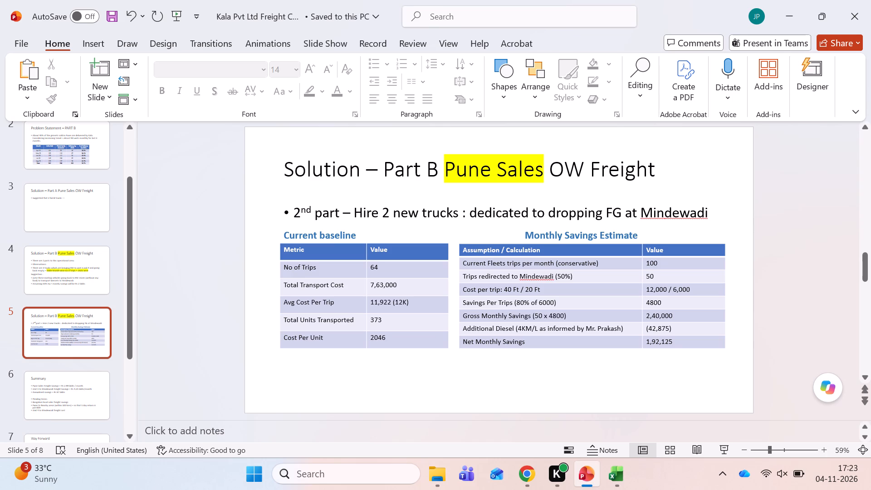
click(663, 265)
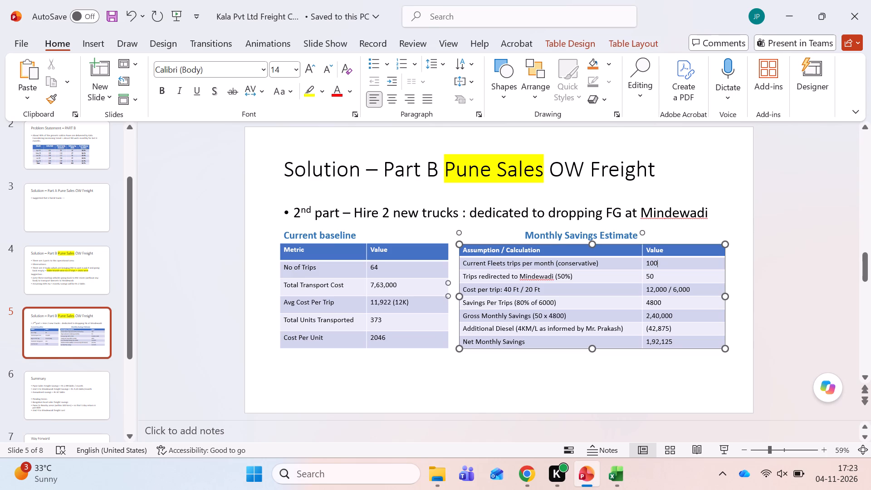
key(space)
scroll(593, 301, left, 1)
Switch to the Annexure workbook and examine the Unit 4 to Mindewadi table's monthly units, trips, per-trip cost and monthly cost cells on Annx 1.
key(alt+Tab)
key(Left)
key(Left)
key(Left)
key(Left)
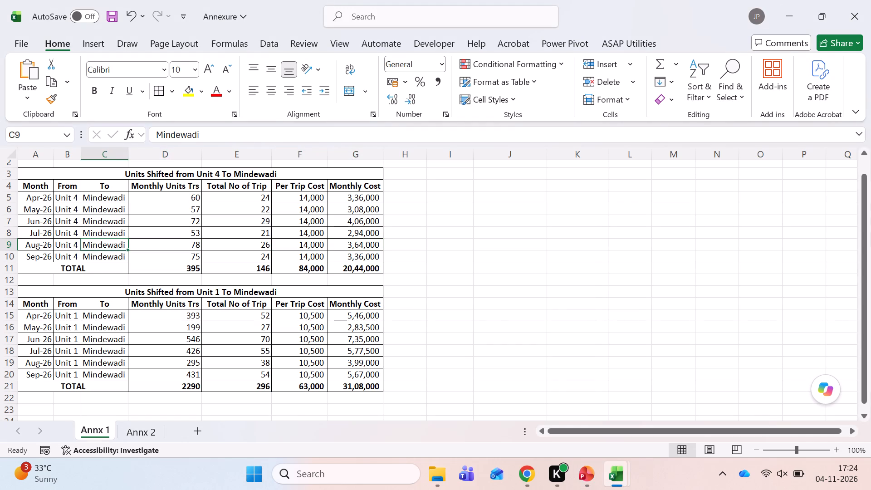
key(ctrl+Up)
key(ctrl+Up)
key(Down)
key(Down)
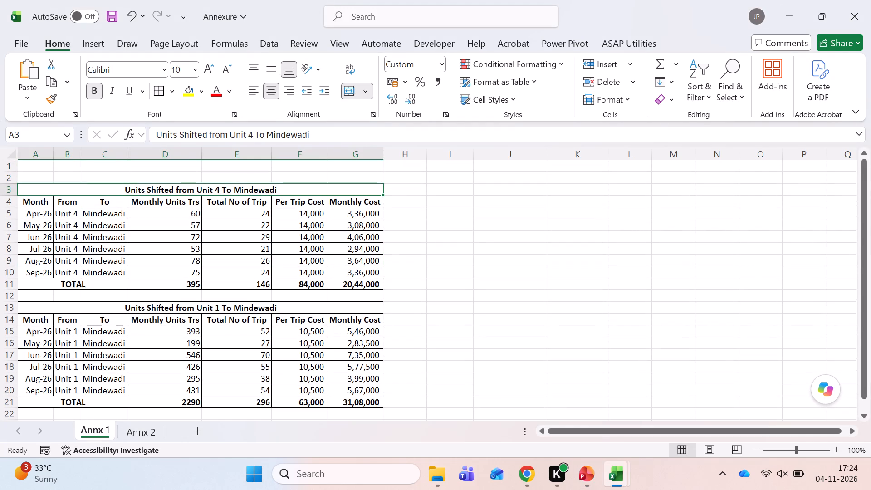
key(Right)
key(Right)
key(Right)
key(Right)
key(Right)
key(Left)
key(Left)
key(Left)
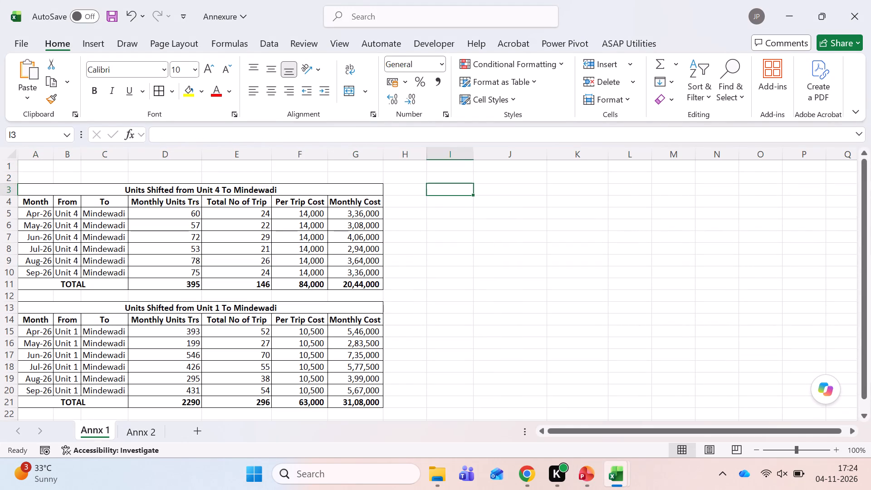
key(Down)
key(Down)
key(Down)
key(Down)
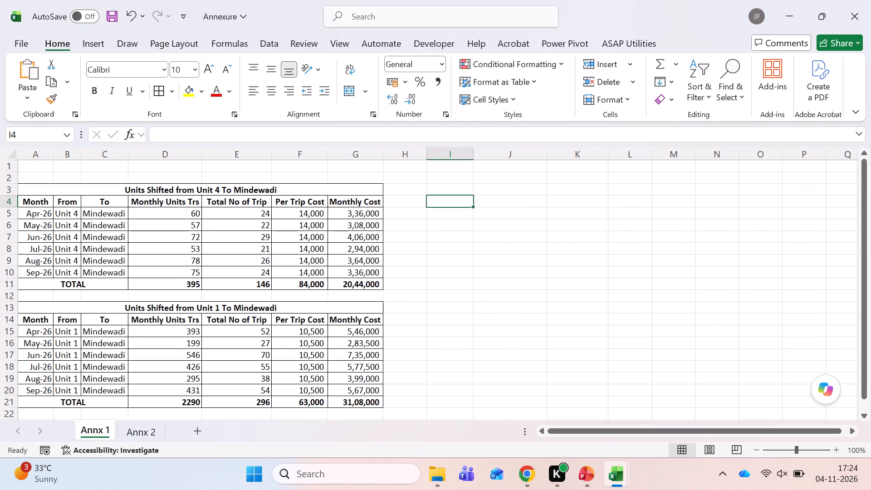
key(Left)
key(Left)
key(Left)
key(Left)
key(Left)
key(Left)
key(Left)
key(Left)
key(Left)
key(Left)
key(Left)
key(Left)
key(Left)
key(Left)
key(Right)
key(Right)
key(Right)
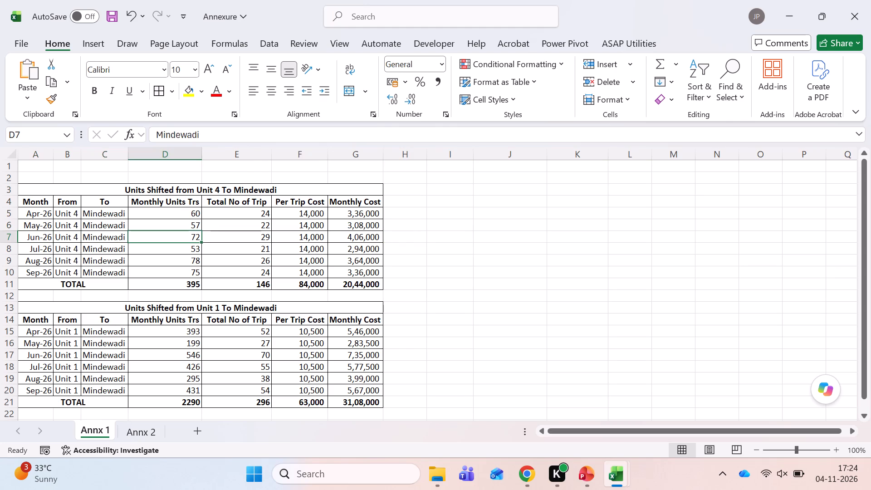
key(Down)
key(Down)
key(Up)
key(Up)
key(Up)
key(Up)
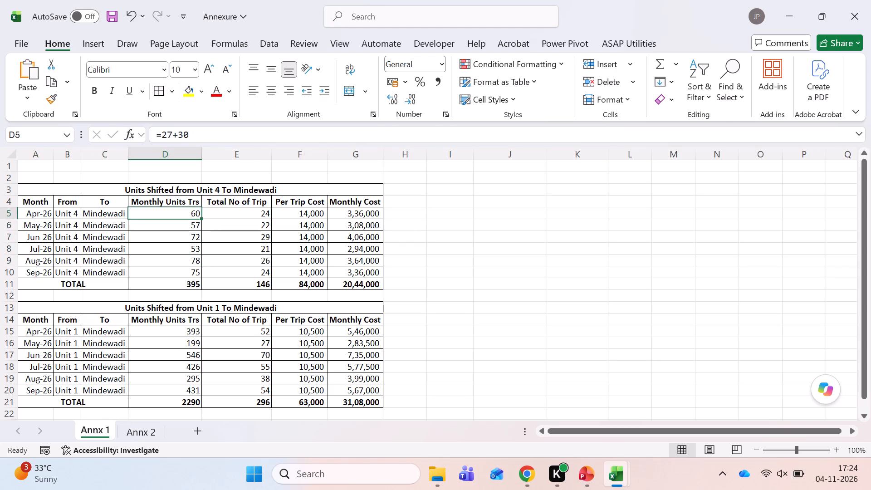
key(Up)
key(Down)
key(Up)
key(Right)
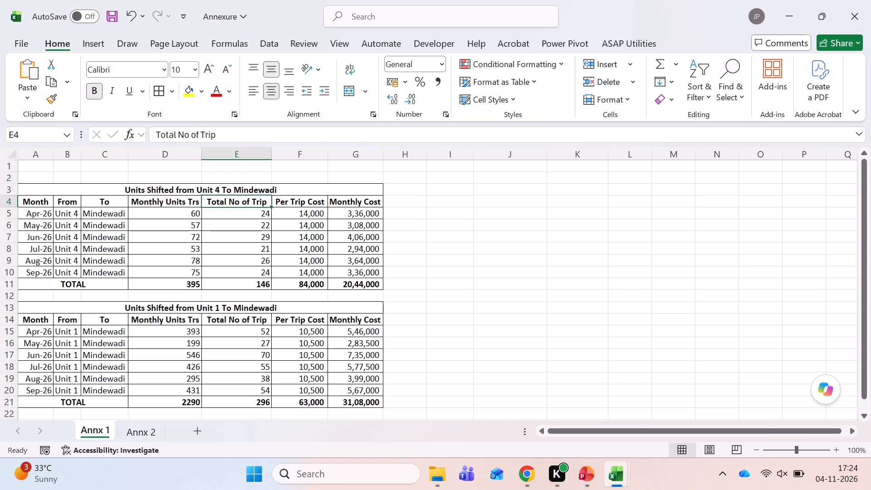
key(Down)
key(Right)
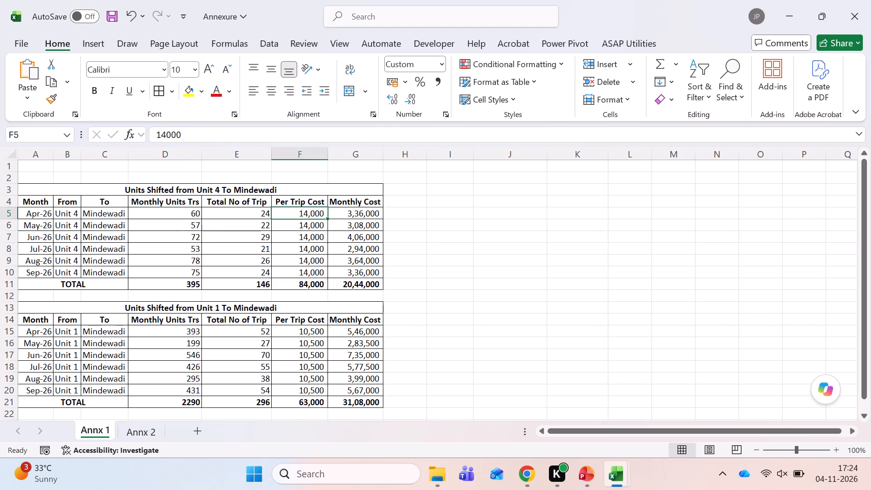
key(Right)
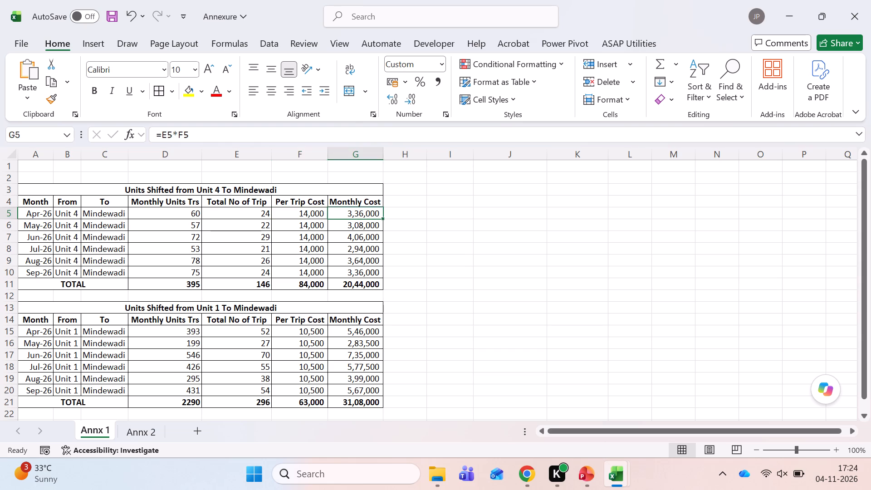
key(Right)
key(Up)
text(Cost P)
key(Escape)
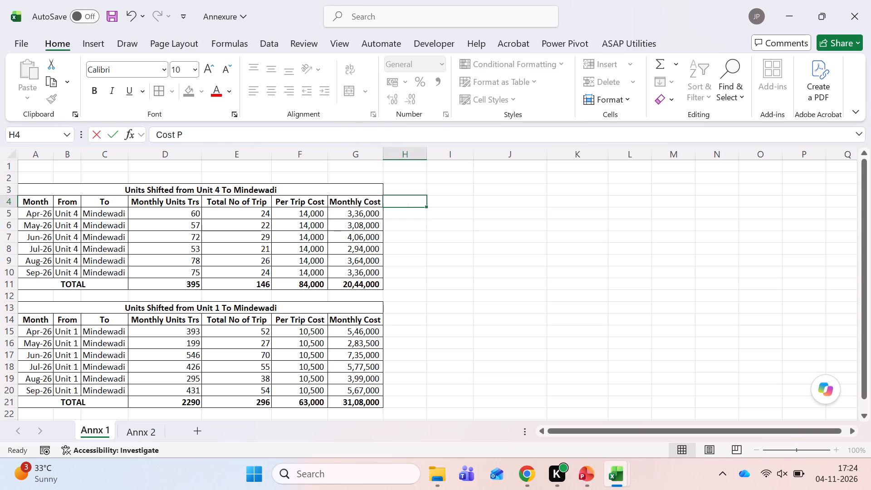
Start a summary table header in row 3 with Location in J3, No of Trip in K3 and Qty in L3.
key(Right)
key(Right)
key(Right)
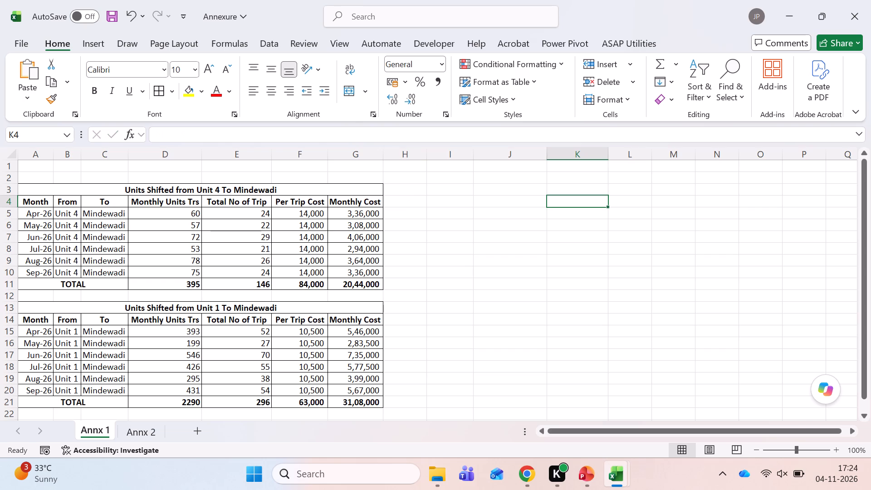
key(Left)
key(Left)
key(Left)
key(Right)
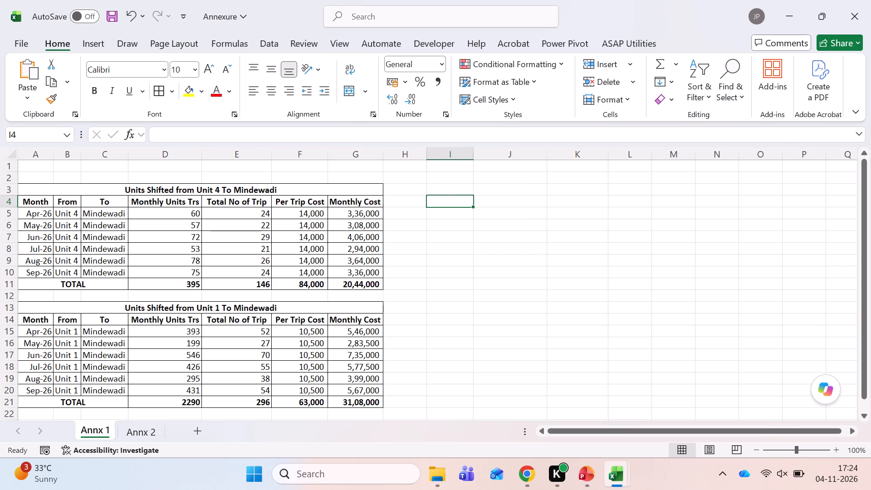
key(Up)
key(Right)
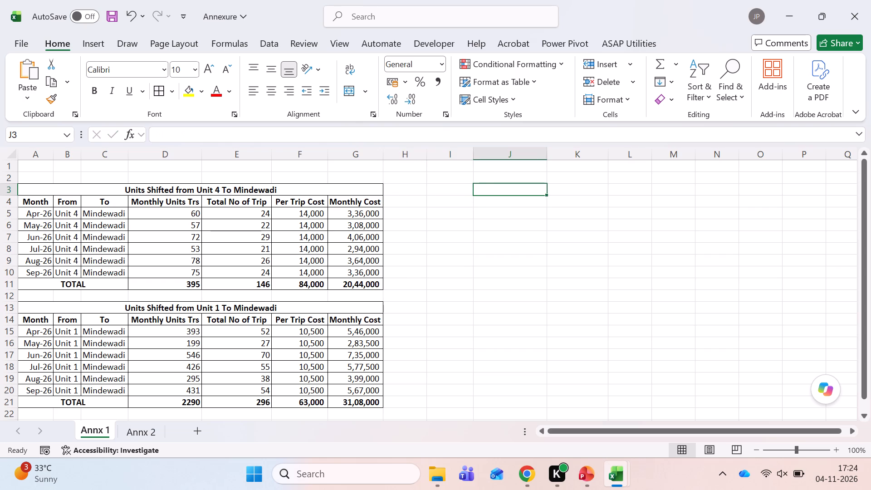
text(Location)
key(Tab)
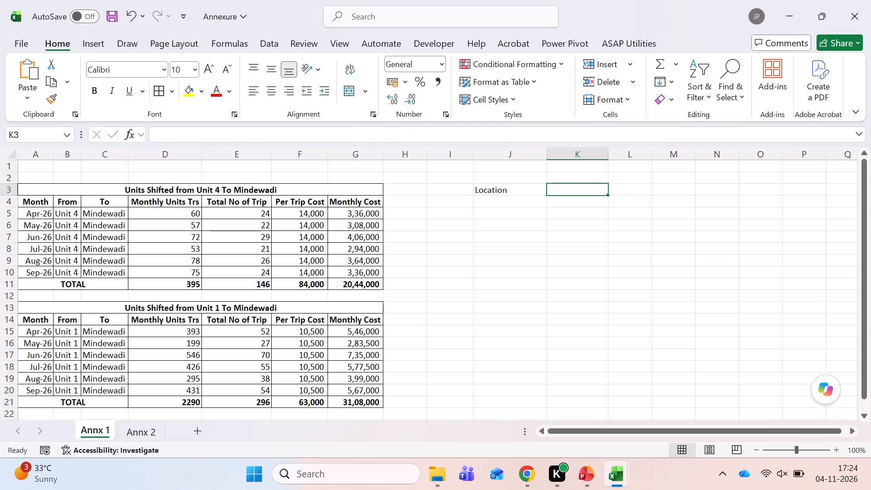
text(Uni)
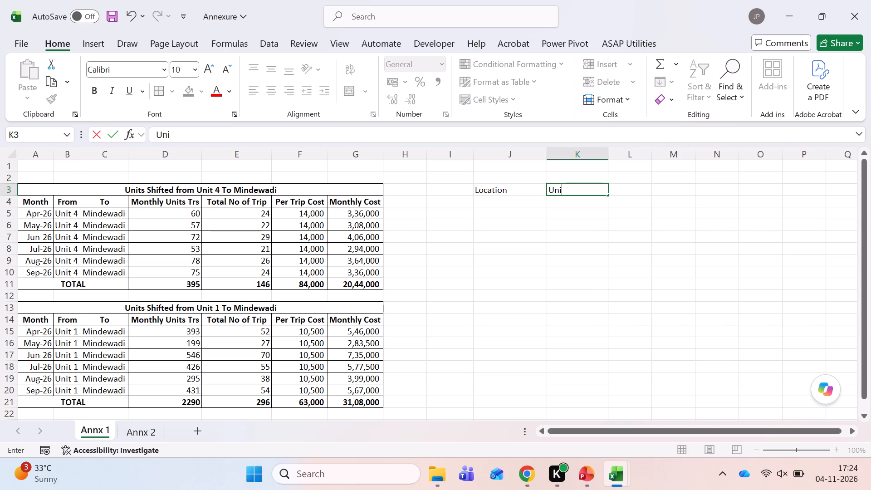
key(Escape)
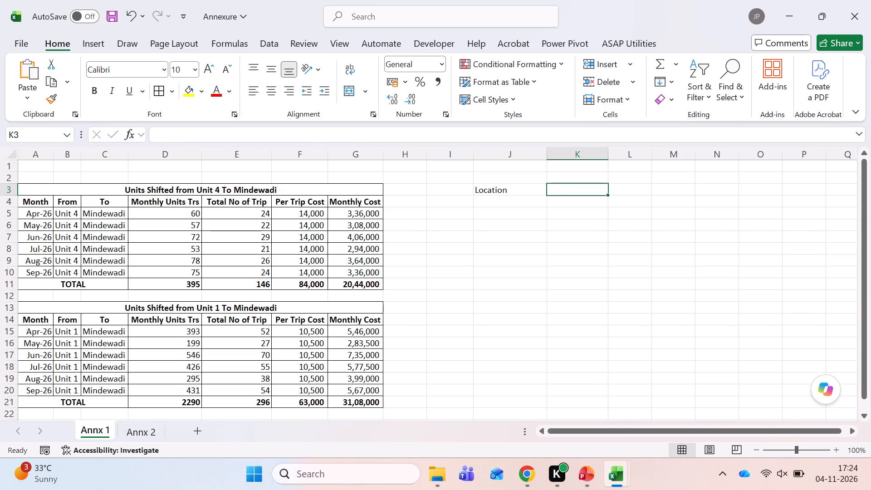
text(Qty)
key(Tab)
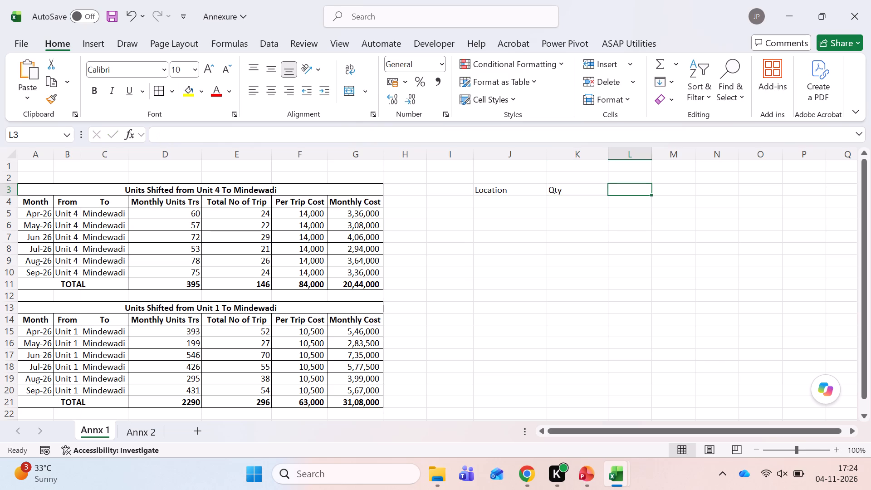
key(Left)
text(No of Trip)
key(Tab)
text(Qty)
key(Tab)
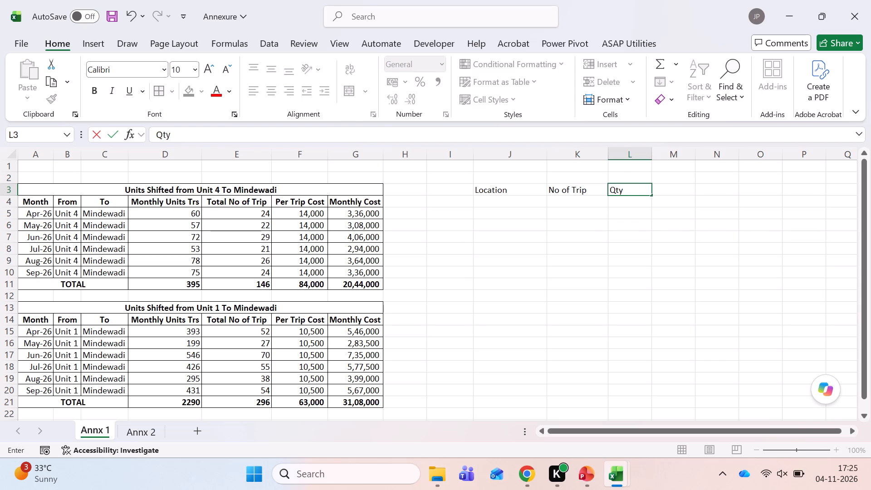
Add the headers Cost Per Trip in M3 and Amount in N3, and make column L moderately wider.
drag(653, 147, 678, 159)
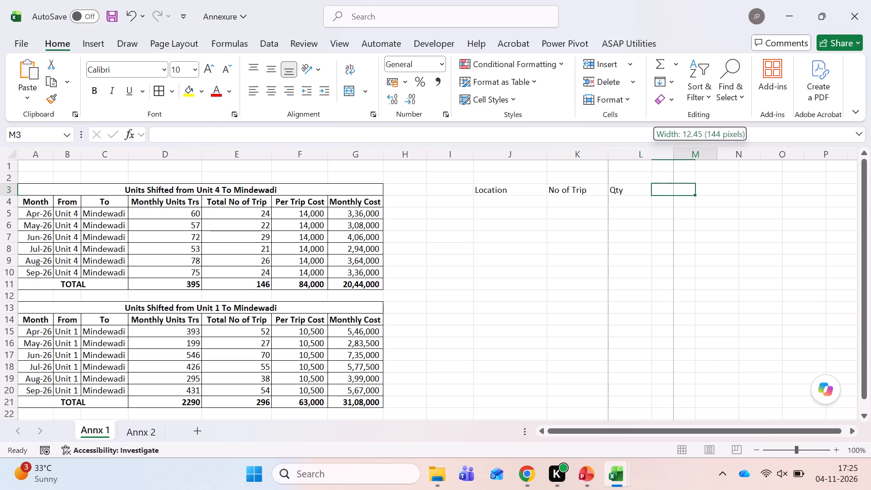
drag(678, 159, 680, 159)
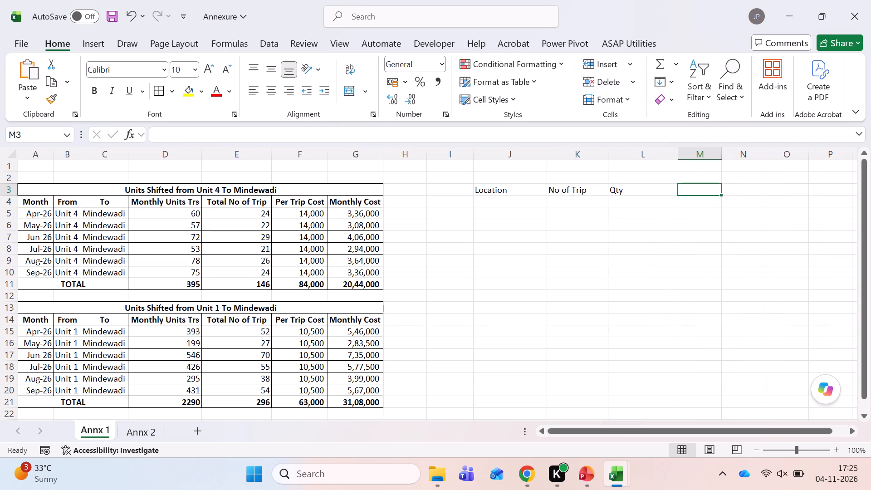
drag(679, 153, 697, 156)
text(Am)
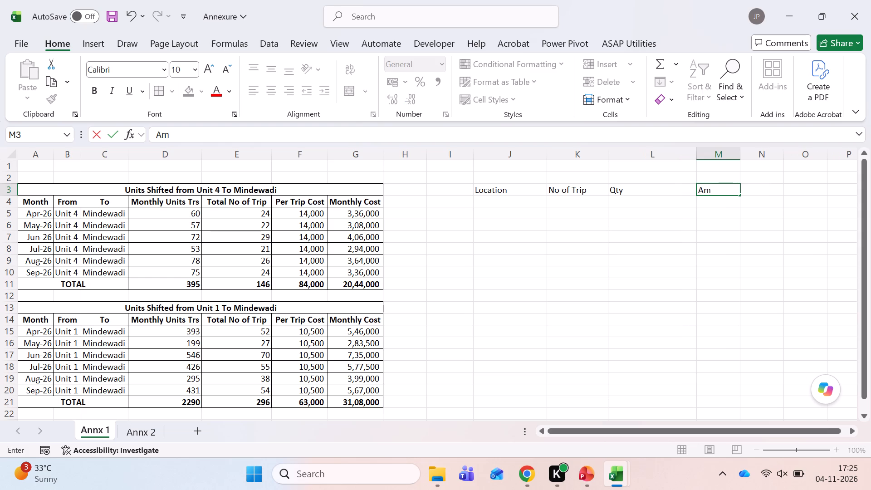
key(Escape)
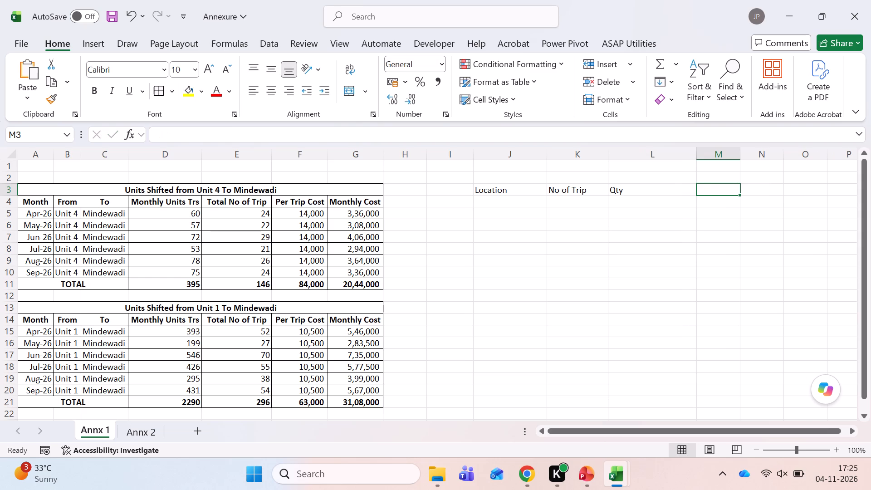
text(COst Per Trip)
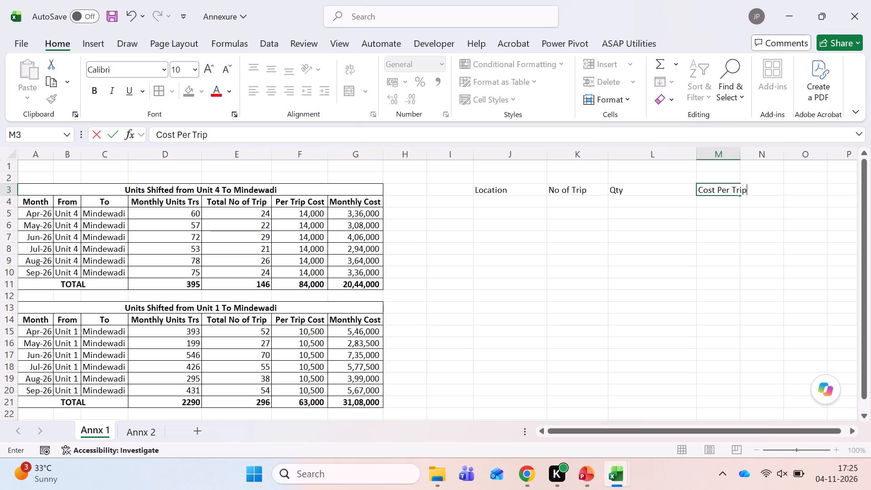
key(Tab)
text(Am)
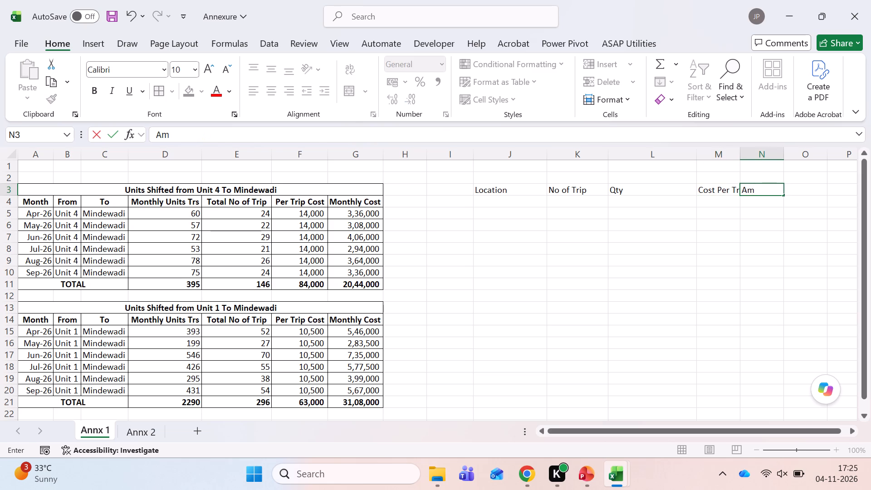
text(ount)
key(Return)
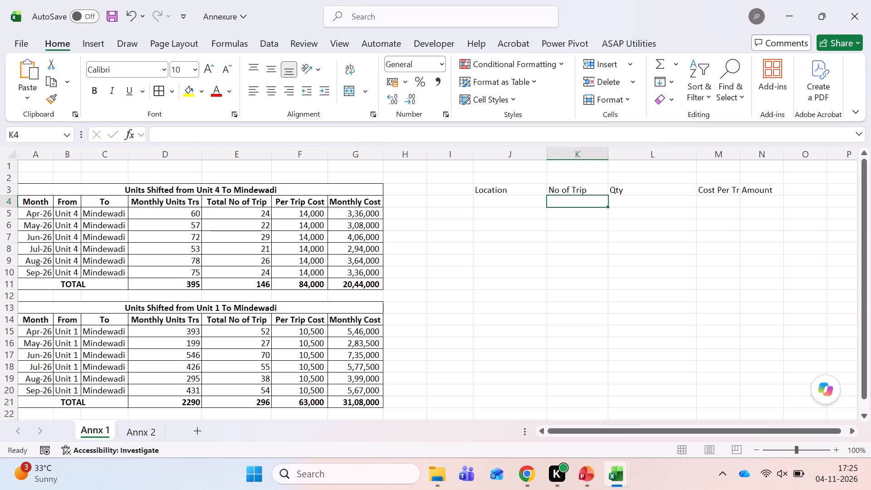
drag(700, 156, 673, 160)
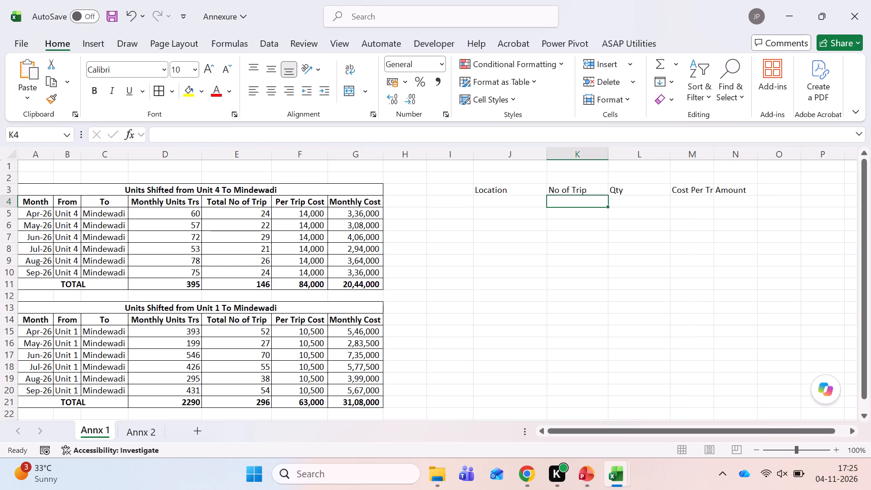
Insert a column before No of Trip in the summary table and head it Month in K3.
click(485, 201)
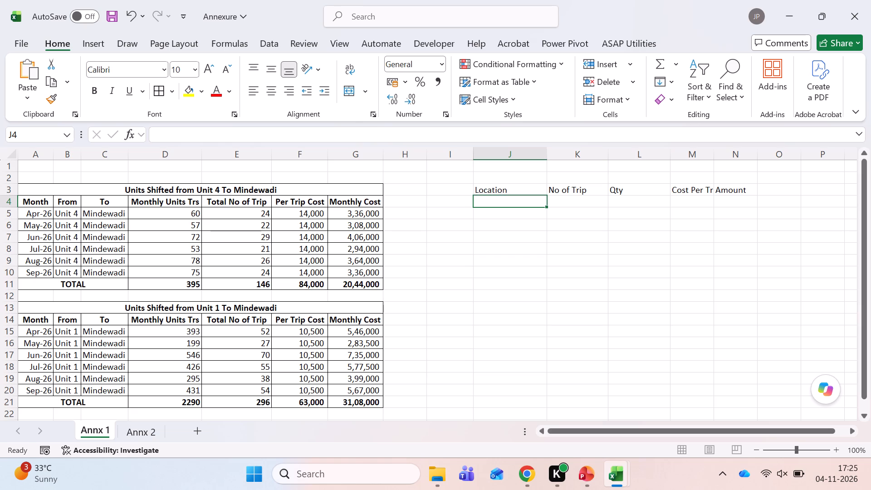
right_click(585, 152)
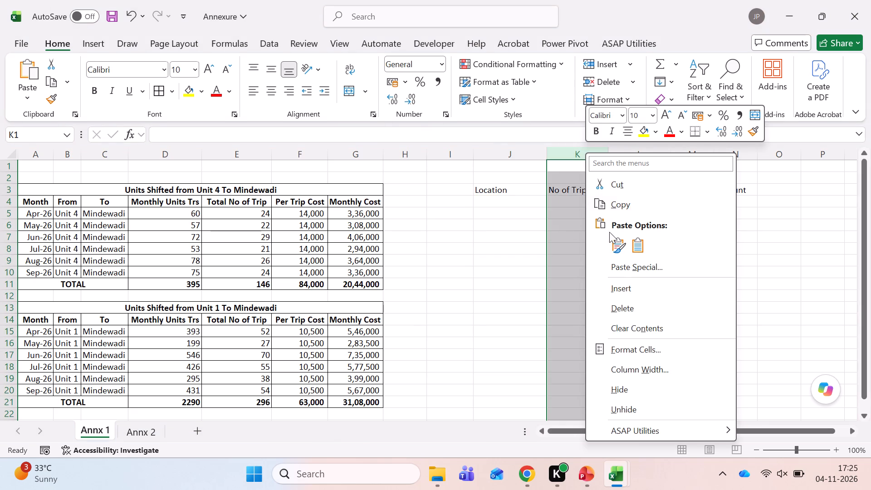
click(621, 284)
click(556, 189)
text(Month)
key(Return)
Enter Unit 1 as the location in J4 and link K4 to the Unit 1 table's Apr-26 month cell A15.
key(Left)
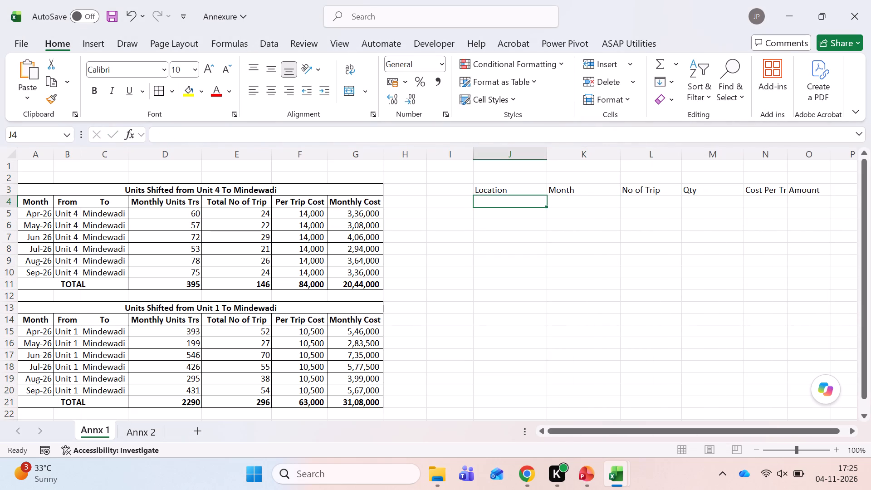
text(Uni)
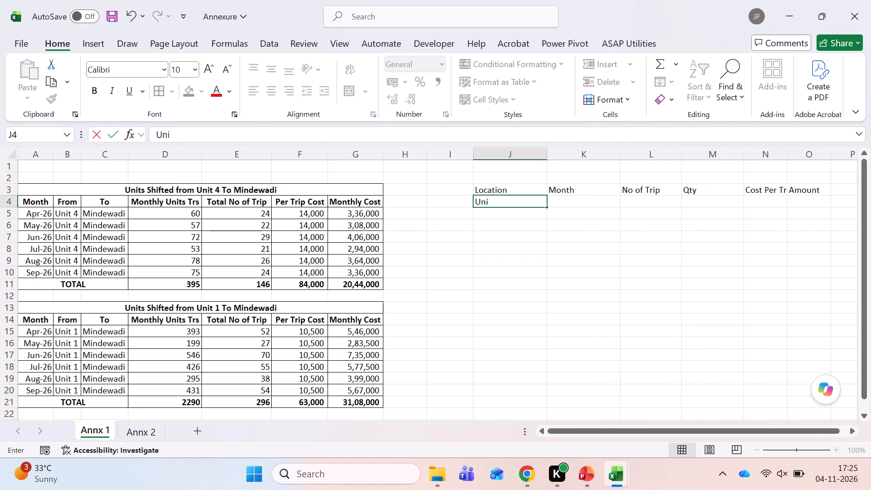
text(t)
key(space)
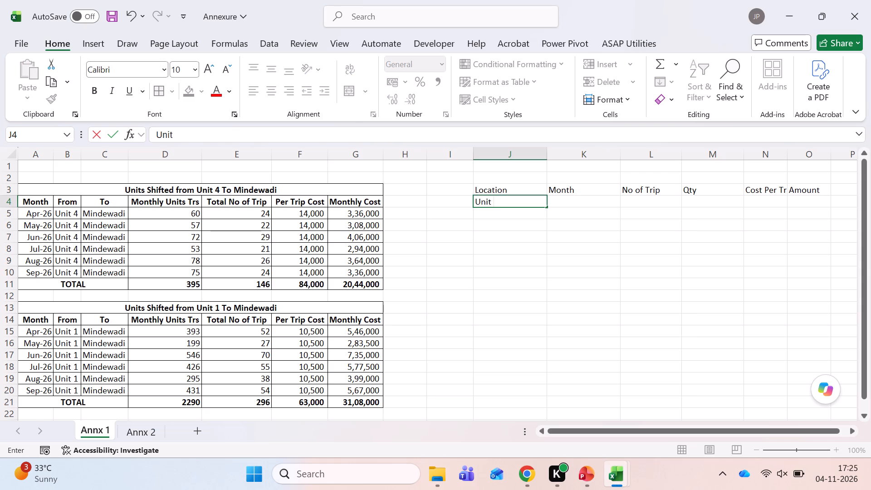
key(1)
key(Tab)
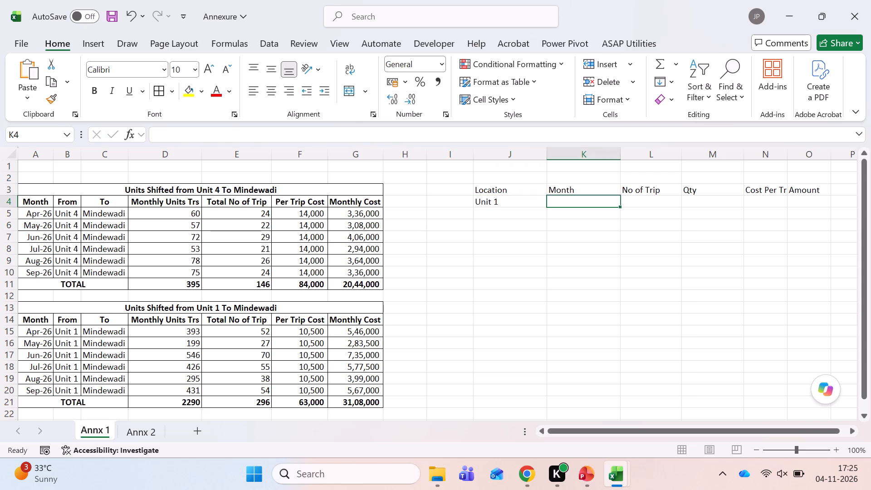
key(equal)
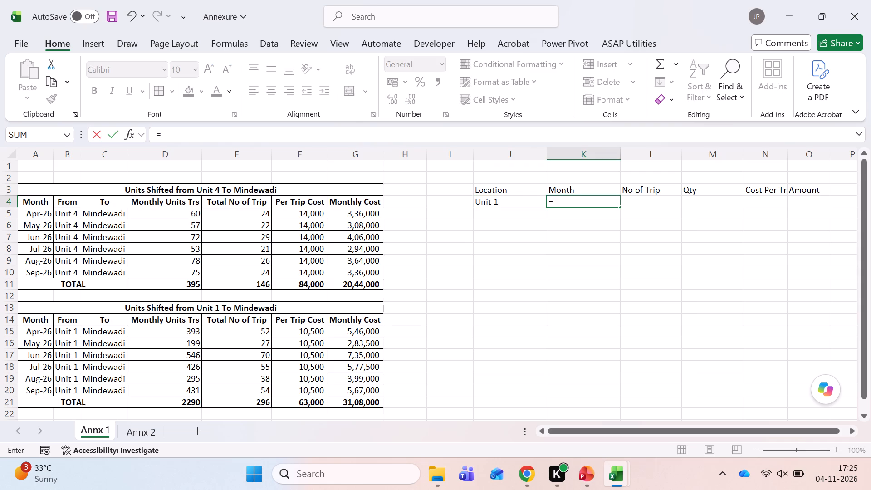
click(45, 332)
key(Return)
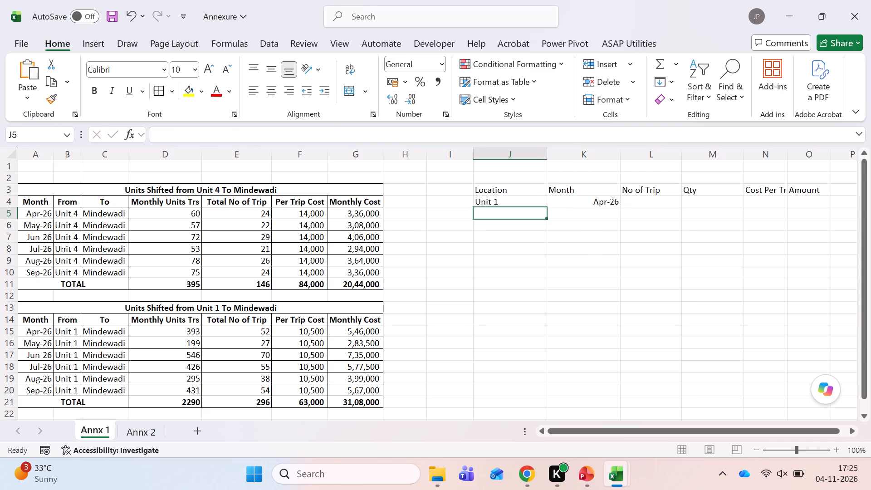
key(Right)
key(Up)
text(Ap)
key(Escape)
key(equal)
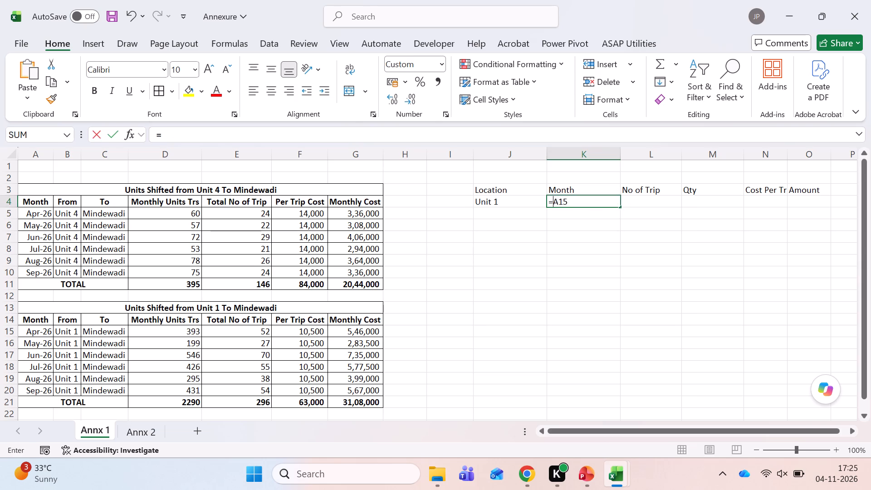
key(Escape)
Link K5 to K9 to the Unit 1 table's month cells A16 to A20, covering May-26 to Sep-26.
key(Return)
key(equal)
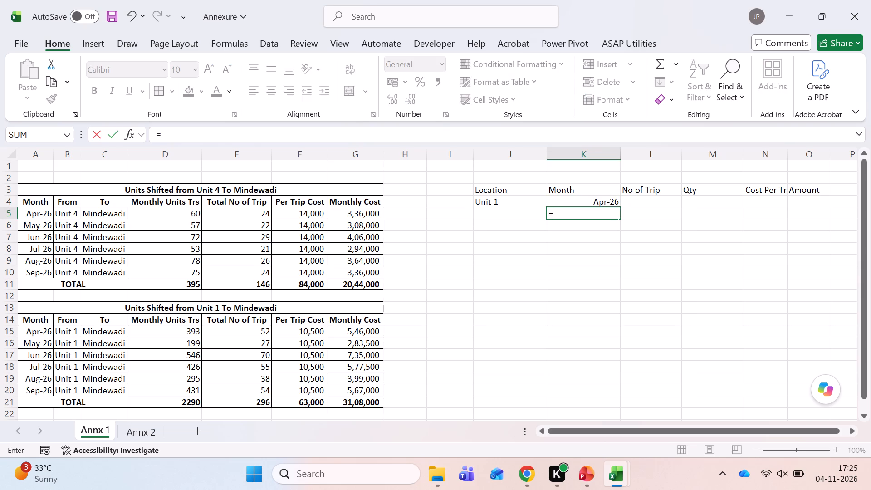
click(29, 342)
key(Return)
key(equal)
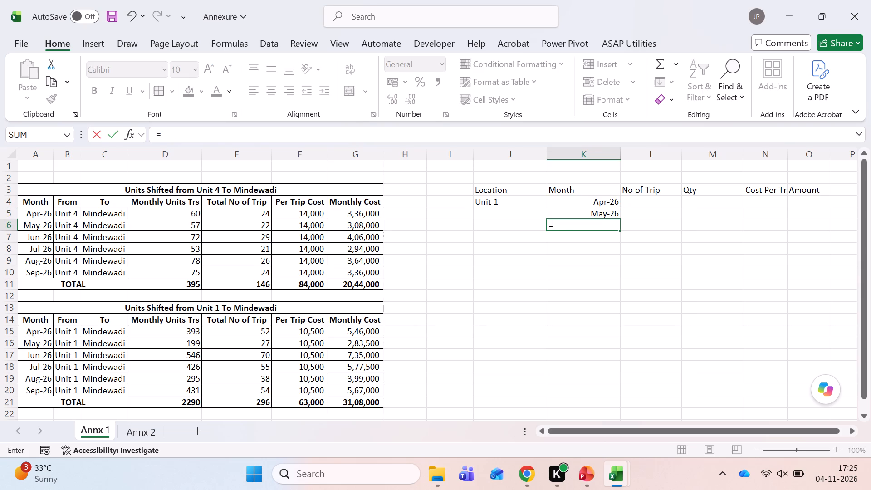
click(34, 358)
key(Return)
key(equal)
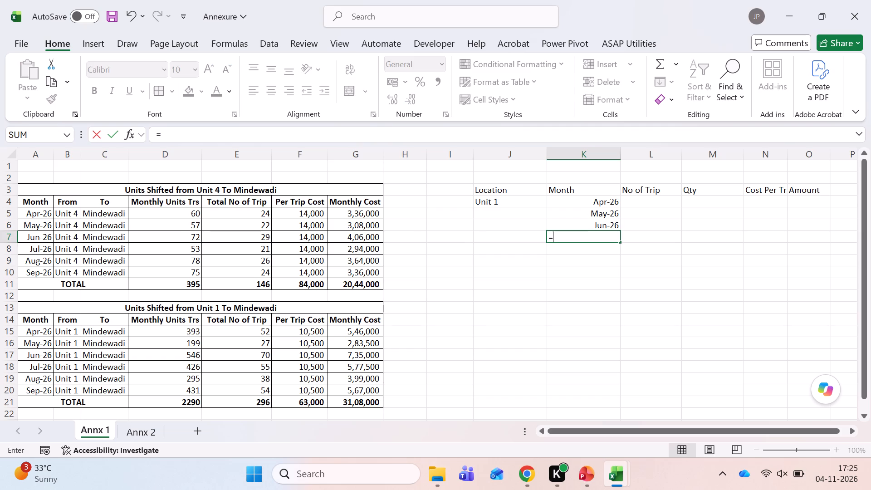
click(36, 363)
key(Return)
key(equal)
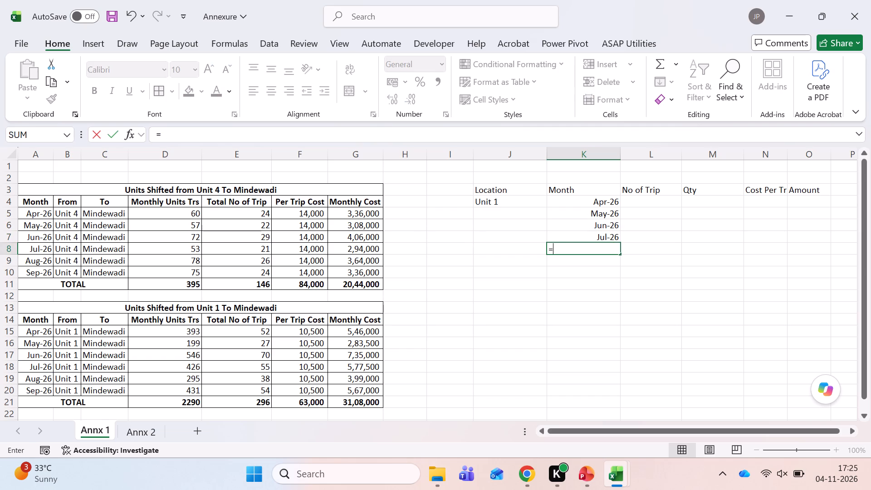
click(39, 379)
key(Return)
key(equal)
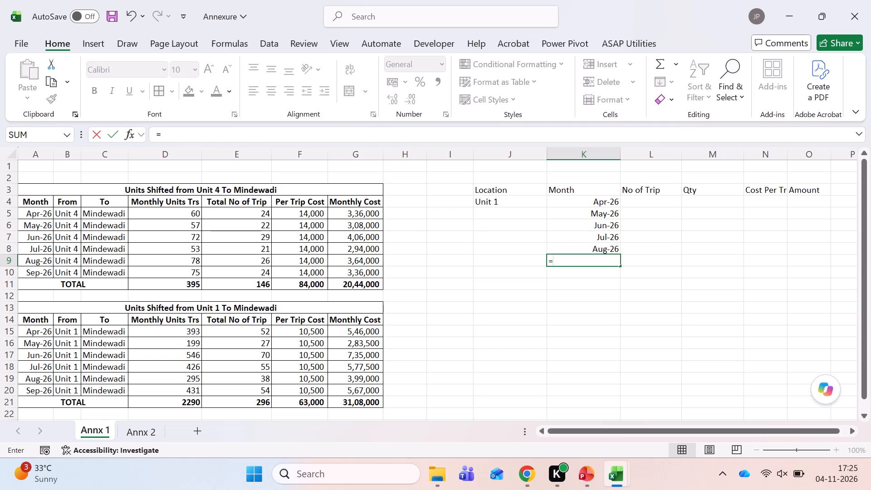
click(39, 389)
key(Return)
Copy the Unit 1 location from J4 into J5 to J9 beside the remaining months.
key(Up)
key(Up)
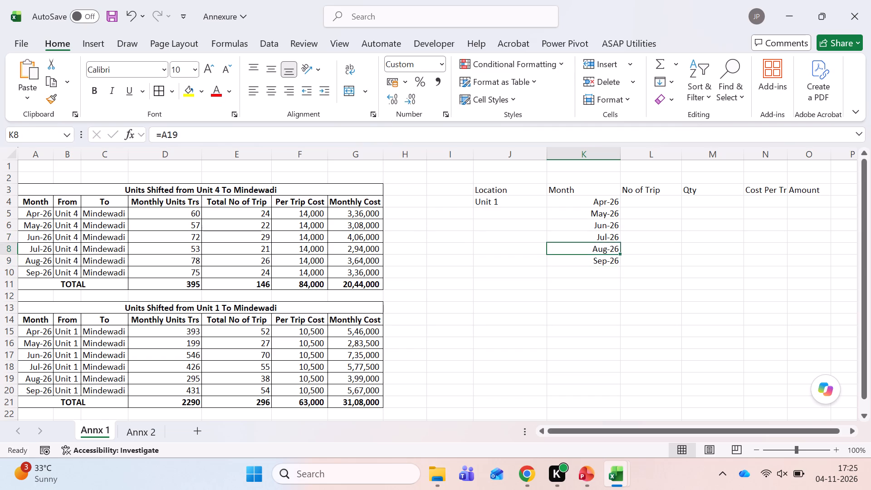
key(ctrl+Up)
key(Left)
key(Down)
key(ctrl+c)
key(Down)
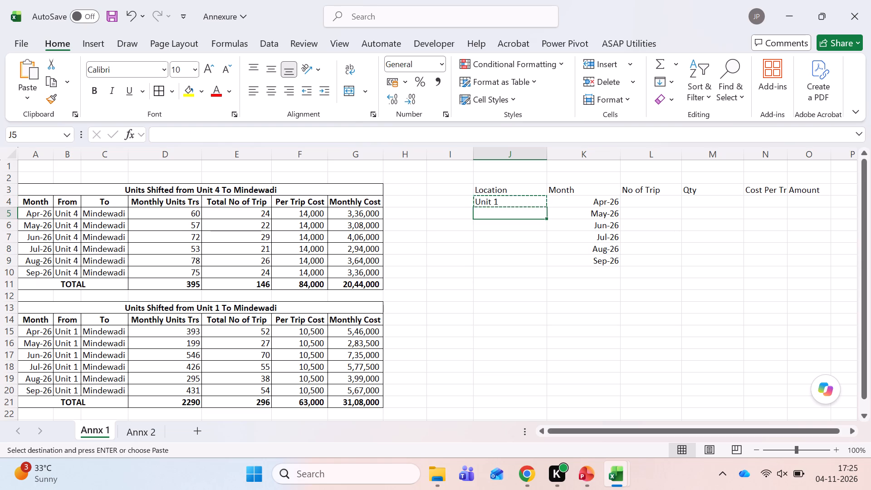
key(shift+Down)
key(shift+Down)
key(shift+Down)
key(shift+Down)
key(Return)
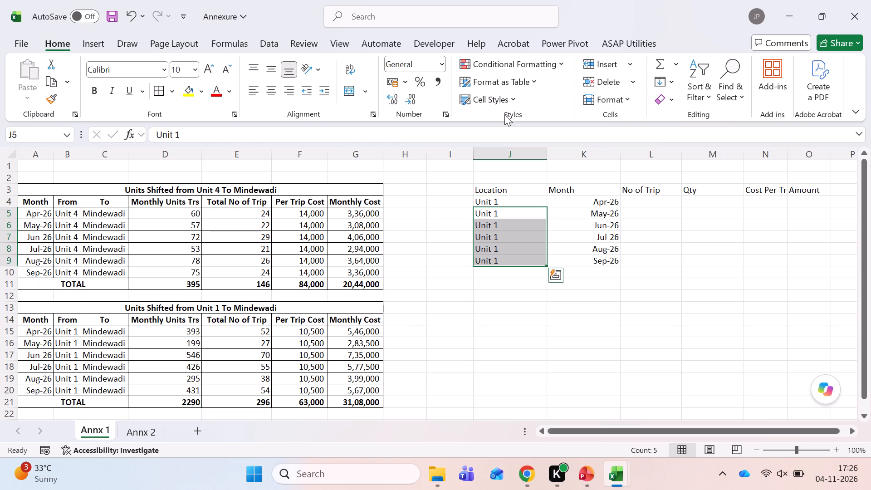
Autofit the widths of summary columns J, K and L to their contents.
double_click(549, 148)
double_click(582, 154)
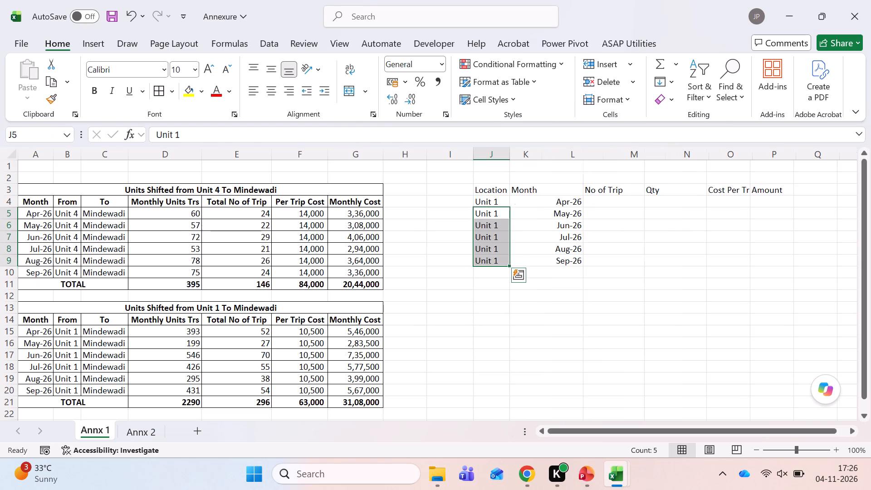
double_click(604, 156)
Link No of Trip cells L4 to L9 to Unit 1's monthly trip counts in E15 to E20.
click(556, 202)
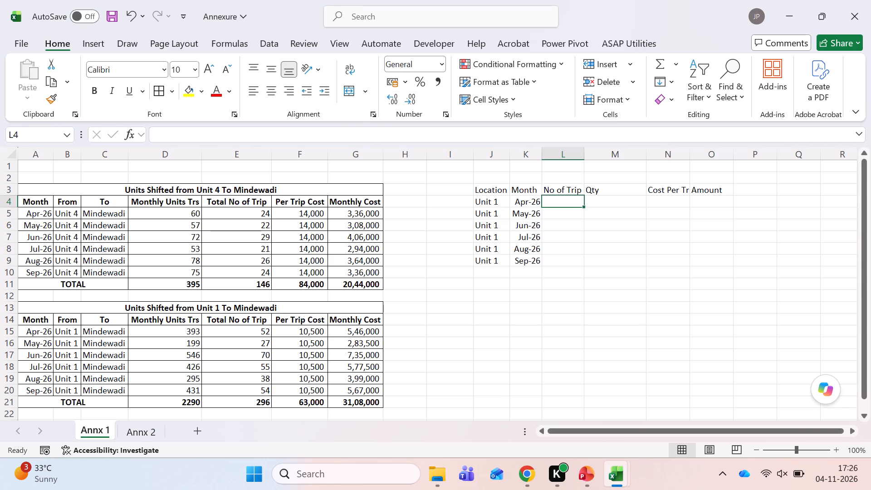
key(equal)
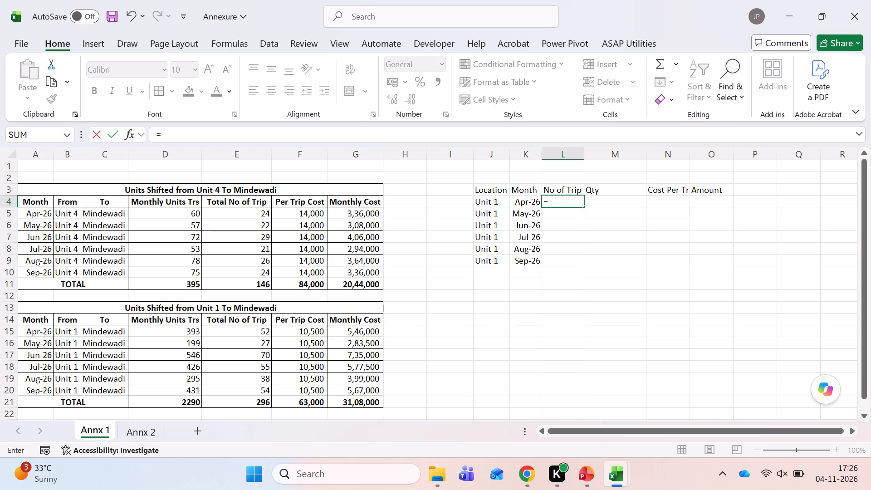
click(257, 330)
key(Return)
key(equal)
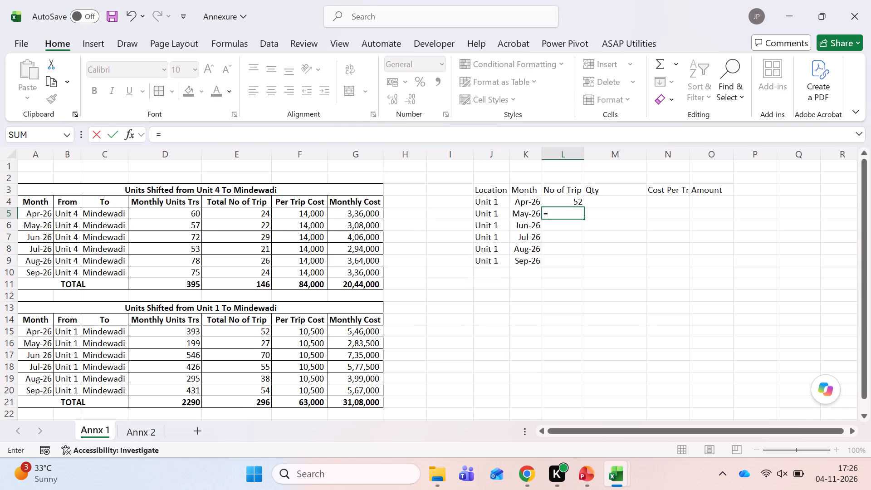
click(259, 343)
key(Return)
key(equal)
click(260, 353)
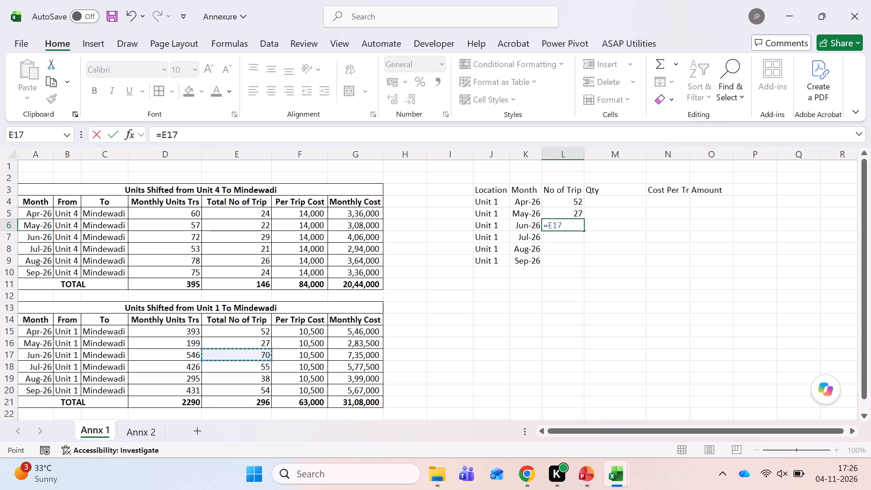
key(Return)
key(equal)
click(261, 366)
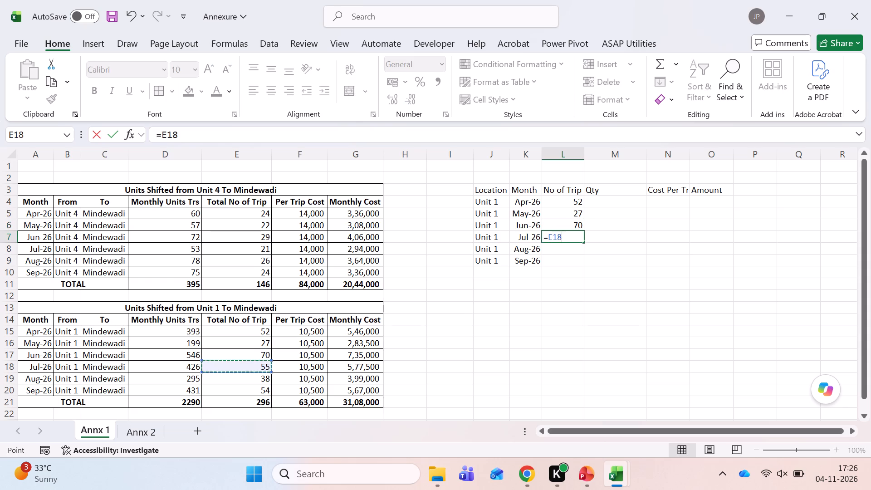
key(Return)
key(equal)
click(261, 377)
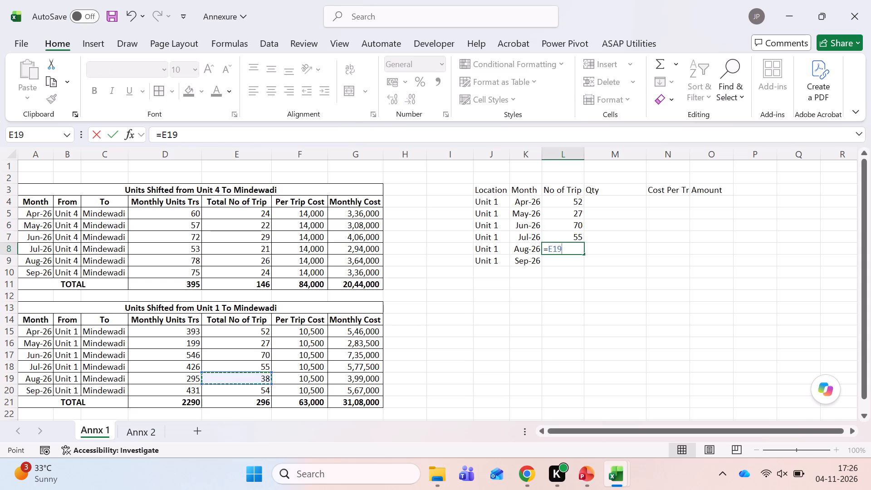
key(Return)
key(equal)
click(261, 389)
key(Return)
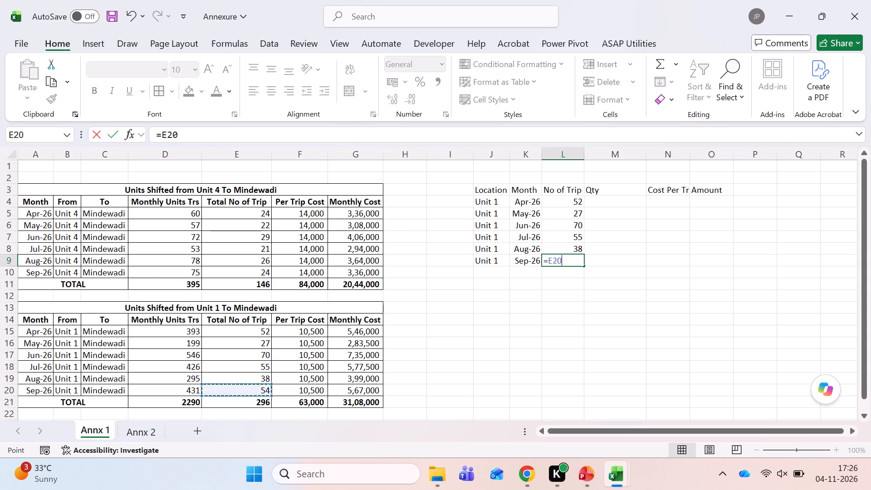
Replace the No of Trip formulas in L4 to L9 with their values.
key(Up)
key(ctrl+Up)
key(Down)
key(ctrl+shift+Down)
key(ctrl+c)
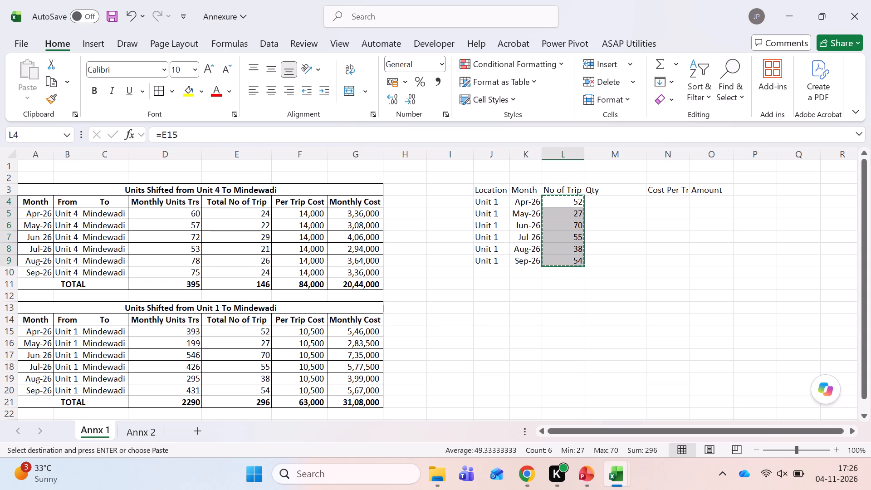
key(alt+e)
text(sv)
key(Return)
Link Qty cells M4 to M9 to Unit 1's monthly units in D15 to D20.
key(Up)
key(Down)
key(Right)
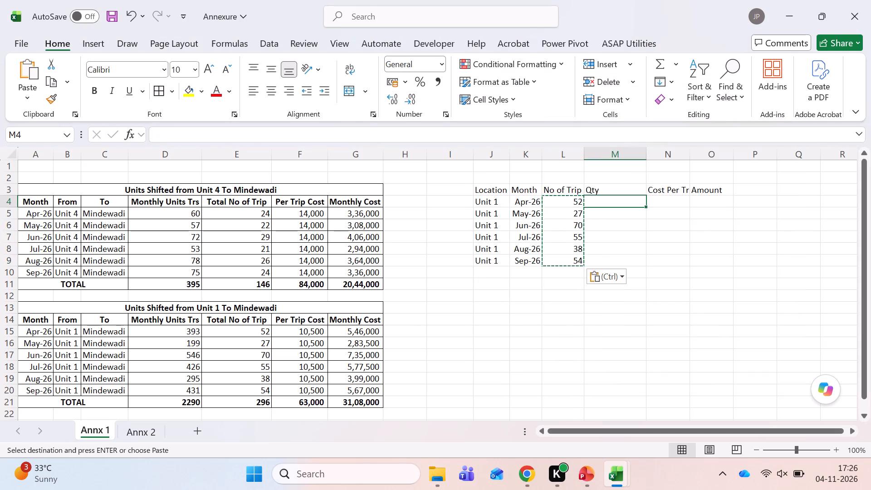
key(equal)
click(162, 329)
key(Return)
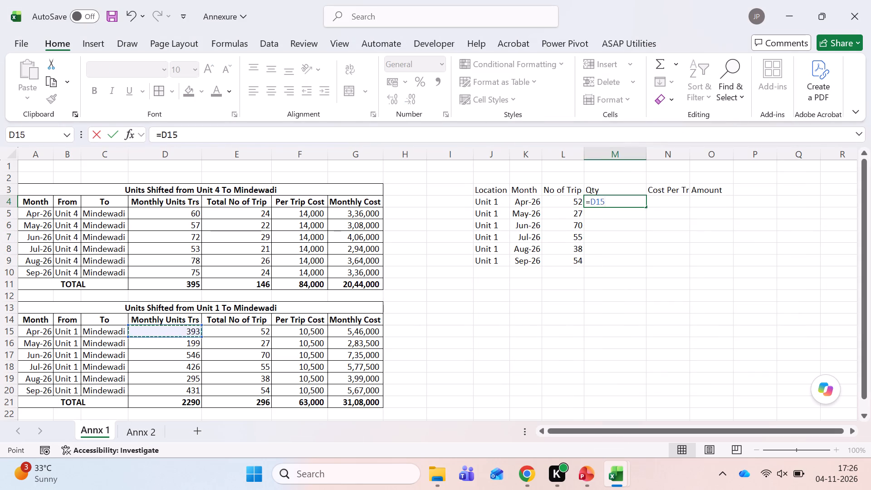
key(equal)
click(171, 340)
key(Return)
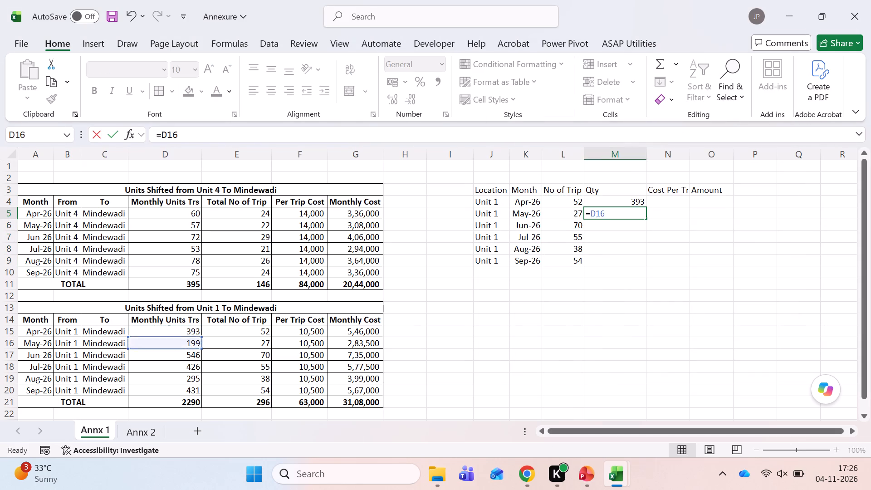
key(equal)
click(176, 352)
key(Return)
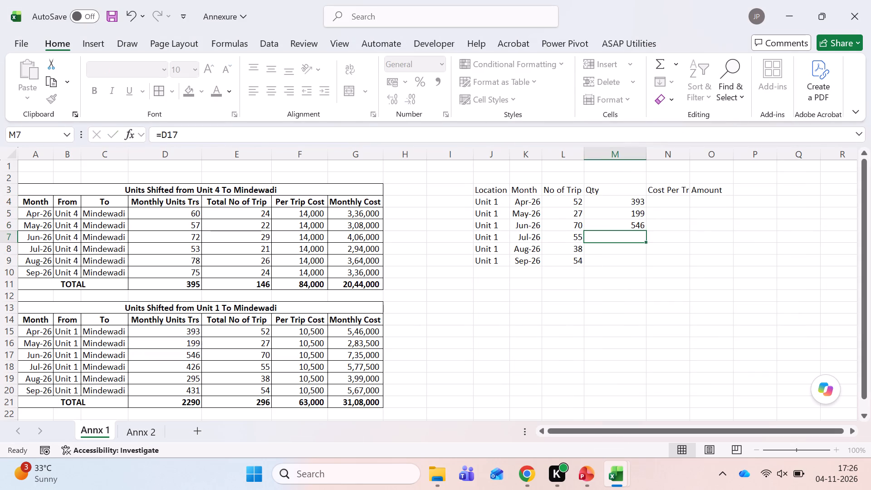
key(equal)
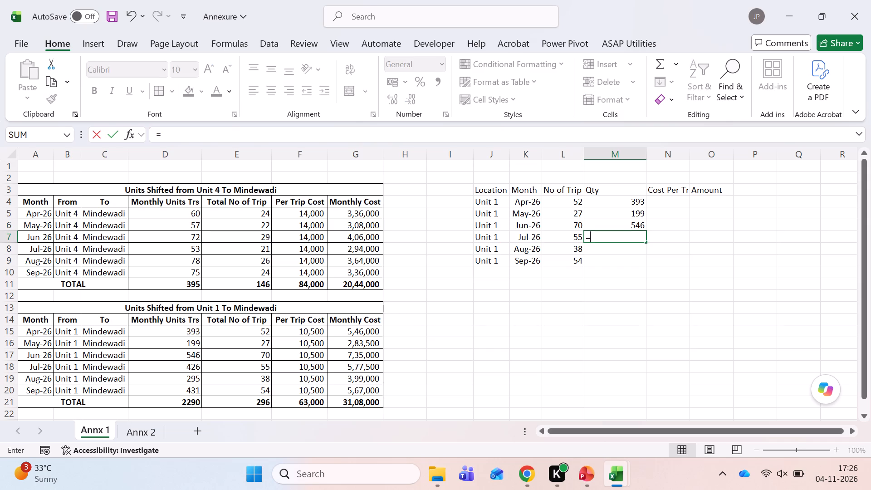
key(Return)
key(Up)
key(equal)
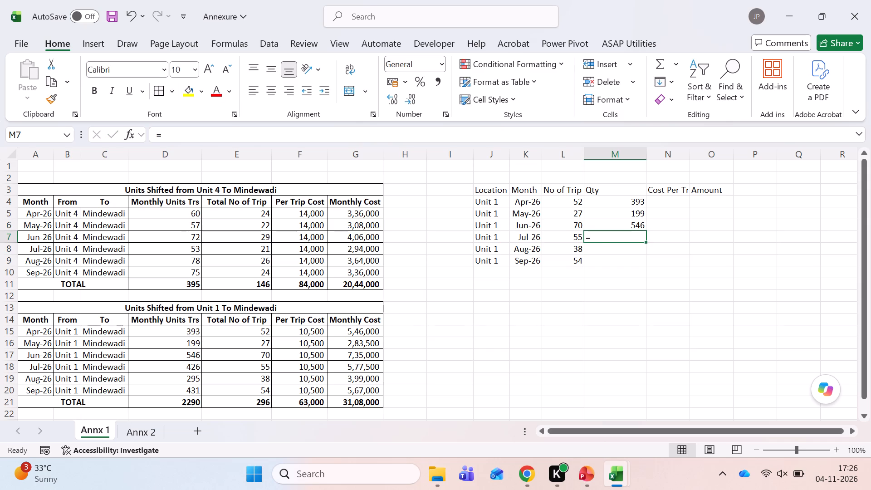
click(179, 369)
key(Return)
key(equal)
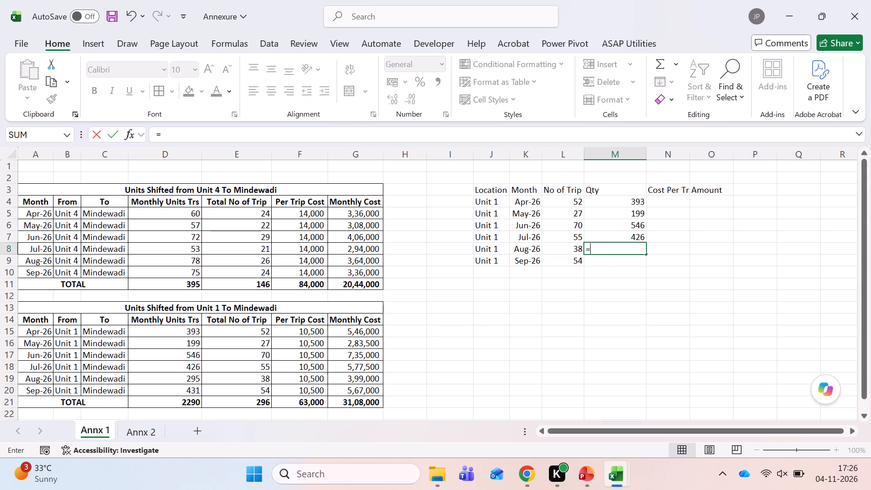
click(182, 377)
key(Return)
key(equal)
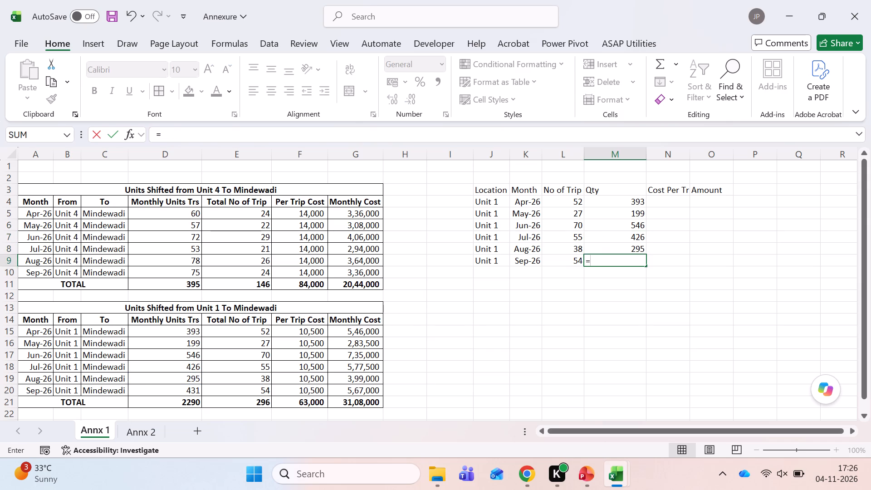
click(182, 387)
key(Return)
Replace the Qty formulas in M4 to M9 with their values.
key(Up)
key(ctrl+Up)
key(Down)
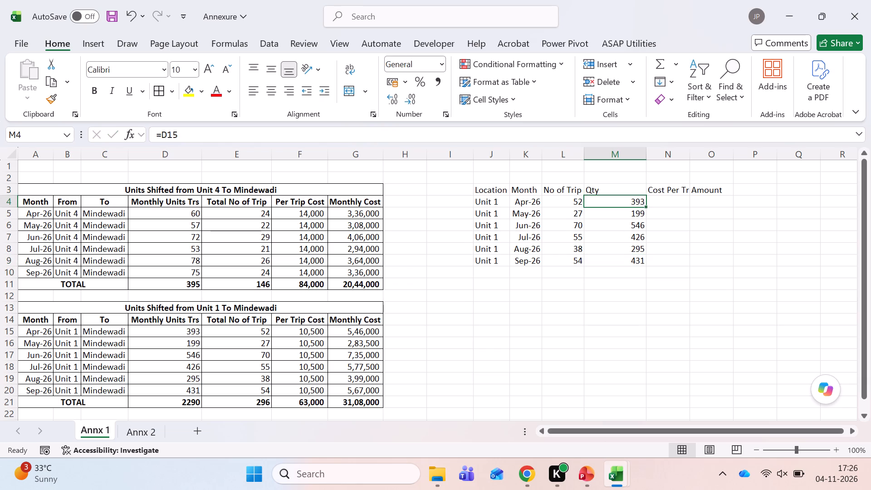
key(ctrl+shift+Down)
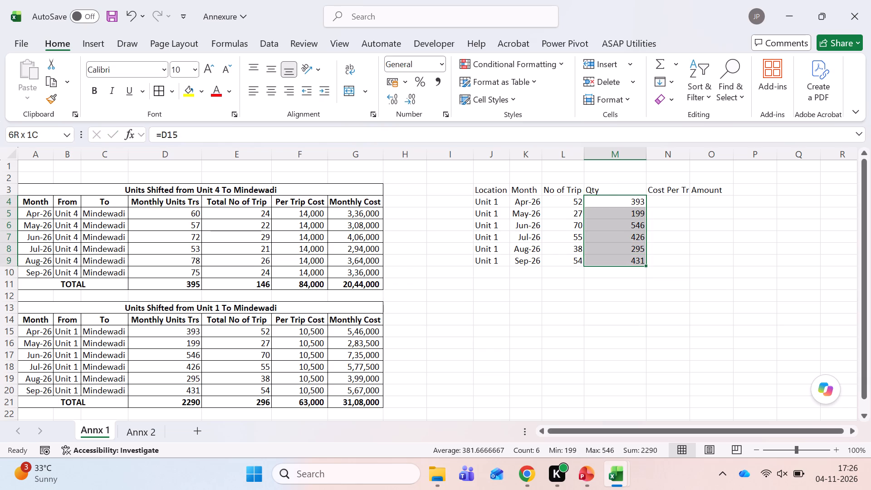
key(ctrl+c)
key(alt+e)
text(sv)
key(Return)
key(Escape)
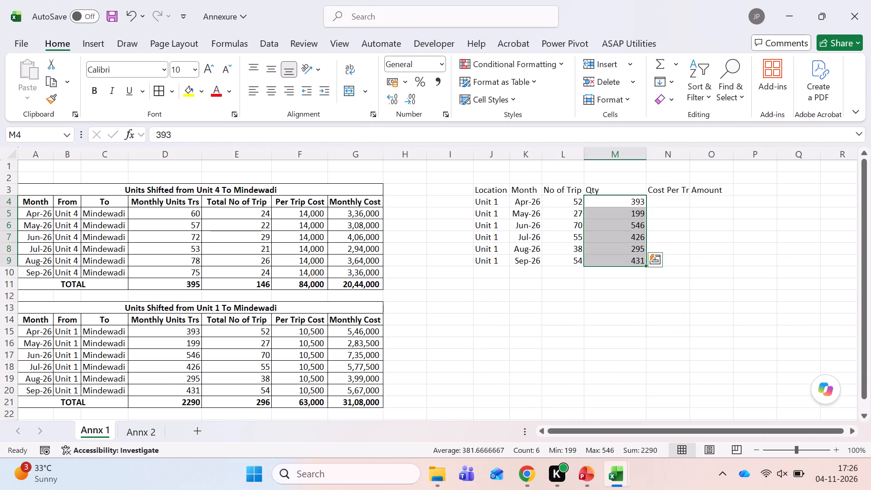
Auto-fit column N to its Cost Per Trip header.
key(Right)
key(Up)
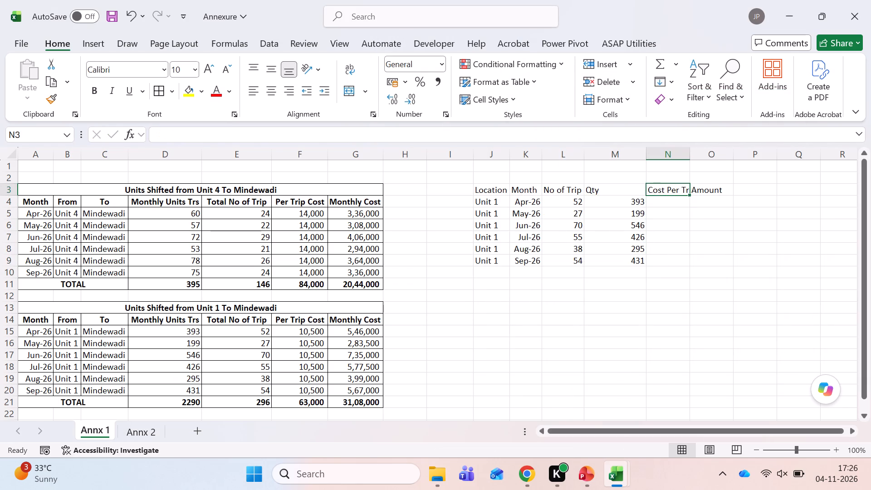
double_click(690, 153)
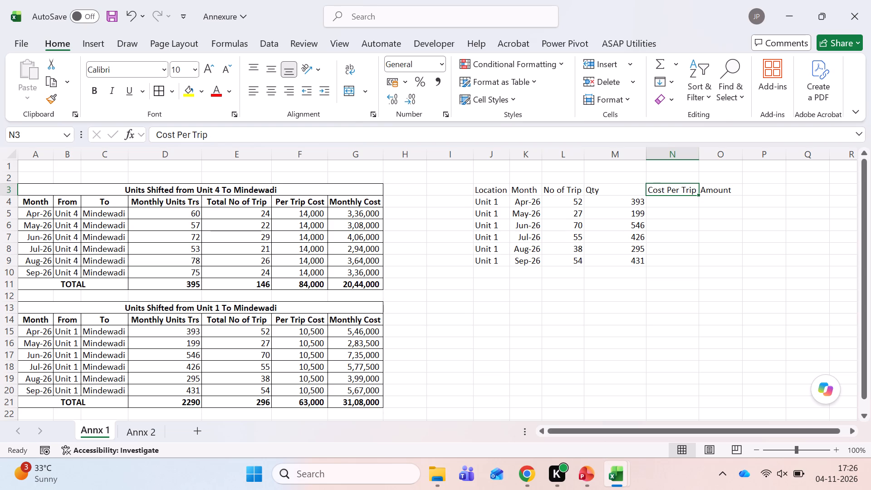
click(700, 144)
double_click(700, 152)
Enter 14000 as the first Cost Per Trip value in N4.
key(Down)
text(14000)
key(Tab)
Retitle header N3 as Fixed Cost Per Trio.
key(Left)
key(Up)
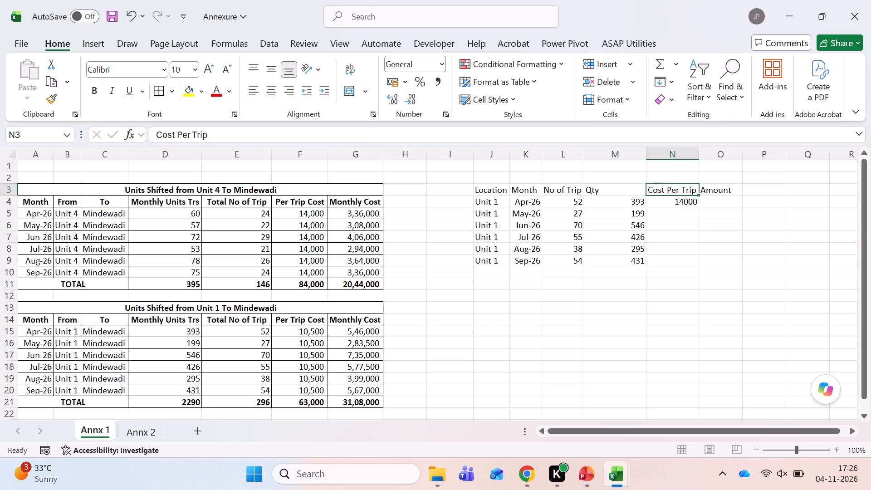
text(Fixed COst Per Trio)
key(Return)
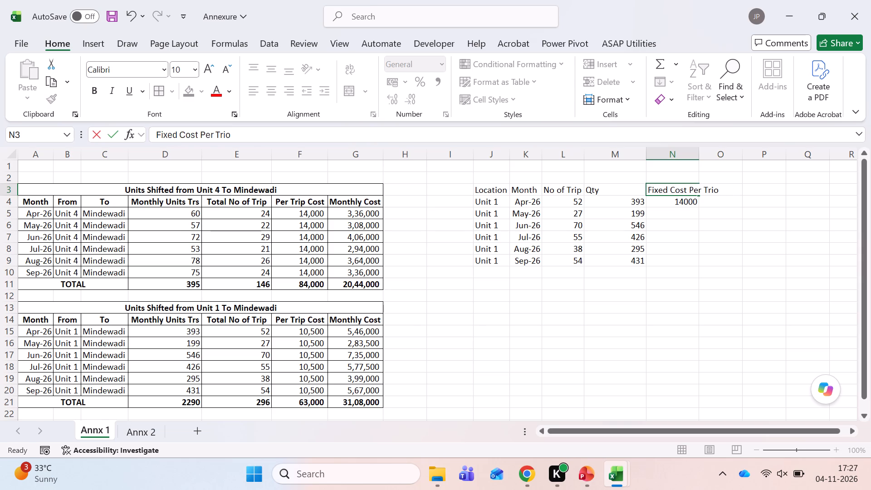
Enter 10500 as the cost per trip in N4 and copy it to N5 through N9.
text(10500)
key(Return)
key(Up)
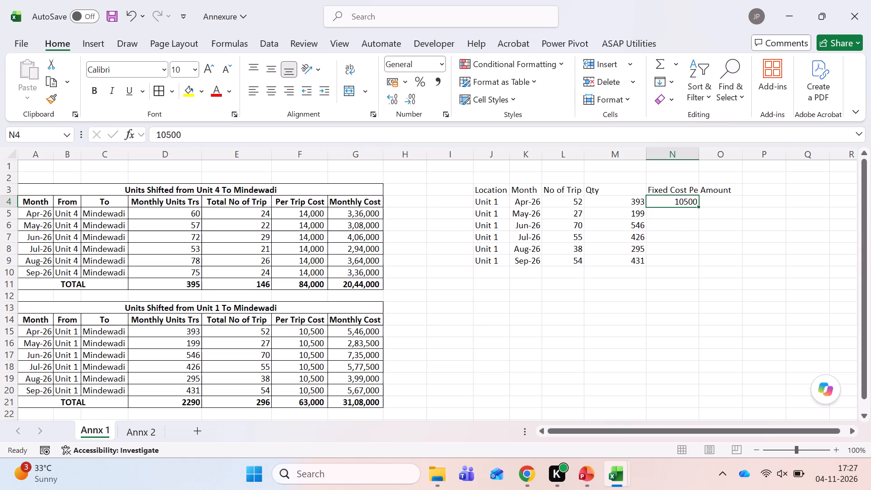
key(ctrl+c)
key(Down)
key(shift+Down)
key(shift+Down)
key(shift+Down)
key(shift+Down)
key(Return)
Calculate the April Amount in O4 as trips times cost per trip with =L4*N4.
key(Up)
key(Up)
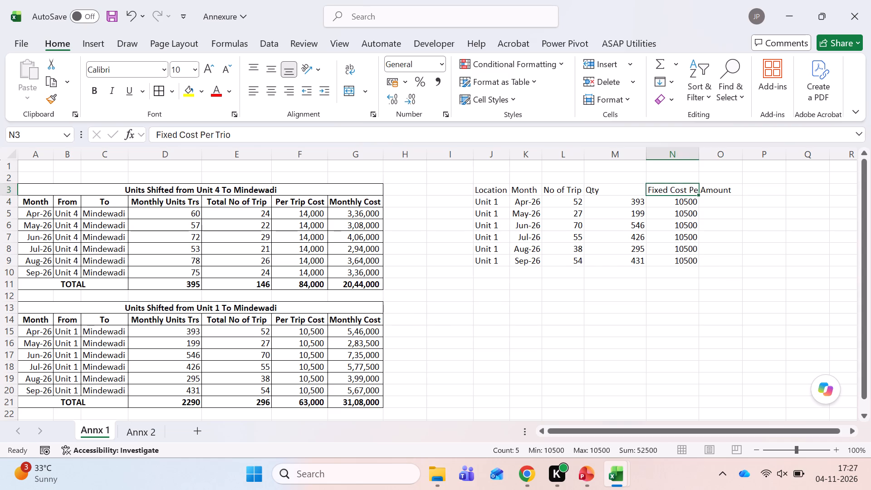
key(Right)
key(Down)
key(equal)
key(Left)
key(Left)
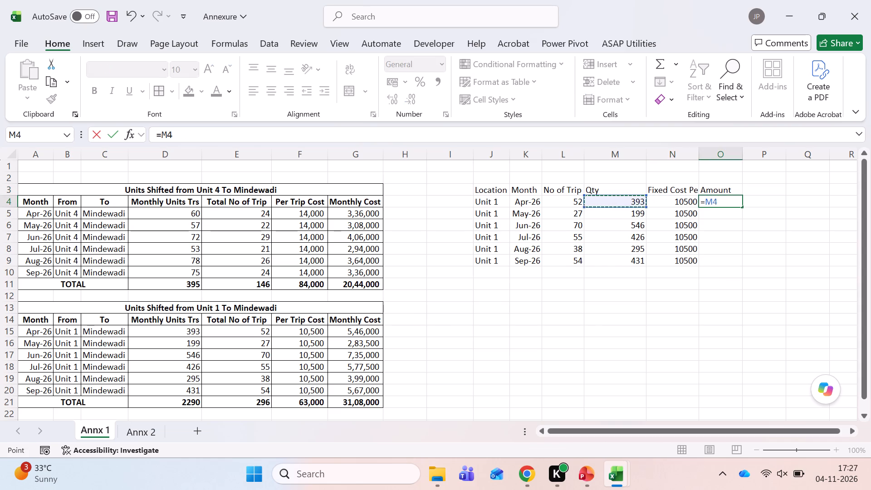
key(Left)
key(shift+asterisk)
key(Left)
key(Return)
Copy the Amount formula from O4 to O5 through O9.
key(Up)
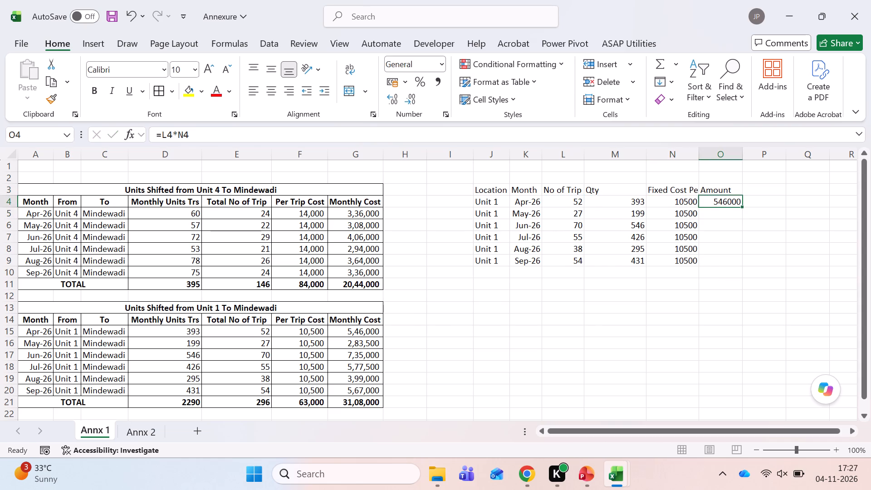
key(ctrl+c)
key(Down)
key(shift+Down)
key(shift+Down)
key(shift+Down)
key(shift+Down)
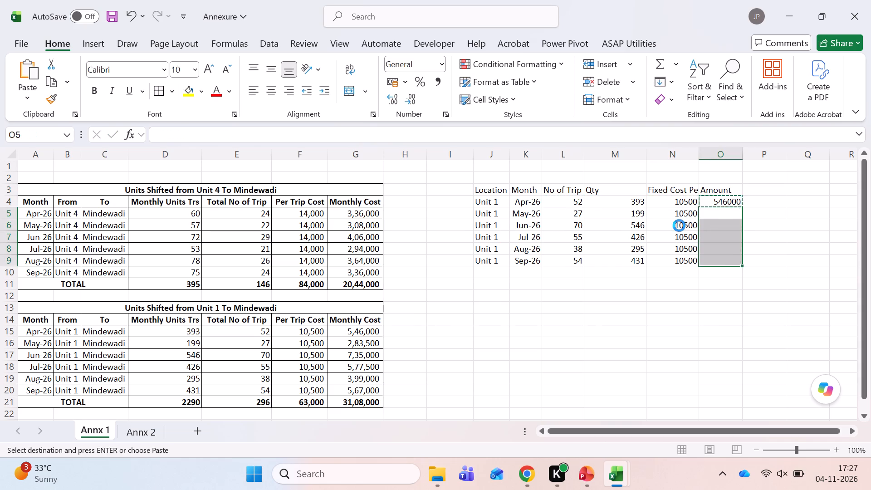
key(Return)
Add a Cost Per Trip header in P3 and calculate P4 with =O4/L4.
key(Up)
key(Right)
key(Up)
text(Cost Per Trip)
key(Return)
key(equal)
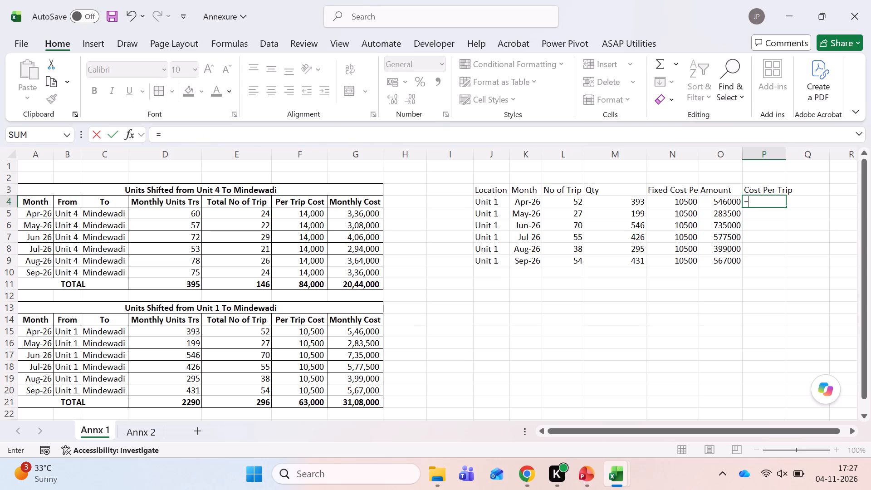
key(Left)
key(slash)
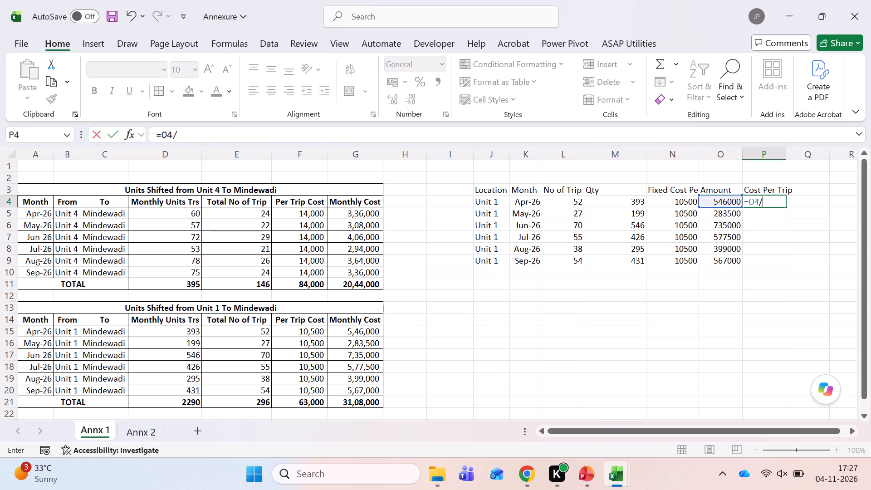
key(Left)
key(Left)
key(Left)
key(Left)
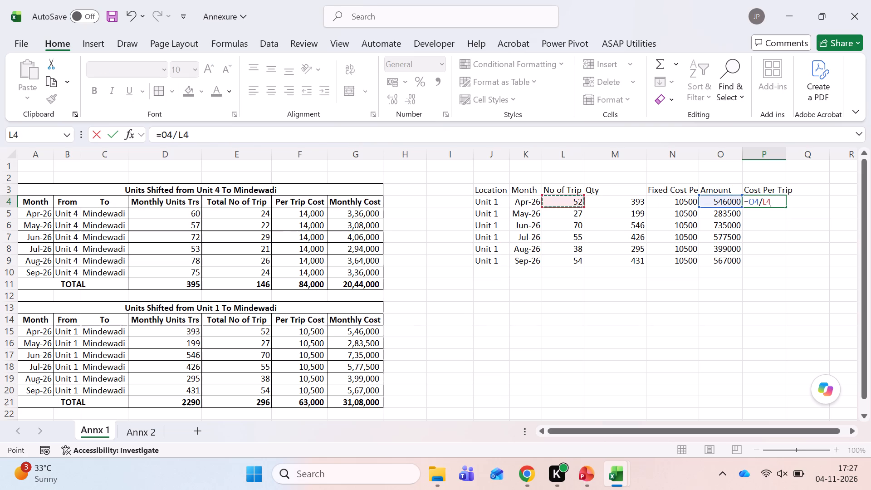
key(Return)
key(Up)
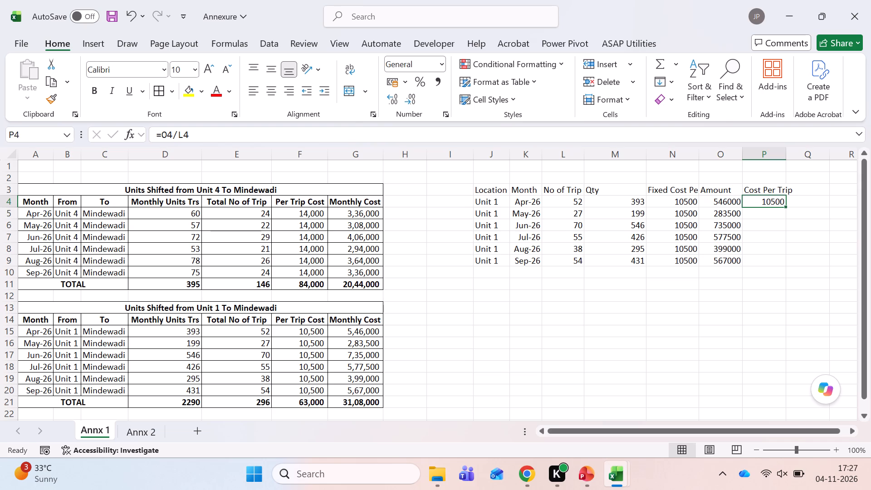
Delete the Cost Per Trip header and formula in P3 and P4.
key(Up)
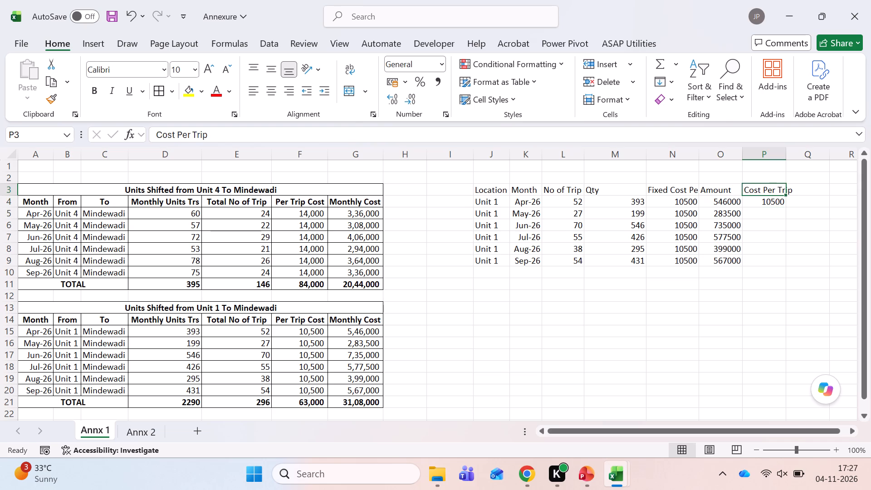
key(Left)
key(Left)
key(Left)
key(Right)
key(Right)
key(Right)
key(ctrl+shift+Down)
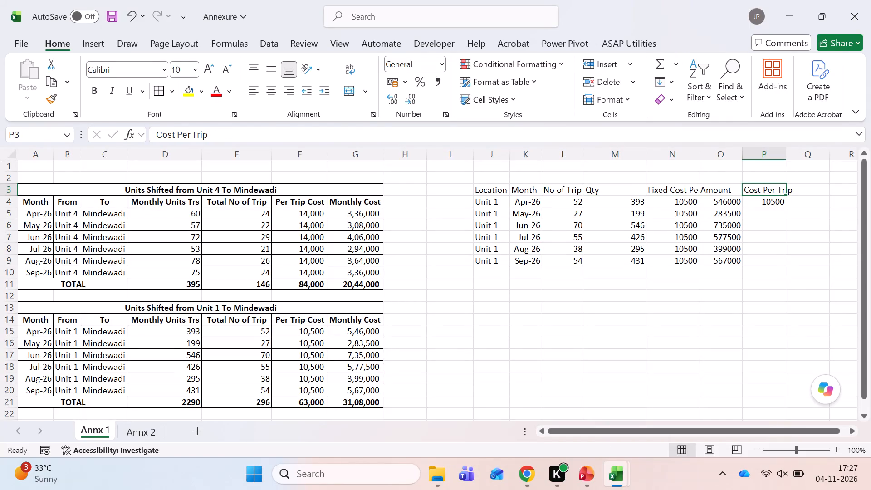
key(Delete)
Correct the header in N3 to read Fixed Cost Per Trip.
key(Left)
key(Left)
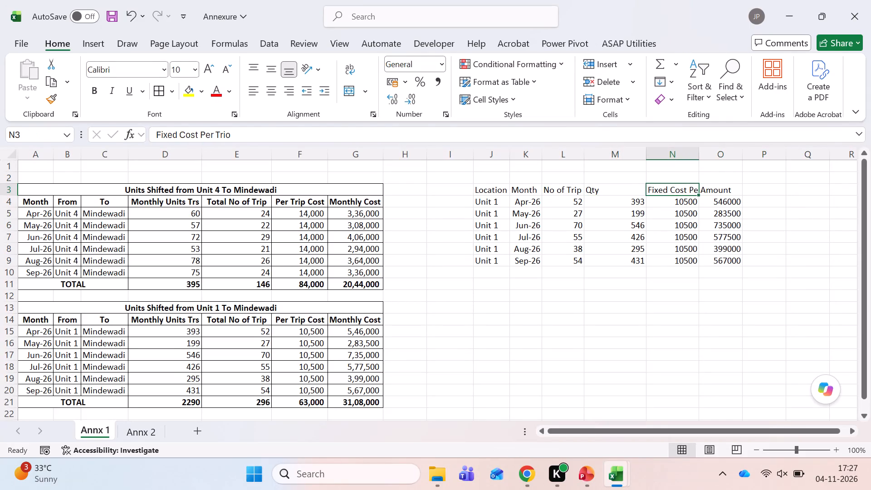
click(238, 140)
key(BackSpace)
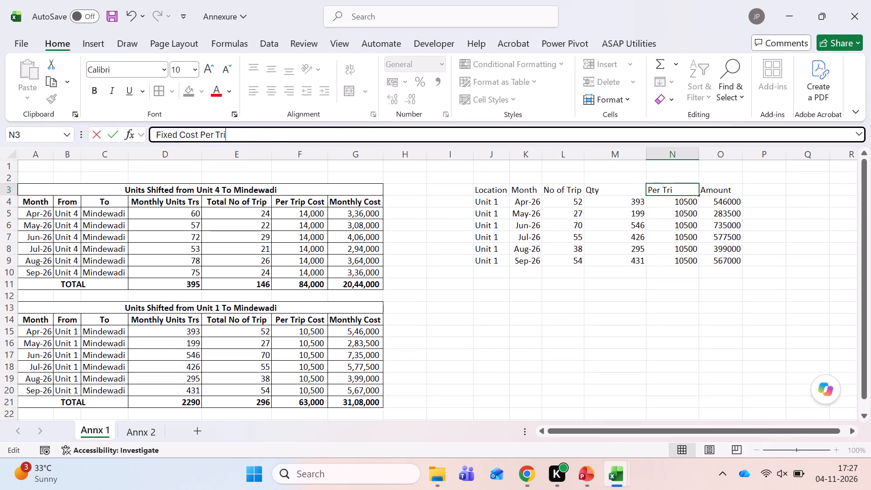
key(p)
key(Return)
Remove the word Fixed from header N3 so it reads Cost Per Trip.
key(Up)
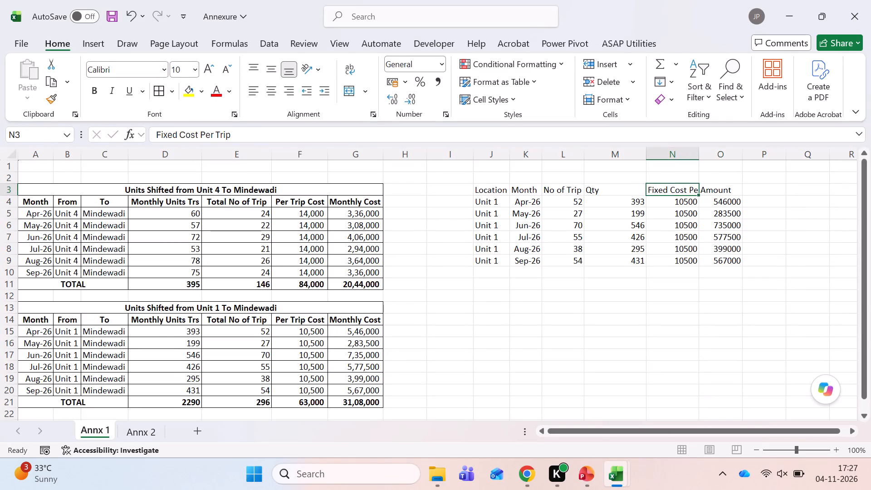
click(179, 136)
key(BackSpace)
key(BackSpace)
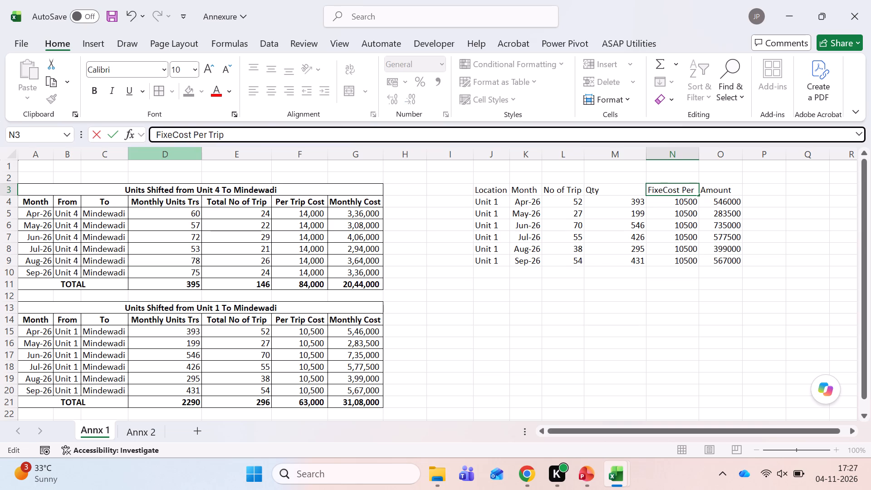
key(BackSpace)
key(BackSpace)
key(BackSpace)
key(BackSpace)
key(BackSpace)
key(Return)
Apply all borders to the summary table J3 to O9.
key(Up)
key(Left)
key(Left)
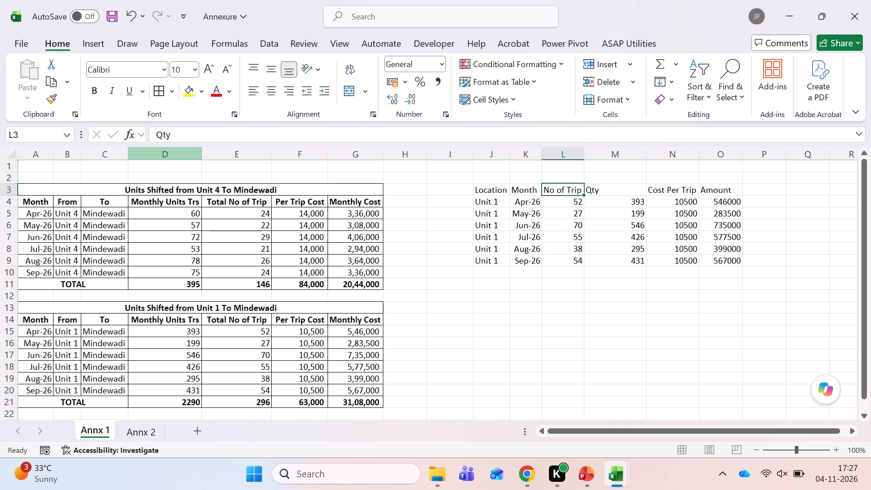
key(Left)
key(Left)
key(ctrl+shift+Right)
key(ctrl+shift+Down)
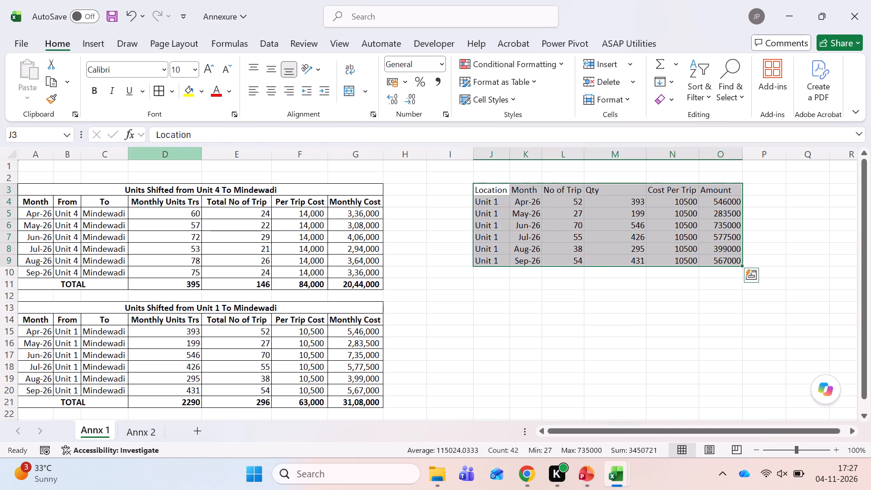
key(alt+h)
text(ba)
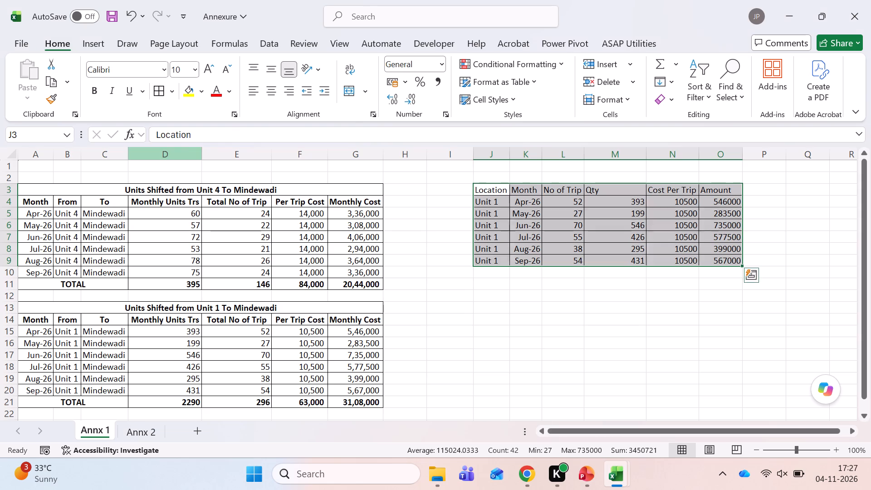
Make the summary table's header row J3 to O3 bold.
key(Down)
key(Up)
key(ctrl+shift+Right)
key(ctrl+b)
key(Down)
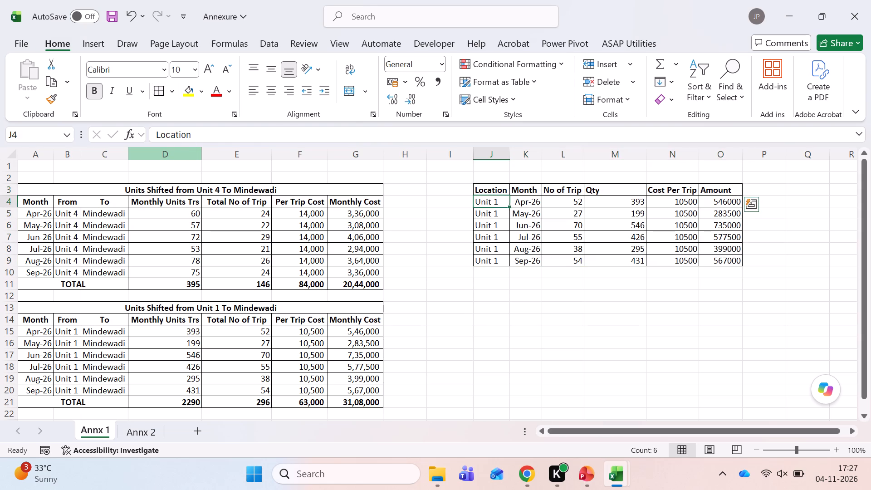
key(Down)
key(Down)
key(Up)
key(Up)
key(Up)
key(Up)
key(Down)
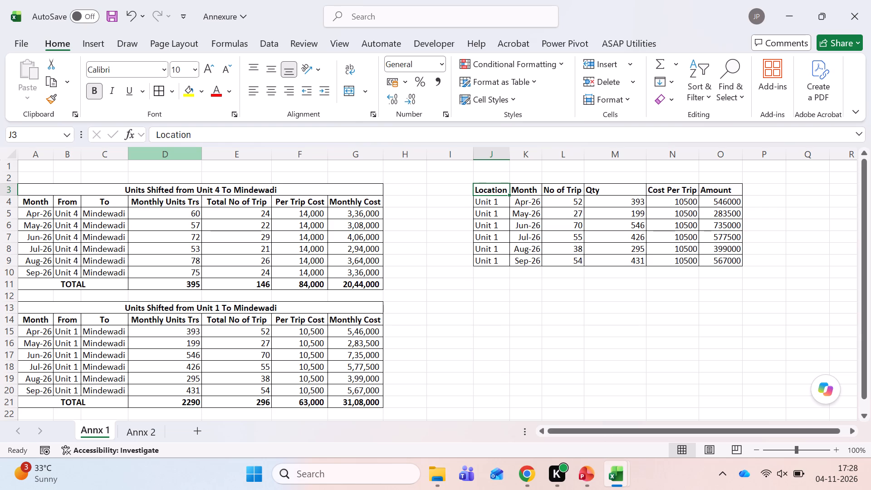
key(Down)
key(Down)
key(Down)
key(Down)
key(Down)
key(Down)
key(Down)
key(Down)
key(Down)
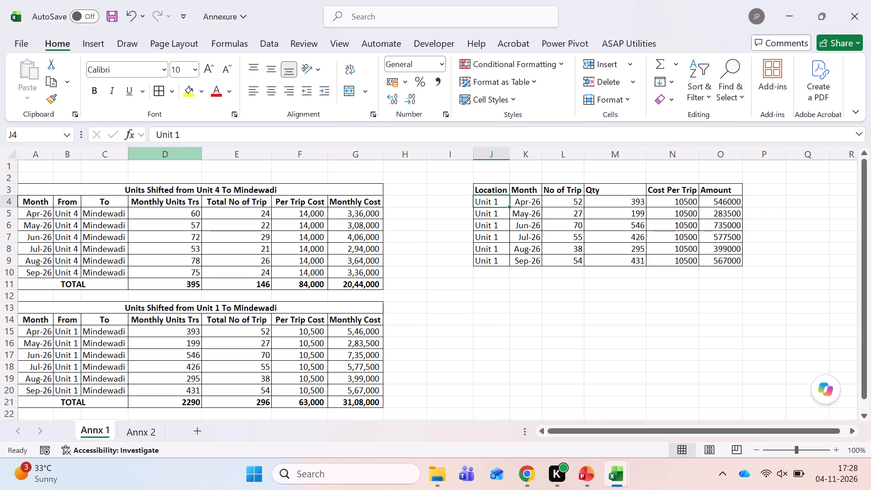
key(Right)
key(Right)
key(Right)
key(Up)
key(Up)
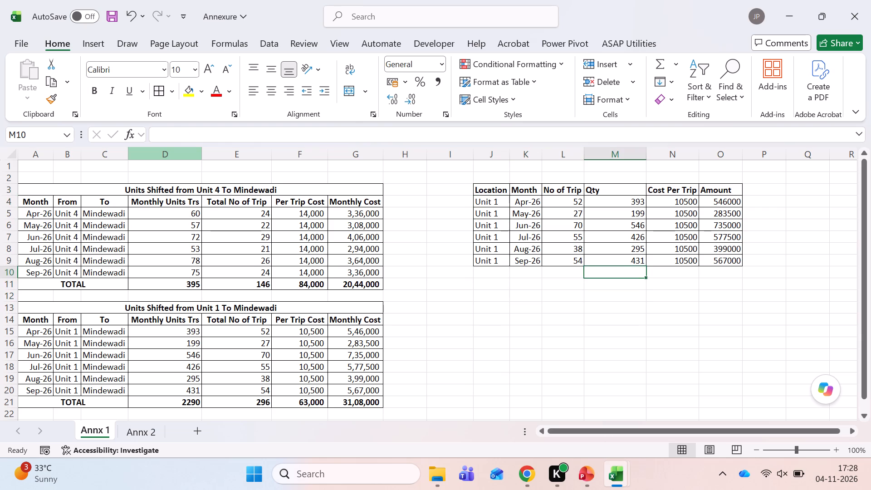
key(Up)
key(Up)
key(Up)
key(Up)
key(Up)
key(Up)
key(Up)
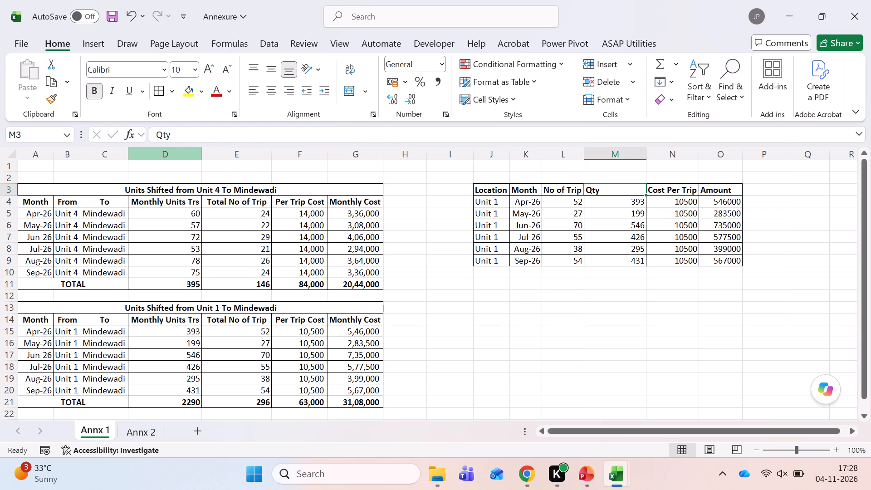
Total the Amount column in O10 with a sum of O4 to O9.
key(Down)
key(Right)
key(Right)
key(Right)
key(Left)
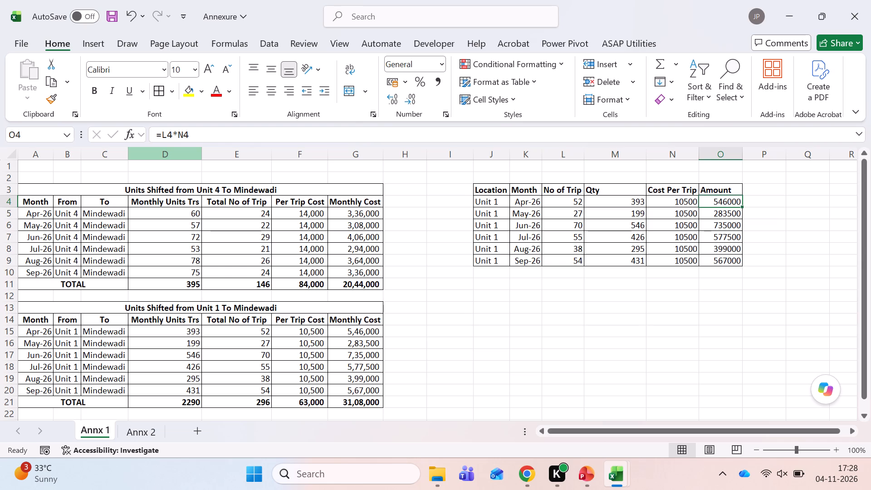
key(ctrl+Down)
key(Down)
key(alt+equal)
key(Tab)
Total the Qty and No of Trip columns in M10 and L10 with sums of rows 4 to 9.
key(Left)
key(Left)
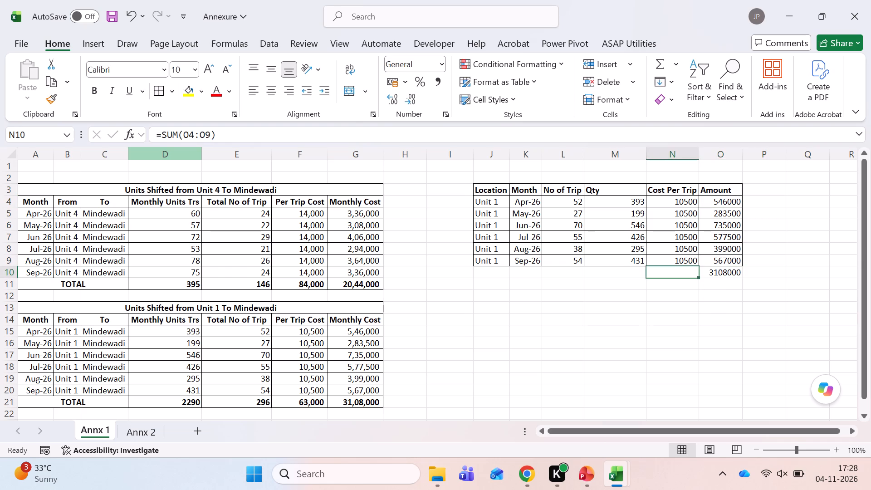
key(Left)
key(alt+equal)
key(Tab)
key(Left)
key(Left)
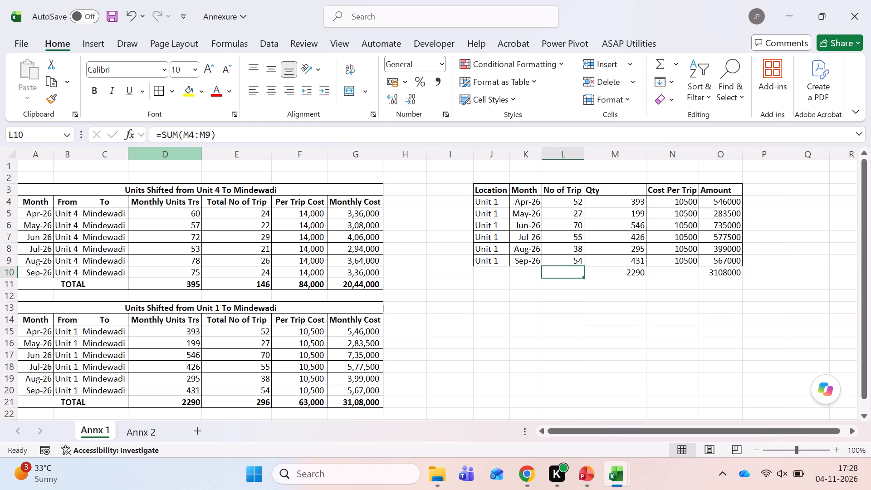
key(alt+equal)
key(Tab)
Make the totals in L10 to O10 bold.
key(Left)
key(shift+Right)
key(shift+Right)
key(shift+Right)
key(ctrl+b)
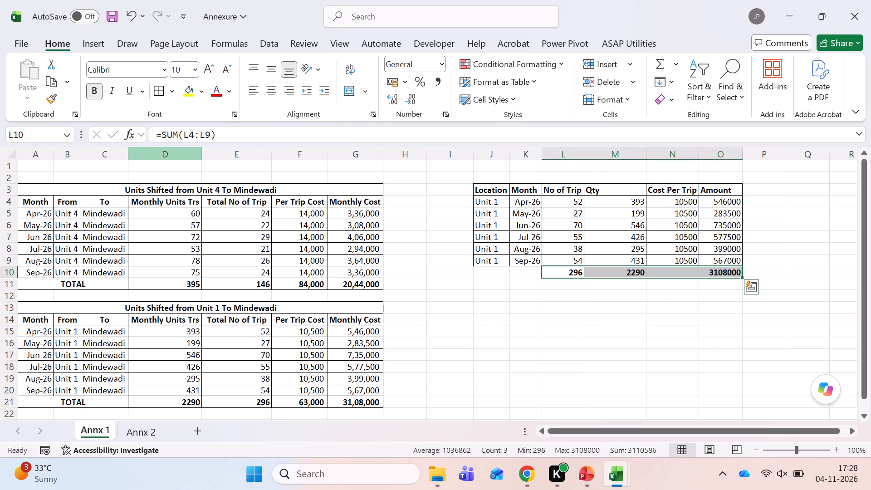
Save the Annexure workbook.
key(Right)
key(Left)
key(ctrl+s)
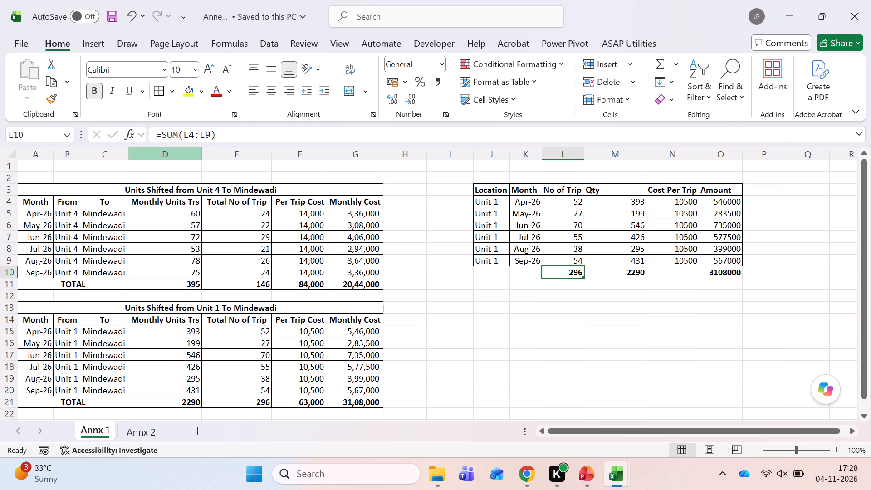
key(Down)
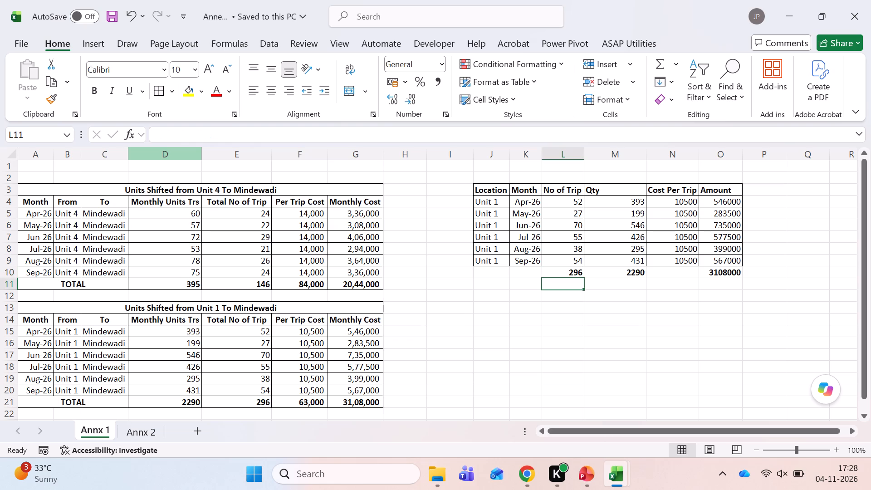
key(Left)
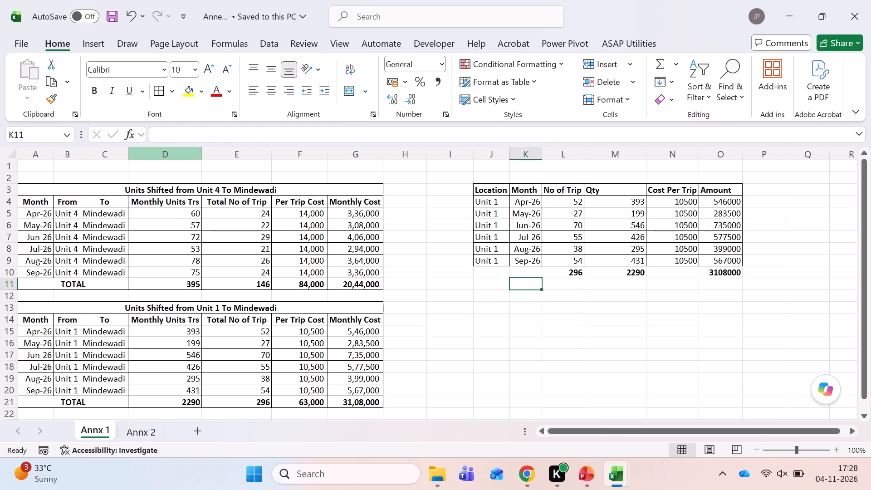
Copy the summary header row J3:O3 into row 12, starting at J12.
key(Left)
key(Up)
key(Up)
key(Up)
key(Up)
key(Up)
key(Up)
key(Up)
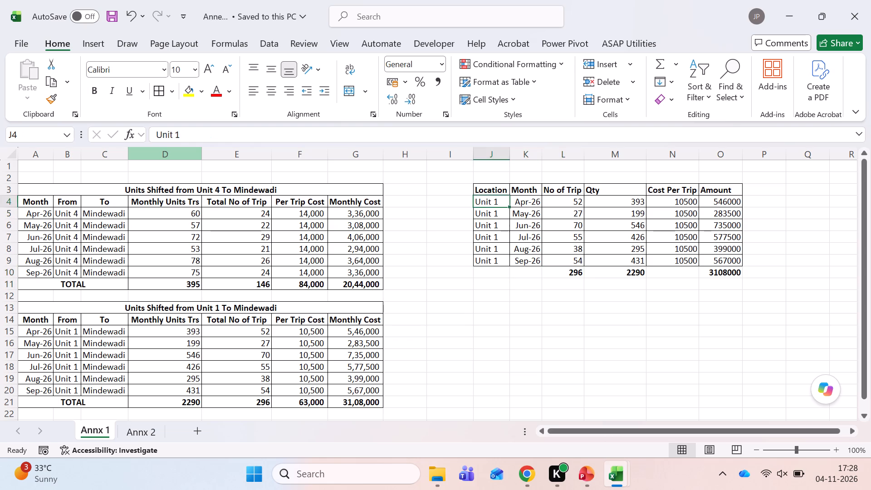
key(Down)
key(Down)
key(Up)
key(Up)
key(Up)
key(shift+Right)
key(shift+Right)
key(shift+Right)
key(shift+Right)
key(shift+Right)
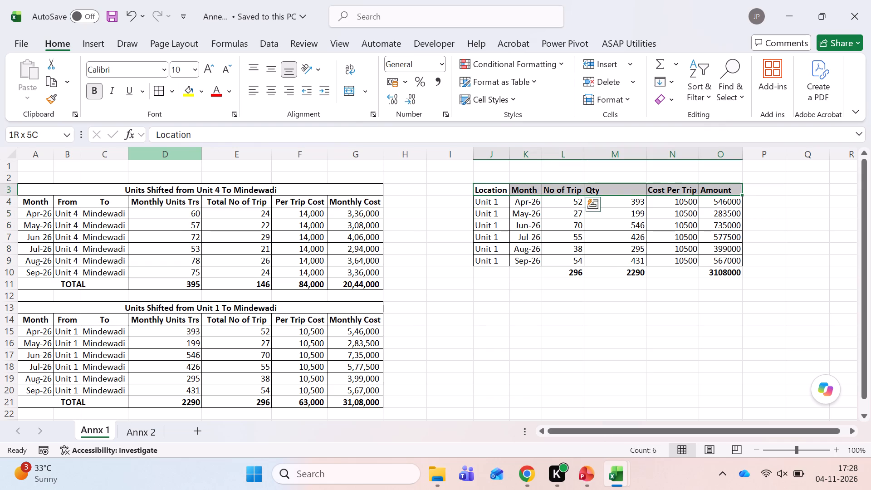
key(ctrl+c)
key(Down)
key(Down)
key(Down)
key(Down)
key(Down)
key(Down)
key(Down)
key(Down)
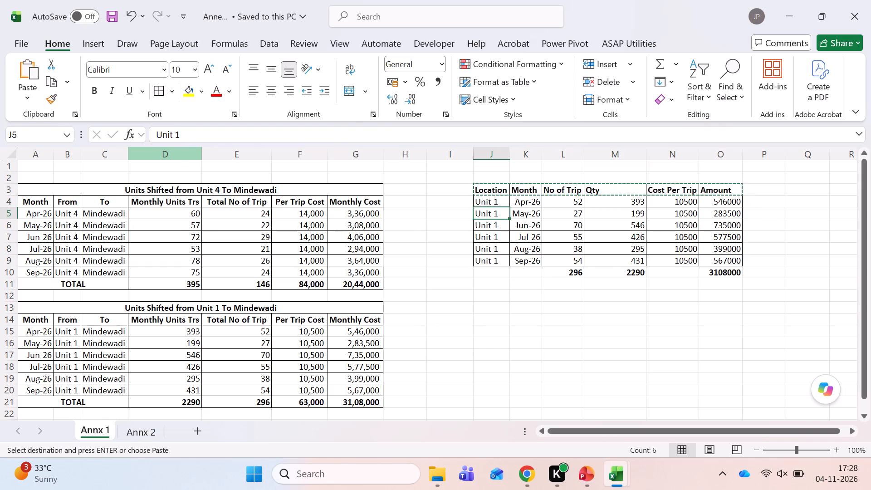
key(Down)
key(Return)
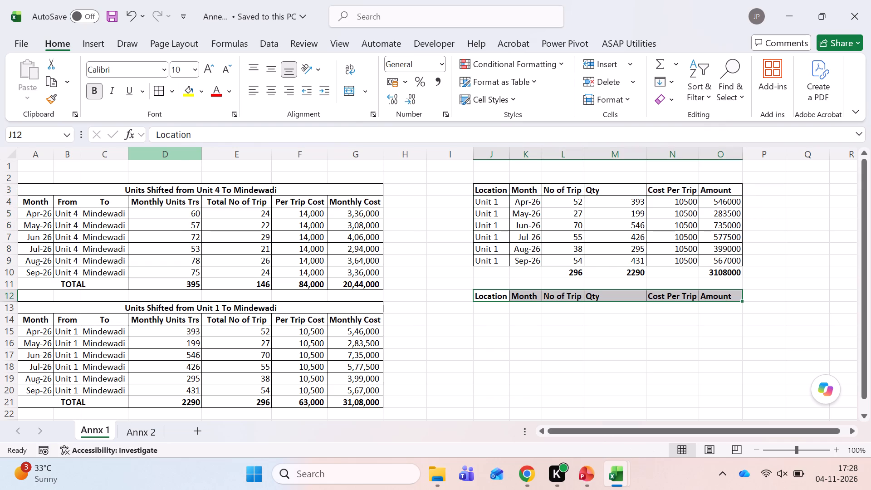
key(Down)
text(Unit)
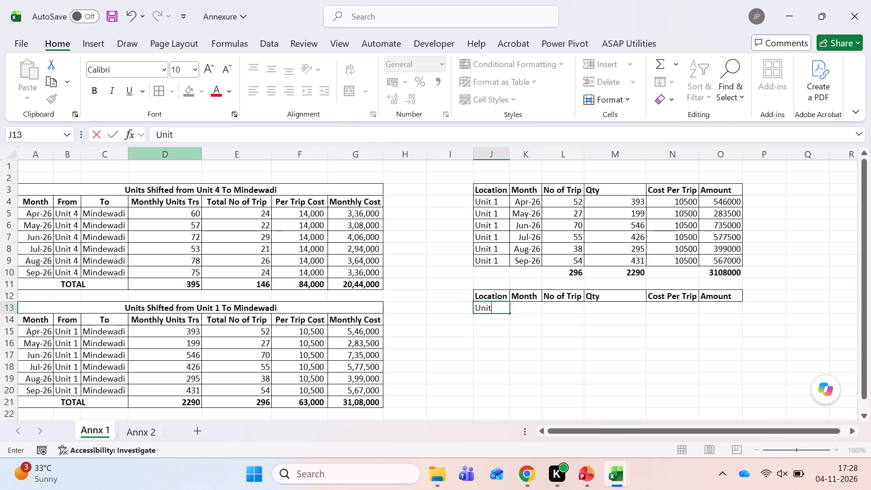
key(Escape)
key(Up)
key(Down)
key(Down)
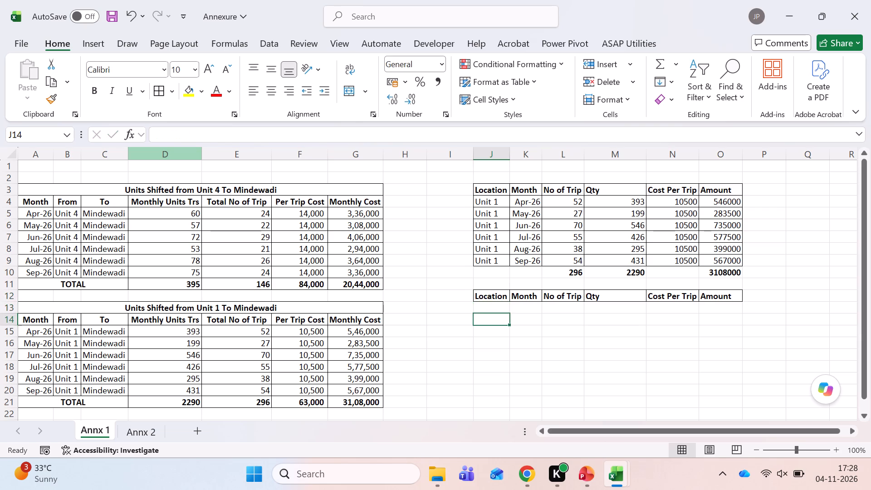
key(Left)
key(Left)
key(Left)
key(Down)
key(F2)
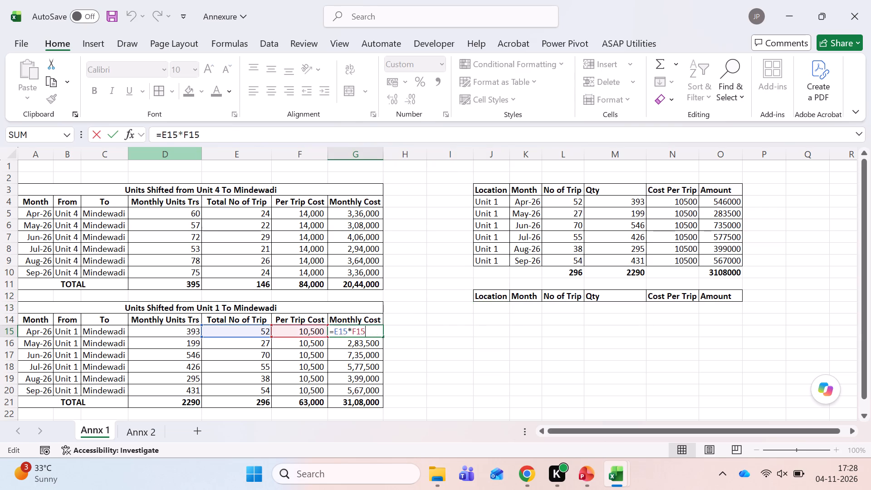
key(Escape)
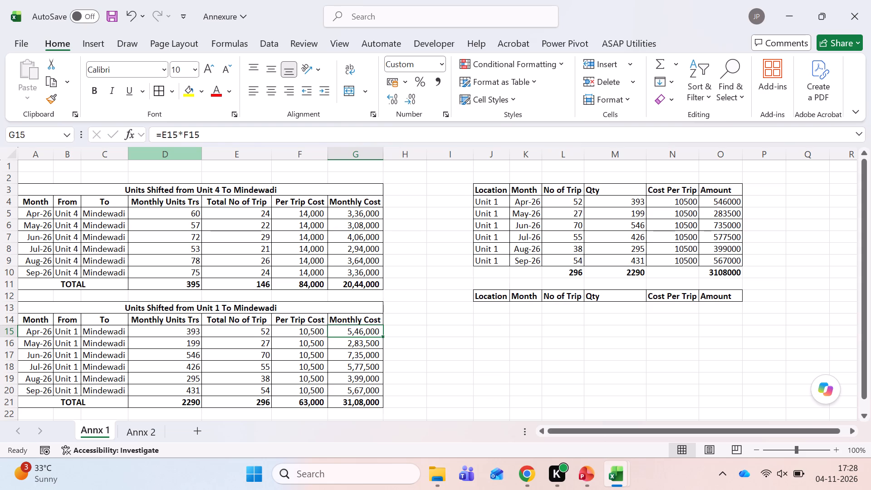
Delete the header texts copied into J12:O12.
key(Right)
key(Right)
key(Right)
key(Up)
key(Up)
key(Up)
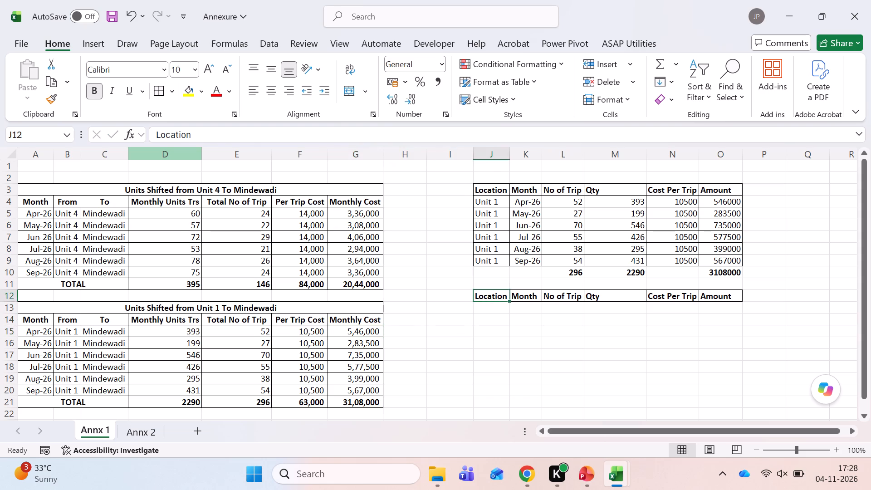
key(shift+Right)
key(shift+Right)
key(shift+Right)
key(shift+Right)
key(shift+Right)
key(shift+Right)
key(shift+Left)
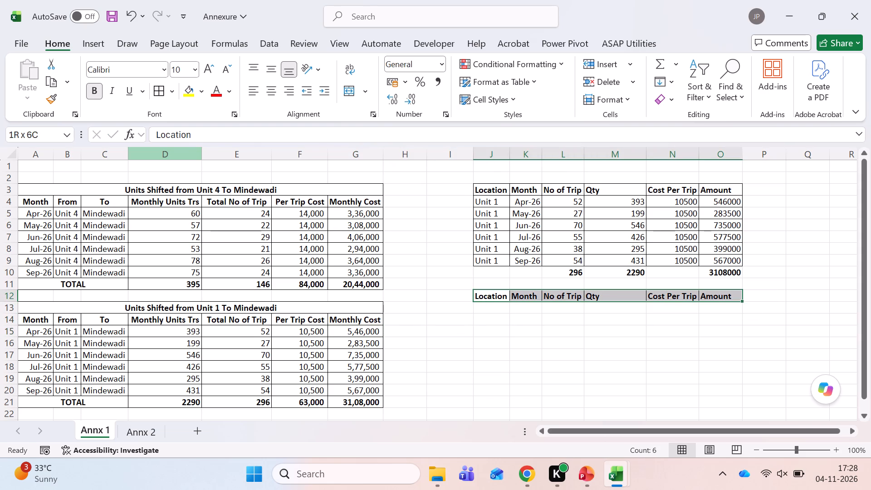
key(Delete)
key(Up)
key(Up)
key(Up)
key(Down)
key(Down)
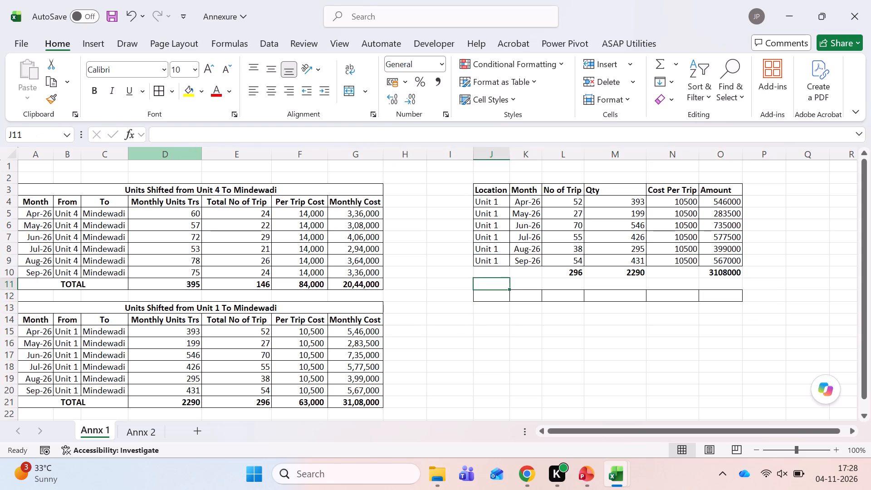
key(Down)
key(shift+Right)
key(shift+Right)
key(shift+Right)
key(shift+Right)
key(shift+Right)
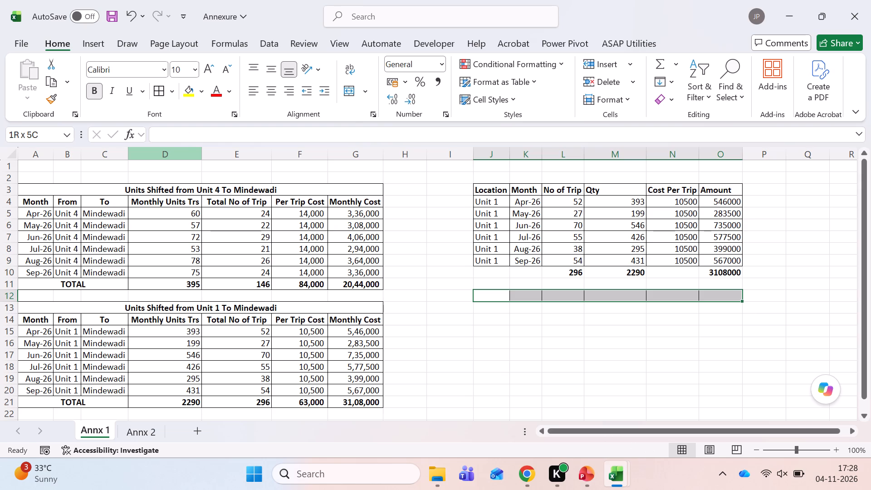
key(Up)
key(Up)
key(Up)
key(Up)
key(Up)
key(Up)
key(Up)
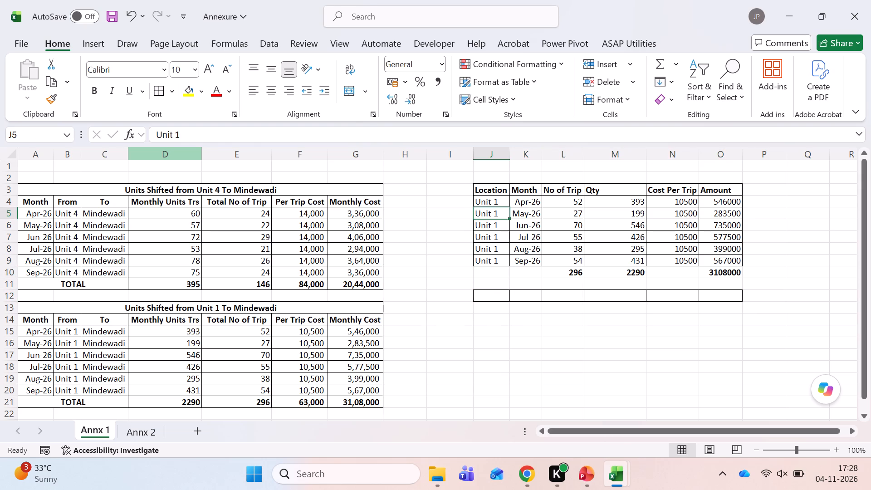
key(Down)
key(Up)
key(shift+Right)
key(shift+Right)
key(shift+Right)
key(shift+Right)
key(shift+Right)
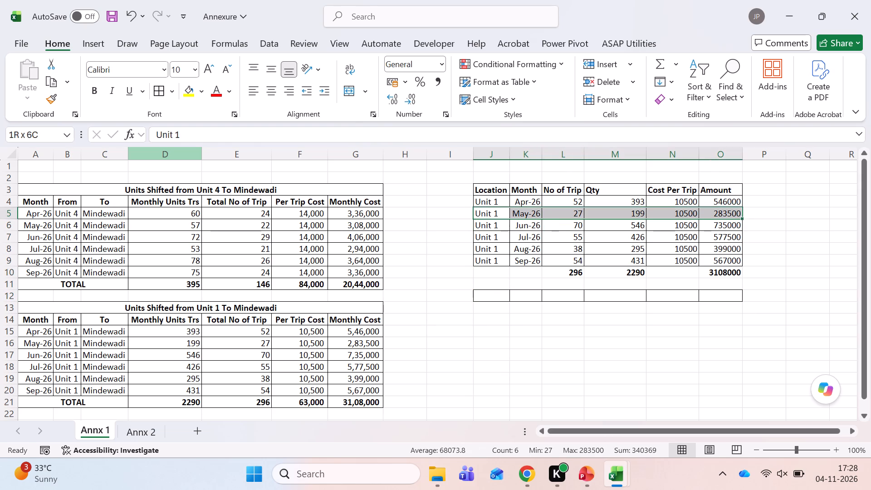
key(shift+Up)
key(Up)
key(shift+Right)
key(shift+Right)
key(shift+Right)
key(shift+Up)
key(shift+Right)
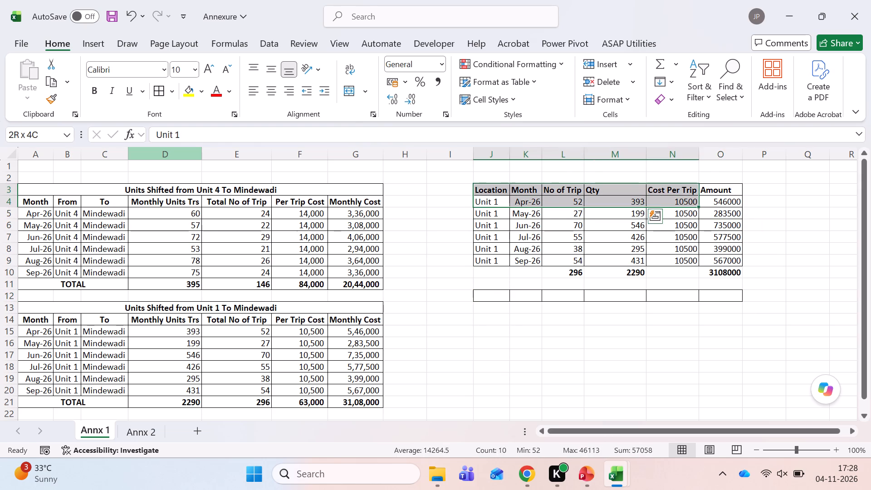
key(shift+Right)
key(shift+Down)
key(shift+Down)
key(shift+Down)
Remove all borders and clear the contents of the location summary range J3:O12.
key(Up)
key(shift+Right)
key(ctrl+shift+Right)
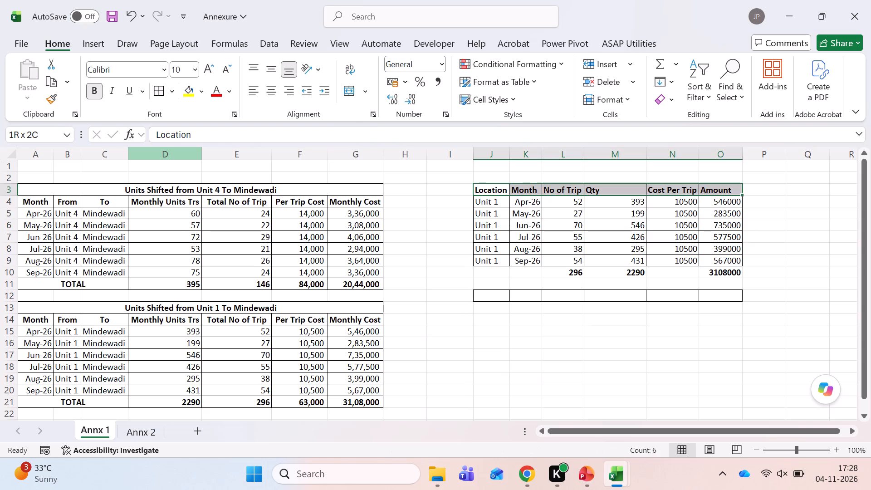
key(ctrl+shift+Down)
key(shift+Down)
key(shift+Down)
key(shift+Down)
key(alt+h)
text(bn)
key(Delete)
Save the Annexure workbook.
key(Left)
key(ctrl+Left)
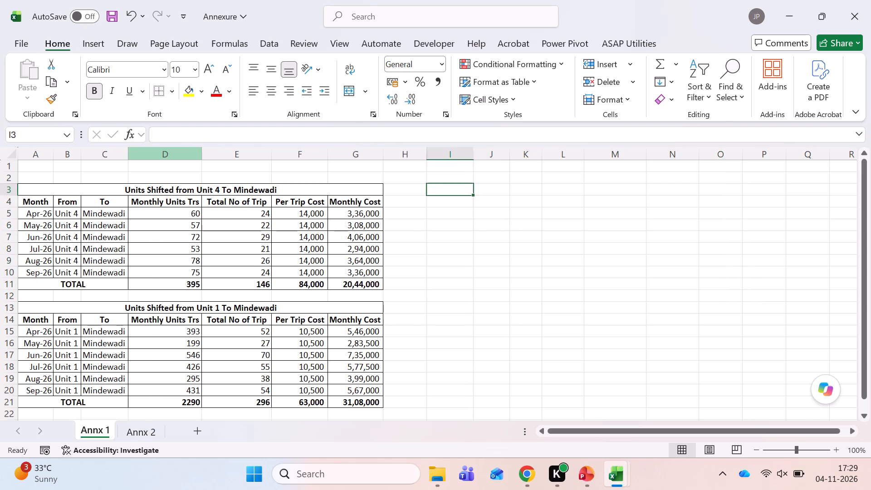
key(ctrl+Left)
key(ctrl+s)
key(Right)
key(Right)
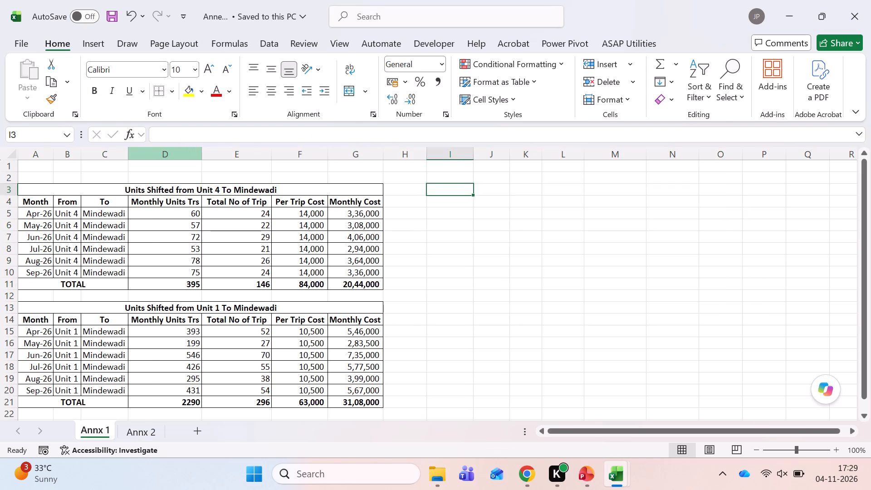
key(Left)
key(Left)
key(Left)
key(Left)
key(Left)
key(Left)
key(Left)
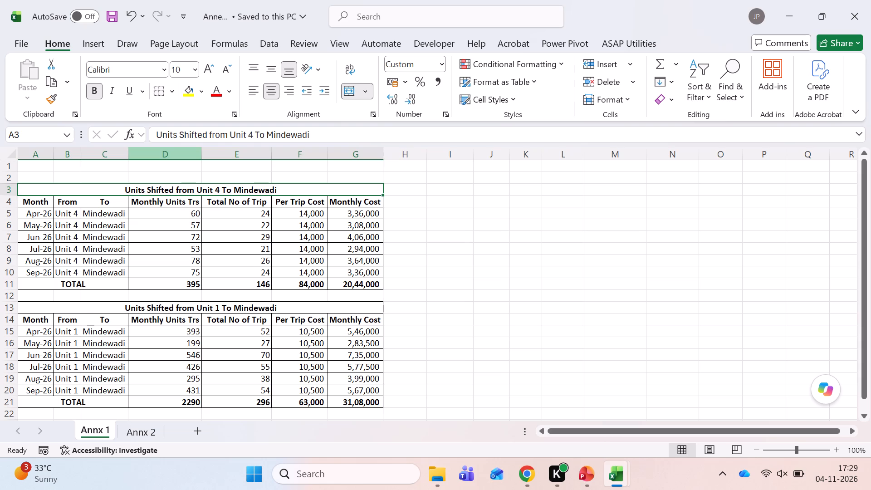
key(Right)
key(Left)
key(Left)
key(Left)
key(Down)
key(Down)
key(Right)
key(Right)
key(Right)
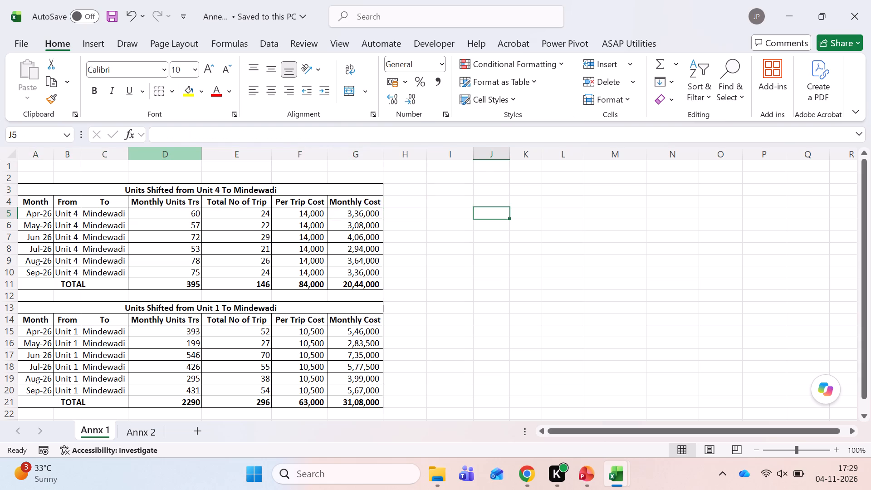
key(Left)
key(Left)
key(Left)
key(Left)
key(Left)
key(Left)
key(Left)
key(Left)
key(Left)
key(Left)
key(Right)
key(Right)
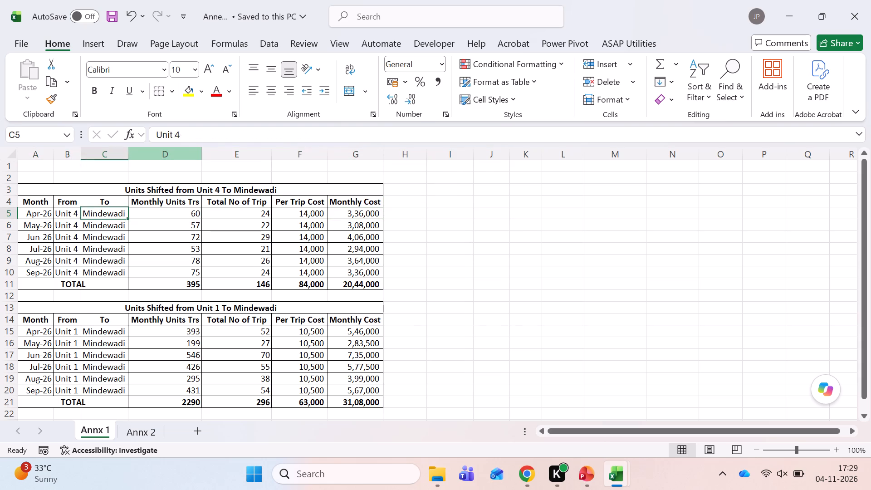
Change the column D header of the Unit 4 to Mindewadi table, in D4, to "Total Unit".
key(Up)
key(Right)
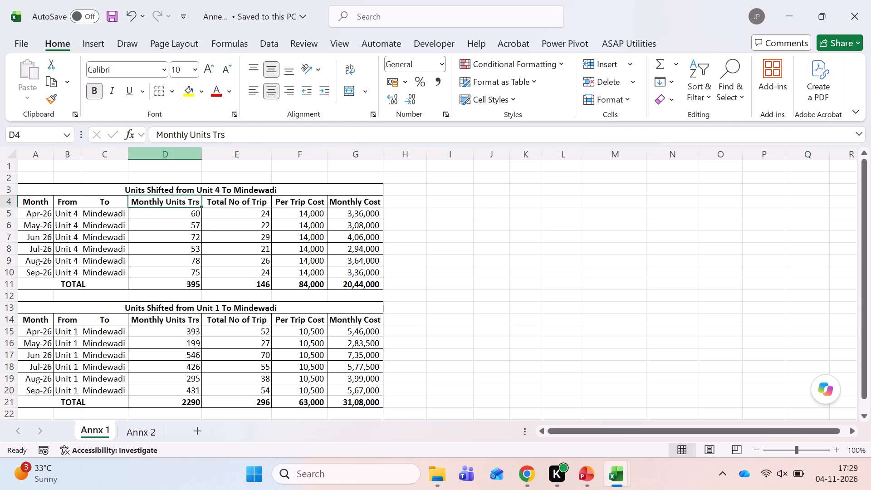
text(TOtal Uit)
key(BackSpace)
key(BackSpace)
text(nit)
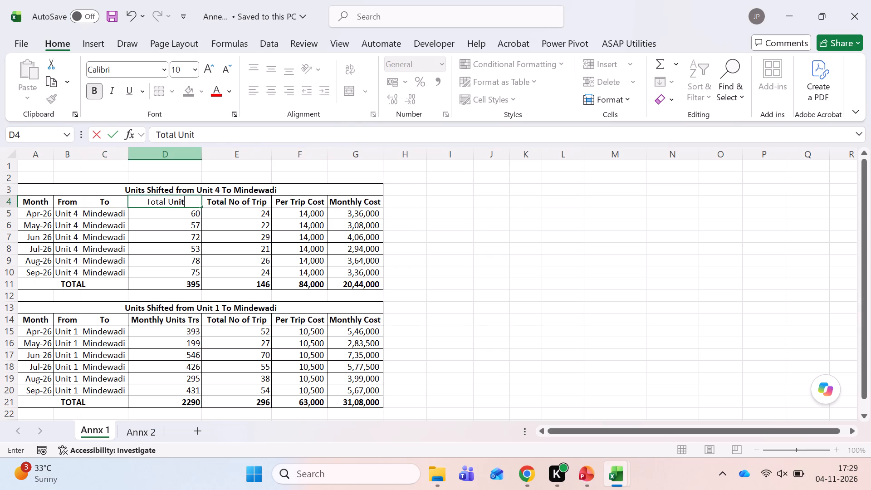
key(Return)
Copy the "Total Unit" header from D4 to D14 in the Unit 1 to Mindewadi table.
key(Up)
key(ctrl+c)
key(Down)
key(Down)
key(Down)
key(Down)
key(Down)
key(Down)
key(Down)
key(Down)
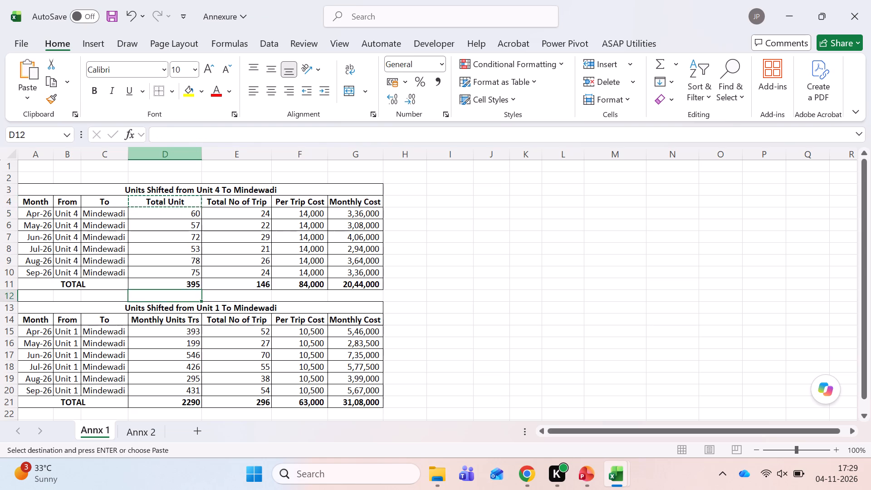
key(Down)
key(Down)
key(Return)
AutoFit the width of column D to its contents.
double_click(201, 156)
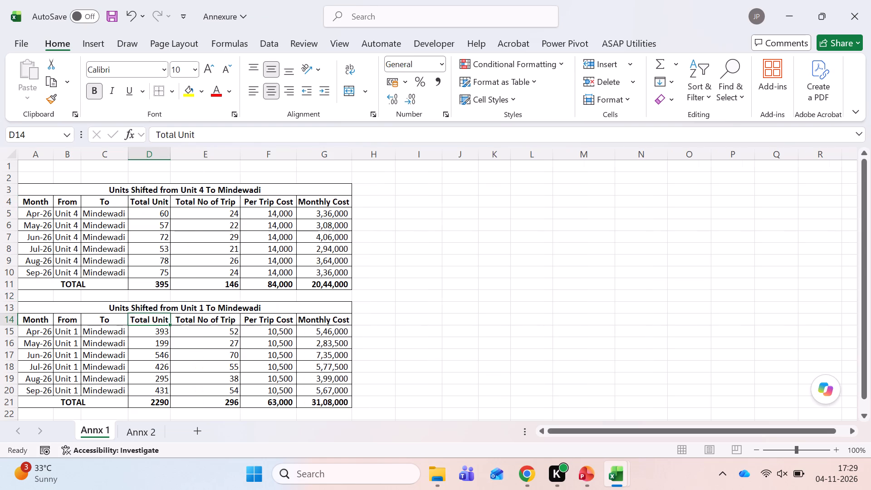
Save the Annexure workbook with D4 selected.
click(140, 196)
key(ctrl+s)
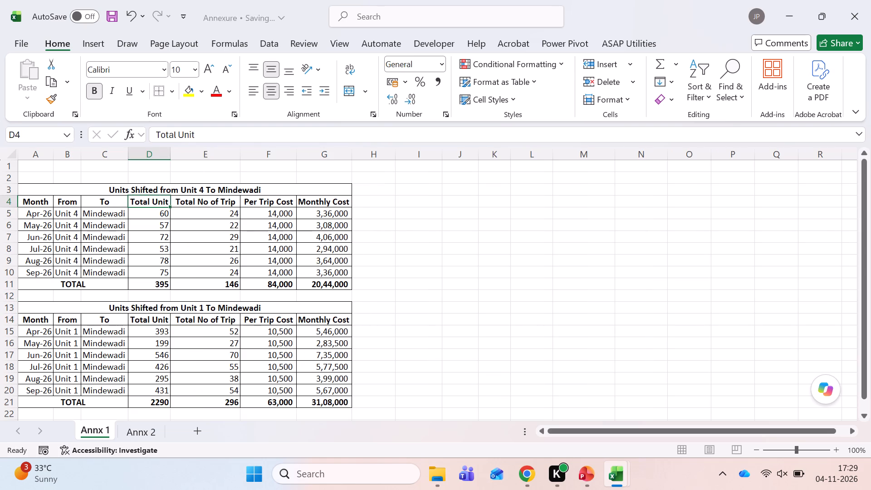
Save the Annexure workbook with F4 selected.
key(Right)
key(Right)
key(ctrl+s)
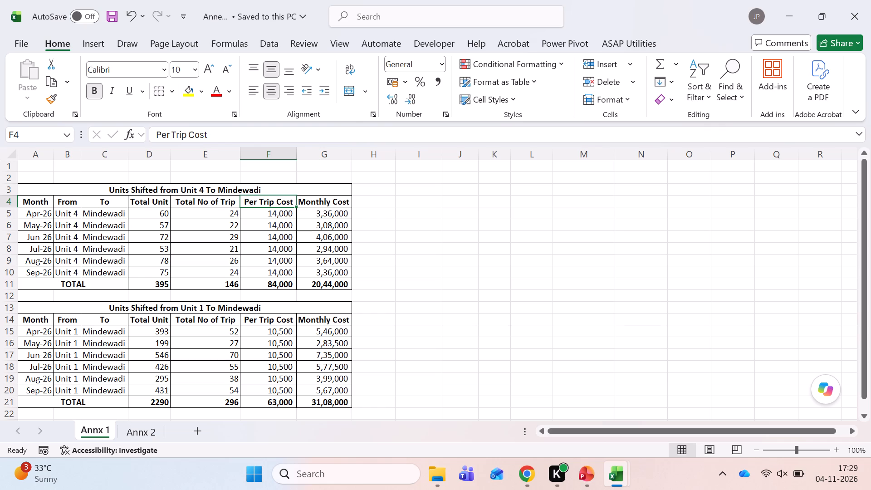
Review the April row of the Unit 4 table, including its trip count and monthly cost formulas, and look over both tables.
key(Down)
key(Right)
key(Right)
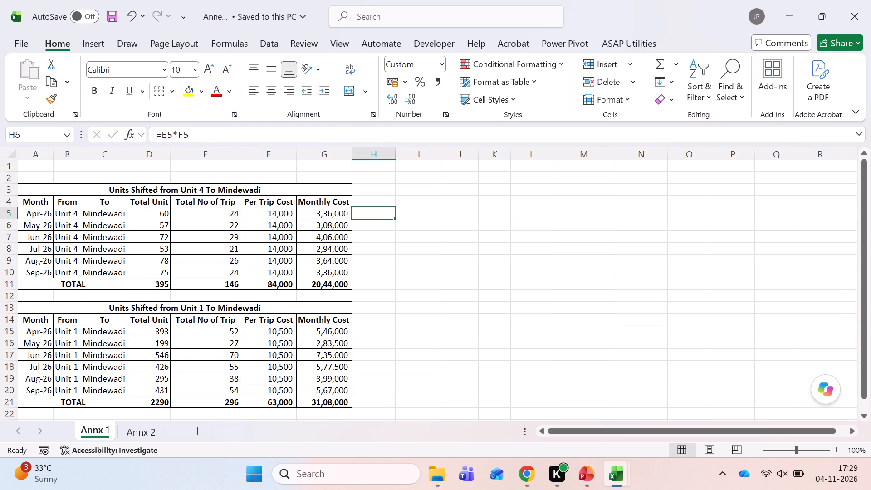
key(Left)
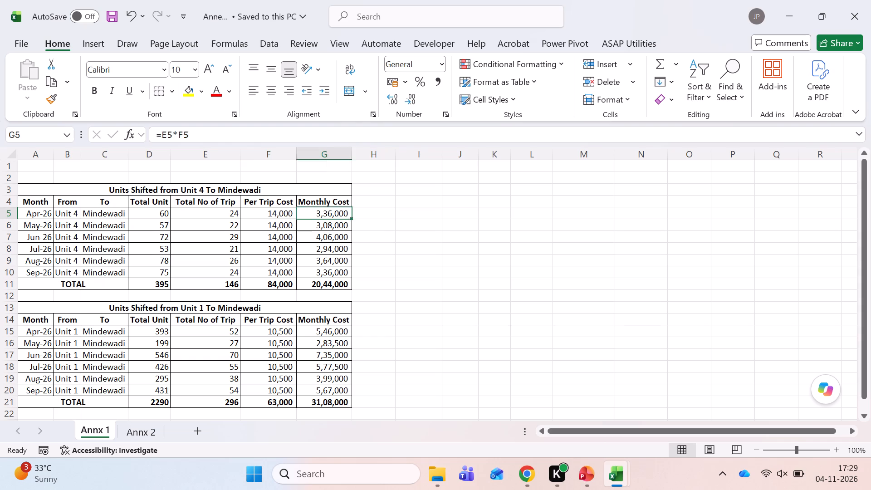
key(Left)
key(Left)
key(Left)
key(Left)
key(Left)
key(Left)
key(Right)
key(Right)
key(Right)
key(Right)
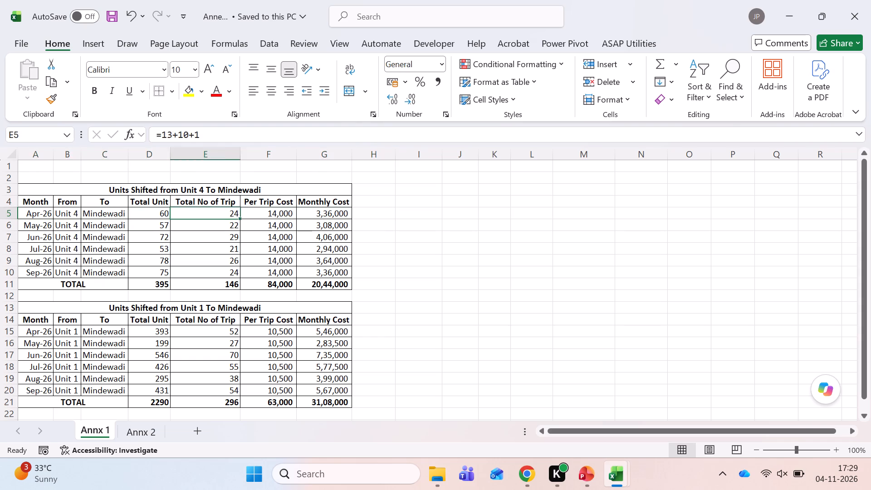
key(Right)
key(Right)
key(Right)
scroll(249, 303, down, 1)
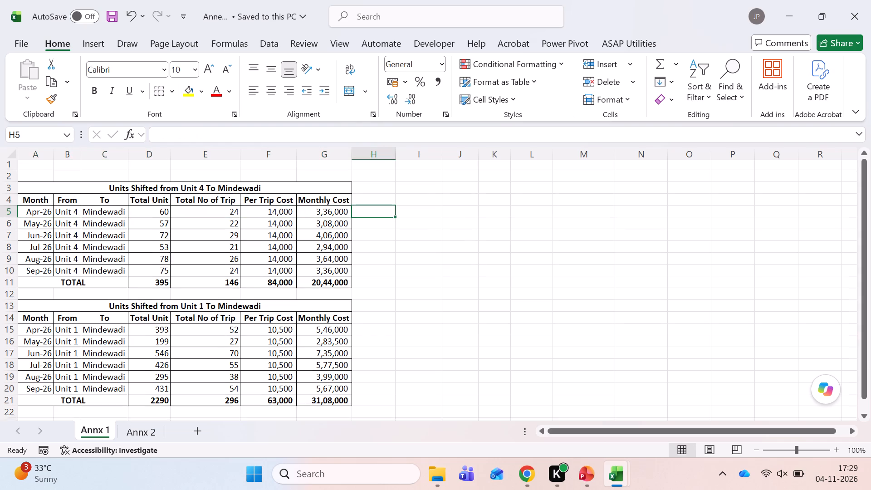
scroll(249, 303, down, 2)
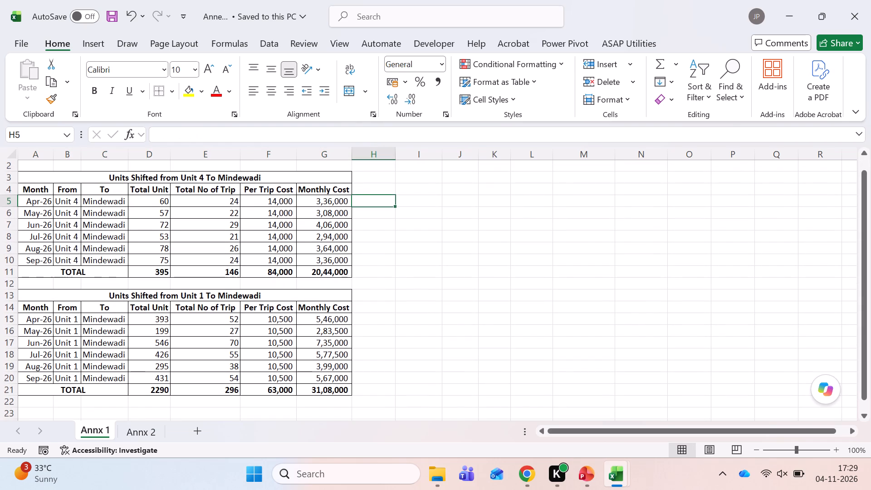
scroll(249, 303, down, 1)
scroll(249, 303, up, 1)
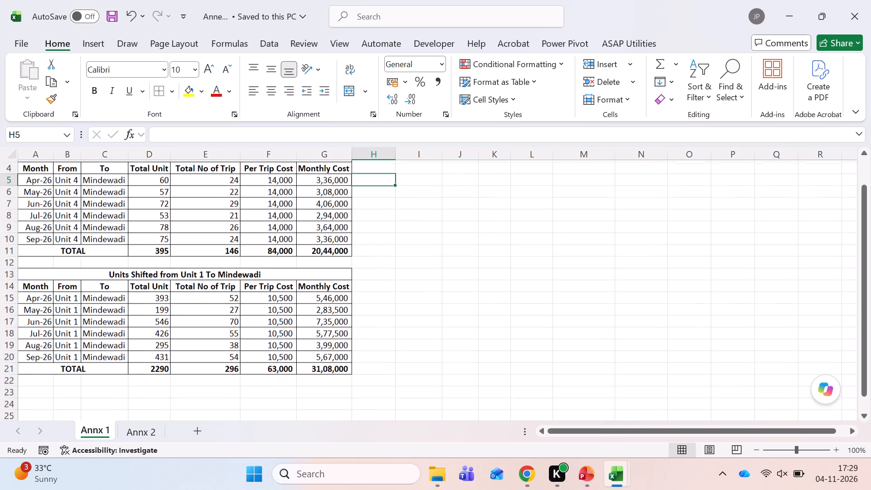
Enter the heading "Dedicated 2 Trucks on Rental Basis" in J3, beside the Unit 4 table.
click(452, 190)
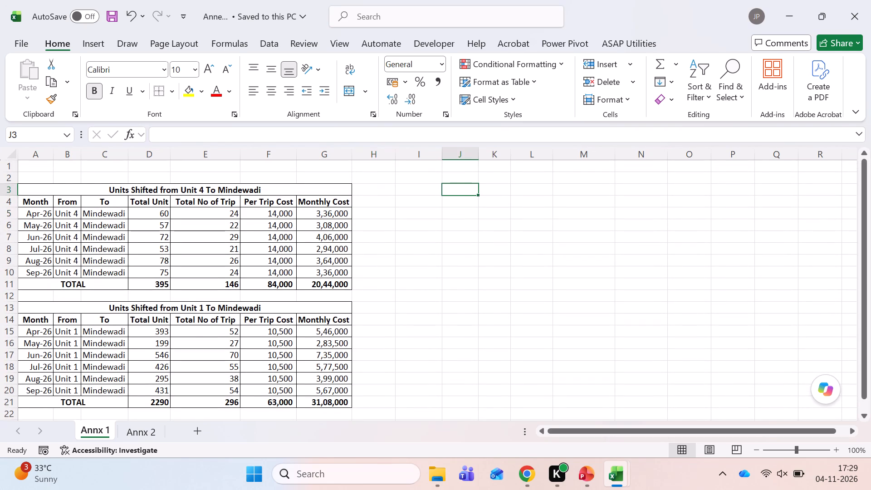
text(De)
text(dicated 2 Trucks)
key(space)
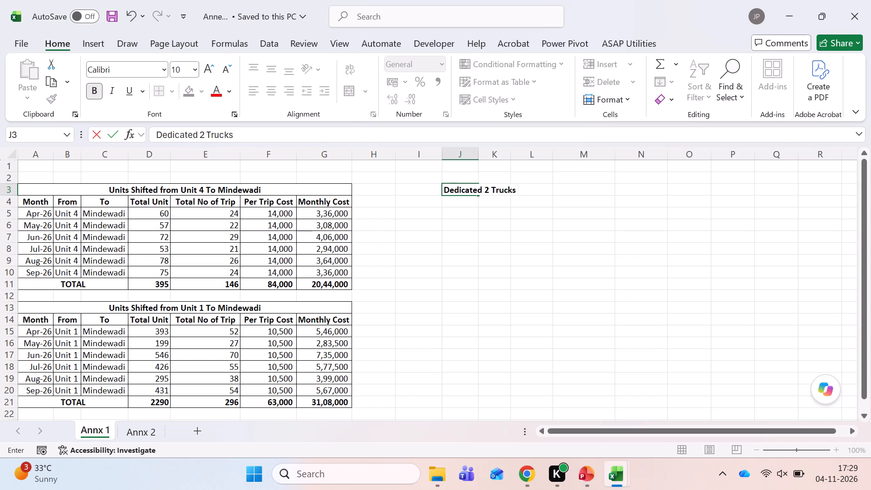
text(on Rental Basis)
key(Return)
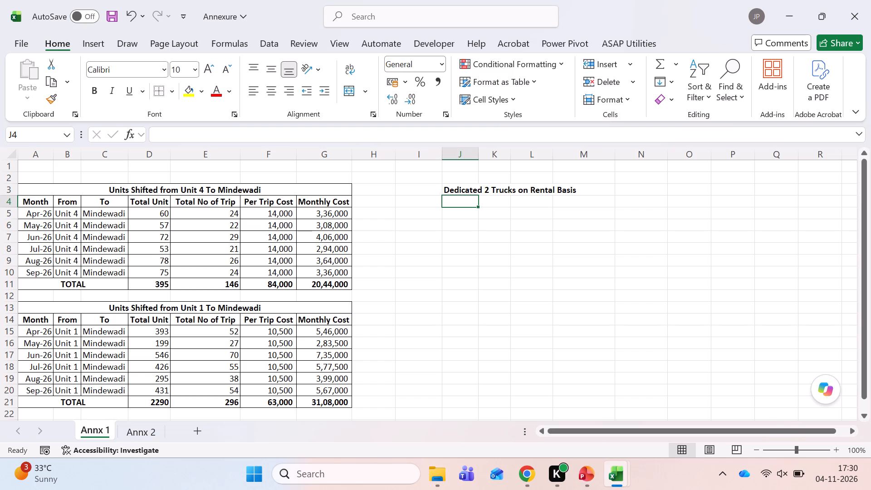
key(Down)
text(TOtal COst)
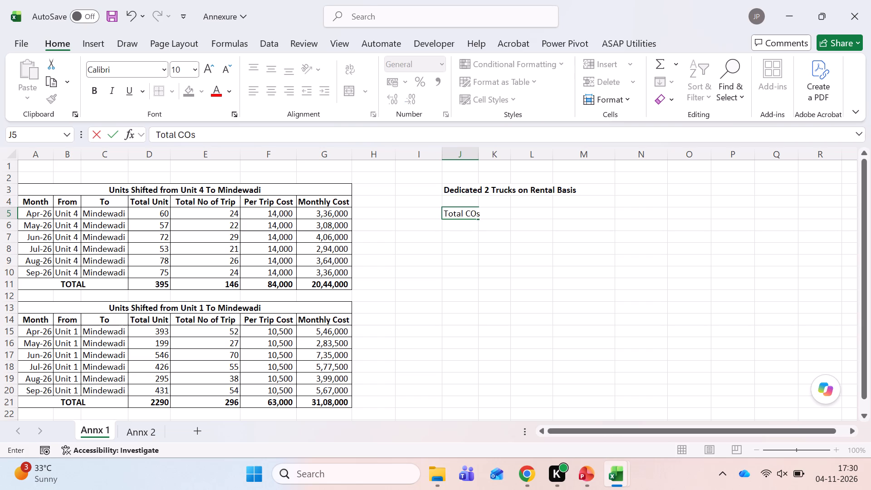
key(space)
text(per Mon)
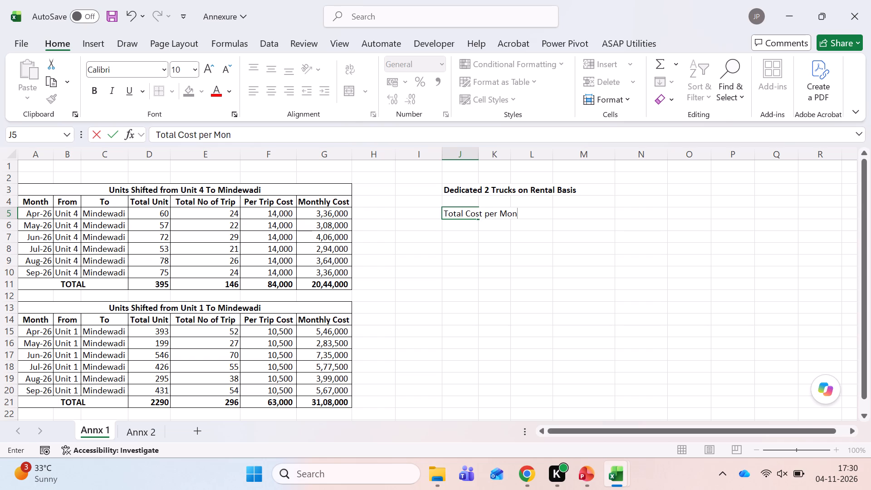
text(th)
key(space)
key(shift+at)
text(65000 for 2 Trucks)
key(Tab)
AutoFit the width of column J to the label in J5.
key(Left)
key(alt+h)
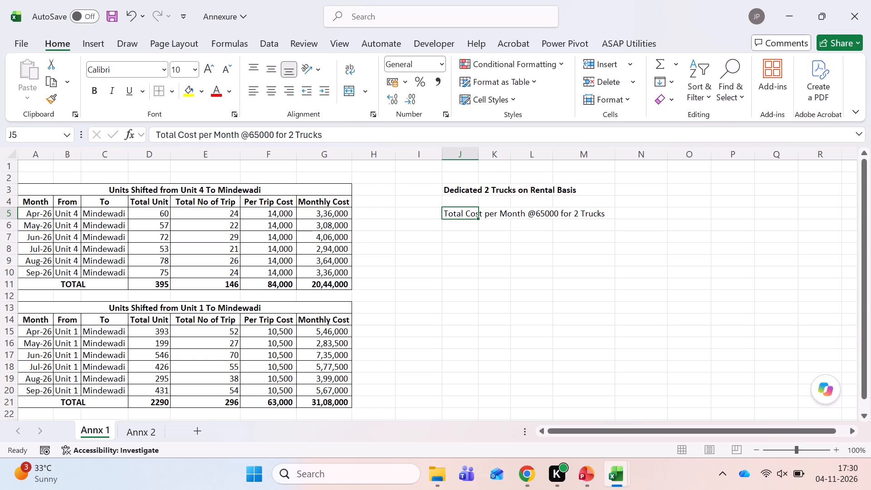
text(oi)
key(Right)
key(Right)
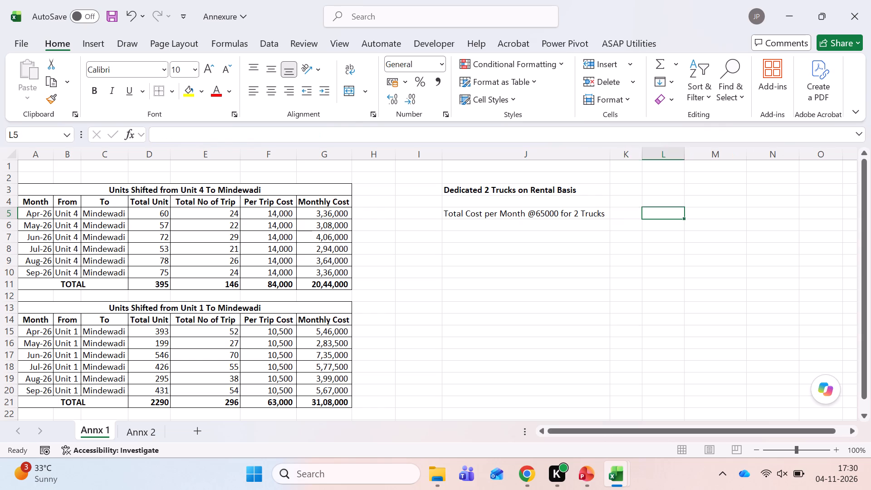
Widen column K to a little over twice its width.
key(Left)
drag(643, 152, 688, 167)
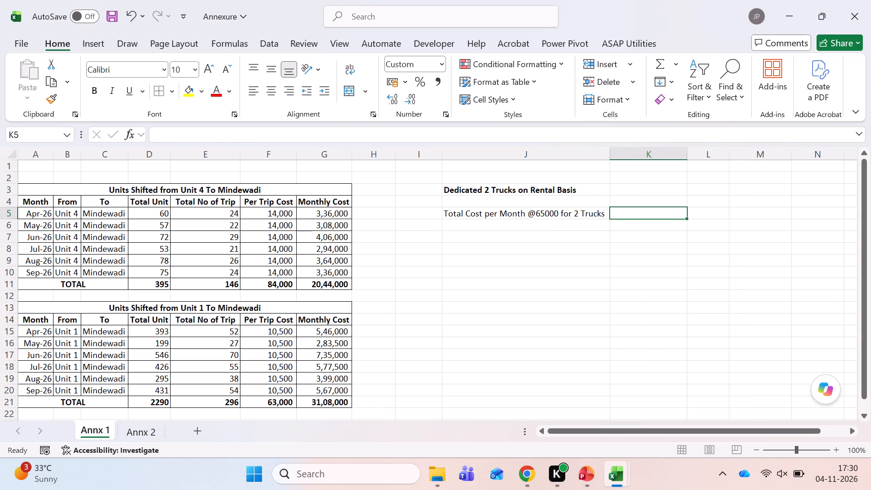
Calculate the monthly rental for two trucks in K5 with the formula =65000*2.
key(equal)
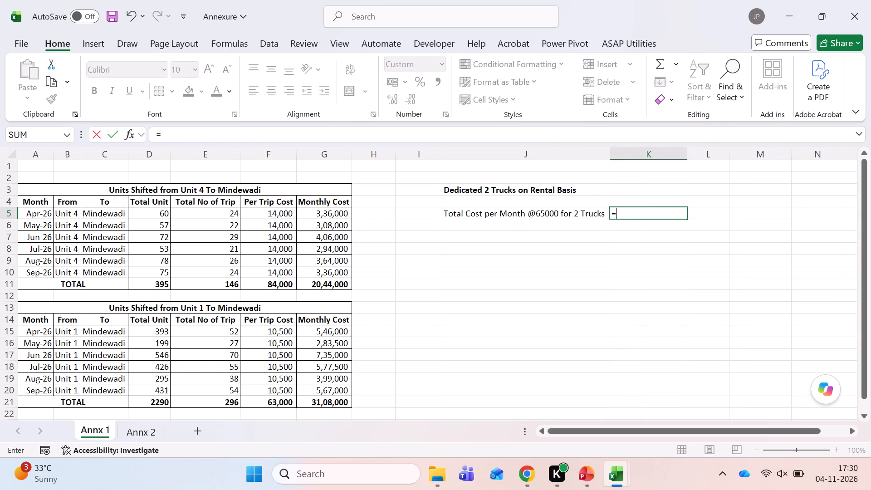
text(65000)
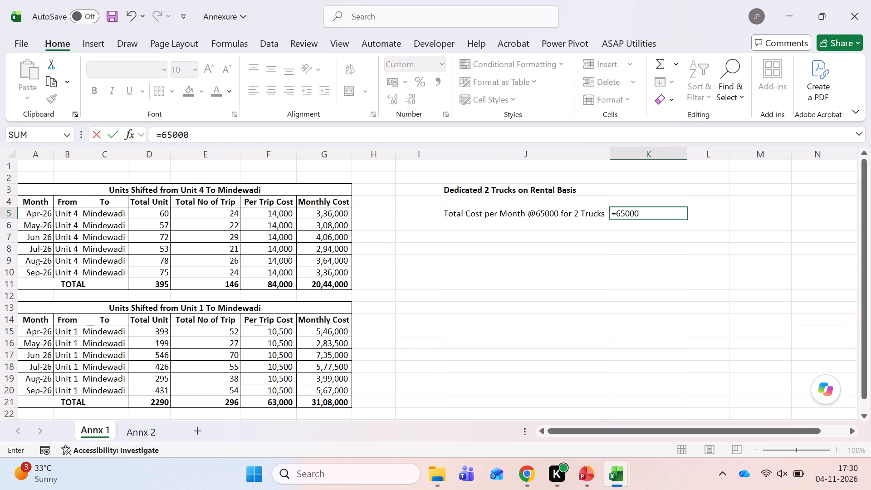
text(*2)
key(Tab)
key(Left)
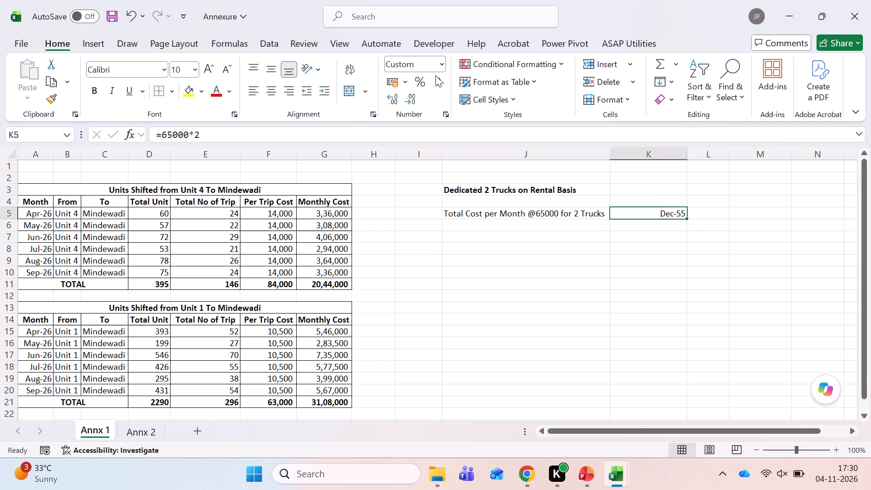
Format the two-truck rental cost in K5 as a comma-separated number without decimals and make it bold.
click(430, 63)
text(nu)
key(Return)
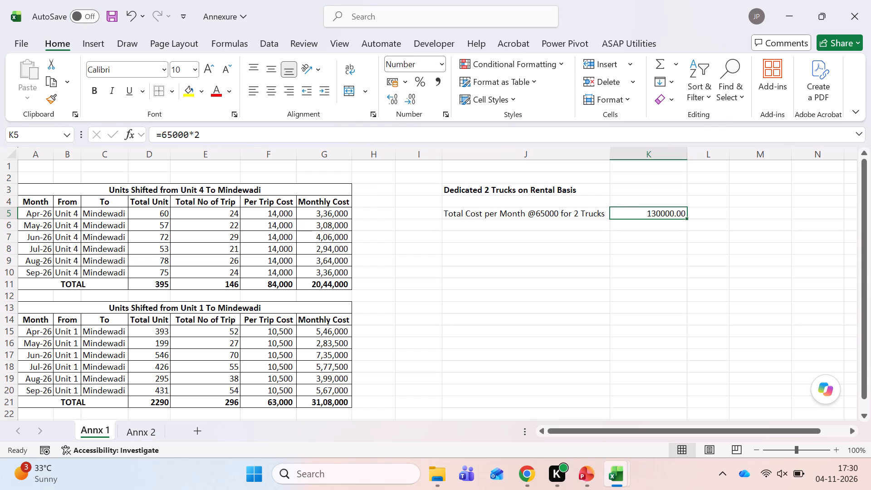
click(640, 240)
key(alt+h)
key(k)
click(649, 207)
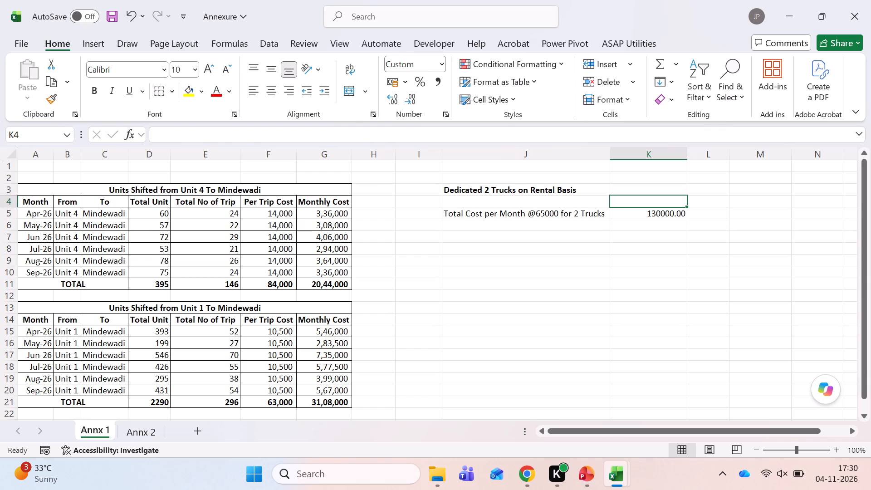
click(650, 215)
click(435, 78)
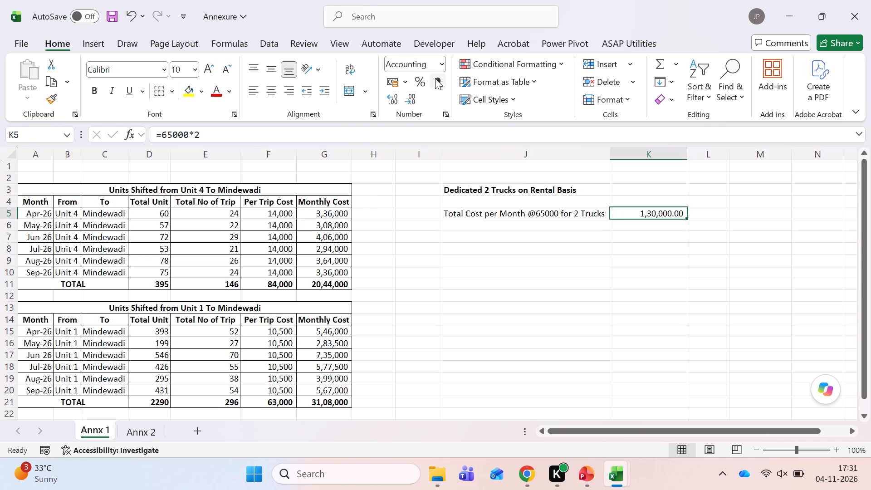
double_click(411, 104)
key(ctrl+b)
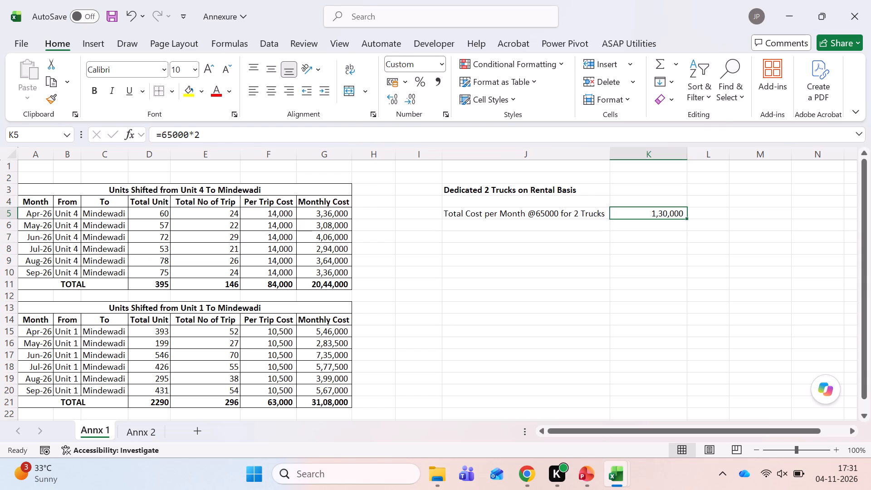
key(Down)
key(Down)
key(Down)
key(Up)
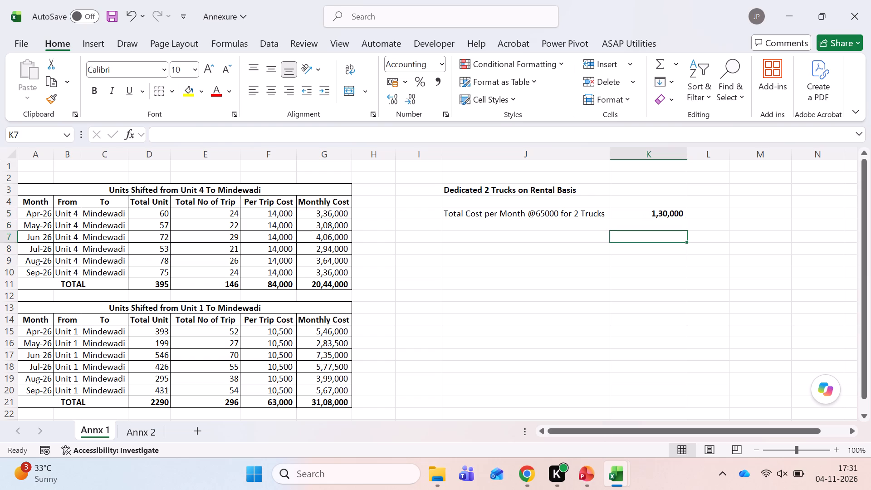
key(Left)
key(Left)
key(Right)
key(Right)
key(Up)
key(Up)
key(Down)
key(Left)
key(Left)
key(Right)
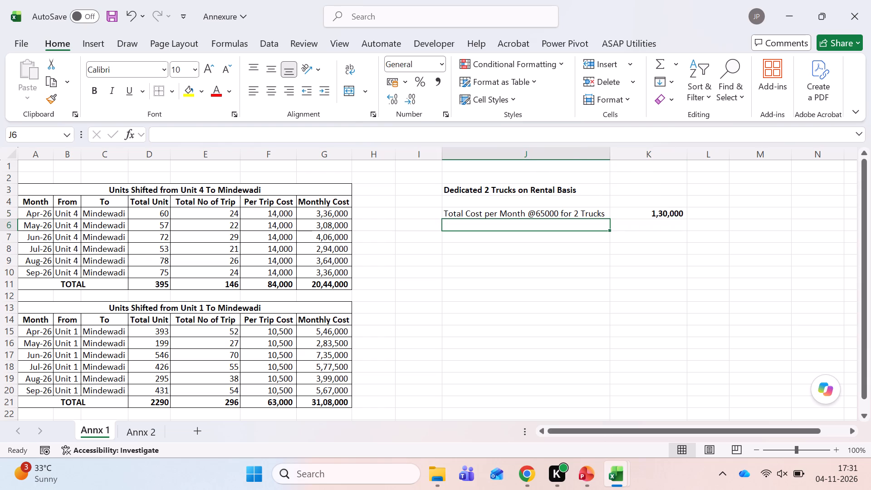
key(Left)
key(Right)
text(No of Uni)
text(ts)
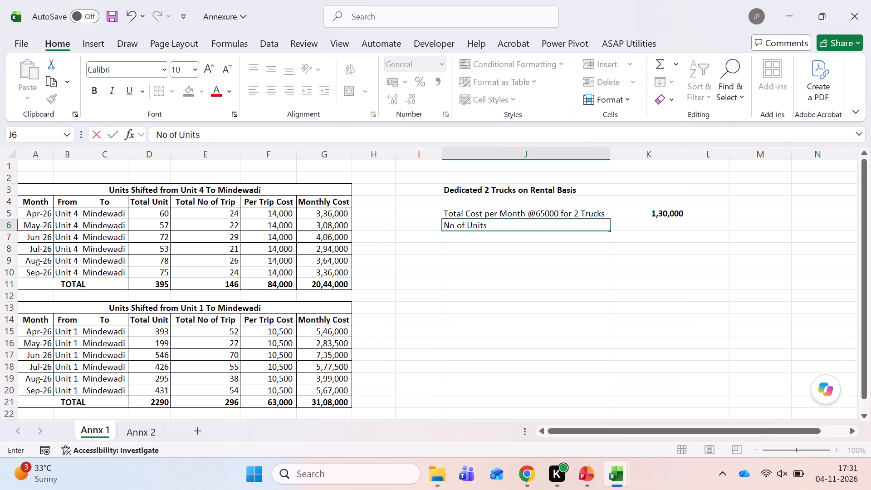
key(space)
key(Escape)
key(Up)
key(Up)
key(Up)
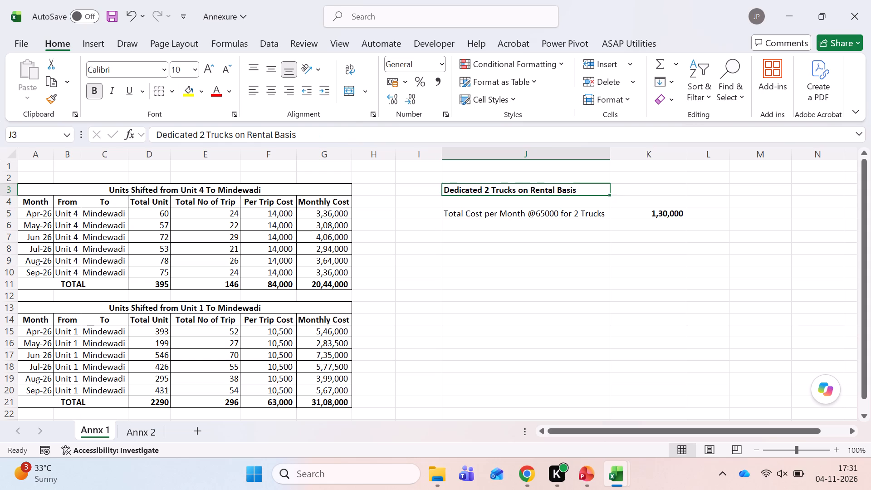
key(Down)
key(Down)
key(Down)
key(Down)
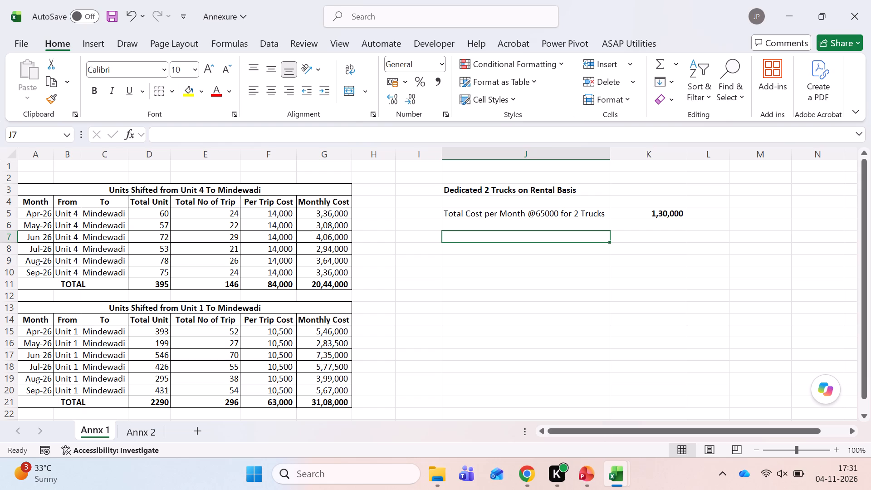
Check the combined total number of trips from Unit 4 and Unit 1 for each month from Apr-26 to Jul-26.
key(Left)
key(Left)
key(Left)
key(Left)
key(Left)
key(Left)
key(Up)
key(Up)
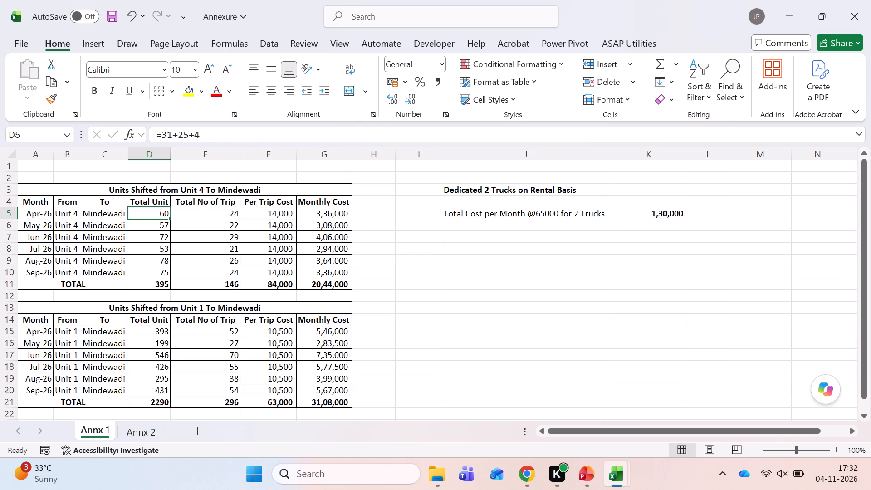
key(Right)
key(Right)
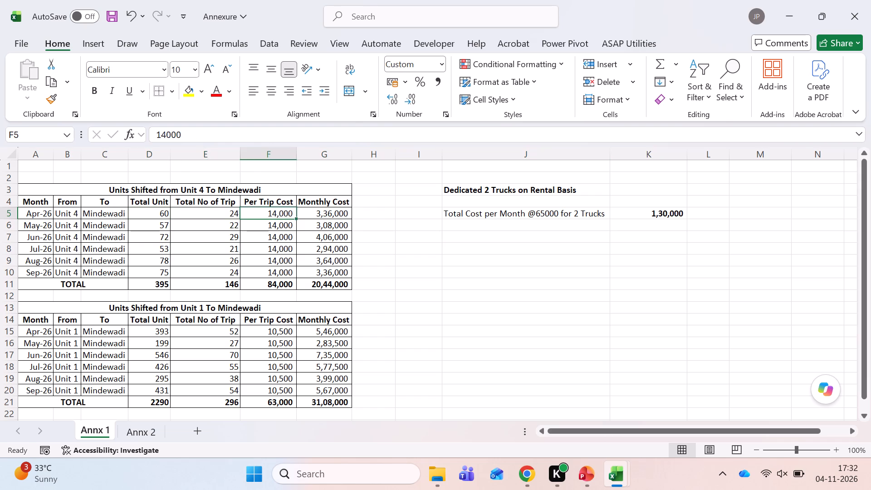
key(Left)
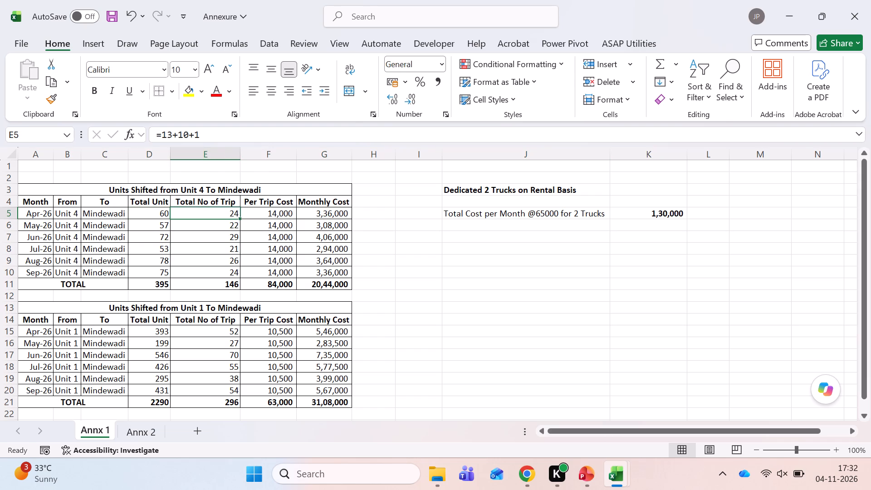
ctrl+click(230, 330)
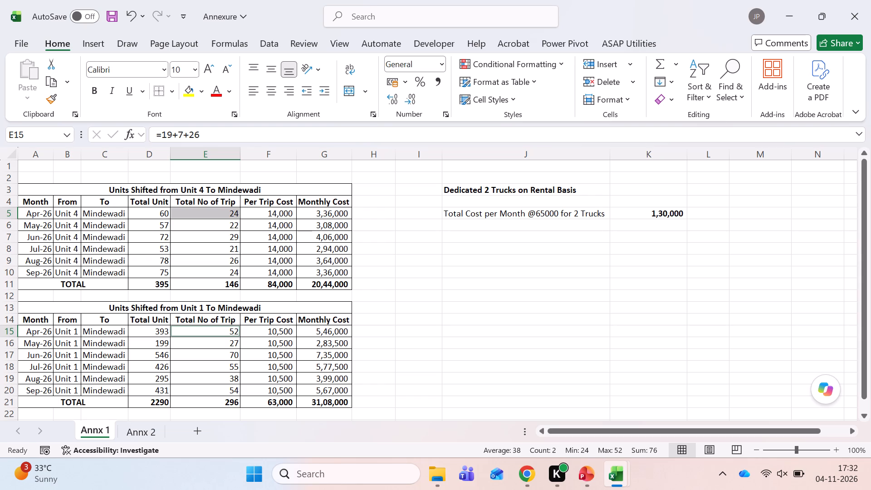
click(217, 228)
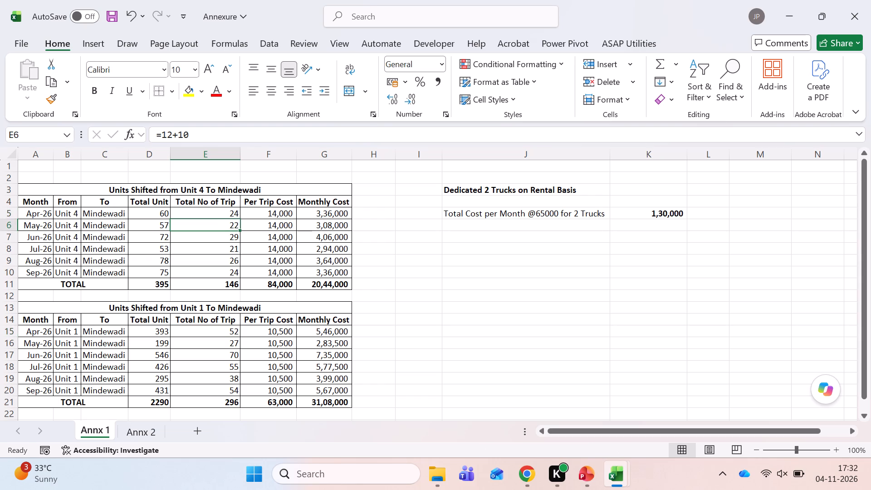
ctrl+click(223, 342)
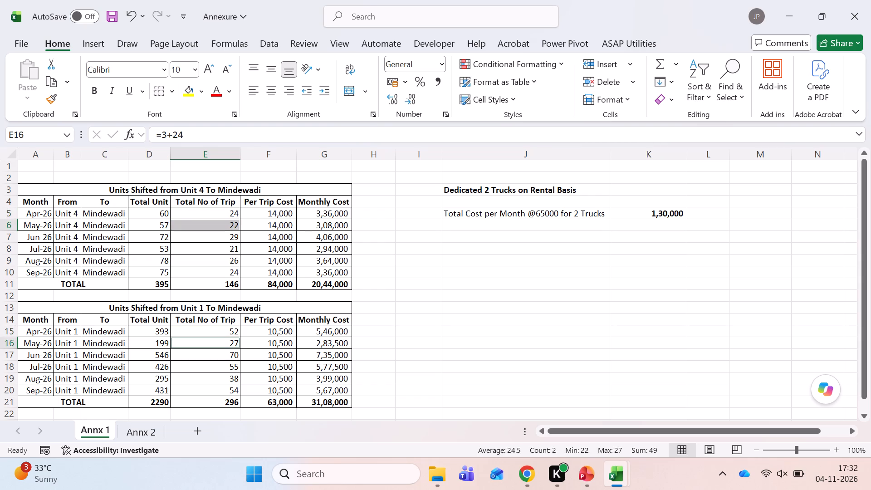
click(221, 236)
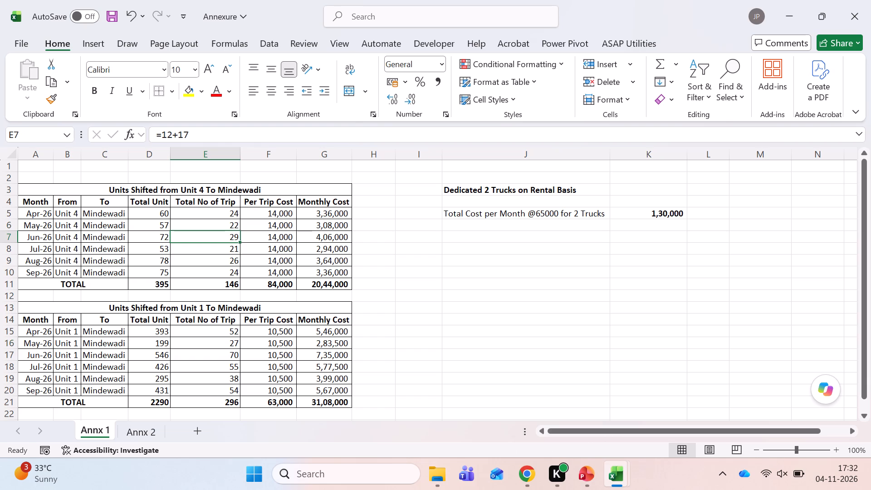
ctrl+click(228, 358)
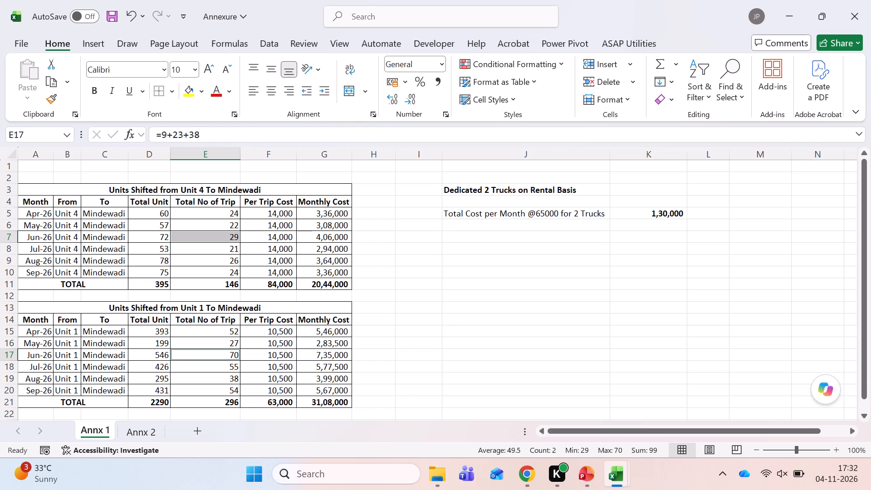
click(217, 245)
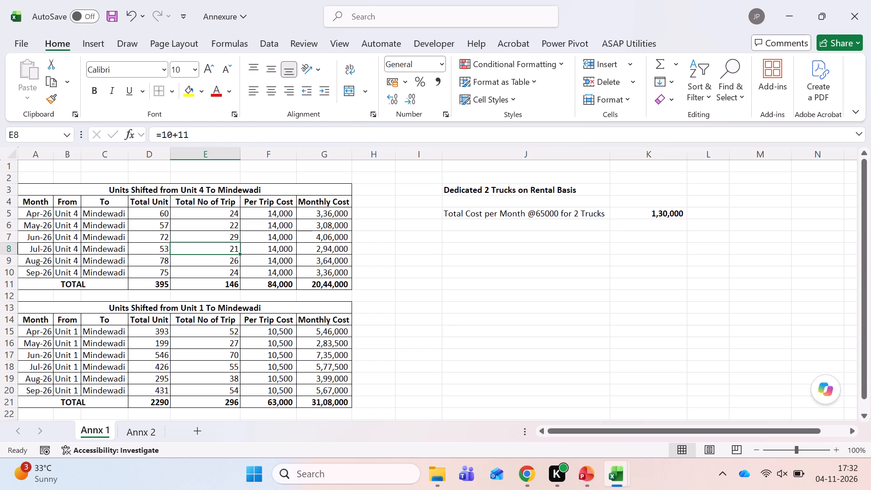
ctrl+click(225, 368)
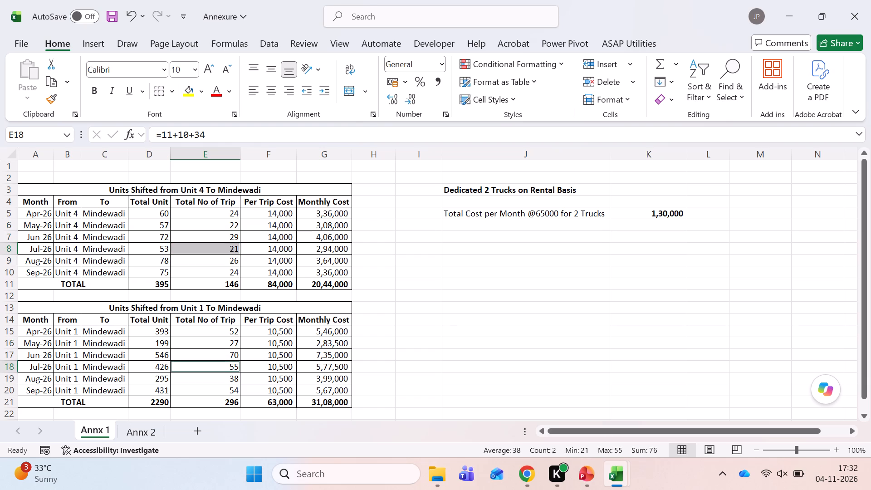
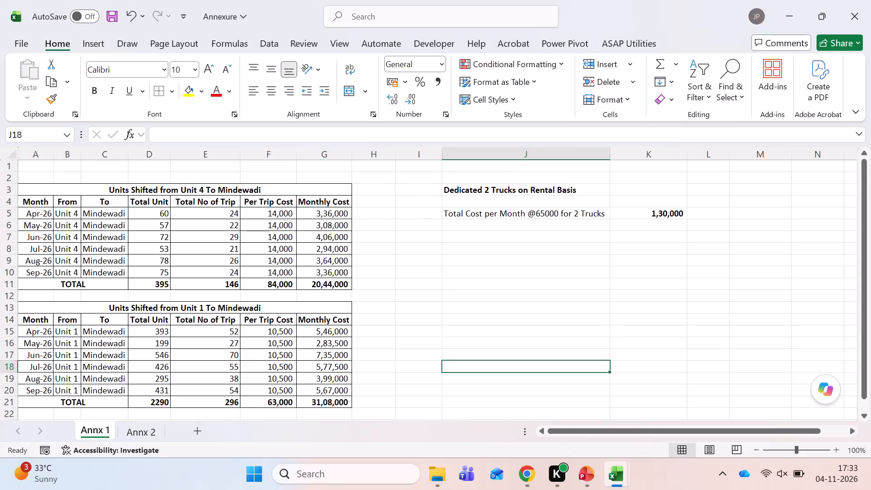
Review the rental and diesel calculation on the Annx 2 sheet alongside slide 5's Monthly Savings Estimate table.
key(Up)
key(Up)
key(ctrl+Up)
key(ctrl+Up)
key(Down)
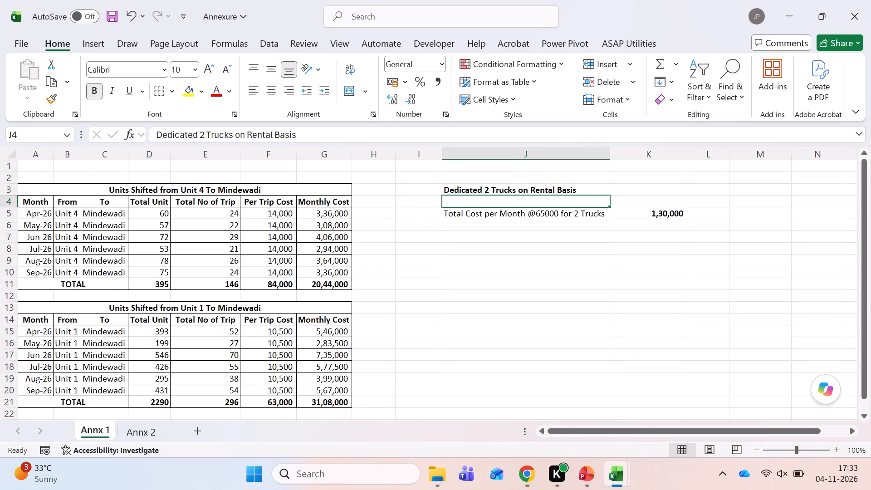
key(Down)
key(Down)
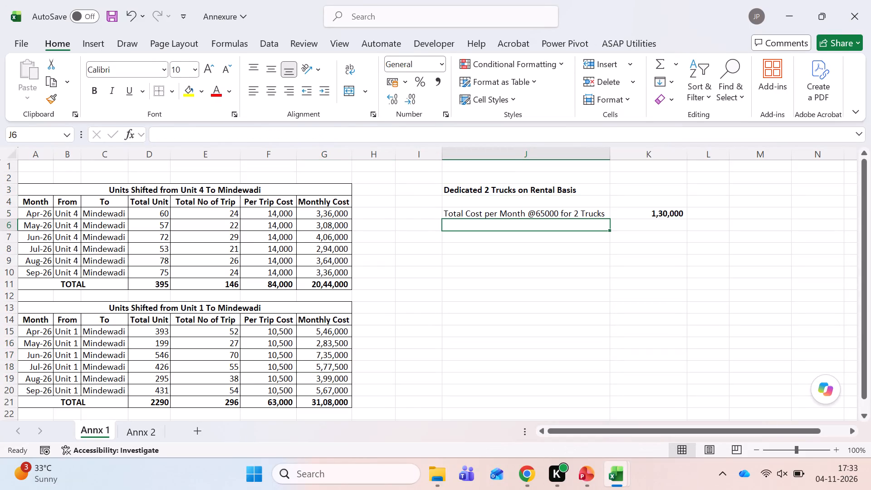
key(ctrl+Page_Down)
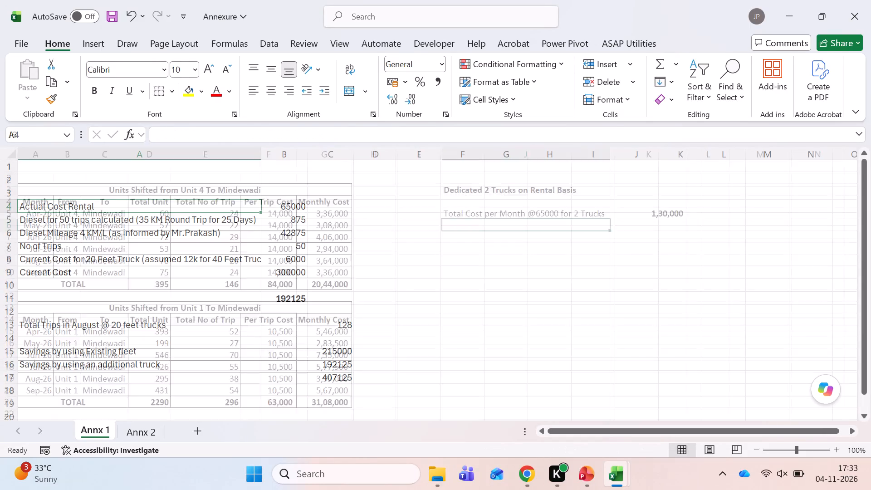
click(278, 220)
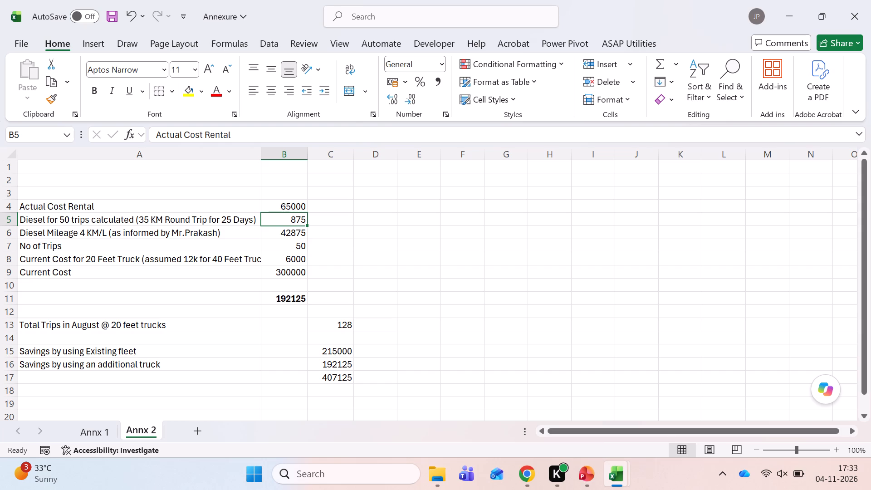
key(alt+Tab)
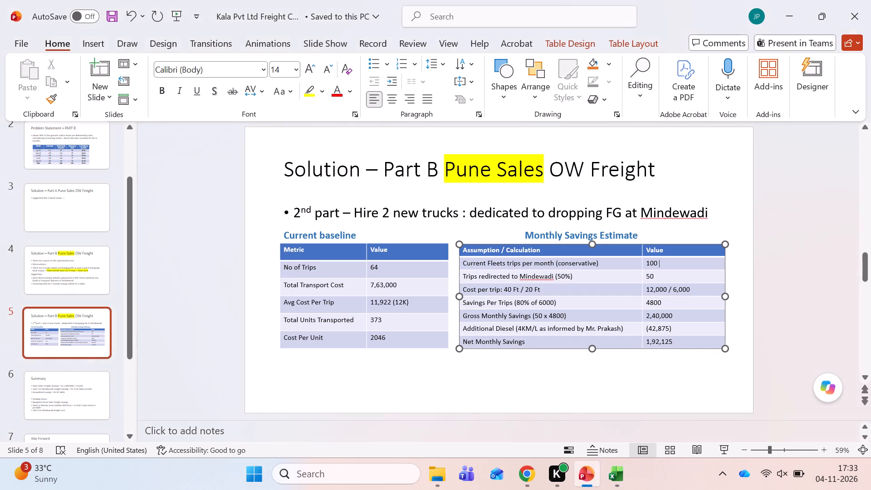
key(alt+Tab)
key(alt+Tab)
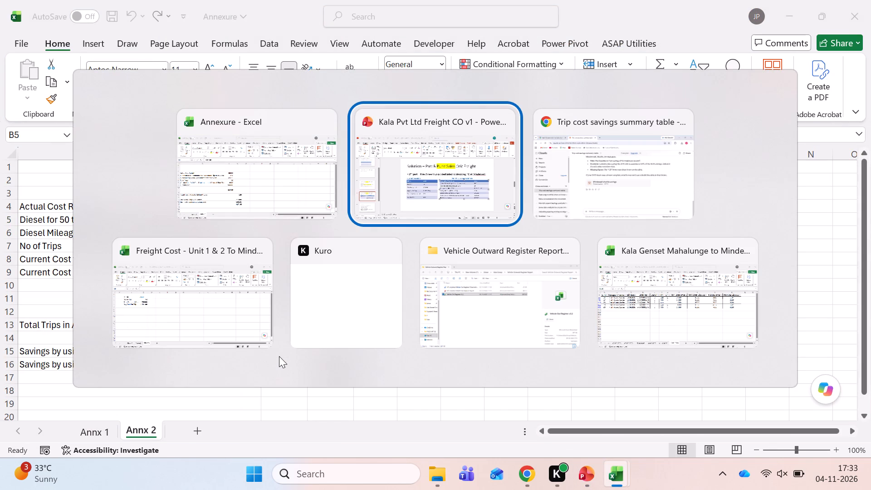
key(alt+Tab)
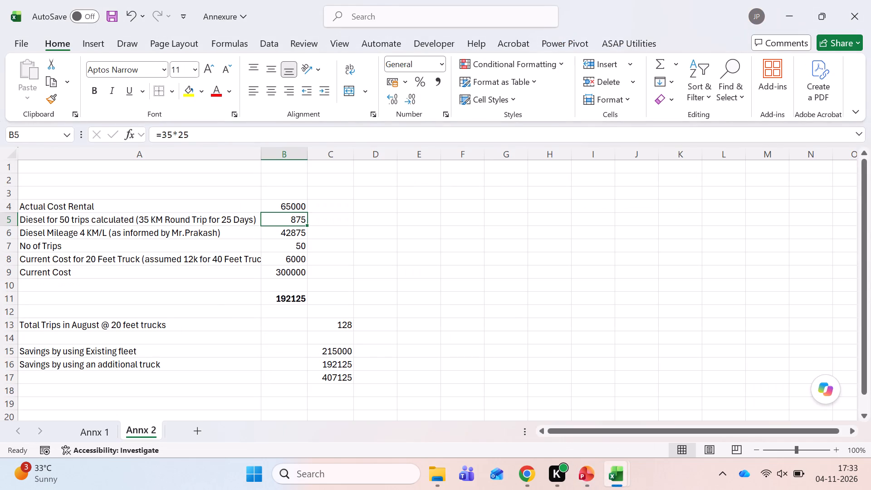
Compare the two-truck rental formula in K5 of Annx 1 with the diesel assumptions on Annx 2.
key(ctrl+Page_Up)
key(Right)
key(Down)
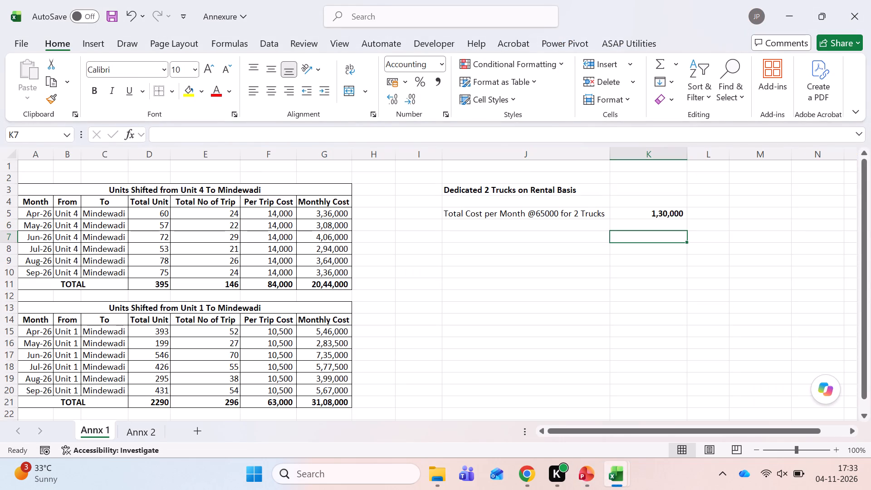
key(Up)
key(Up)
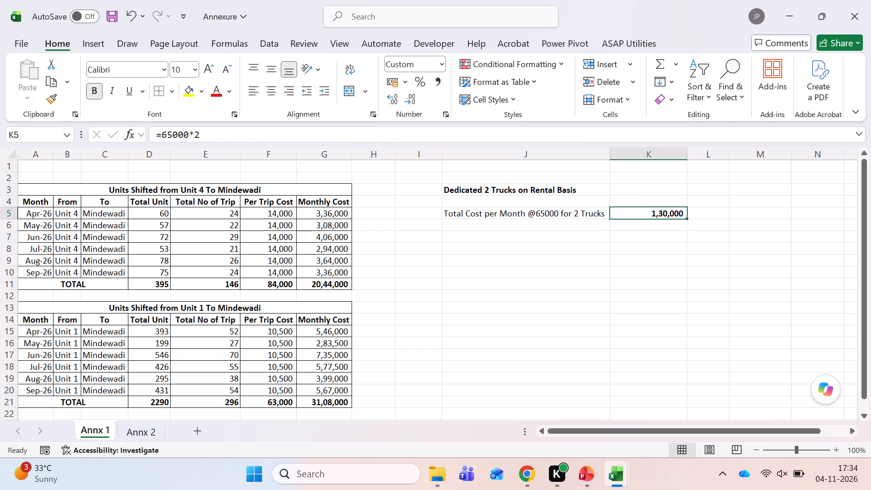
key(alt+Tab)
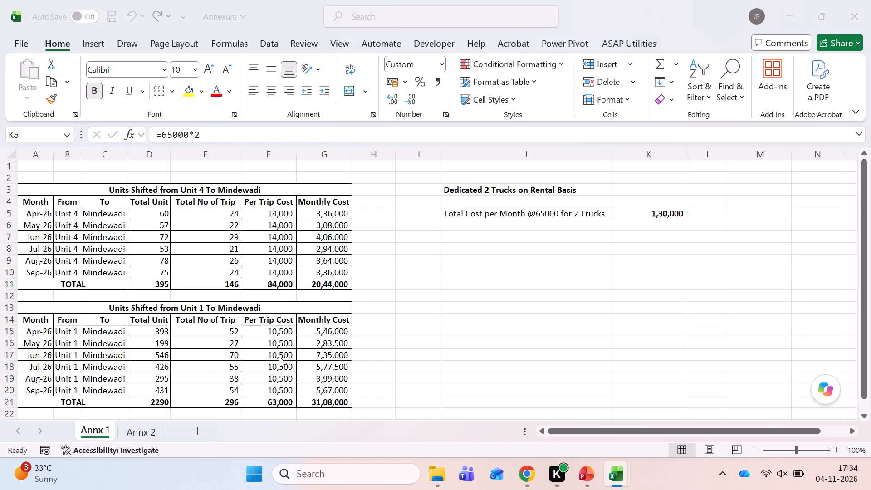
key(alt+Tab)
key(ctrl+Page_Down)
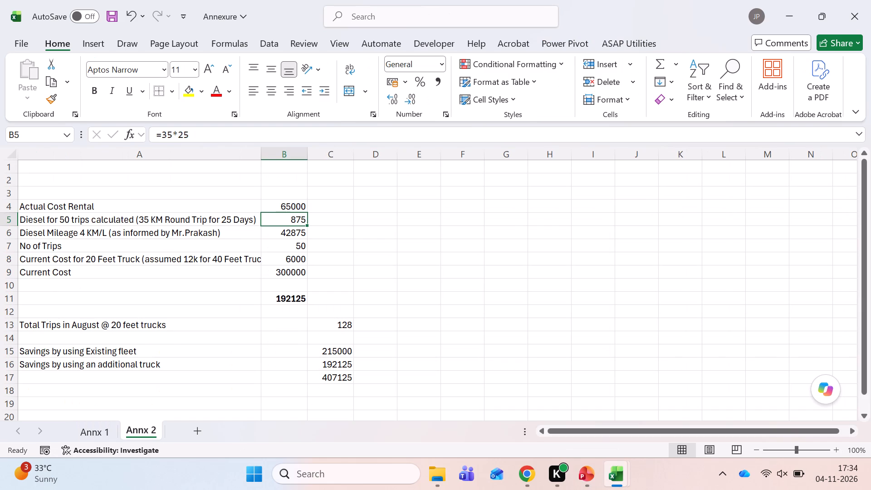
key(ctrl+Page_Up)
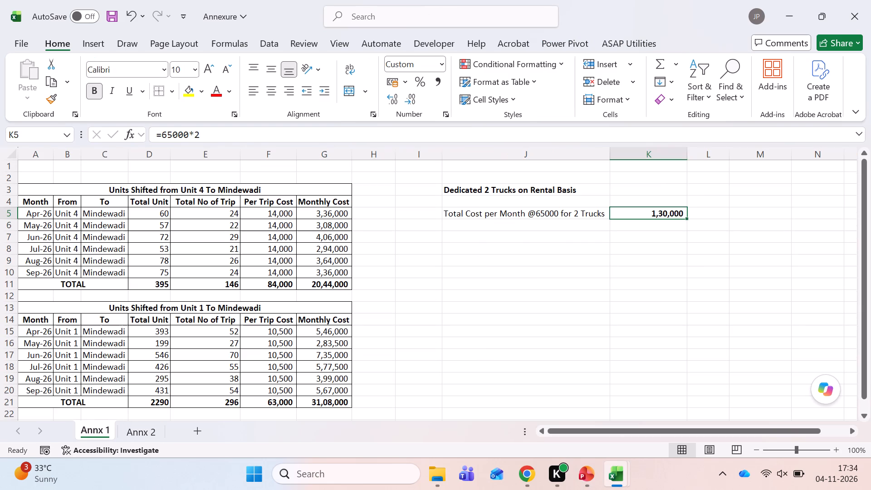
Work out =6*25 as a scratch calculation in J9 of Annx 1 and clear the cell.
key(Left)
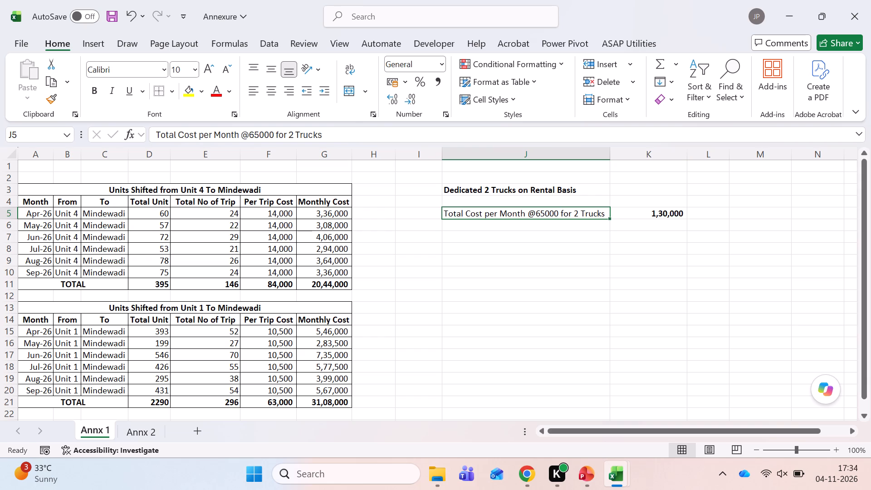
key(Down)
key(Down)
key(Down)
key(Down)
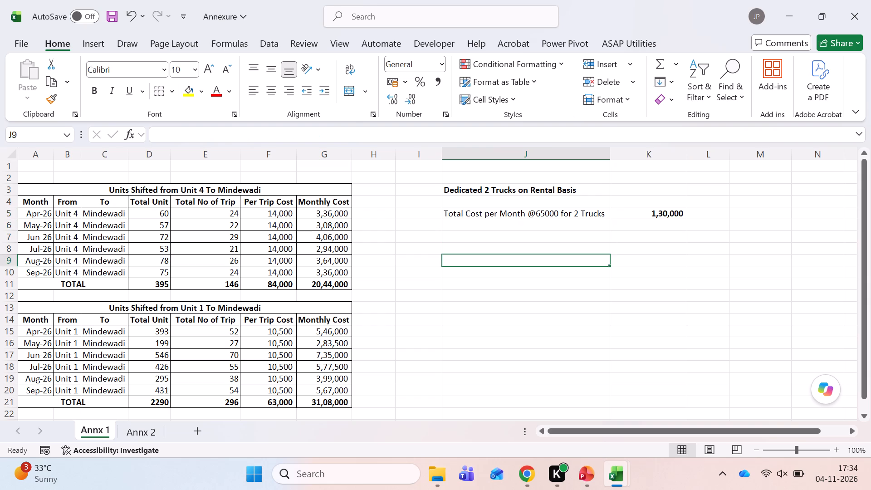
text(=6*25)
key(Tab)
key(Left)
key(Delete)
Examine the diesel, number of trips and 20-feet truck cost entries on Annx 2 alongside slide 5.
key(alt+Tab)
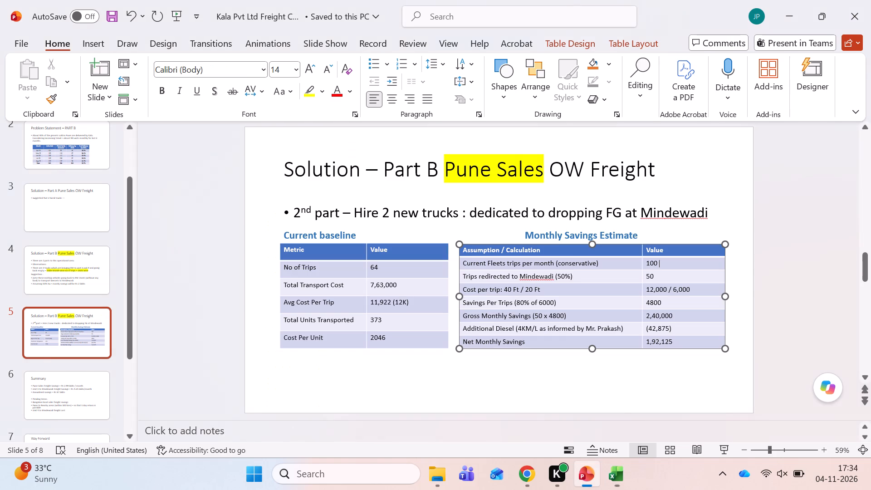
key(alt+Tab)
key(ctrl+Page_Down)
key(Left)
key(Left)
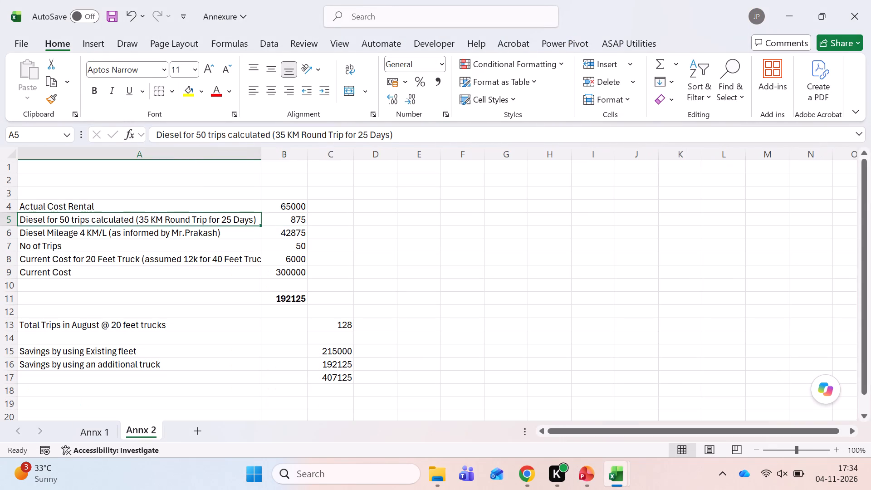
key(Left)
key(Right)
key(Left)
key(Down)
key(Down)
key(Right)
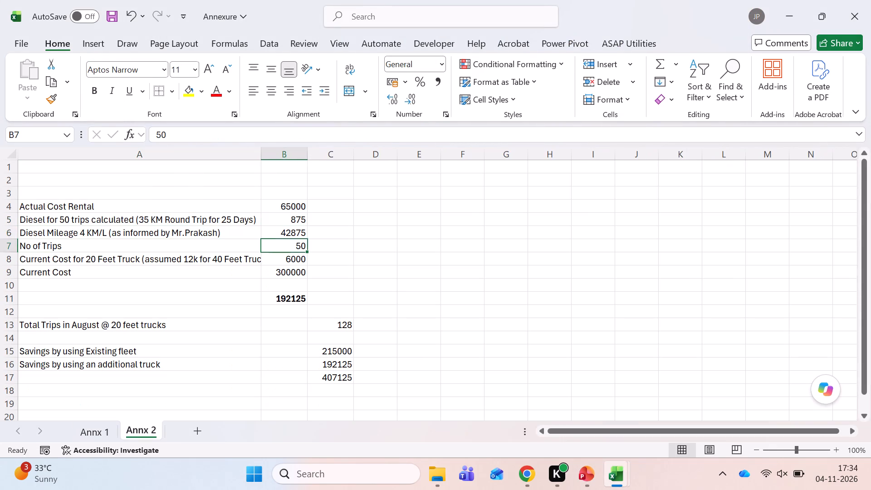
key(Down)
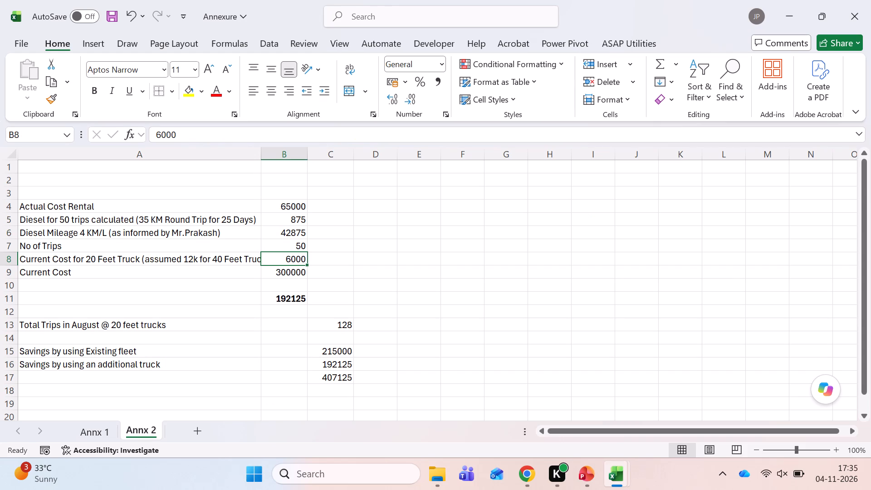
key(F2)
key(Escape)
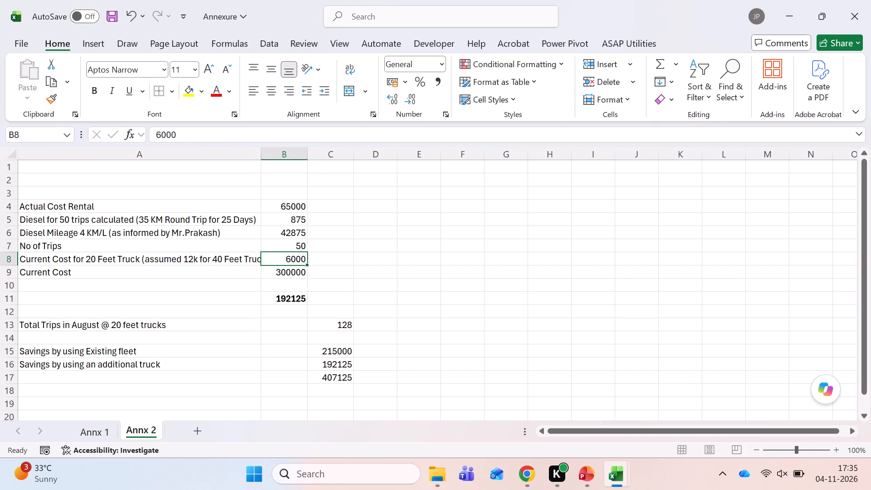
key(alt+Tab)
key(alt+Tab)
Examine the Apr-26 units and trips shifted from Unit 4 on Annx 1 against the rental cost section.
key(ctrl+Page_Up)
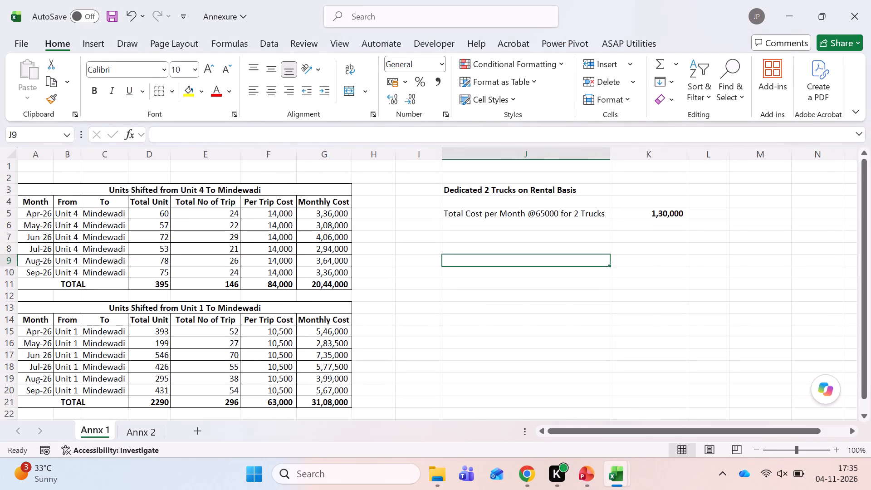
key(Right)
key(Left)
key(Left)
key(Left)
key(Left)
key(Left)
key(Left)
key(Left)
key(Up)
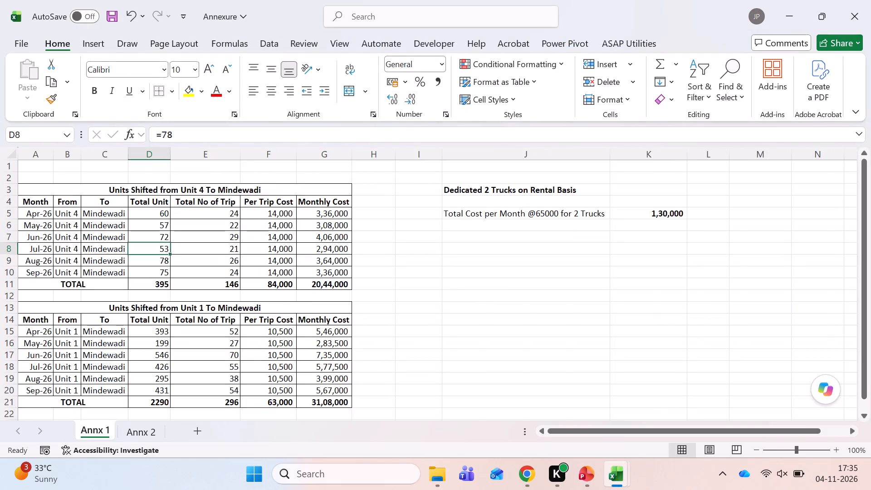
key(Up)
key(Up)
key(Up)
key(shift+Right)
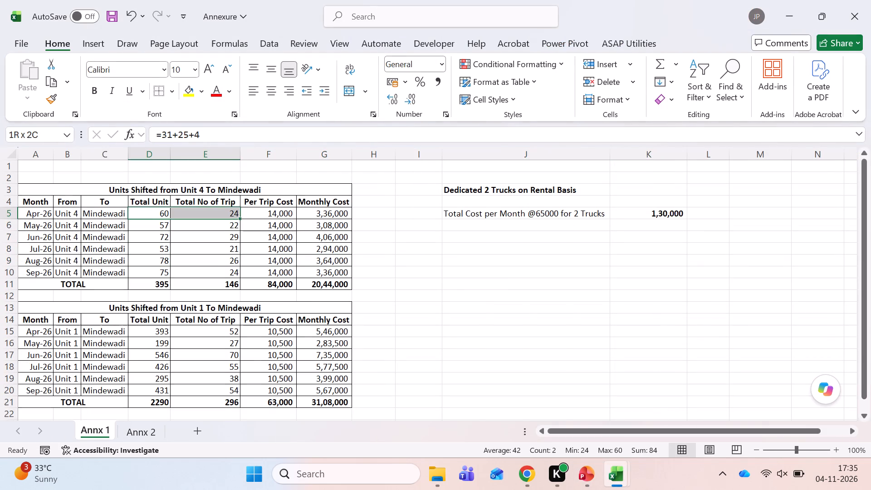
key(Right)
key(Right)
key(Right)
key(Right)
key(Right)
key(Right)
key(Right)
key(Right)
key(Left)
key(Left)
key(Left)
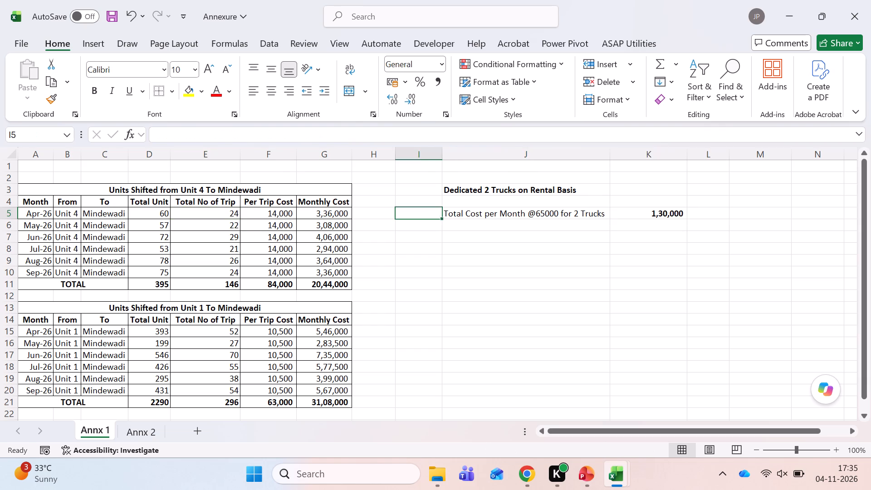
key(Right)
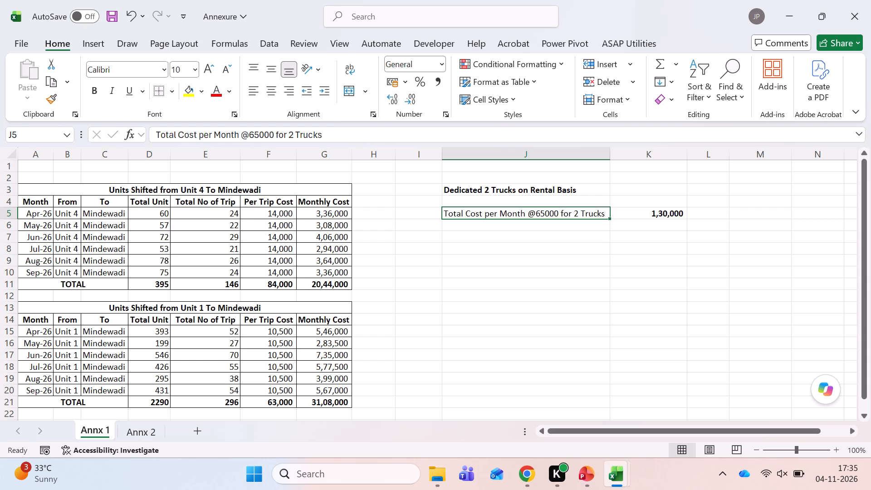
Add the label "Add : Additional Diesel Cost" in J6, below the two-truck rental cost line.
key(Down)
key(Up)
key(Down)
text(Add : Additional DIesel COst)
key(Return)
key(Up)
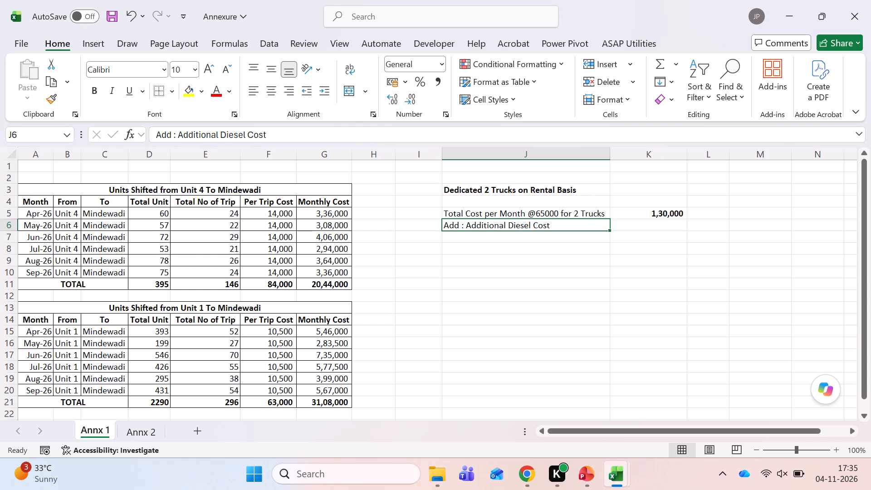
Examine the formulas behind the diesel distance, diesel cost and number of trips in B5 to B7 of Annx 2.
key(ctrl+Page_Down)
key(Up)
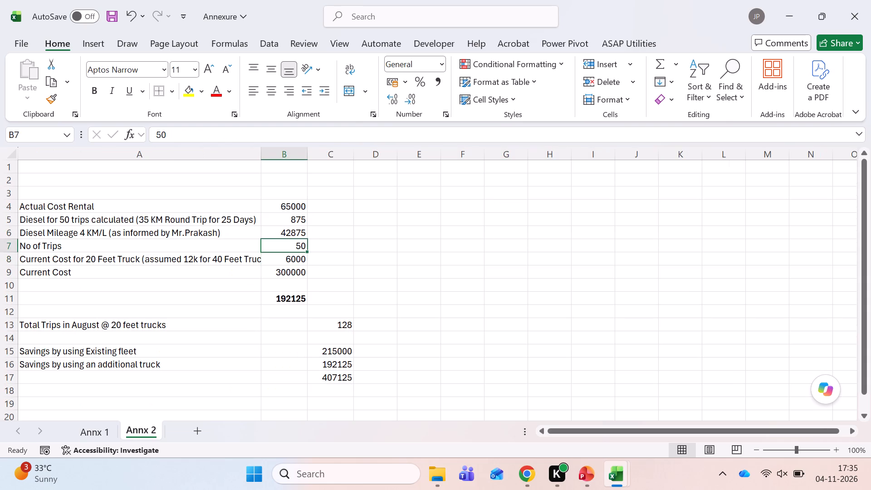
key(Up)
key(Up)
key(Down)
key(Down)
key(Down)
key(Up)
key(Up)
key(Up)
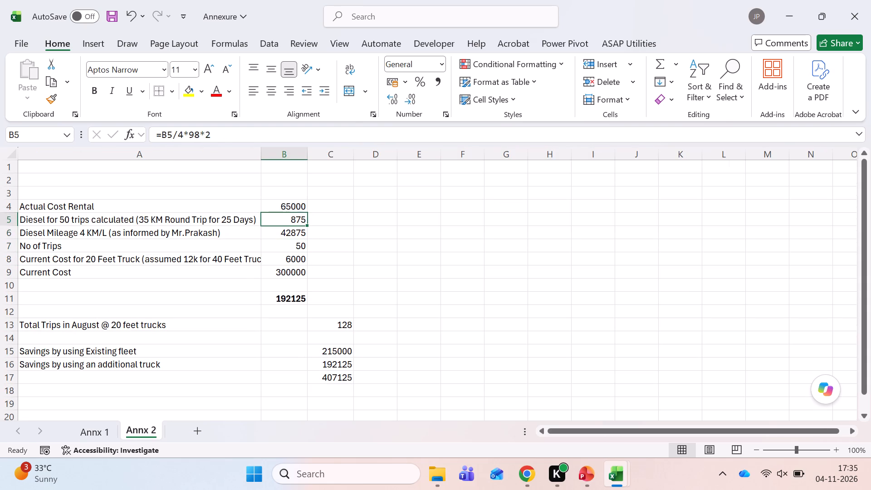
key(Down)
key(Down)
key(Up)
key(Up)
Extend the diesel label in J6 of Annx 1 to read "Add : Additional Diesel Cost Conservative 100 trips".
key(ctrl+Page_Up)
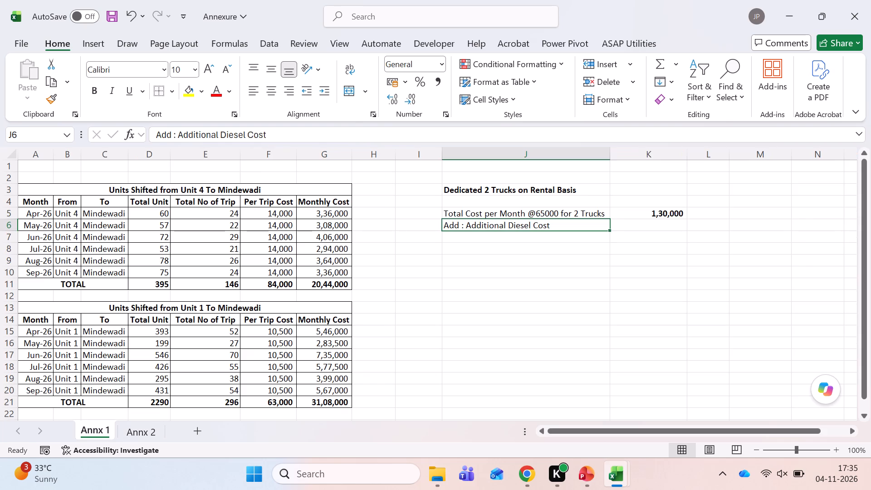
key(F2)
key(space)
text(Cosner)
key(BackSpace)
key(BackSpace)
key(BackSpace)
key(BackSpace)
text(nservative 100 trips)
key(Return)
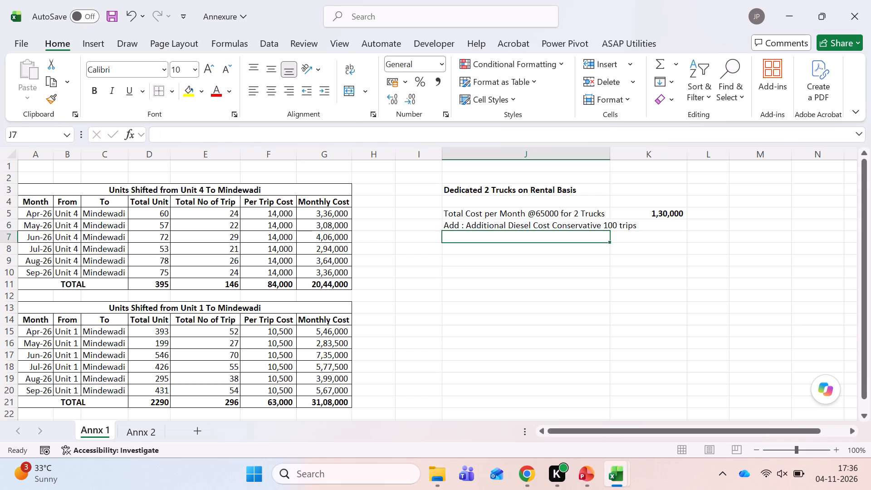
Wrap the text of the additional diesel cost label in J6.
key(Up)
key(alt+h)
key(w)
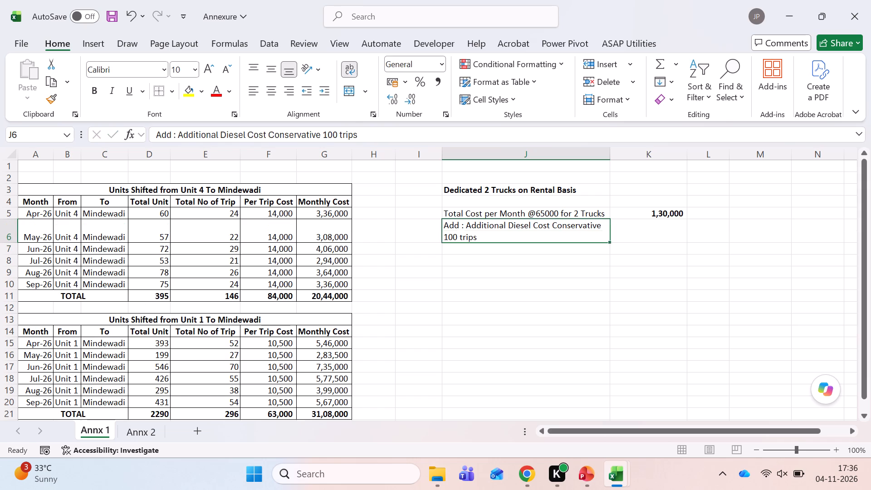
key(Tab)
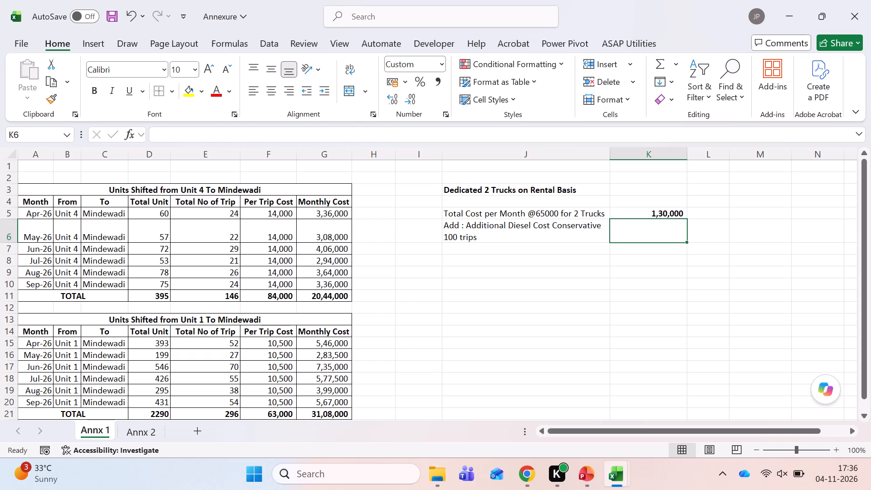
key(Left)
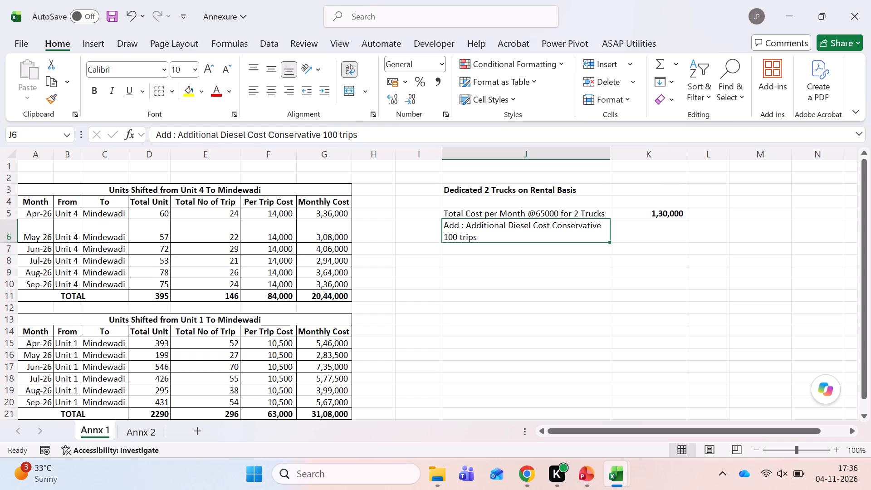
Extend the additional diesel cost label in J6 with "(Unit 1 & 4)" and save the workbook.
key(F2)
key(space)
text((Unit 1 & $)
key(BackSpace)
key(4)
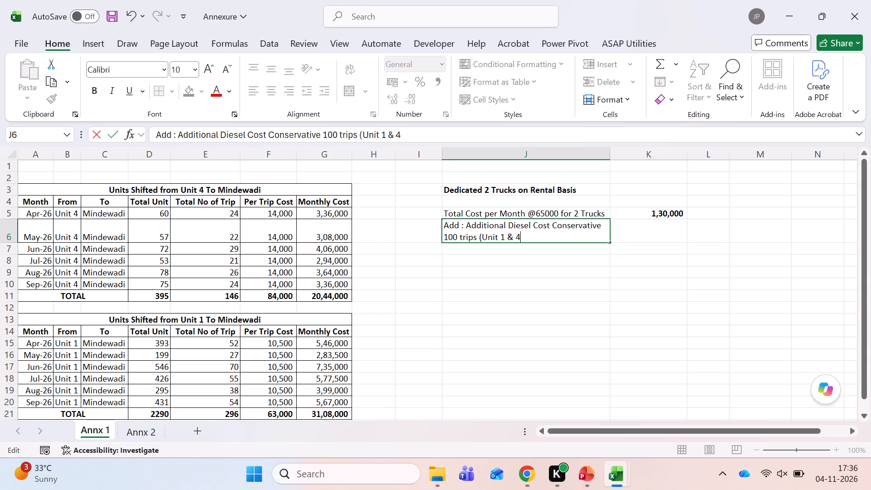
key(shift+parenright)
key(Tab)
key(Left)
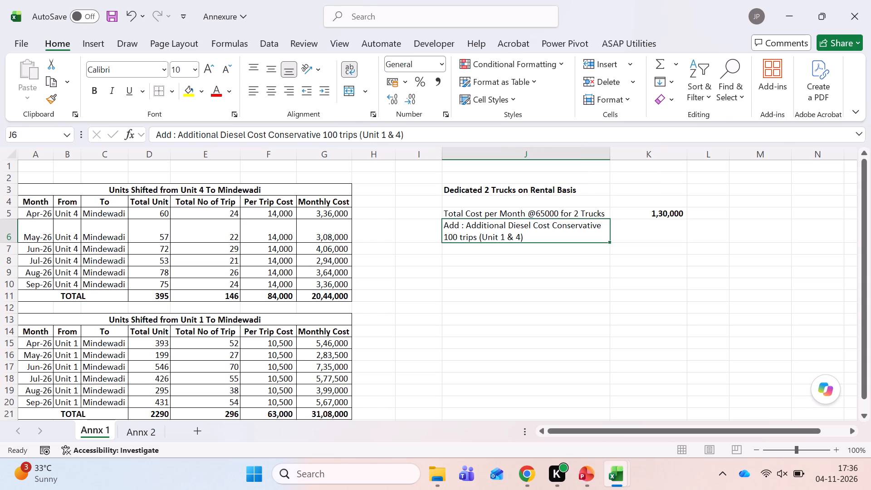
key(ctrl+s)
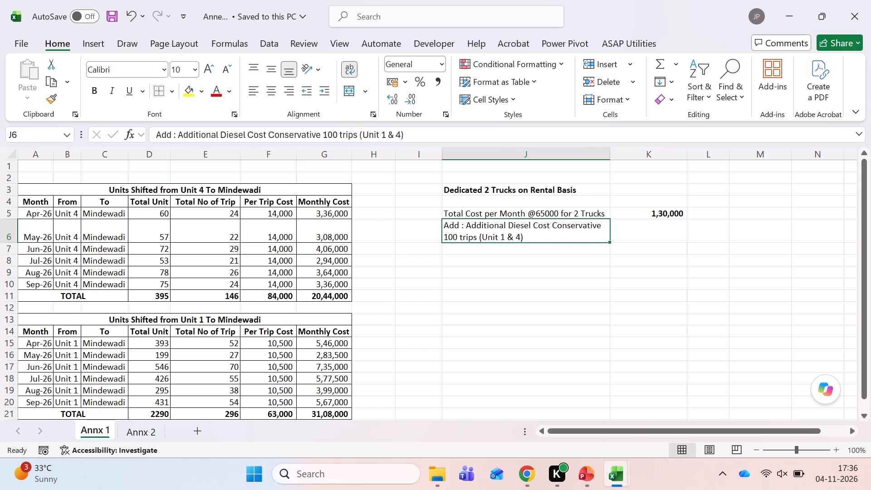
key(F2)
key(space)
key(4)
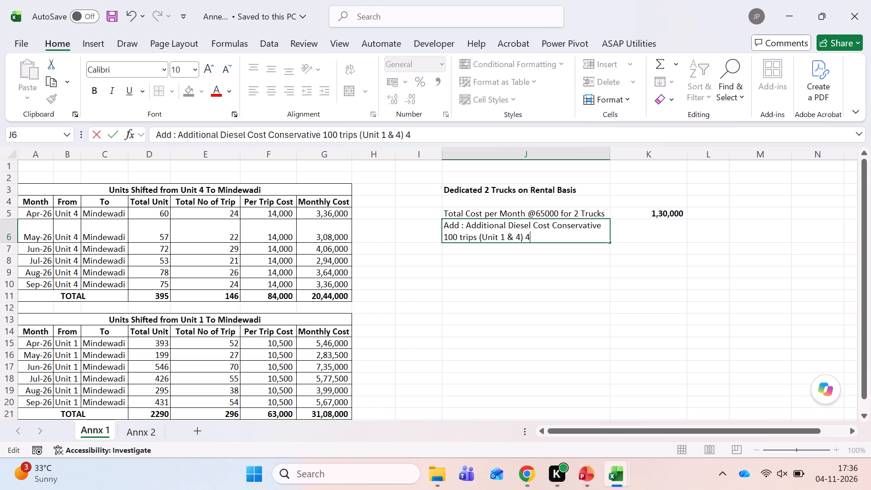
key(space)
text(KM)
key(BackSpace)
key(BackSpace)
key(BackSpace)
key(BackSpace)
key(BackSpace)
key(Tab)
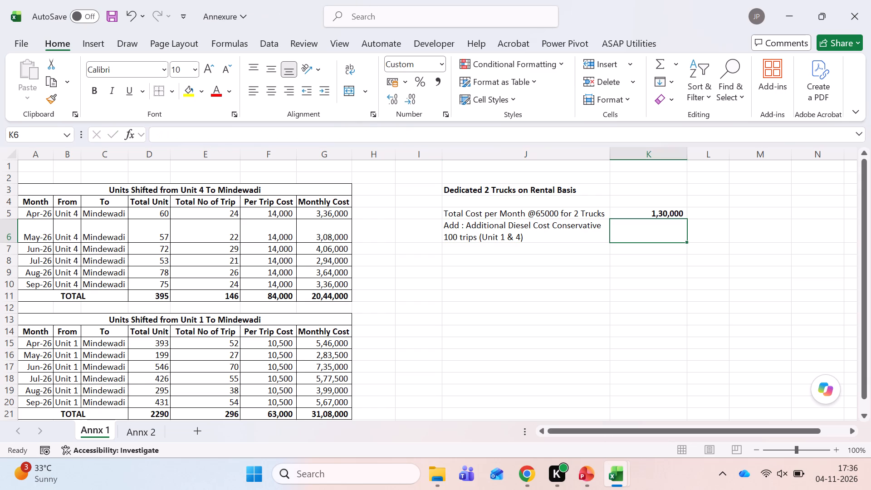
Enter the additional diesel cost in K6 with the formula =42875*2.
text(=42875)
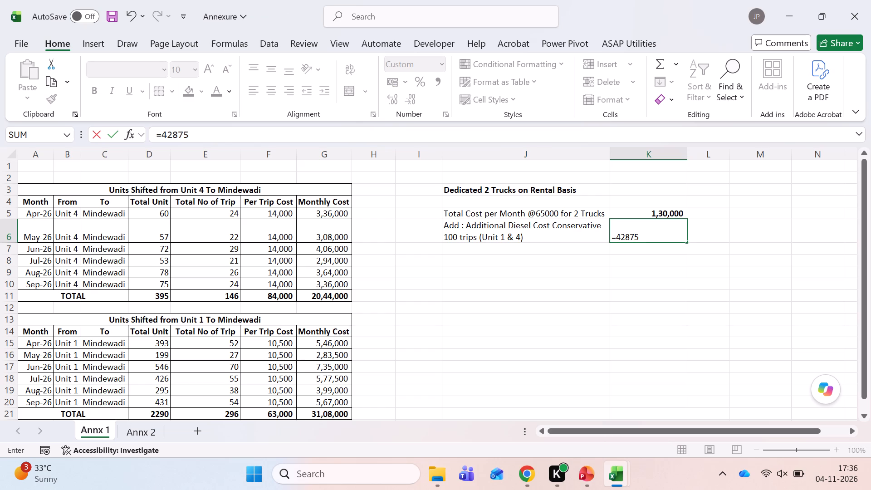
text(*2)
key(Return)
key(Up)
key(Right)
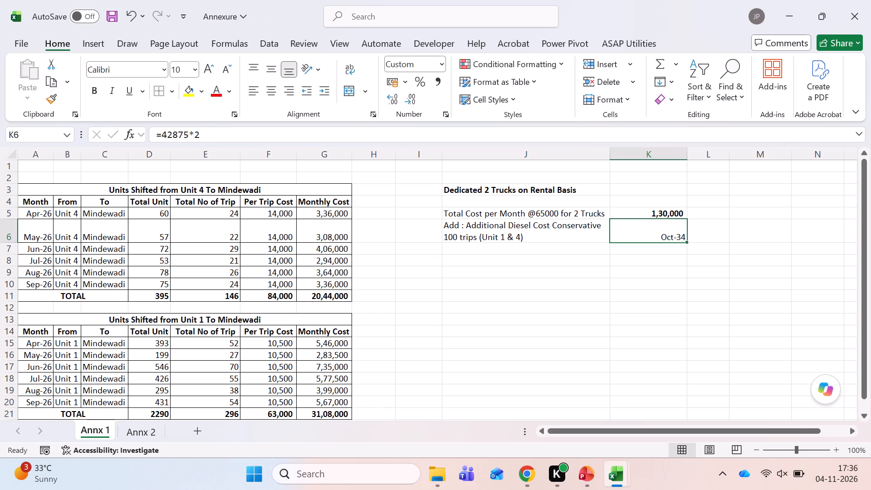
Format the diesel cost in K6 as a comma-separated number with two decimals and make it bold.
click(442, 70)
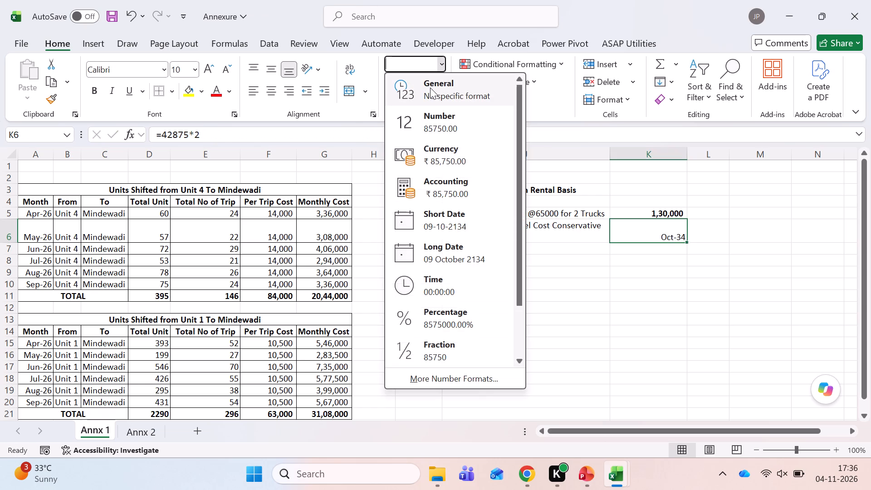
click(439, 120)
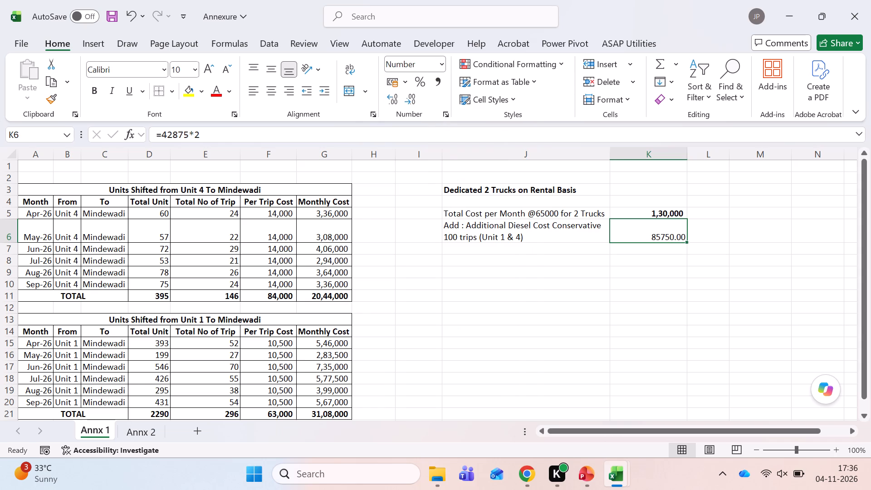
key(alt+h)
key(k)
key(Down)
key(Up)
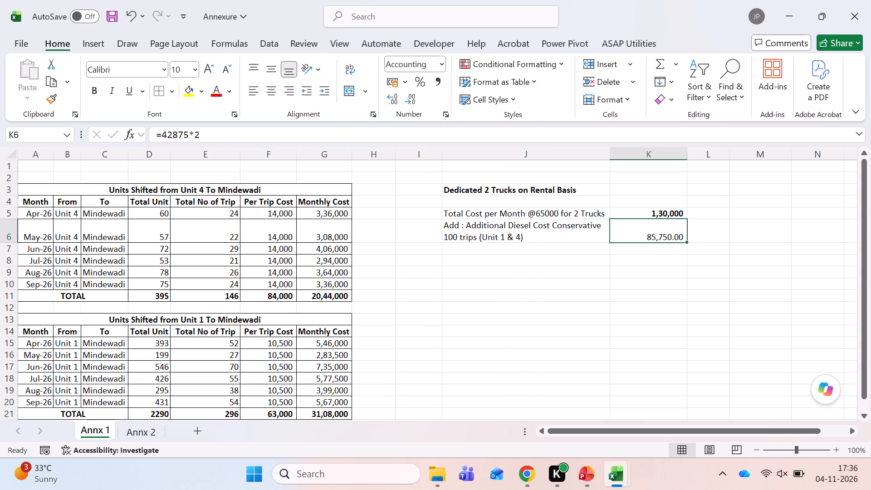
key(ctrl+b)
Add the label "Total Cost per month for 2 Dedicated Trucks" in J7, below the diesel cost label.
key(Down)
key(Left)
text(TOtal o)
key(BackSpace)
text(COt p)
key(BackSpace)
key(BackSpace)
key(s)
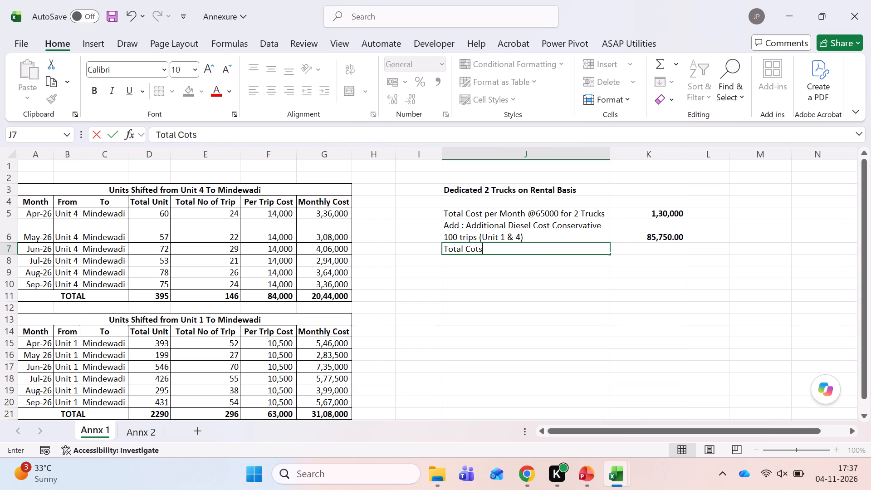
key(BackSpace)
key(BackSpace)
text(st per month for)
key(space)
key(2)
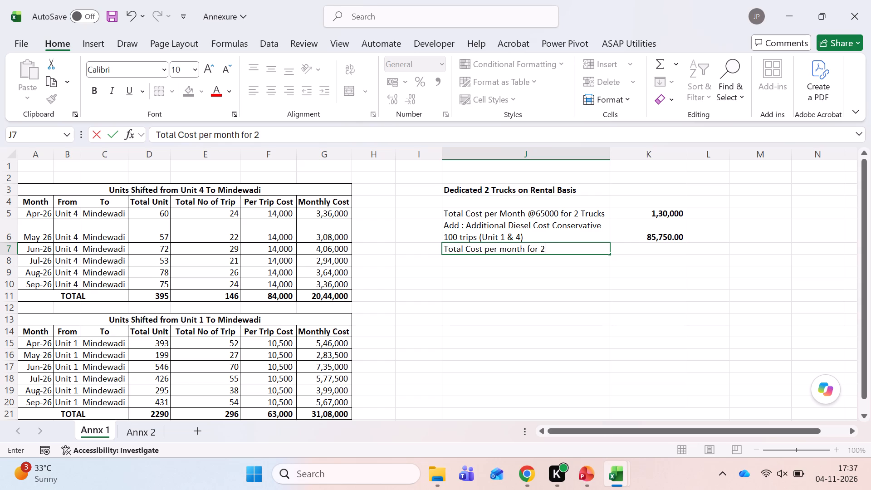
key(space)
text(Dedicated Trucks)
key(Tab)
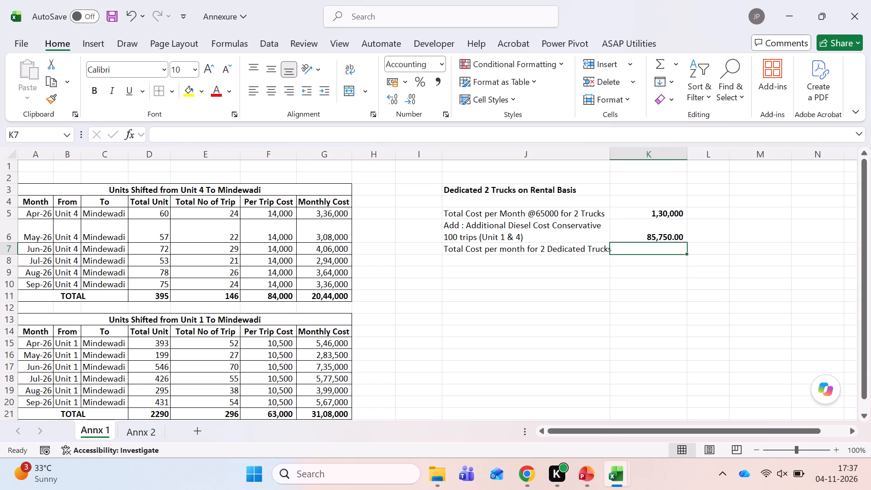
Sum the rental and diesel costs K5:K6 in K7 and make the total bold.
key(alt+equal)
key(Tab)
key(Left)
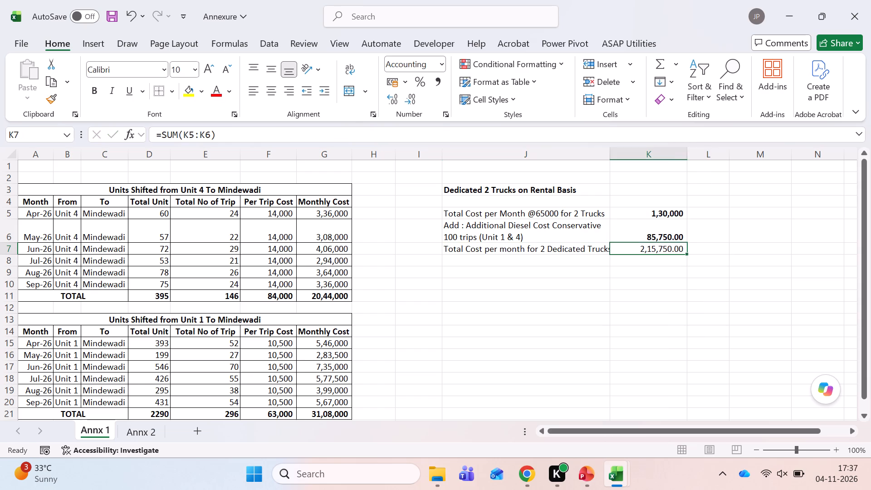
key(ctrl+b)
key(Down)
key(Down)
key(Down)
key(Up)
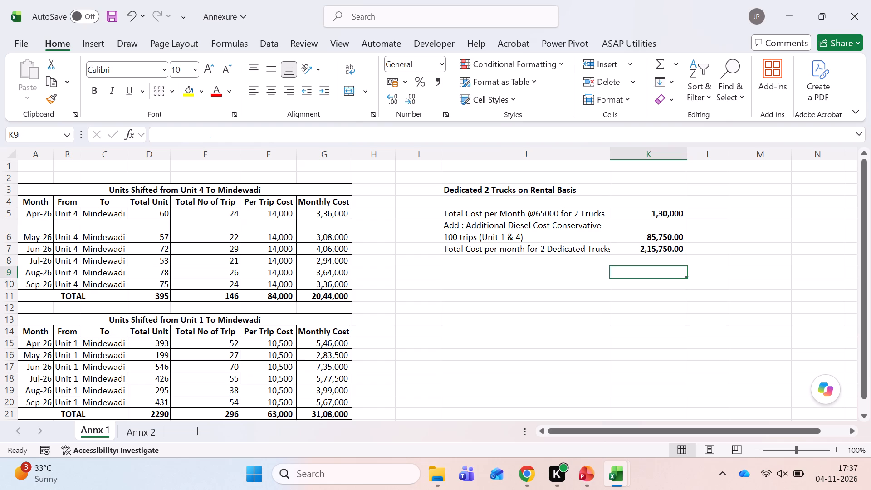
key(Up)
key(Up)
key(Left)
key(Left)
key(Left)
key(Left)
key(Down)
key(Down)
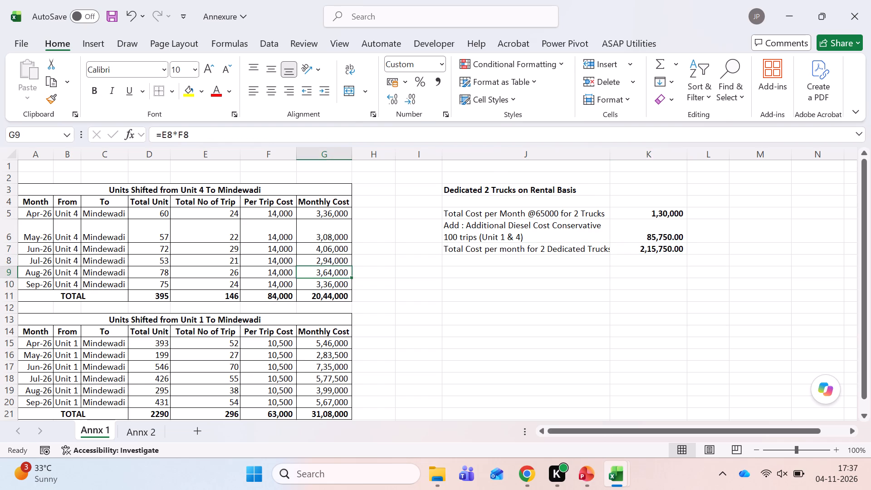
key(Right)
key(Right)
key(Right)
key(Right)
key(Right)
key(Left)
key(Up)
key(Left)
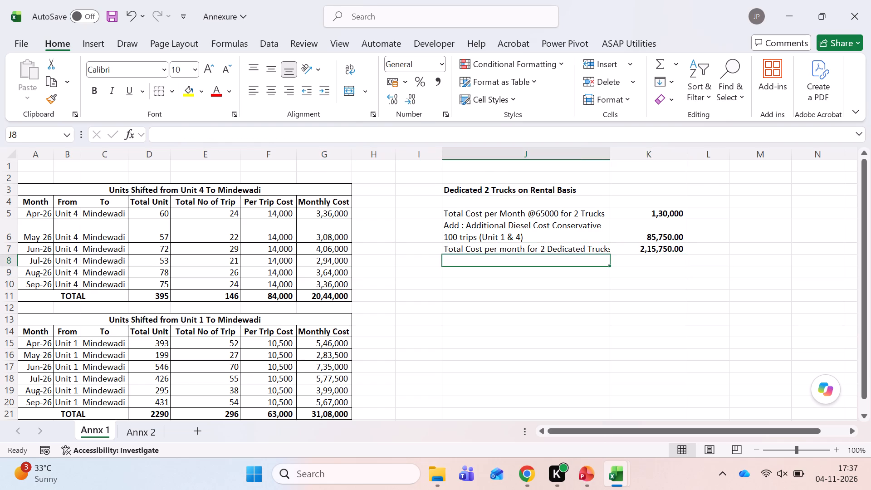
Wrap the text of the total monthly cost label in J7.
key(Up)
key(alt+h)
key(w)
Add the label "Annualy Cost" in J8 and calculate its amount in K8 with =K7*12.
key(Down)
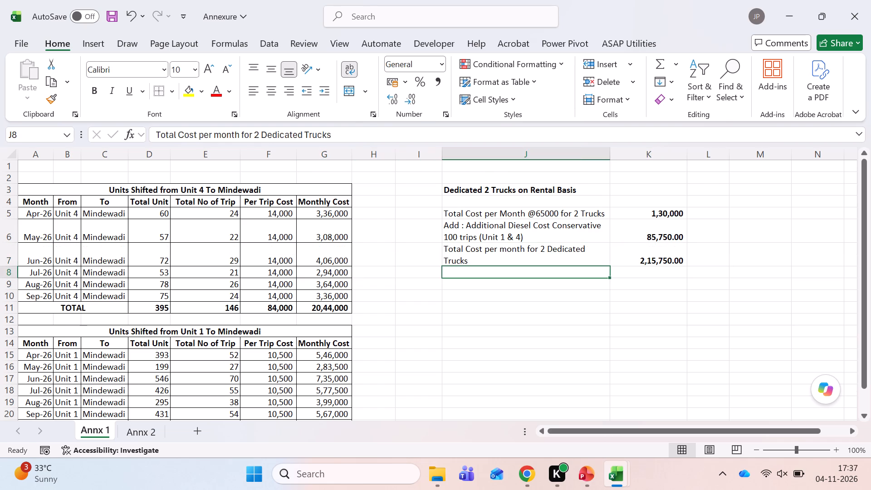
text(Annualy COst)
key(Tab)
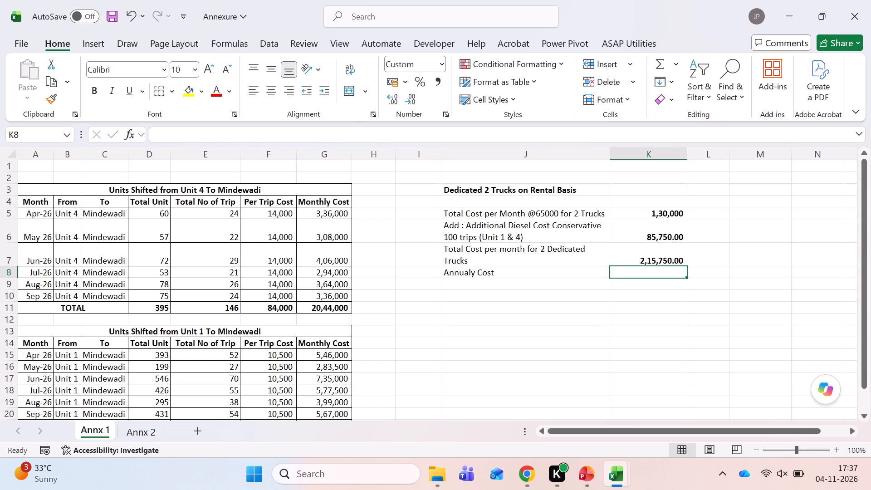
key(equal)
key(Up)
text(*12)
key(Return)
key(Up)
key(Right)
Format the annual cost in K8 as a comma-separated number with two decimals and make it bold.
click(409, 66)
text(nu)
key(Return)
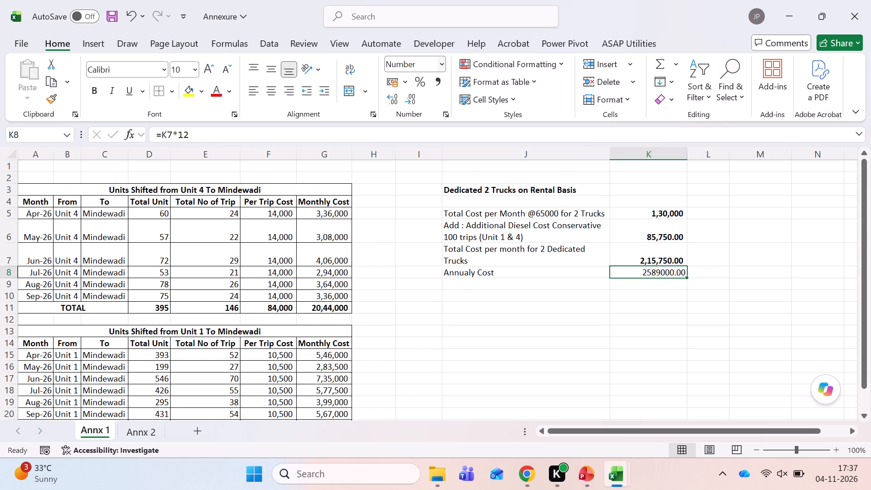
key(alt+h)
key(k)
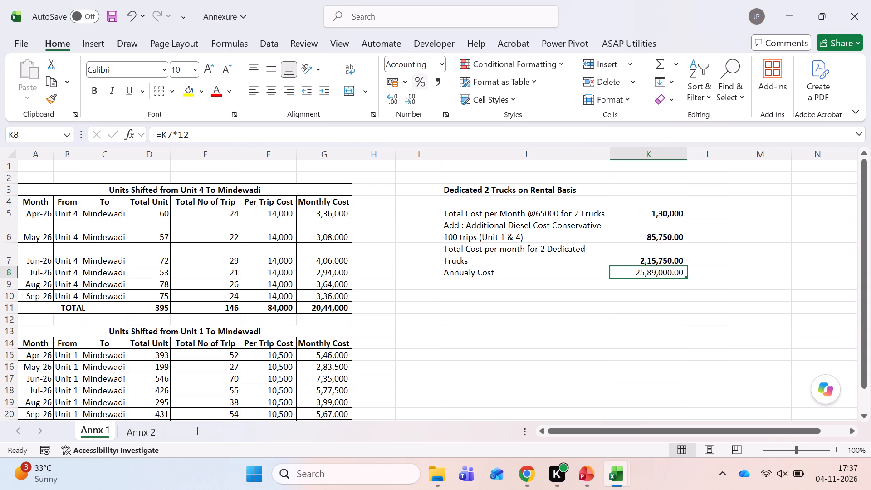
key(ctrl+b)
Add the Unit 4 and Unit 1 monthly cost totals in K13 with the formula =G11+G21.
scroll(611, 295, down, 1)
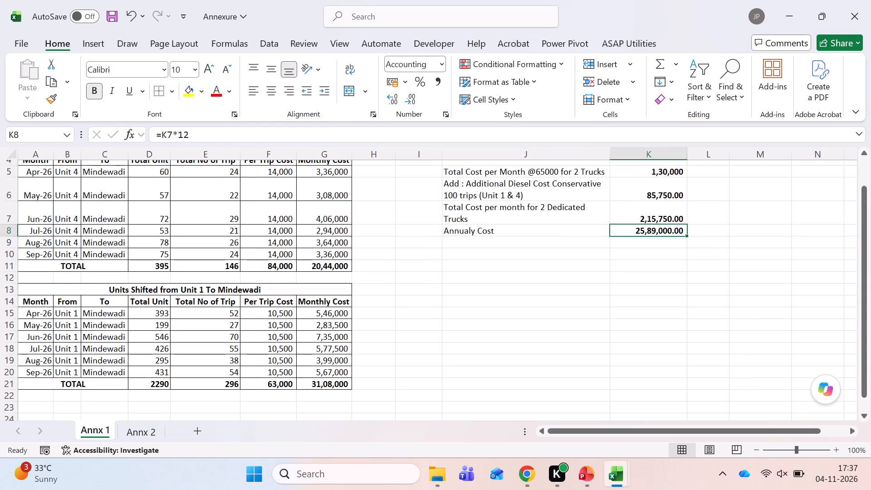
click(648, 290)
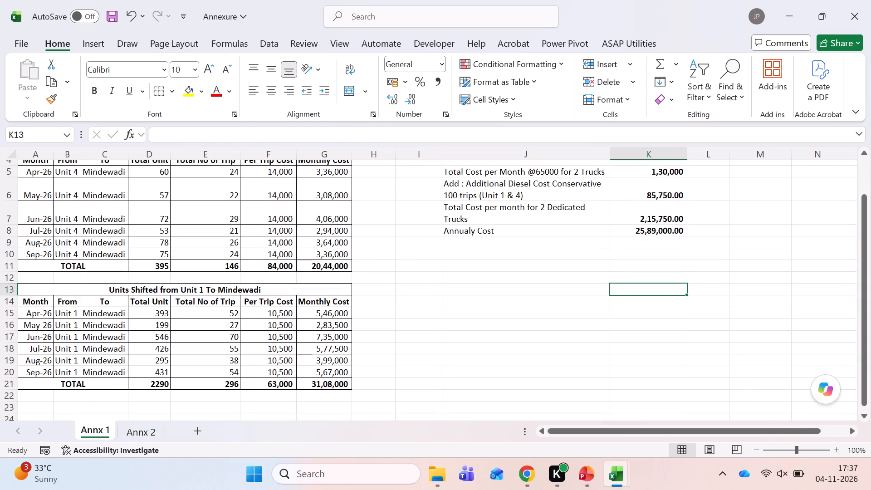
key(equal)
key(Left)
key(Left)
key(Left)
key(Up)
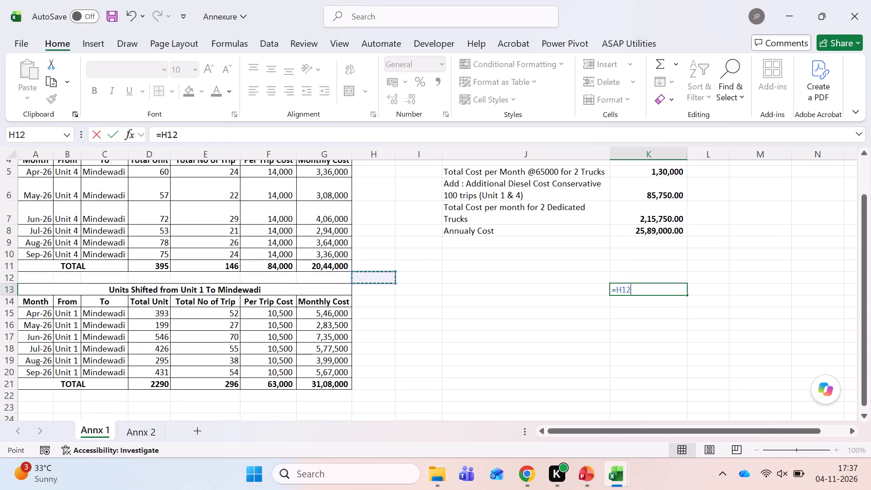
key(Up)
key(Left)
key(shift+plus)
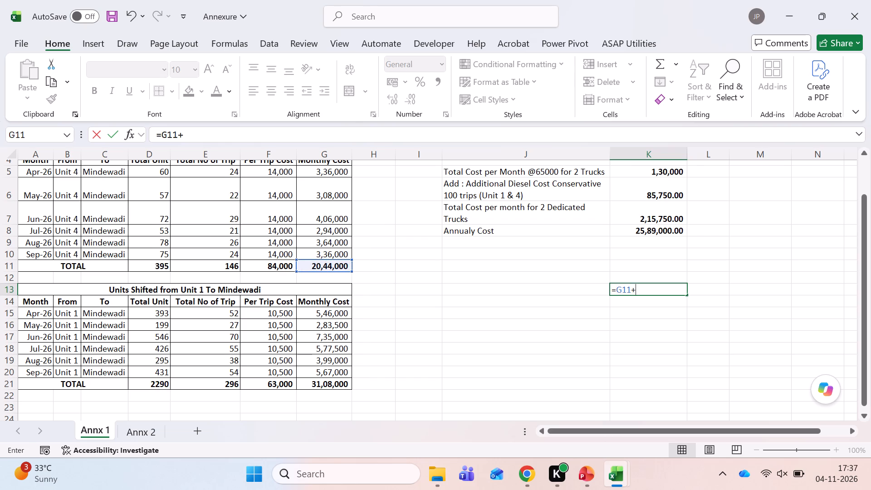
click(325, 385)
key(Return)
Subtract the annual dedicated truck cost from the combined freight total in K14 with =K13-K8, bold it, and save.
key(equal)
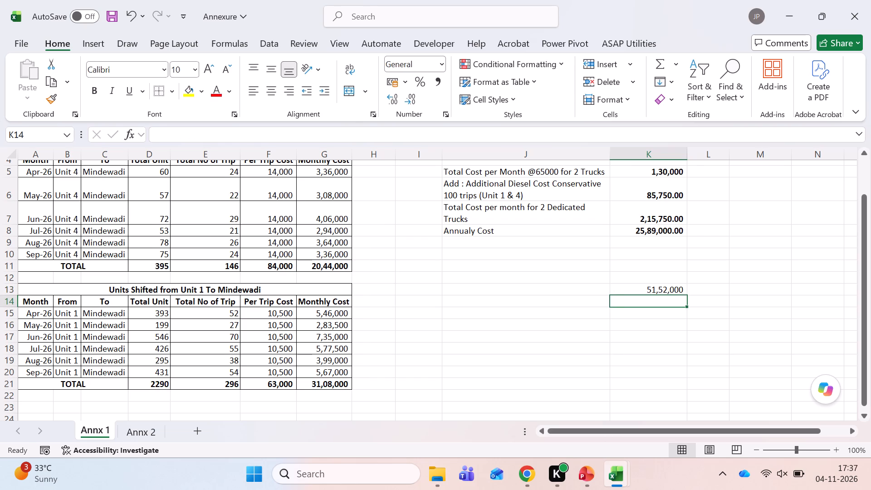
key(Up)
key(minus)
key(Up)
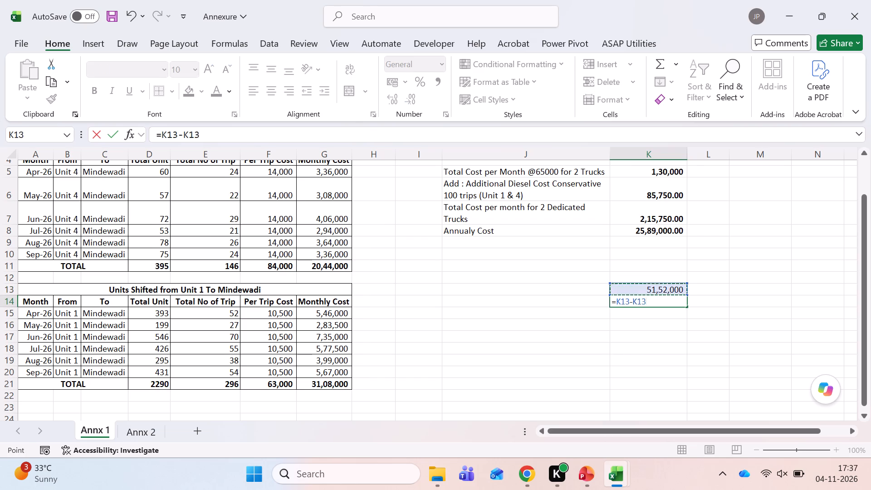
key(Up)
key(Up)
key(Up)
key(Up)
key(Up)
key(Return)
key(Up)
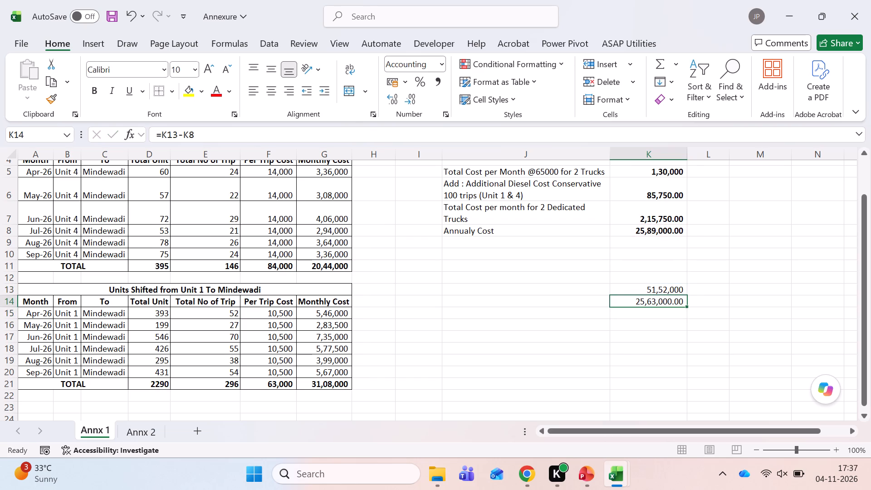
key(ctrl+s)
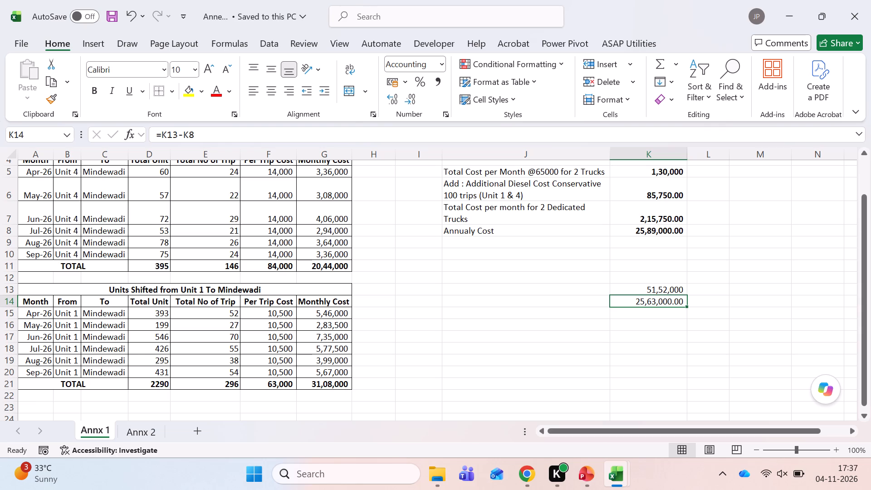
key(ctrl+b)
key(ctrl+s)
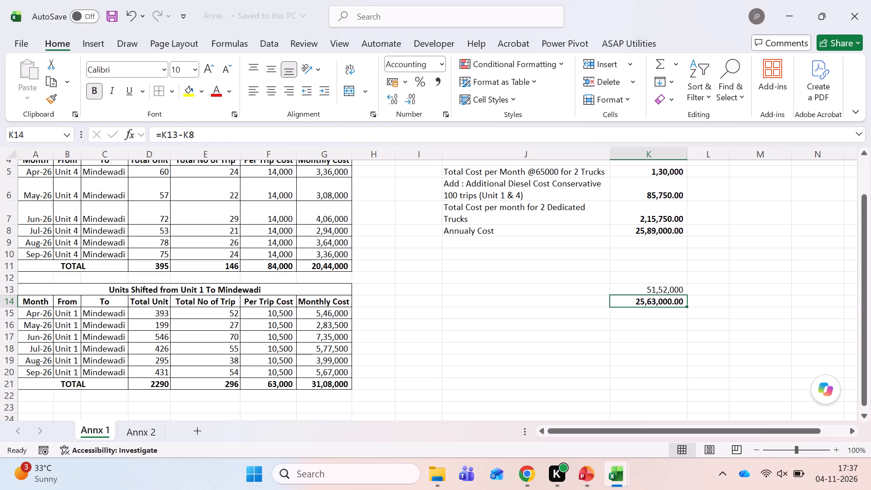
Add a new blank worksheet after Annx 2.
click(129, 426)
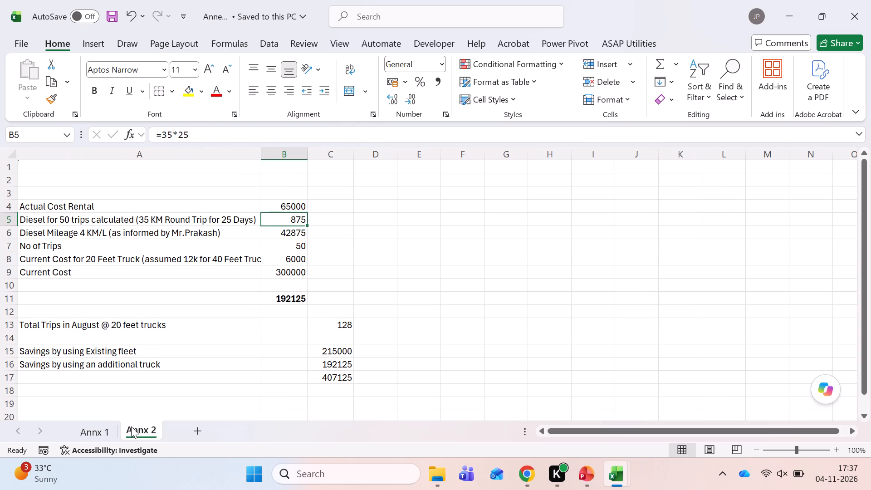
scroll(149, 357, up, 1)
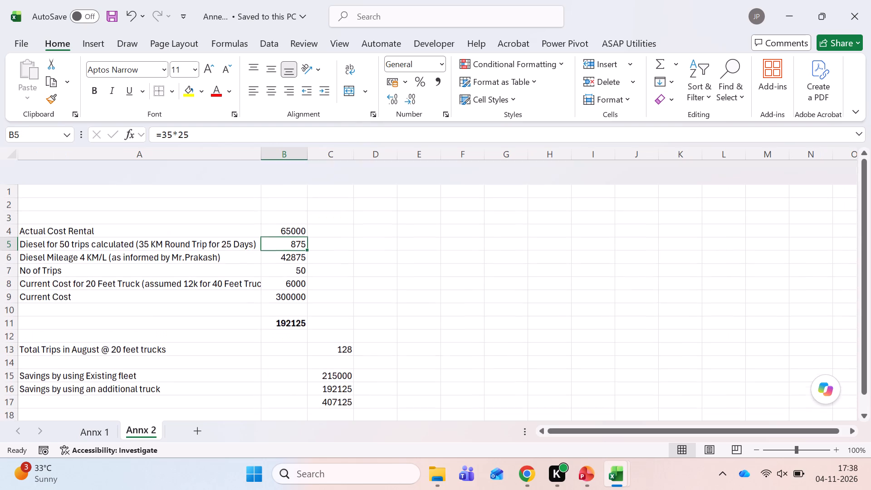
click(193, 429)
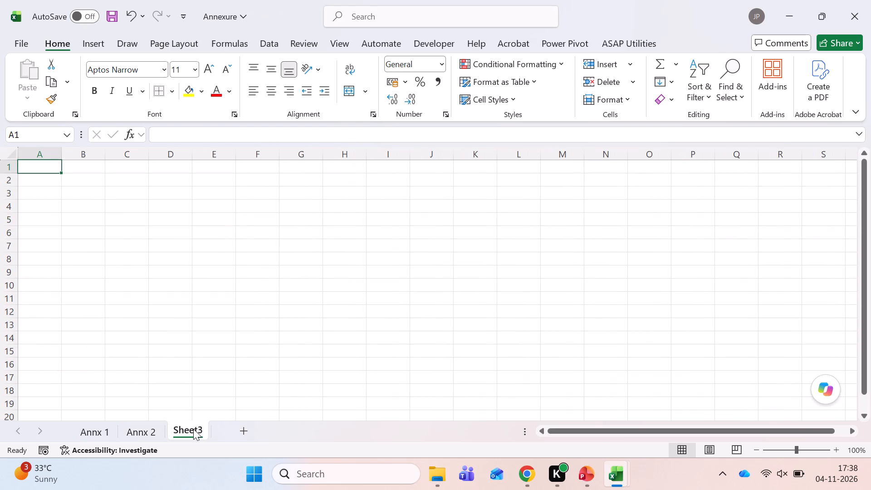
Rename the new blank worksheet as Detailed Working.
right_click(193, 429)
click(226, 233)
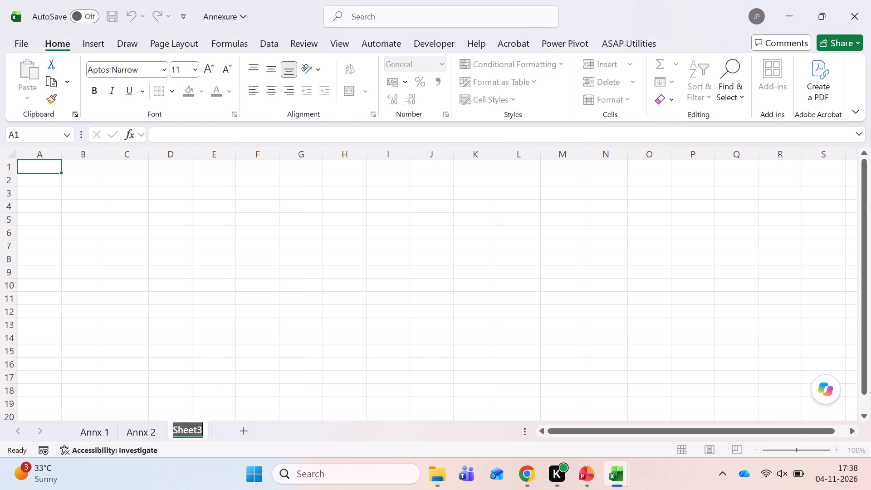
text(Detailed Wr)
key(BackSpace)
text(orking)
key(Return)
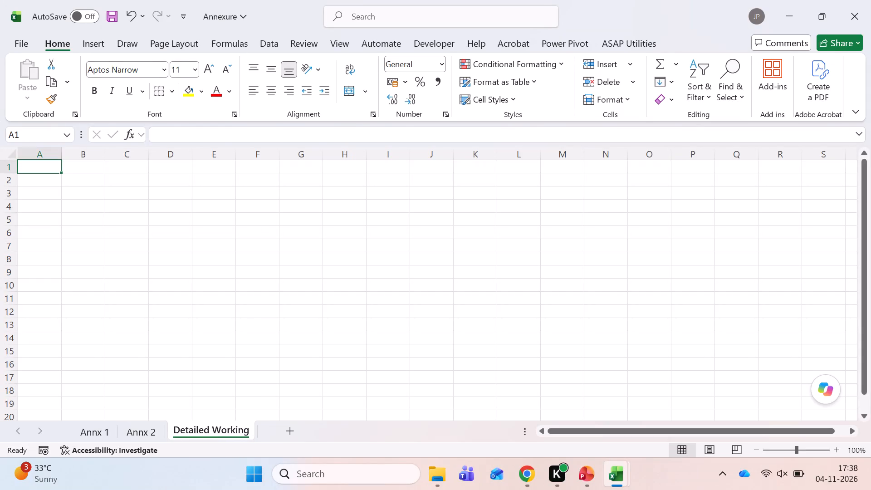
Review slide 5, the Annx 1 sheet and the Sheet2 calculations in the Freight Cost workbook for line items to use.
click(34, 181)
key(alt+Tab)
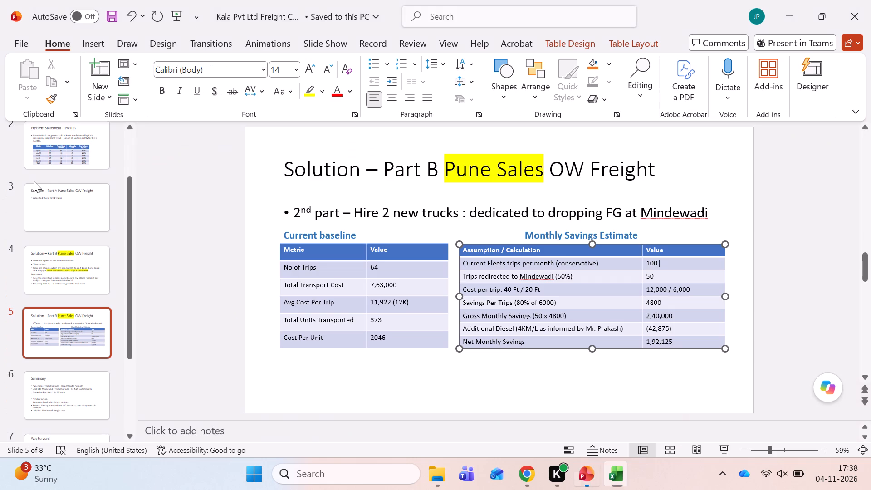
key(alt+Tab)
key(ctrl+Page_Up)
key(ctrl+Page_Up)
key(ctrl+Page_Down)
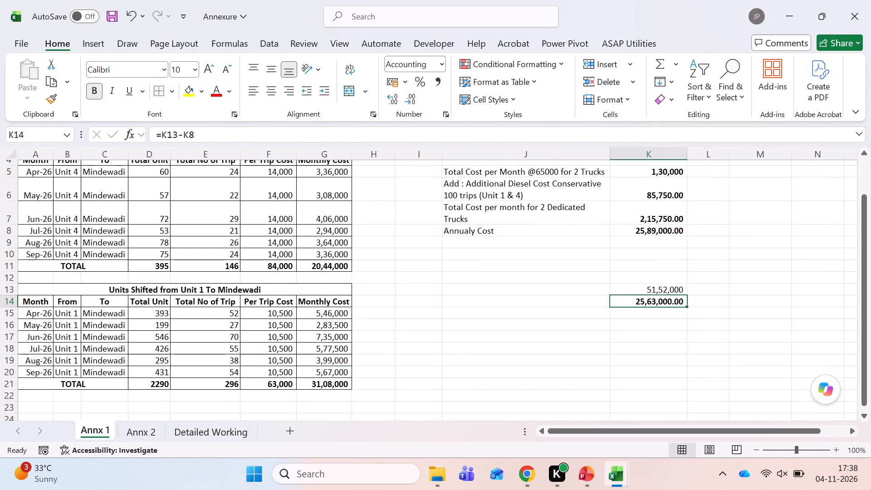
key(ctrl+Page_Down)
key(alt+Tab)
key(alt+Tab)
key(alt+Tab)
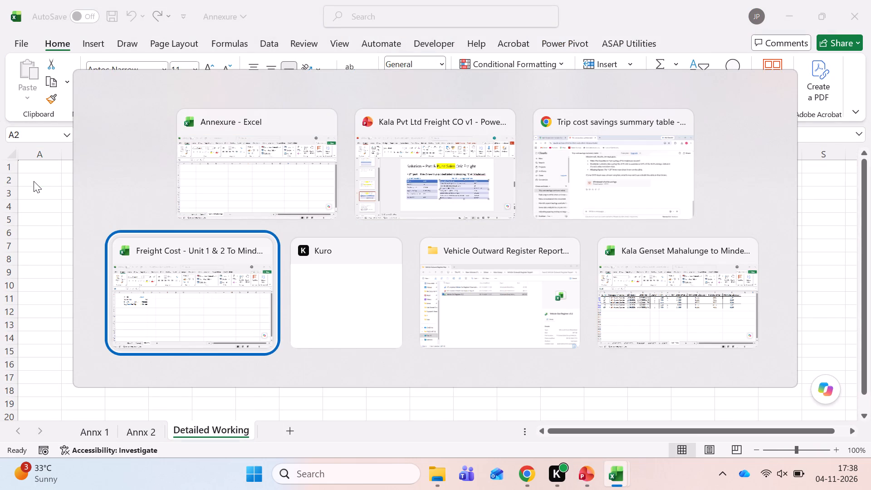
key(ctrl+Page_Up)
key(ctrl+Page_Up)
key(ctrl+Page_Up)
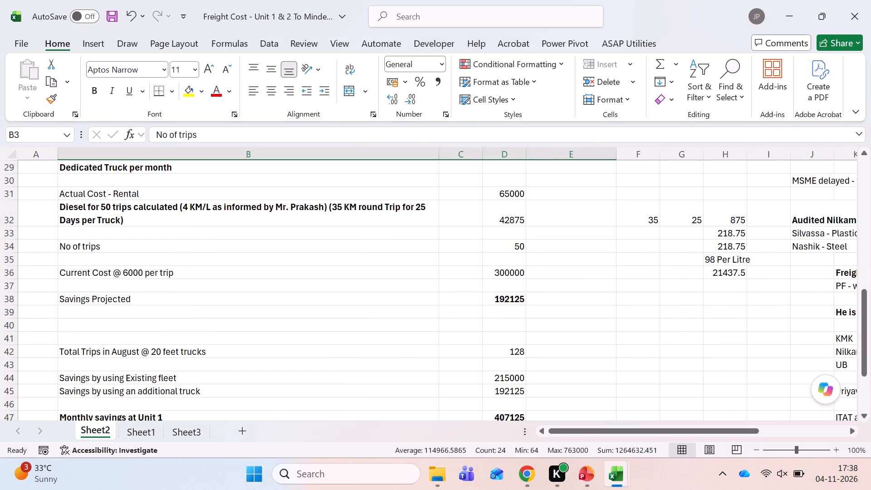
key(ctrl+Left)
key(ctrl+Up)
key(ctrl+Up)
key(ctrl+Up)
key(Down)
key(Down)
key(Right)
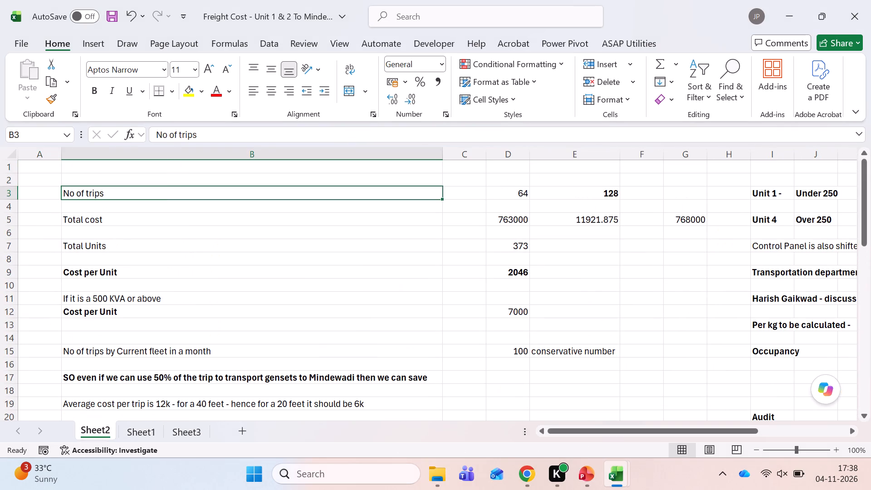
Enter the row label No of Trips on the Detailed Working sheet, fit column A to it, and place it in A3.
key(alt+Tab)
text(No of Trips)
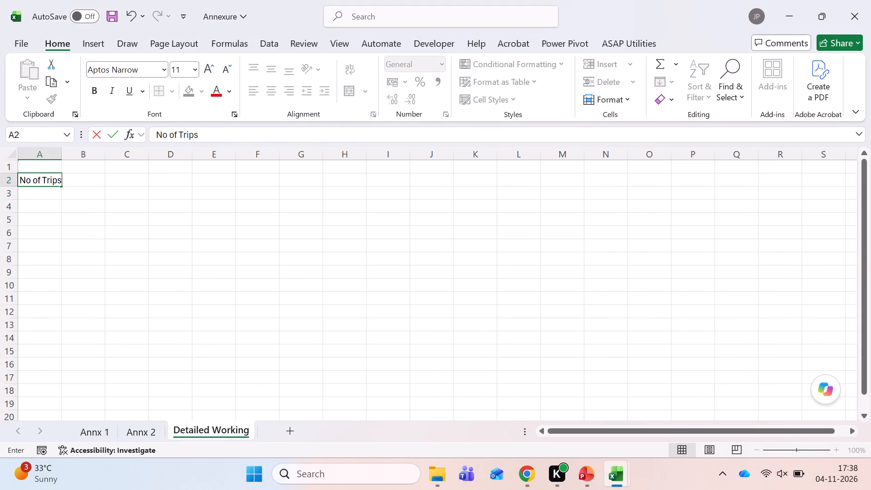
key(Tab)
double_click(61, 153)
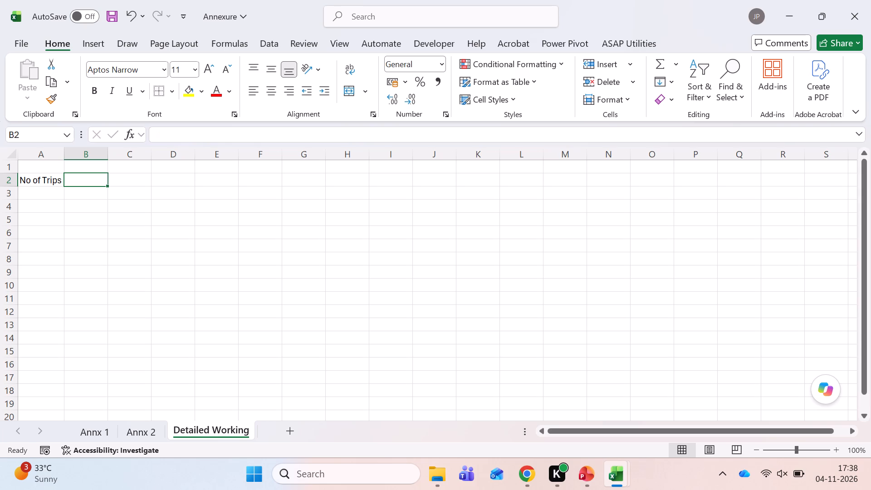
key(alt+Tab)
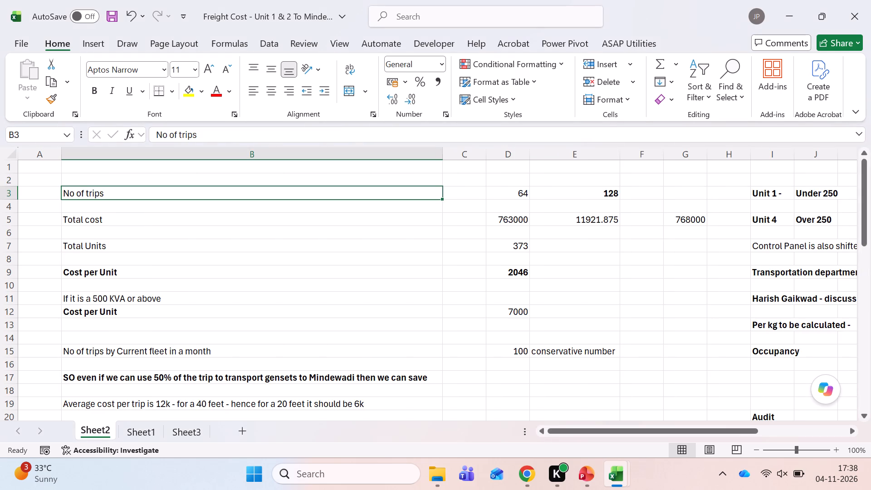
key(alt+Tab)
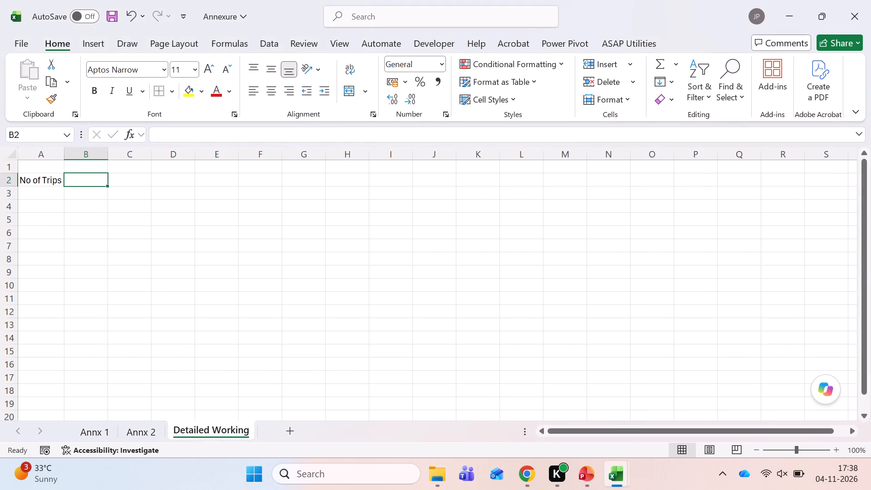
key(Left)
key(ctrl+x)
key(Down)
key(Return)
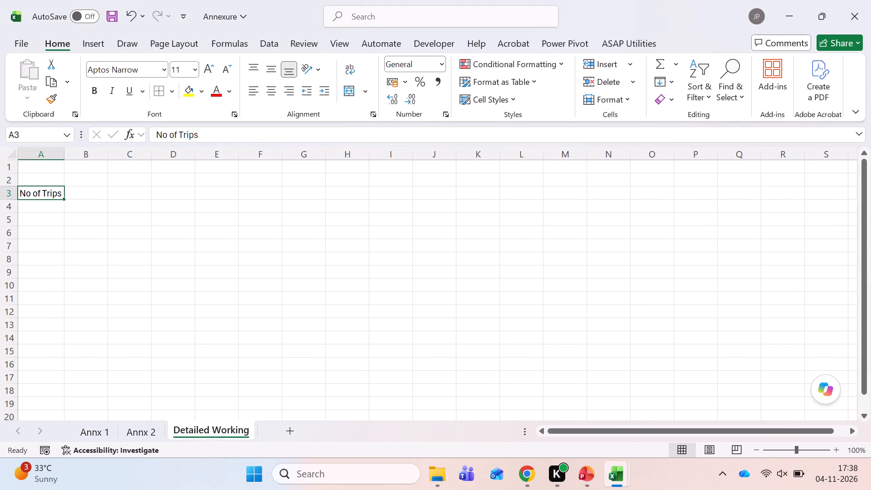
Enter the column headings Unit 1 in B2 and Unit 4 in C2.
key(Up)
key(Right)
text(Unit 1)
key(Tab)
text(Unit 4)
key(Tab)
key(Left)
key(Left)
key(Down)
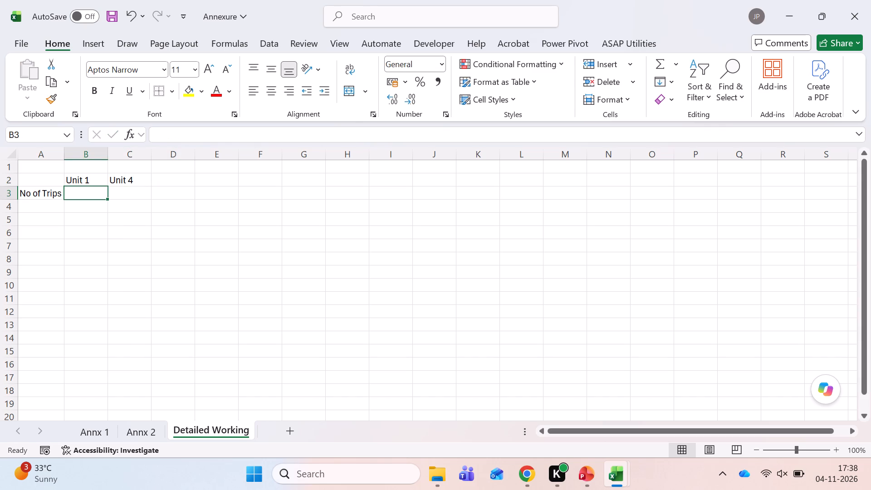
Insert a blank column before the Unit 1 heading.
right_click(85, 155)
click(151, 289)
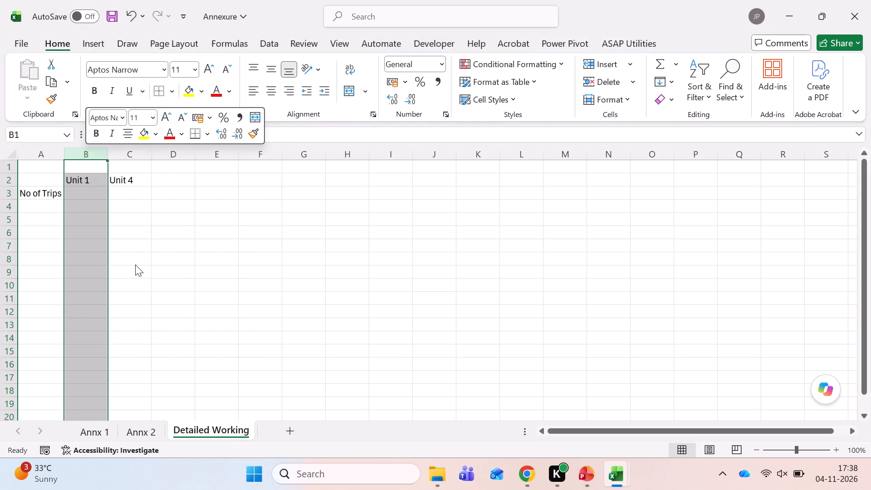
Enter the month headings Apr, May, Jun, Jul, Aug and Sep across B2:G2.
click(84, 182)
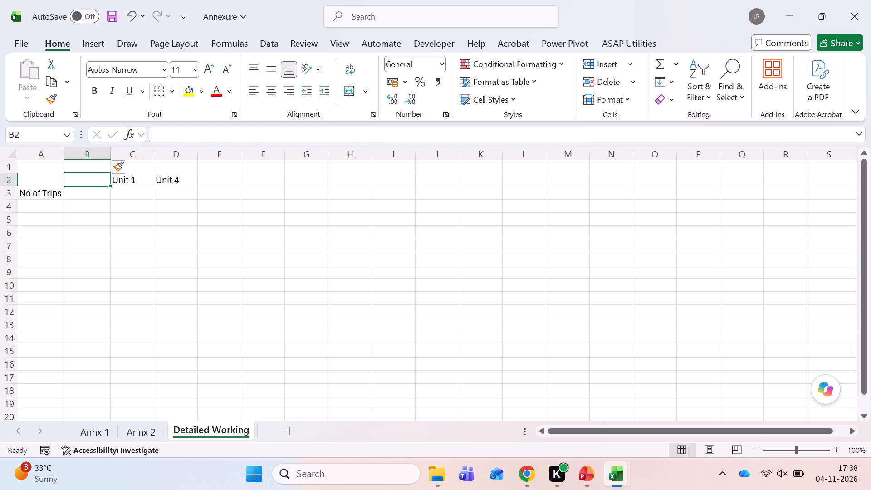
text(Apr)
key(Tab)
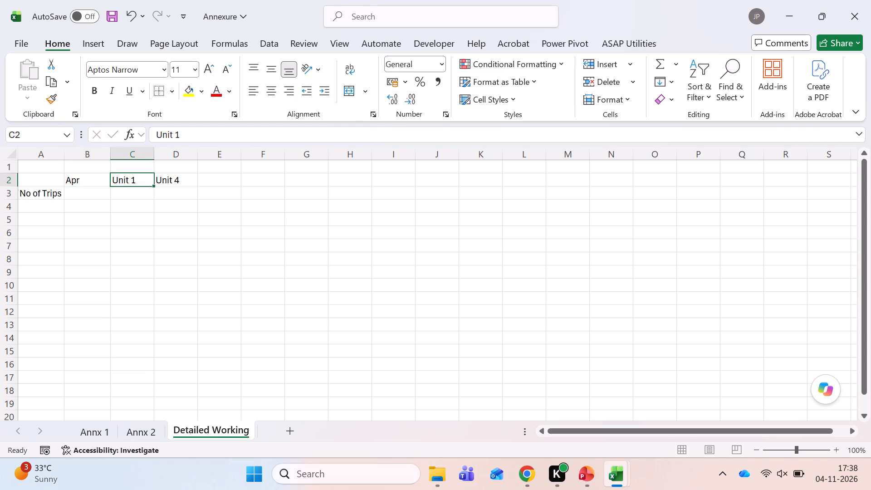
text(May)
key(Tab)
text(Jun)
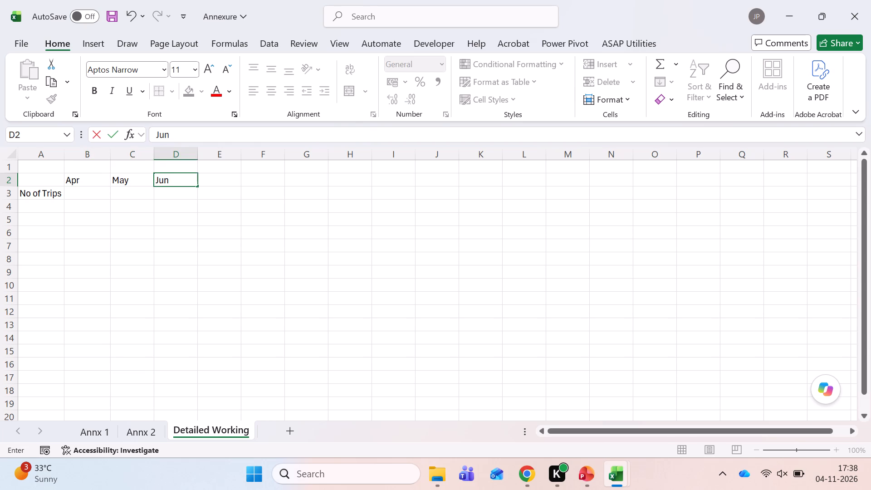
key(Tab)
text(Jul)
key(Tab)
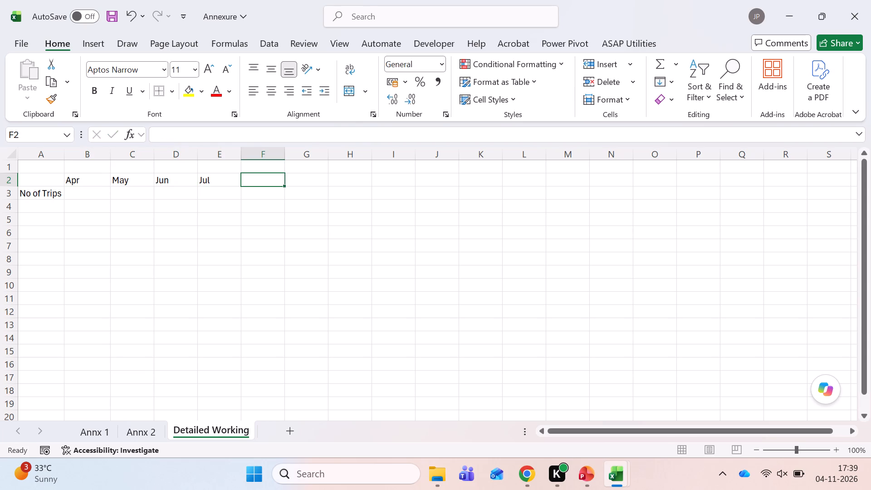
text(Aug)
key(Tab)
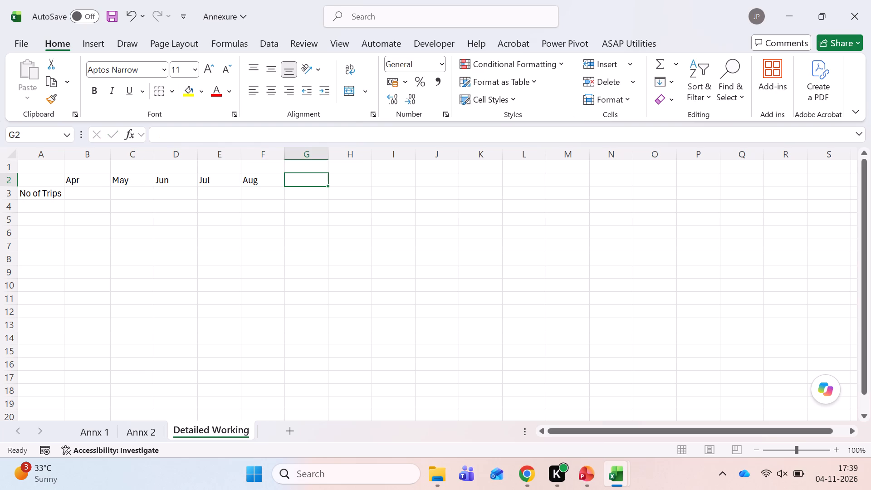
text(Sep)
key(Tab)
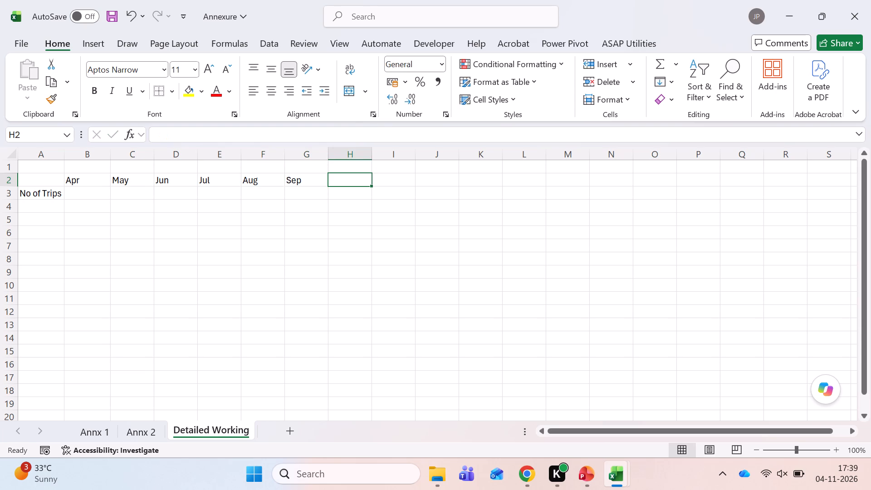
Enter a second set of month headings, Apr through Sep, across I2:N2, leaving column H blank.
key(Right)
text(Apr)
key(space)
key(BackSpace)
key(Tab)
text(May)
key(Tab)
text(Jun)
key(Tab)
text(Jul)
key(space)
key(Tab)
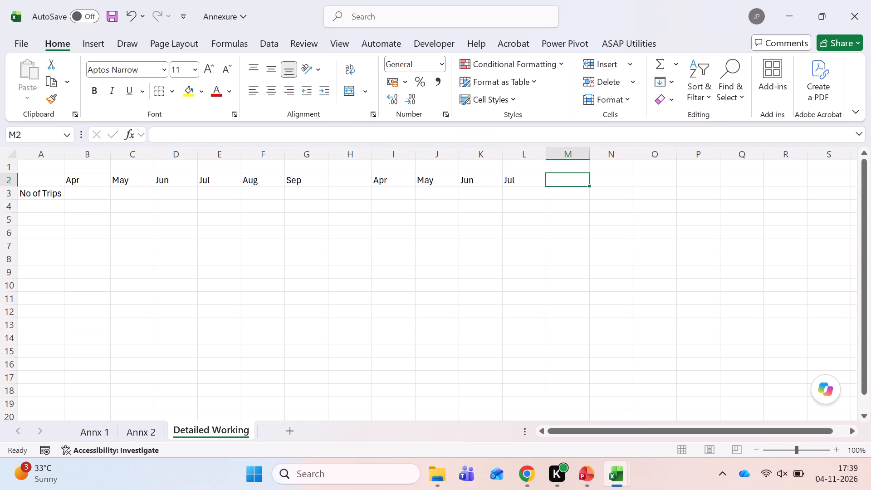
text(Aug)
key(Tab)
text(Sep)
key(Return)
Insert two blank rows above the month headings row.
key(Up)
key(Left)
key(Left)
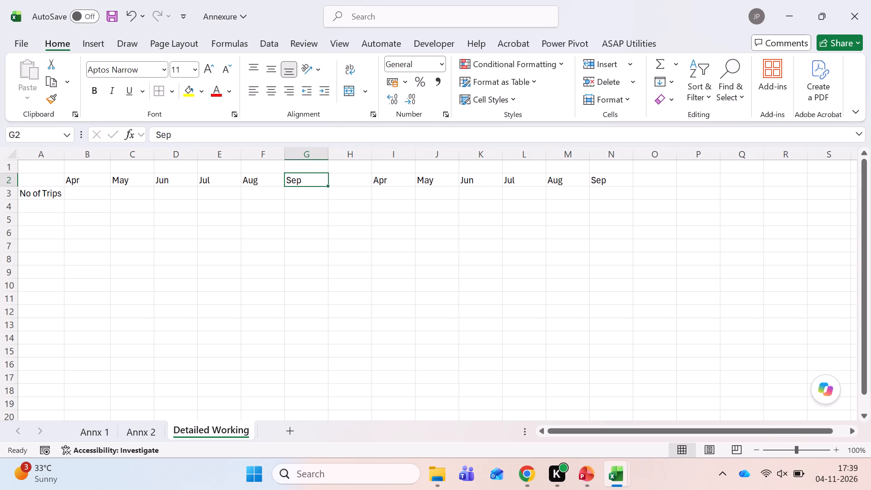
key(shift+space)
key(ctrl+shift+equal)
key(ctrl+shift+equal)
Enter the heading Unit 1 in B3 above the first set of months.
key(Down)
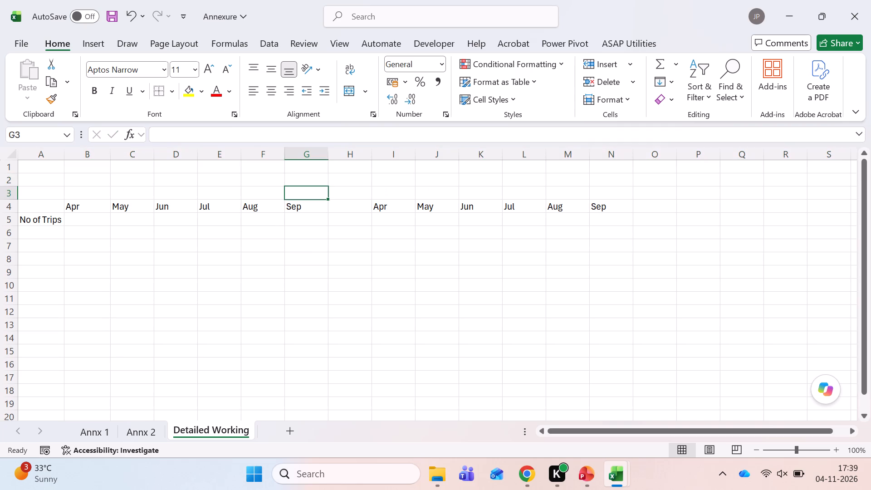
key(Left)
key(Left)
key(Left)
key(Left)
key(Left)
key(shift+Right)
key(shift+Right)
key(shift+Right)
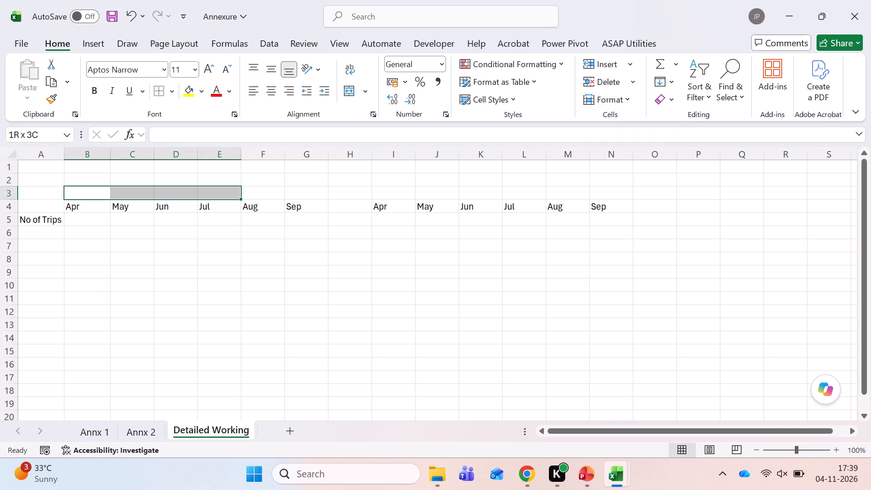
key(shift+Right)
key(shift+Right)
key(shift+Right)
key(shift+Left)
key(Right)
key(Left)
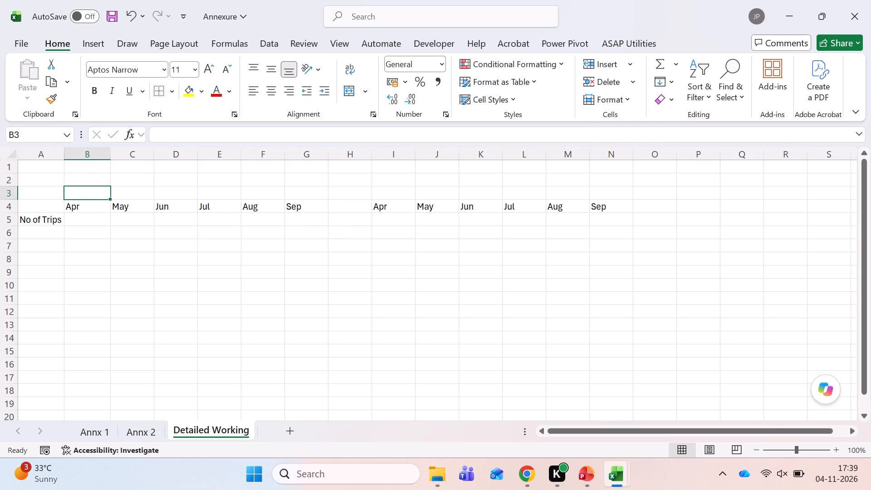
key(shift+Right)
key(shift+Right)
key(shift+Right)
key(shift+Right)
key(shift+Right)
key(alt+h)
text(mu)
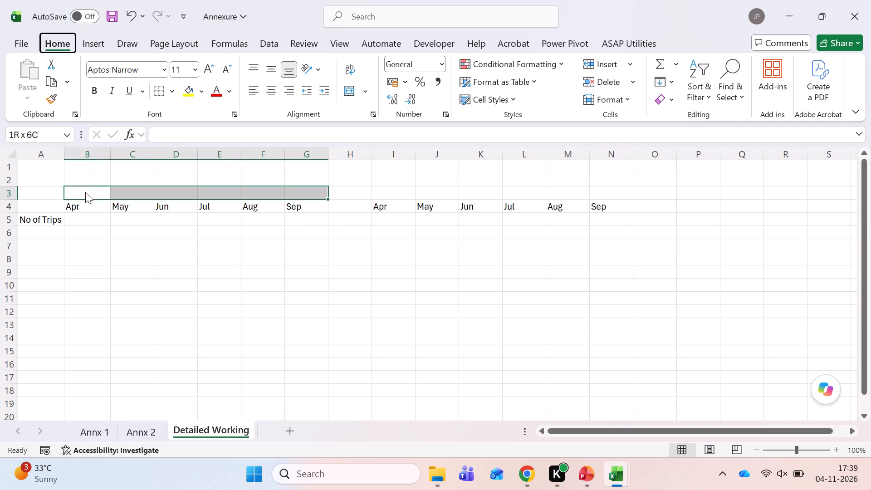
text(Unit 1)
key(Return)
key(Up)
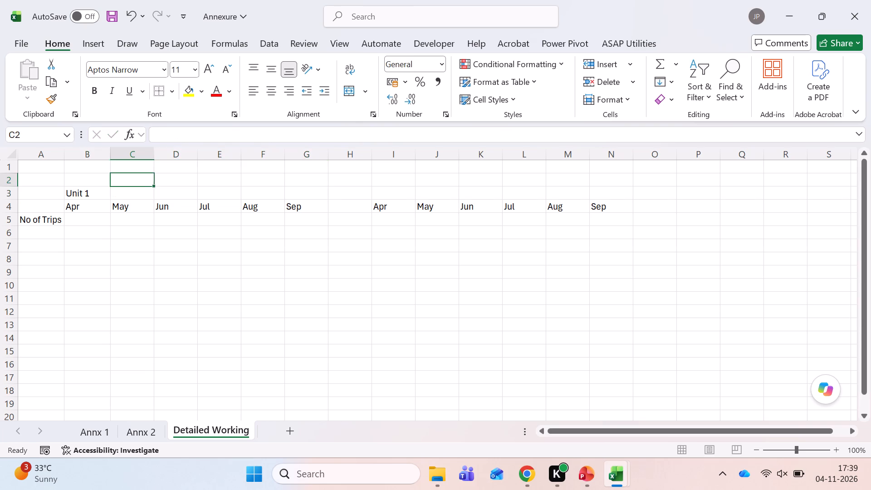
Merge and center the Unit 1 heading across B3:G3.
key(Down)
key(Left)
key(shift+Right)
key(shift+Right)
key(shift+Right)
key(shift+Right)
key(shift+Right)
key(alt+h)
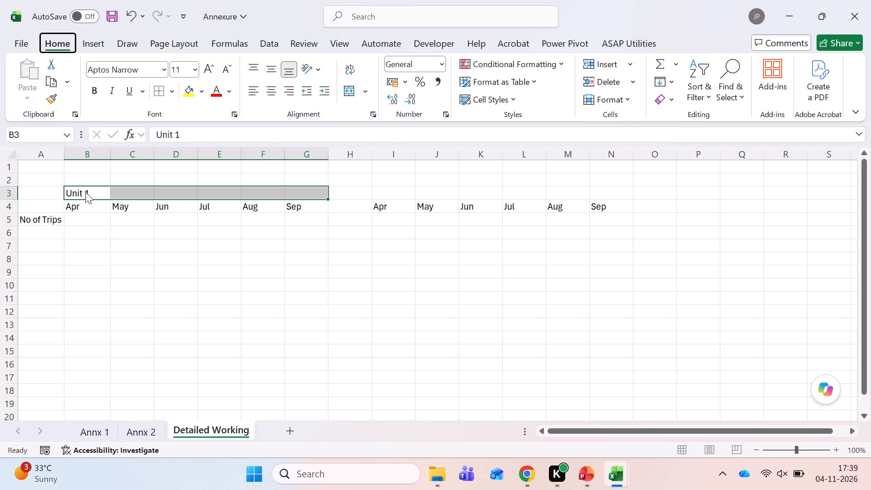
key(m)
key(Return)
Merge and center I3:N3 above the second set of months and enter the heading Unit 4.
key(Right)
key(Right)
key(shift+Right)
key(shift+Right)
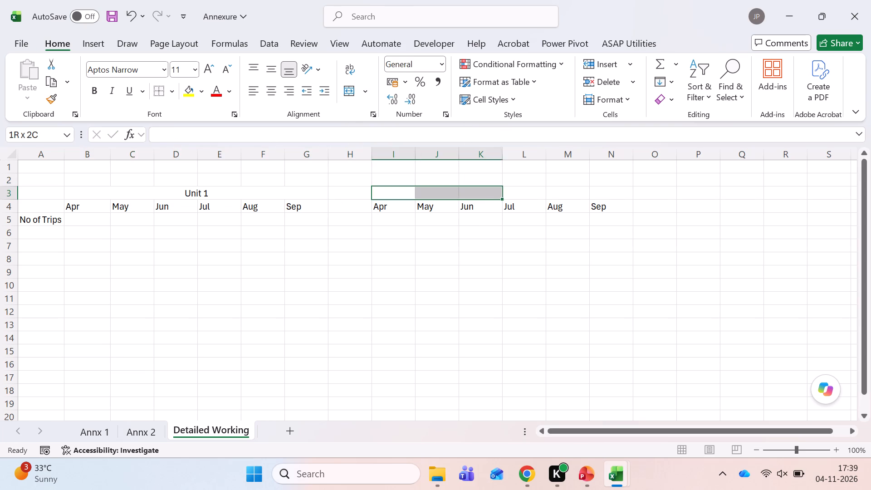
key(shift+Right)
key(shift+Right)
key(shift+Right)
key(alt+h)
key(m)
key(Return)
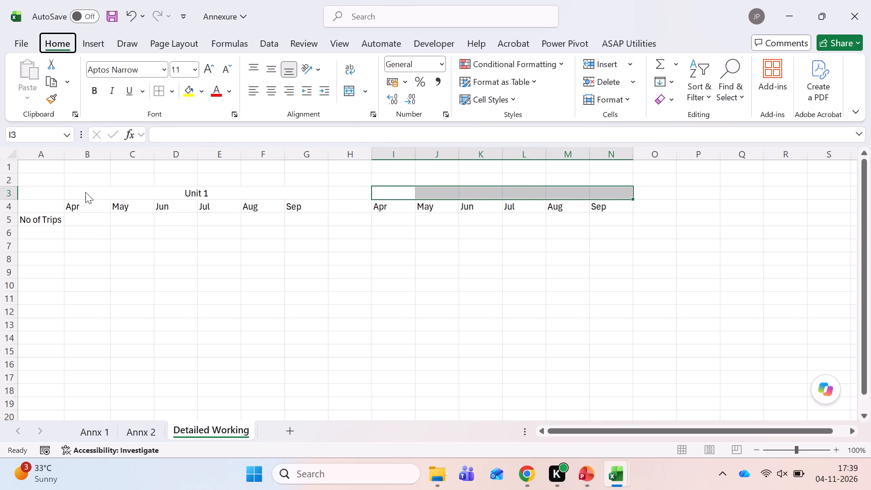
text(Unit 4)
key(Return)
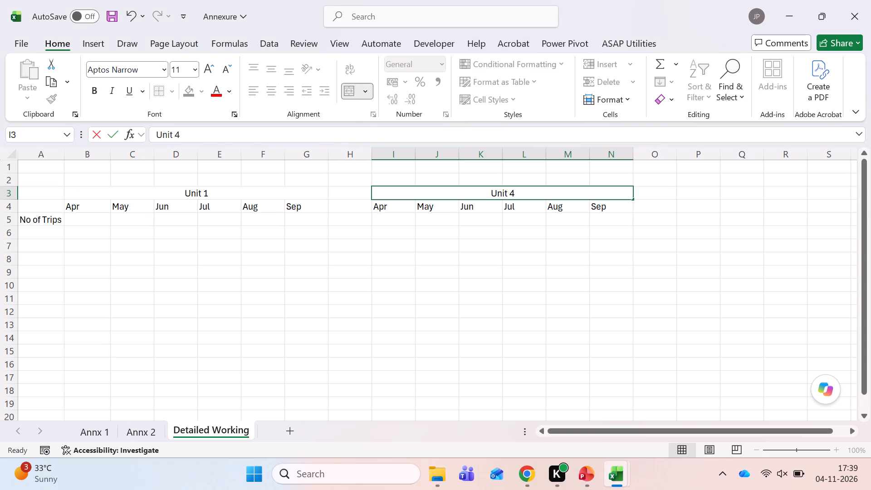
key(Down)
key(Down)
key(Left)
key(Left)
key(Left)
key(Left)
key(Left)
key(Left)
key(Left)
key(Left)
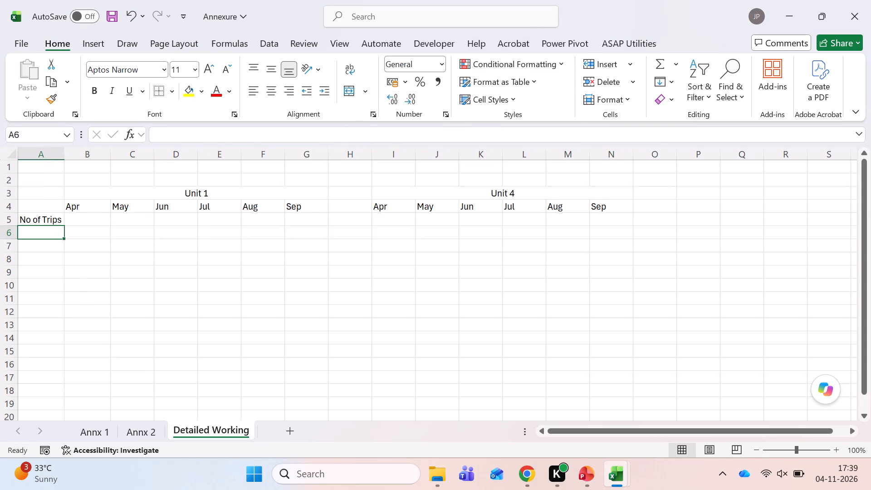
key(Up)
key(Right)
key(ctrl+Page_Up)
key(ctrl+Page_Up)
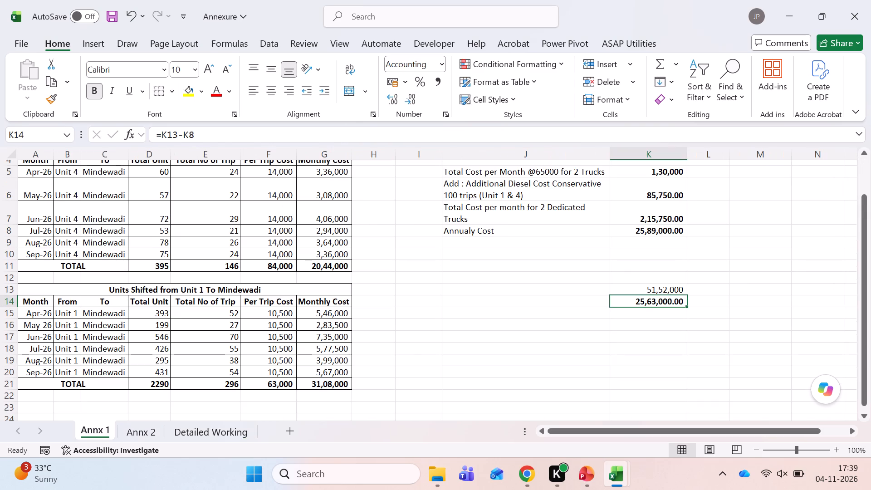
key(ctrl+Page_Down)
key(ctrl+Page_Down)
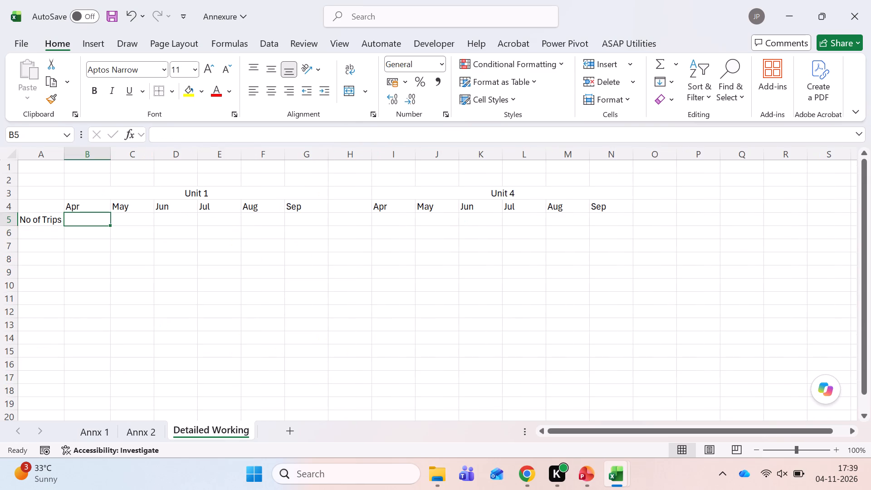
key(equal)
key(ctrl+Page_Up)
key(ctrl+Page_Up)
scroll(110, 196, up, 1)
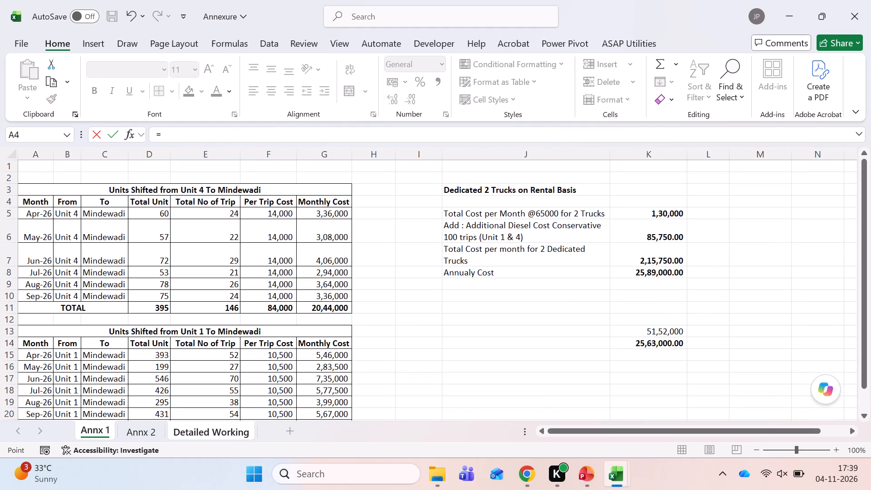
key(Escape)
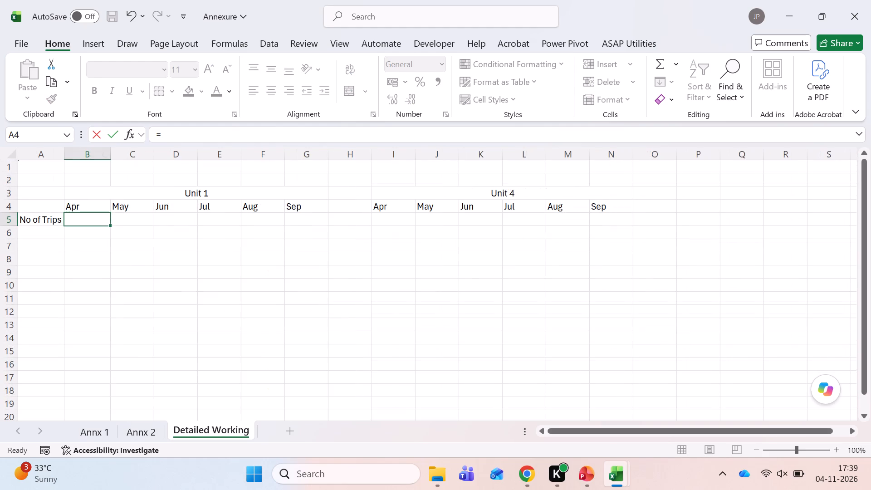
Examine the monthly Unit 4 and Unit 1 trip tables and the dedicated-truck costs on the Annx 1 sheet.
key(ctrl+Page_Up)
key(ctrl+Page_Up)
scroll(350, 321, down, 1)
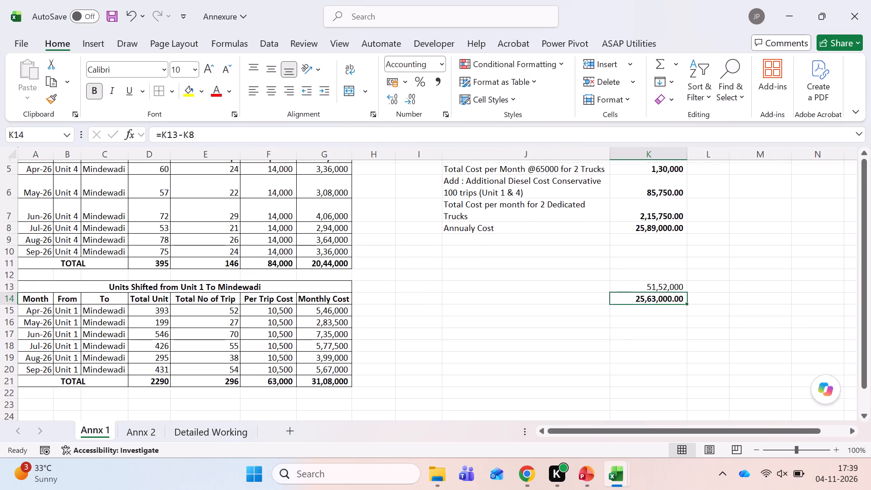
scroll(350, 321, down, 1)
scroll(350, 321, up, 1)
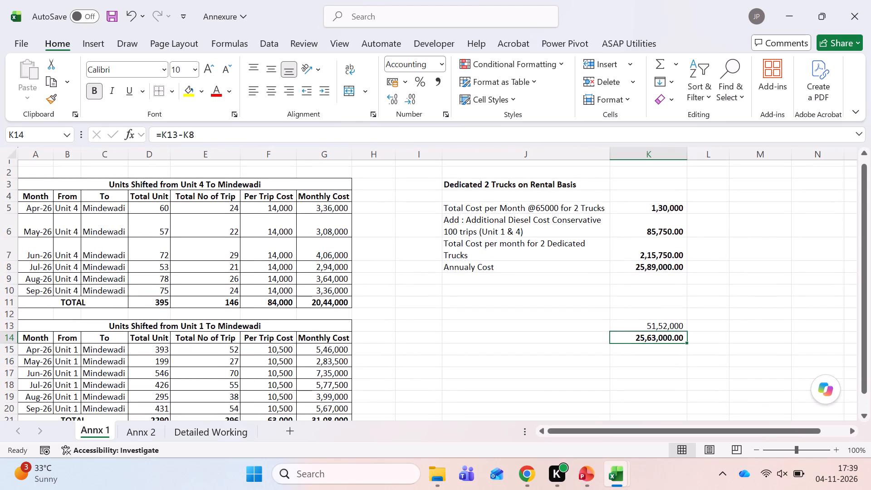
Switch to the Freight Cost workbook and review Sheet2's trip, cost and savings calculations down to the monthly savings at Unit 1.
key(alt+Tab)
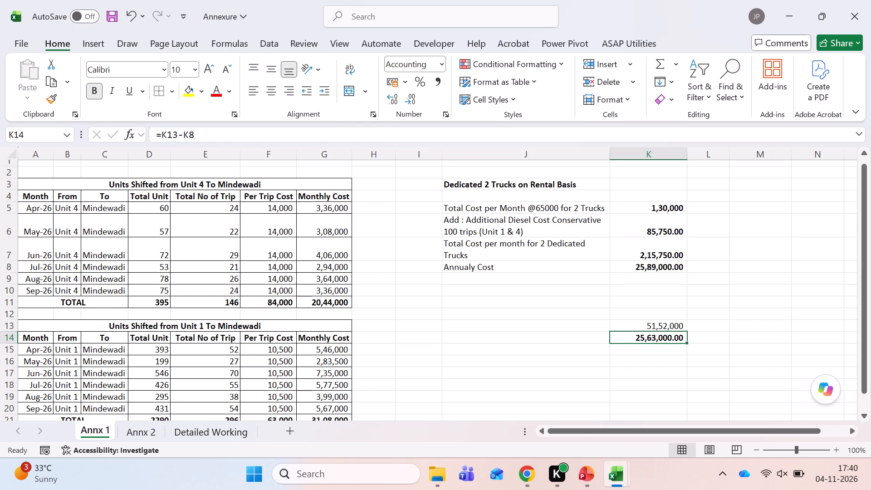
key(Down)
key(Down)
key(Down)
key(Down)
key(Down)
key(Down)
key(Down)
key(Down)
key(Down)
key(Down)
key(Down)
key(Down)
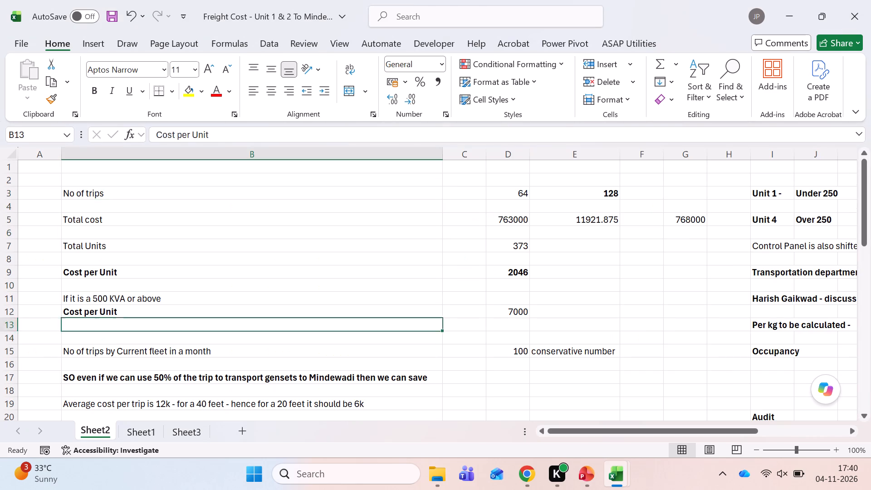
key(Down)
key(Down)
key(Down)
key(Down)
key(Down)
key(Down)
key(Down)
key(Down)
key(Down)
key(Down)
key(Down)
key(Down)
key(Down)
key(Down)
key(Down)
key(Down)
key(Down)
key(Down)
key(Down)
key(Down)
key(Up)
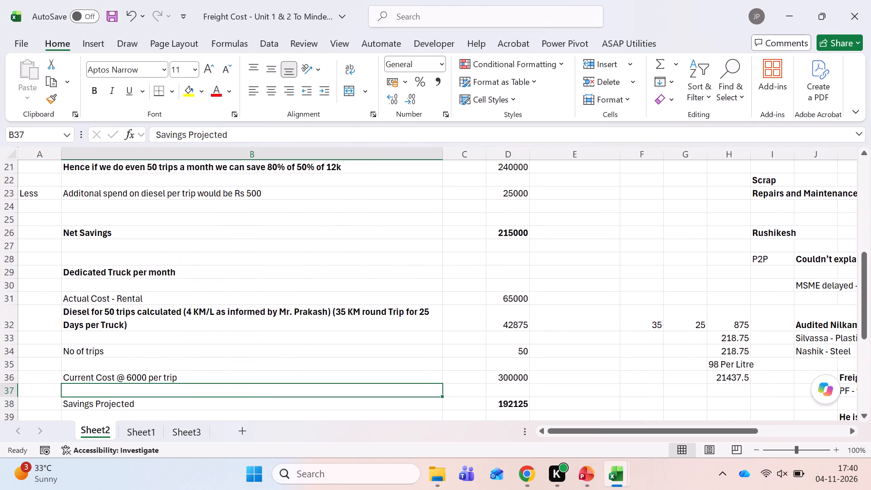
key(Up)
key(Down)
key(Down)
key(Down)
key(Down)
key(Down)
key(Down)
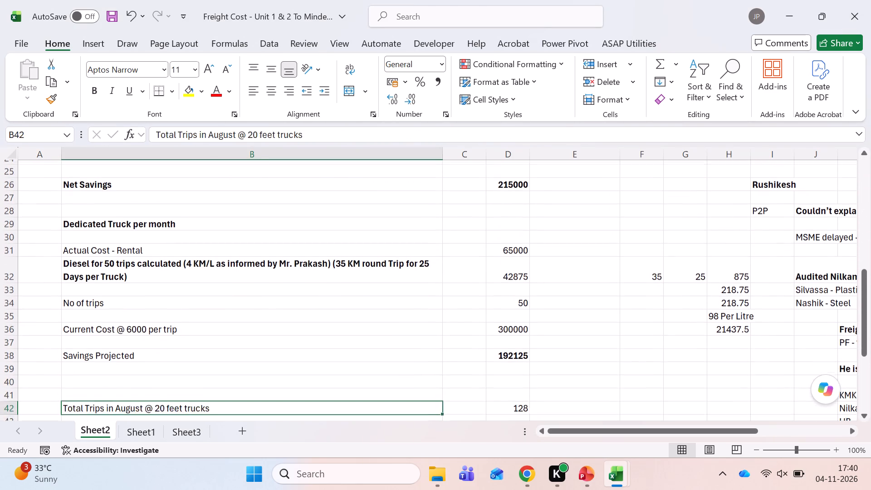
key(Down)
key(Down)
key(Down)
key(Down)
key(Down)
key(Down)
key(Down)
key(Down)
key(Down)
Re-examine the dedicated truck per month calculation on Sheet2, covering rental, diesel, number of trips, current cost and projected savings.
key(Up)
key(Up)
key(Up)
key(Up)
key(Up)
key(Up)
key(Up)
key(Up)
key(Up)
key(Up)
key(Up)
key(Up)
key(Up)
key(Up)
key(Up)
key(Up)
key(Up)
key(Up)
key(Up)
key(Up)
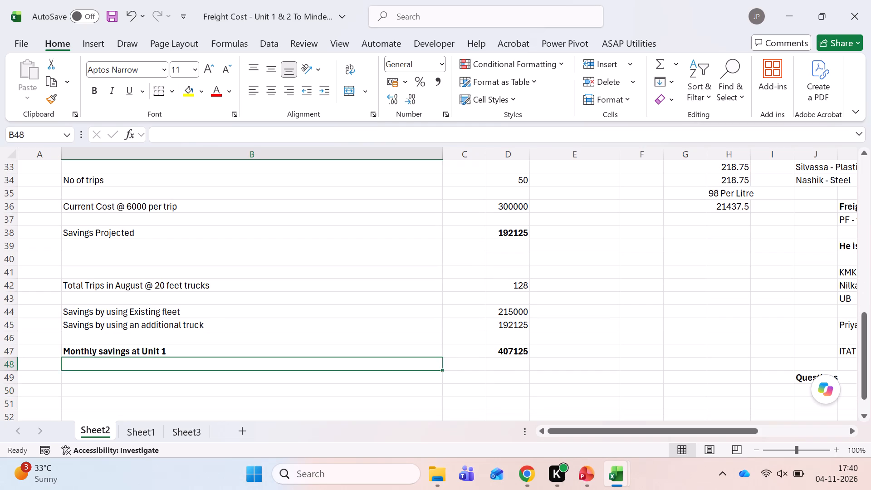
key(Down)
key(Down)
key(Down)
key(Down)
key(Down)
key(Down)
key(Down)
key(Down)
key(Down)
key(Down)
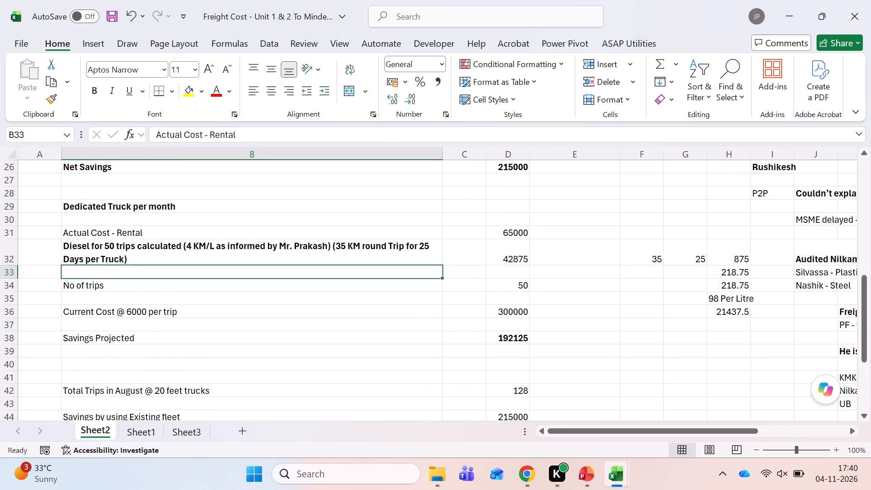
key(Up)
key(Up)
key(Down)
key(Down)
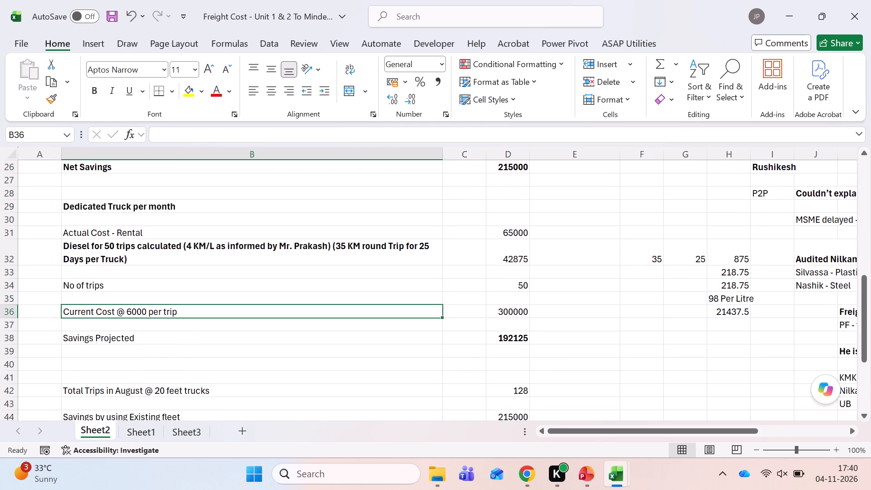
Review Sheet2's existing-fleet savings and the number of trips, total cost and cost per unit figures above them.
key(Right)
key(Up)
key(Up)
key(Up)
key(Up)
key(Up)
key(Up)
key(Up)
key(Up)
key(Up)
key(Up)
key(Up)
key(Up)
key(Up)
key(Up)
key(Up)
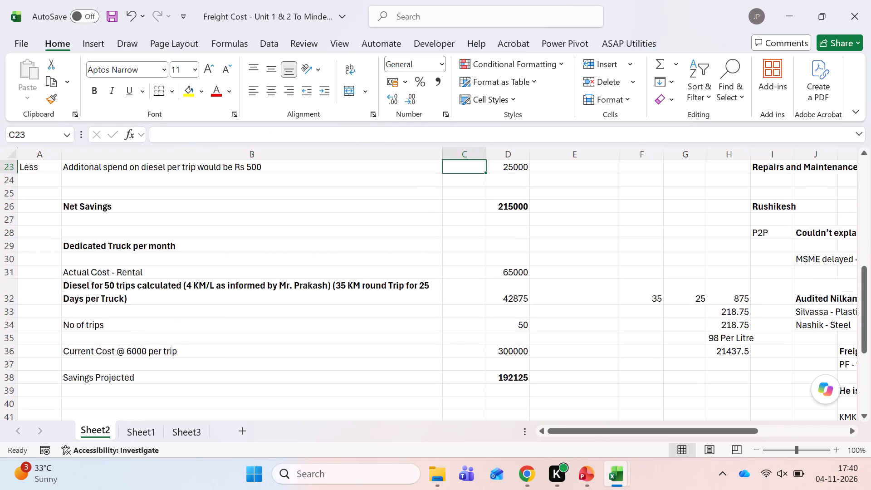
key(Down)
key(Down)
key(Up)
key(Up)
key(Up)
key(Up)
key(Up)
key(Up)
key(Up)
key(Up)
key(Up)
key(Up)
key(Up)
key(Up)
key(Up)
key(Up)
key(Up)
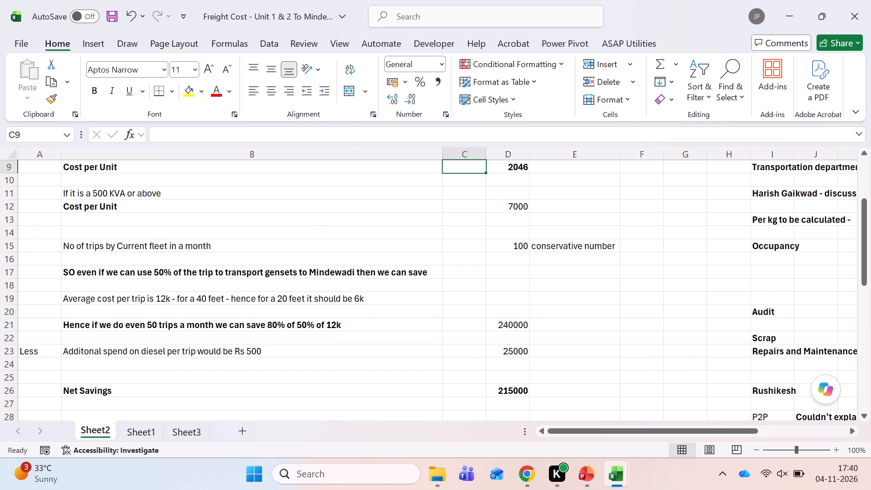
key(Down)
key(Down)
key(Down)
key(Up)
key(Up)
key(Up)
key(Up)
key(Up)
key(Up)
key(Up)
key(Up)
key(Up)
key(Up)
key(Down)
key(Down)
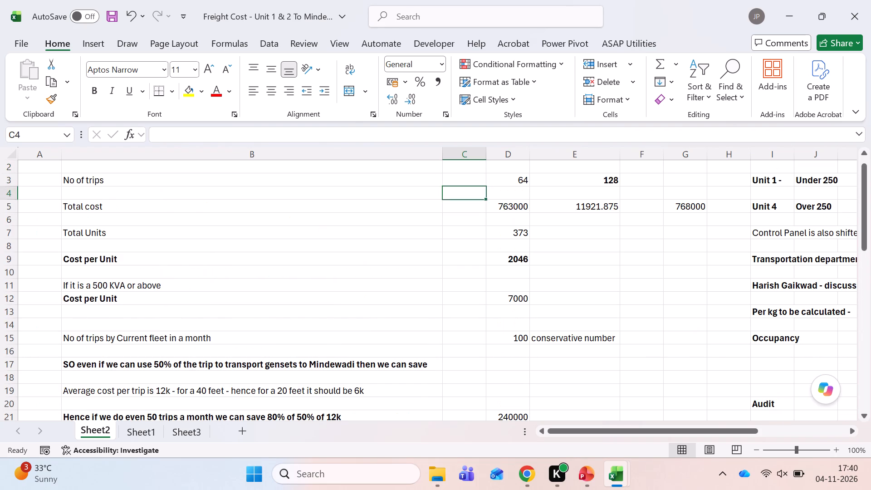
Check how the Cost per Unit is calculated on Sheet2, and look through the Freight Cost workbook's other sheets.
key(Down)
key(Down)
key(Down)
key(Down)
key(Down)
key(Right)
key(F2)
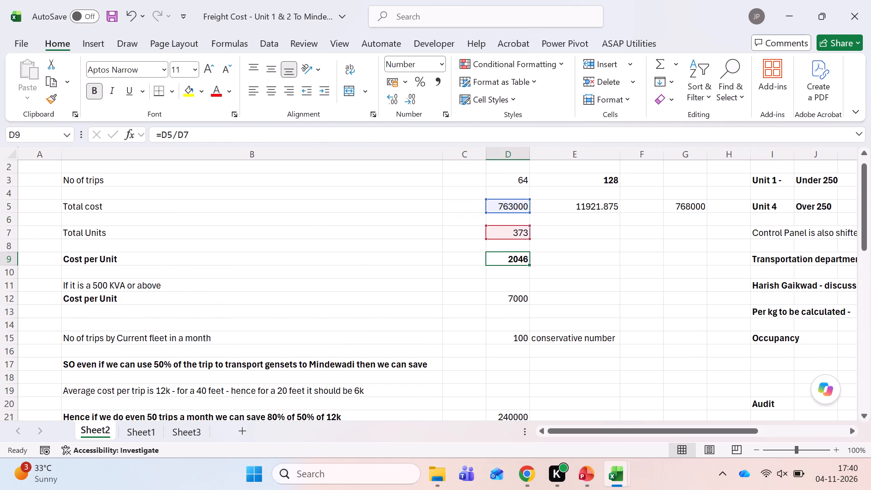
key(Escape)
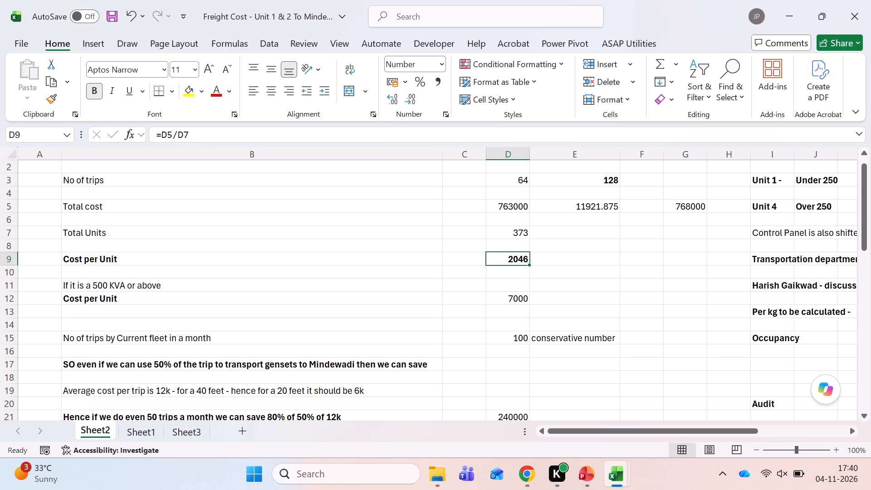
key(ctrl+Page_Down)
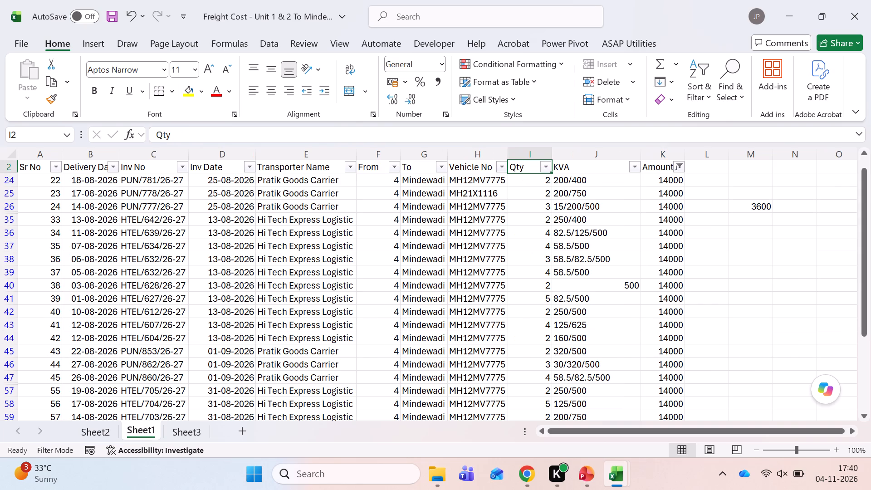
key(ctrl+Page_Down)
key(ctrl+Page_Up)
key(ctrl+Page_Up)
Switch to the Annexure workbook and check the combined August total units for Unit 4 and Unit 1 on Annx 1.
key(alt+Tab)
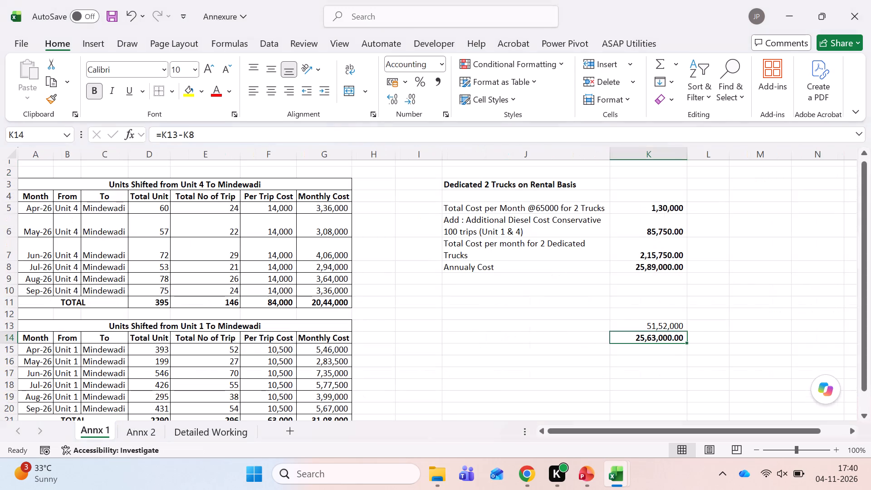
click(149, 278)
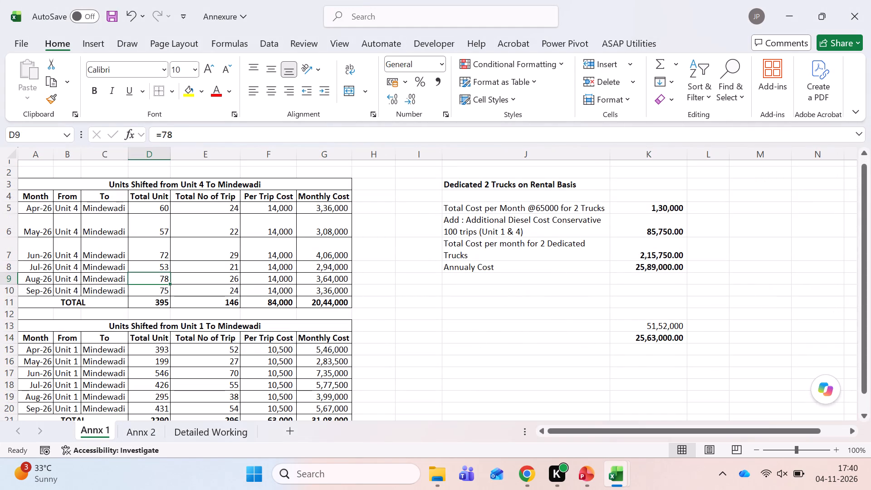
ctrl+click(152, 395)
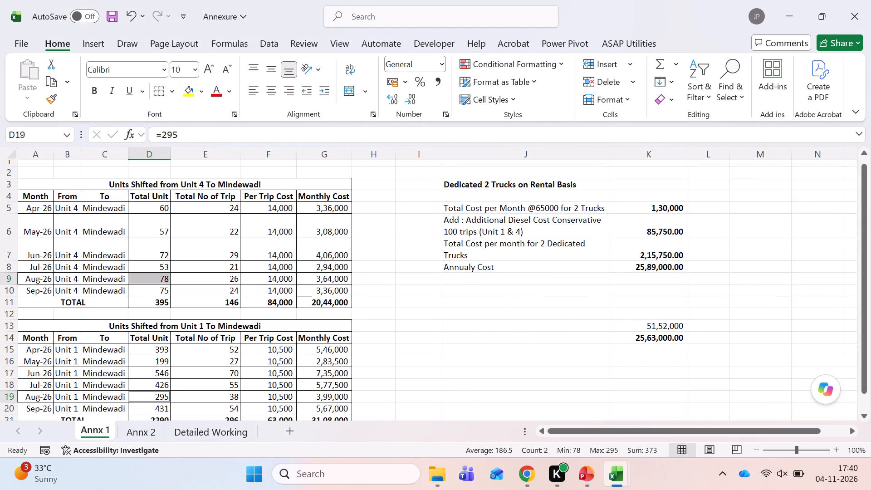
scroll(514, 321, down, 1)
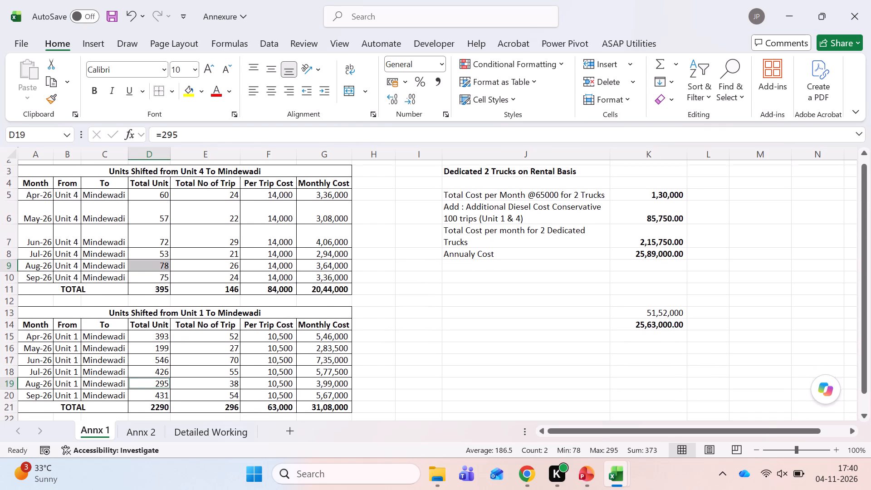
scroll(514, 321, down, 1)
click(525, 314)
click(495, 284)
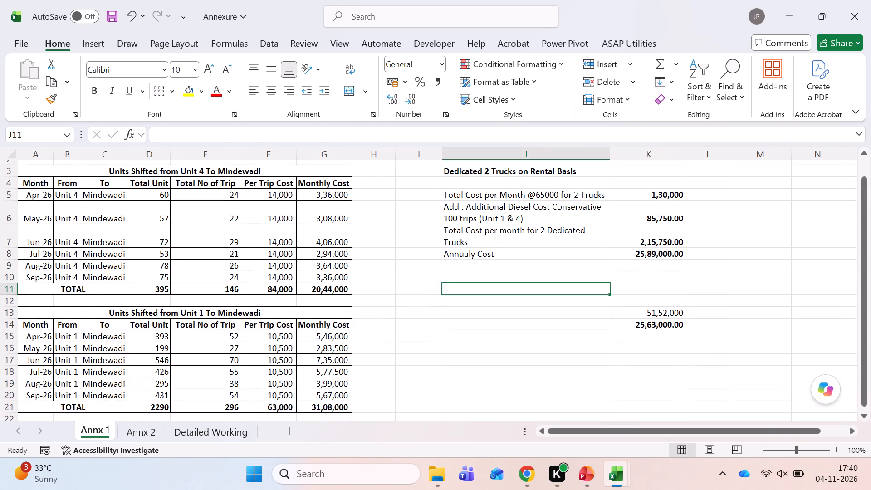
On Detailed Working, link Unit 1's April No of Trips in B5 to the Annx 1 trip count in E15.
key(ctrl+Page_Down)
key(ctrl+Page_Down)
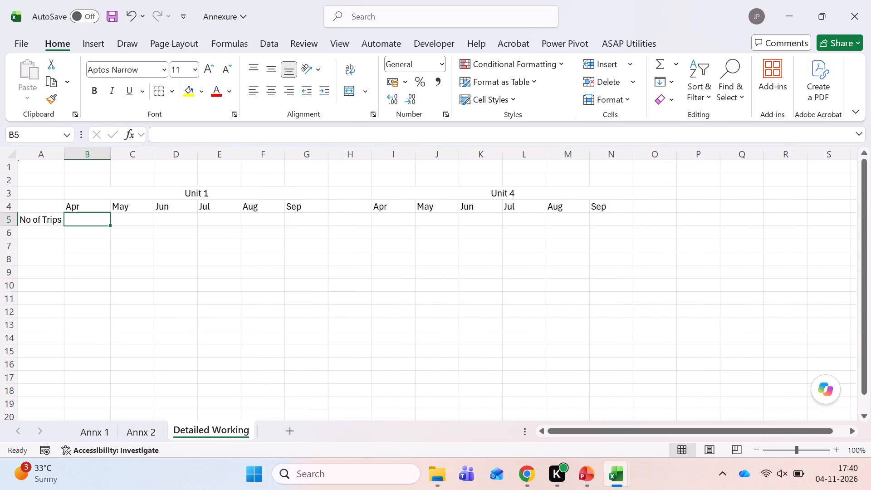
key(equal)
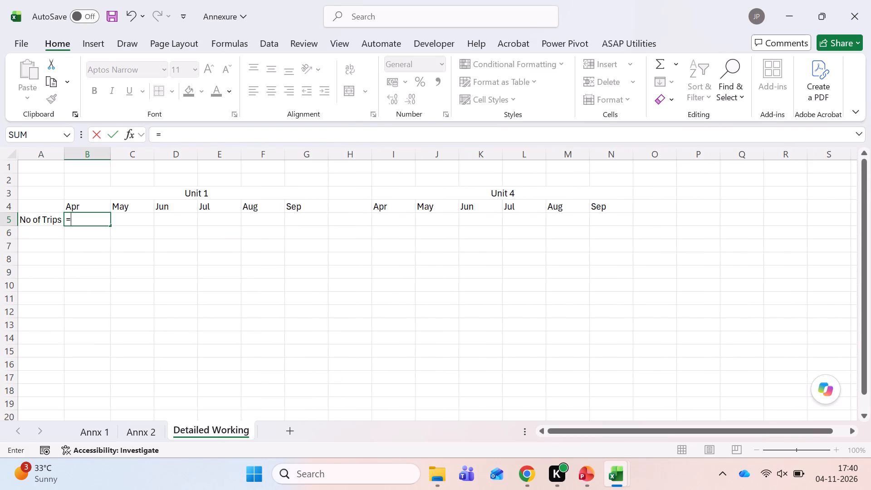
click(92, 426)
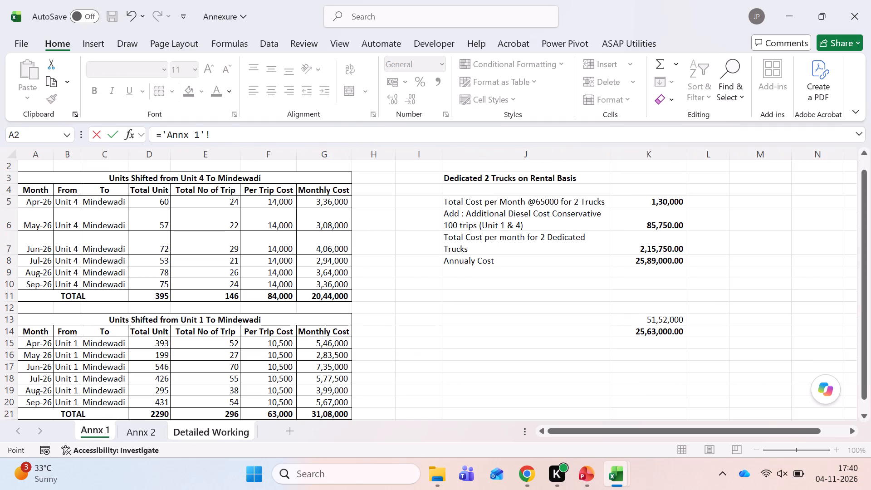
click(206, 208)
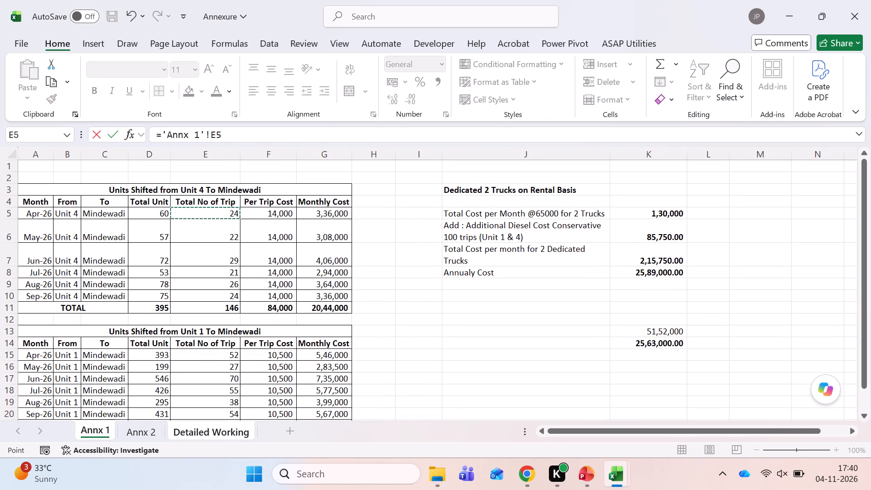
click(221, 355)
key(Return)
key(Up)
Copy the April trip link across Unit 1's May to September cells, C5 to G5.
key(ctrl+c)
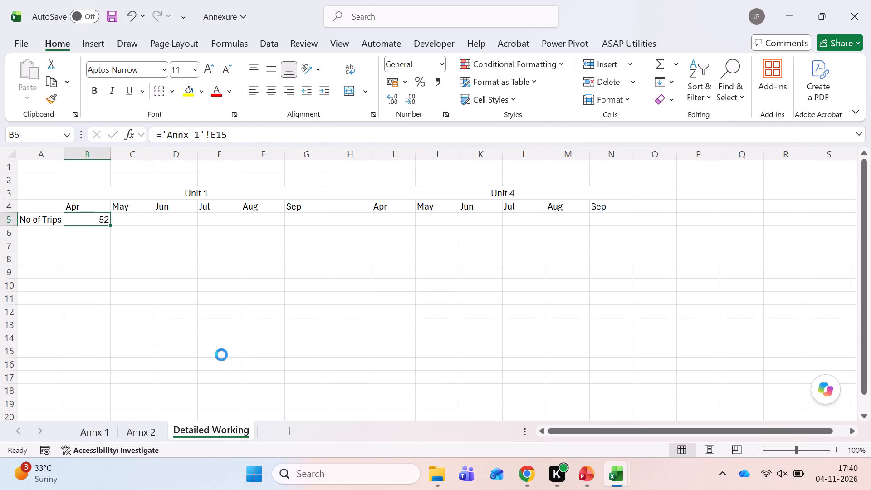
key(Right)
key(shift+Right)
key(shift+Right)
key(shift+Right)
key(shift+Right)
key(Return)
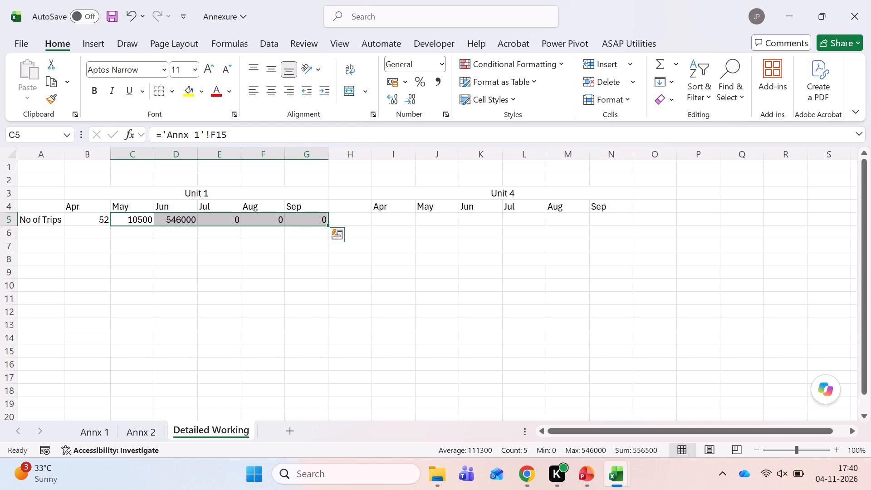
Link Unit 1's May and June No of Trips in C5 and D5 to Annx 1 cells E16 and E17.
key(Left)
key(Right)
key(equal)
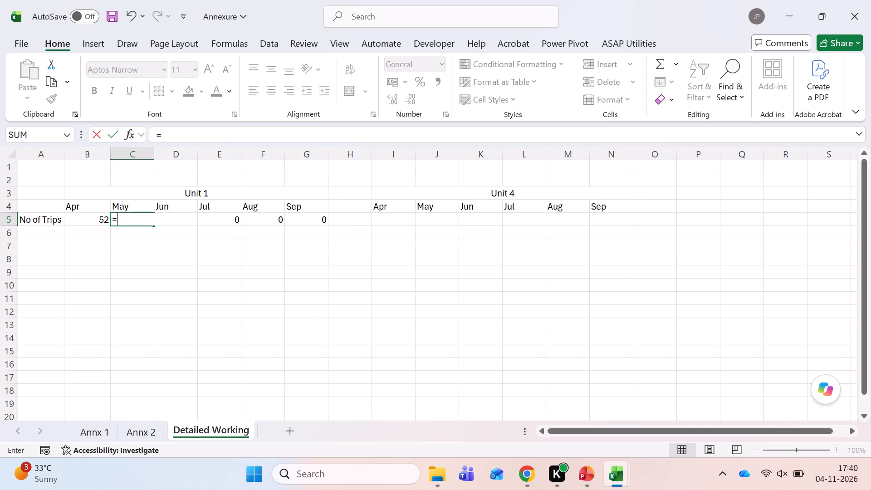
click(93, 433)
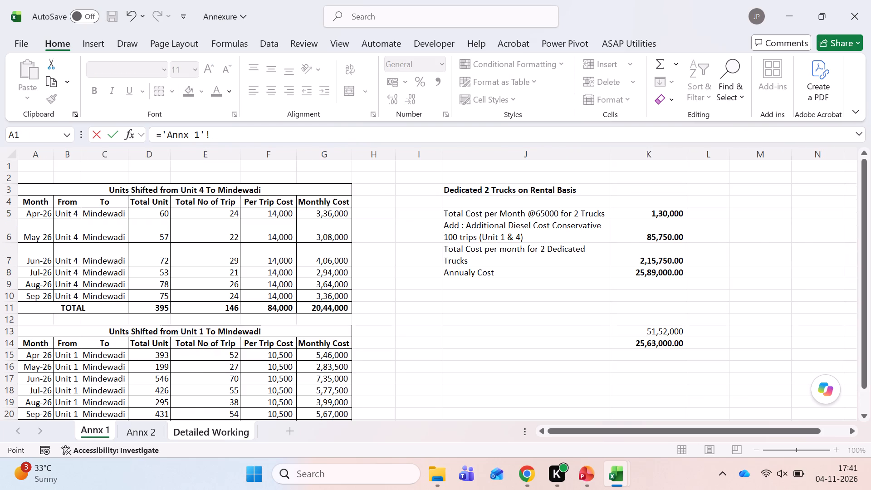
click(210, 365)
key(Return)
key(Up)
key(Right)
key(equal)
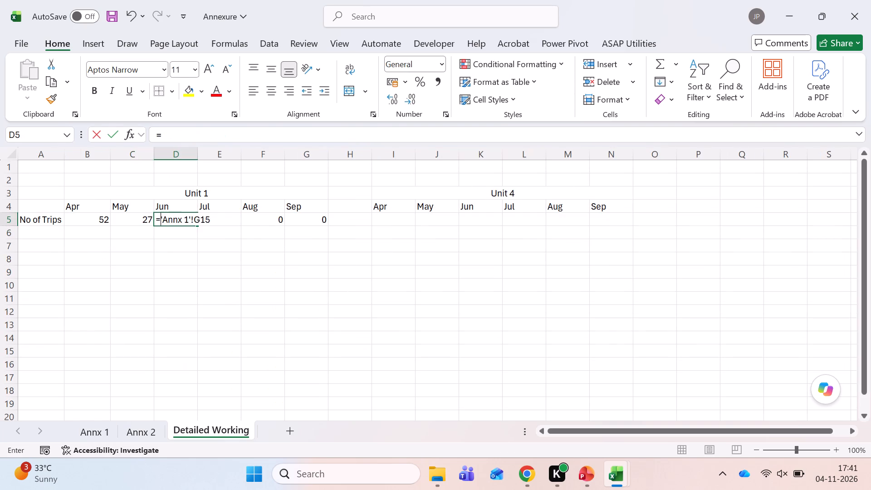
click(99, 434)
click(215, 378)
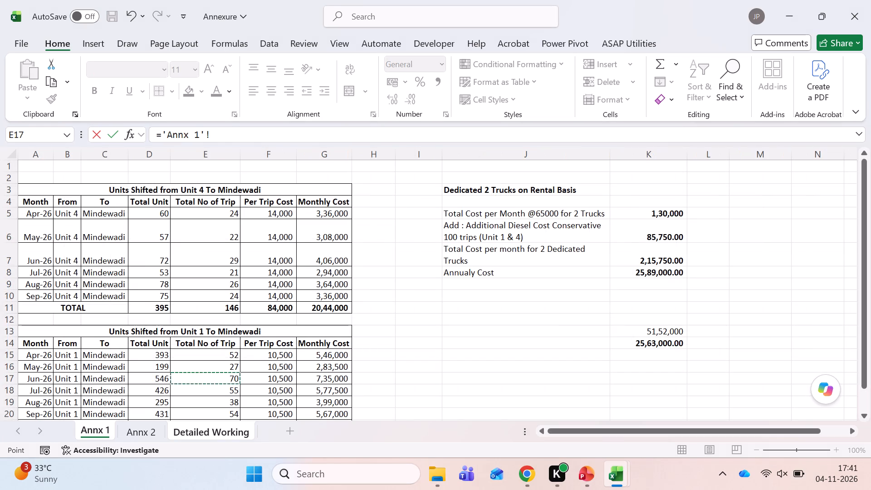
key(Return)
Link Unit 1's July and August No of Trips in E5 and F5 to Annx 1 cells E18 and E19.
key(Up)
key(Right)
key(equal)
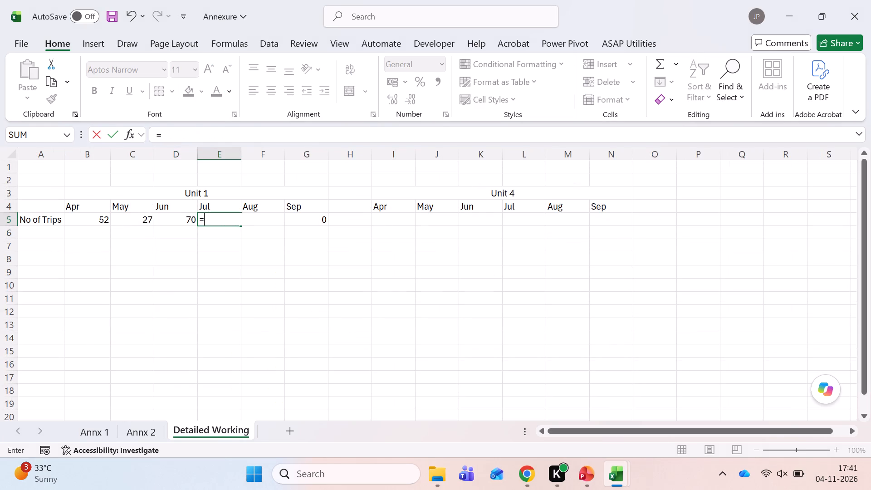
click(112, 433)
scroll(151, 399, down, 1)
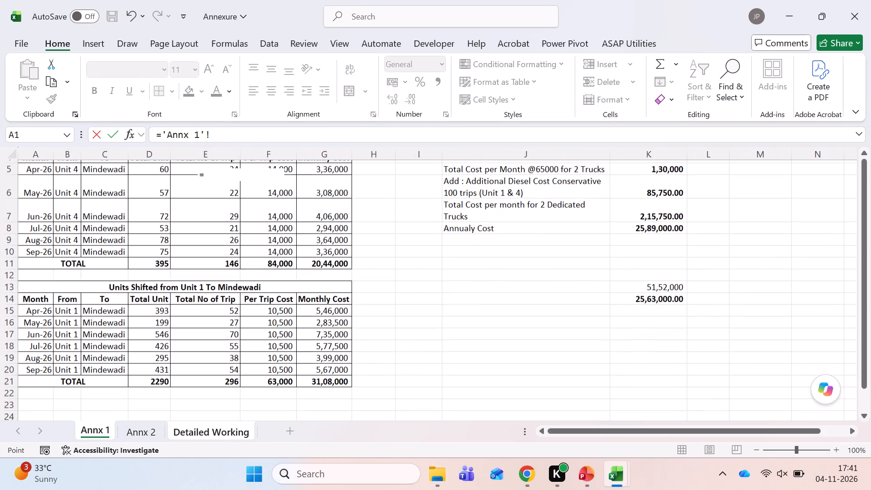
click(208, 344)
key(Return)
key(Up)
key(Right)
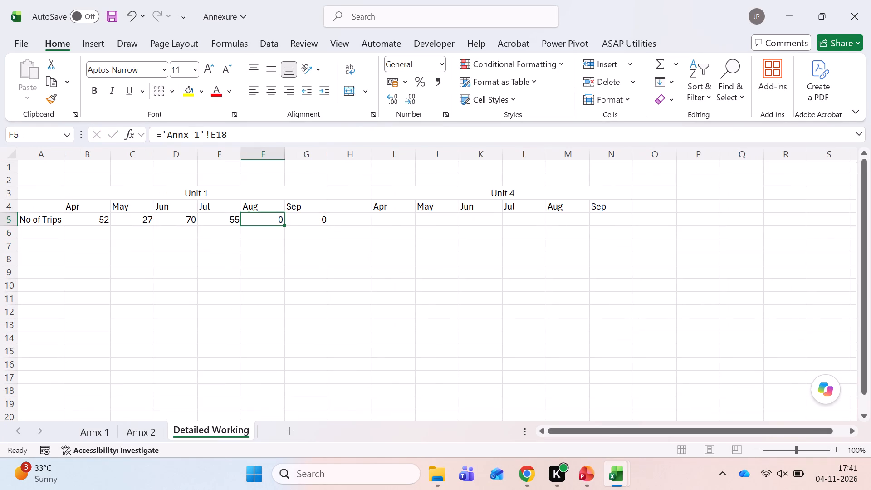
key(equal)
click(89, 446)
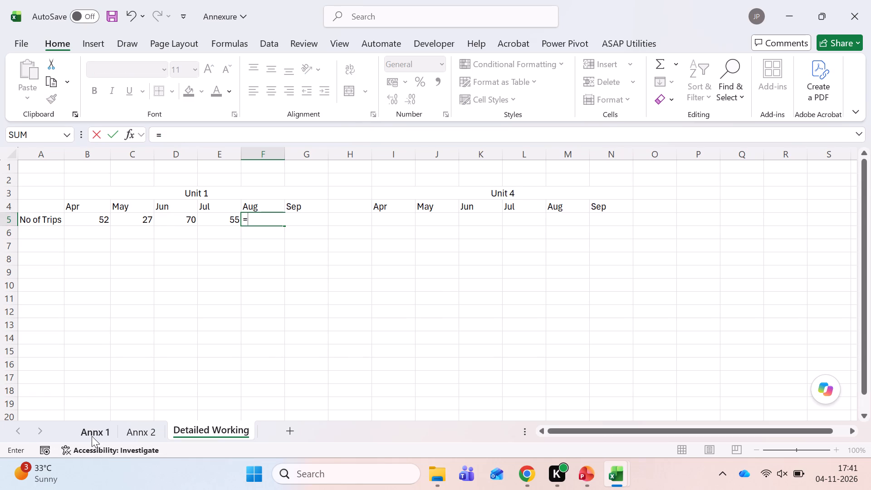
click(96, 429)
click(210, 364)
key(Return)
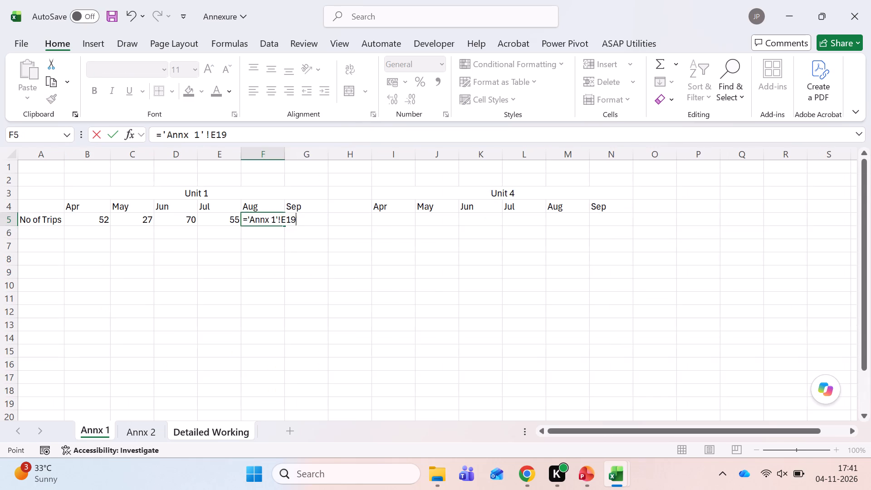
Link Unit 1's September No of Trips in G5 to the September trip count in the Annx 1 Unit 1 table.
key(Up)
key(Right)
key(equal)
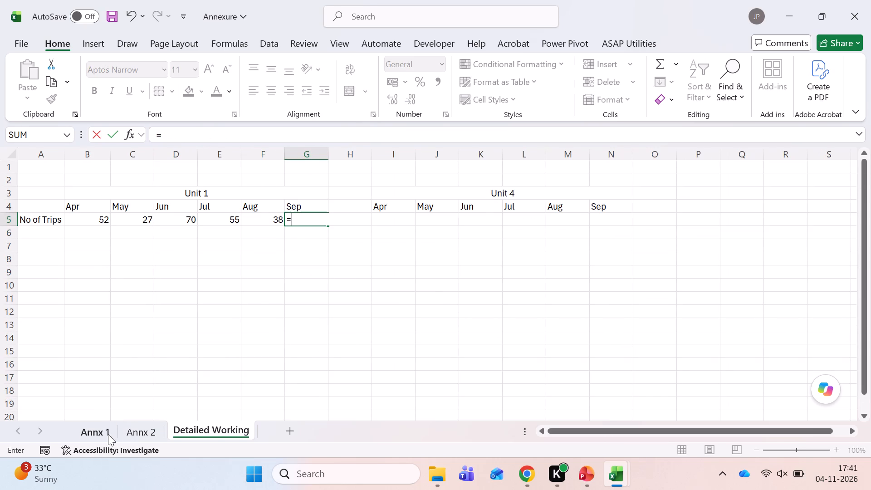
click(108, 434)
click(213, 377)
key(Return)
Link Unit 4's April and May No of Trips in I5 and J5 to Annx 1 cells E5 and E6.
key(Up)
key(Up)
key(Right)
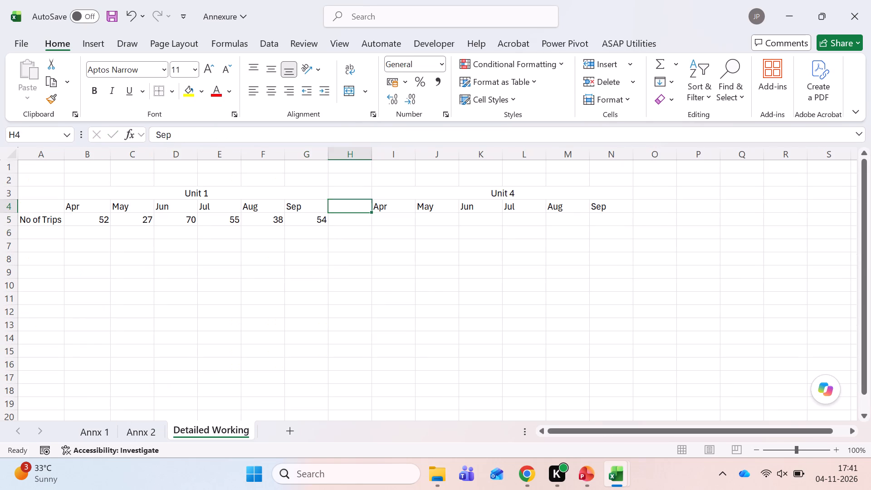
key(Down)
key(Right)
key(equal)
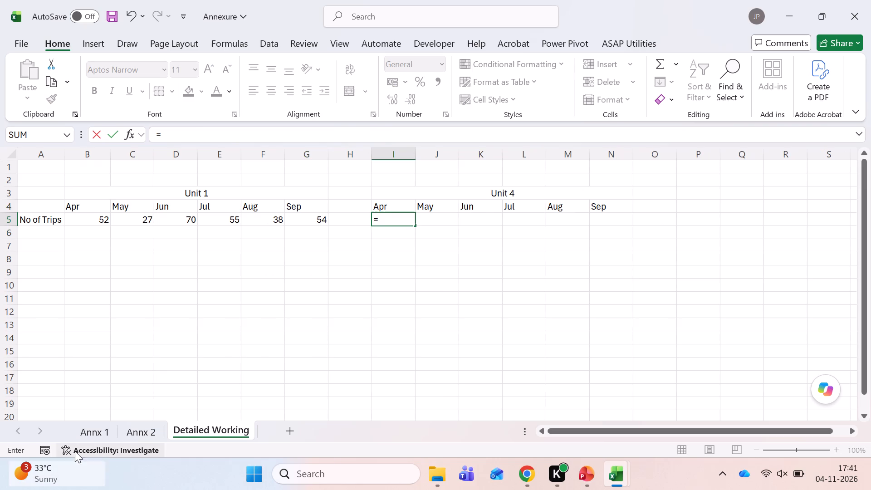
click(95, 430)
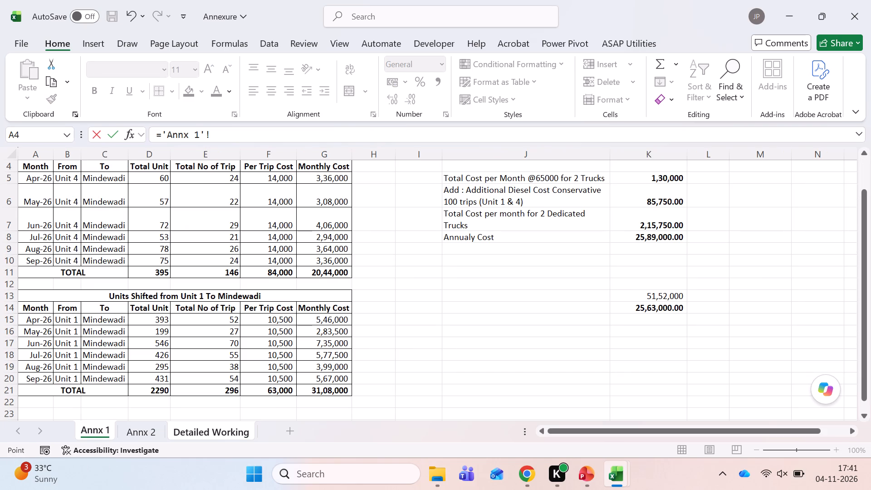
click(226, 176)
key(Return)
key(Up)
key(Right)
key(equal)
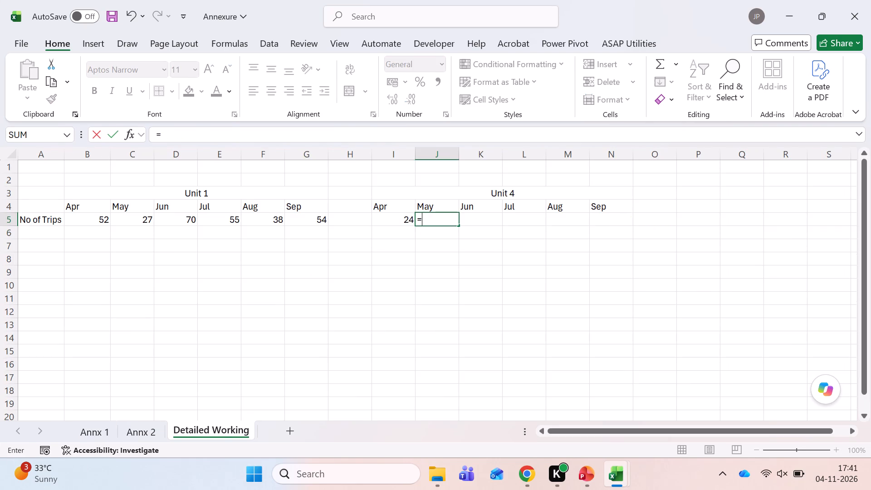
click(97, 428)
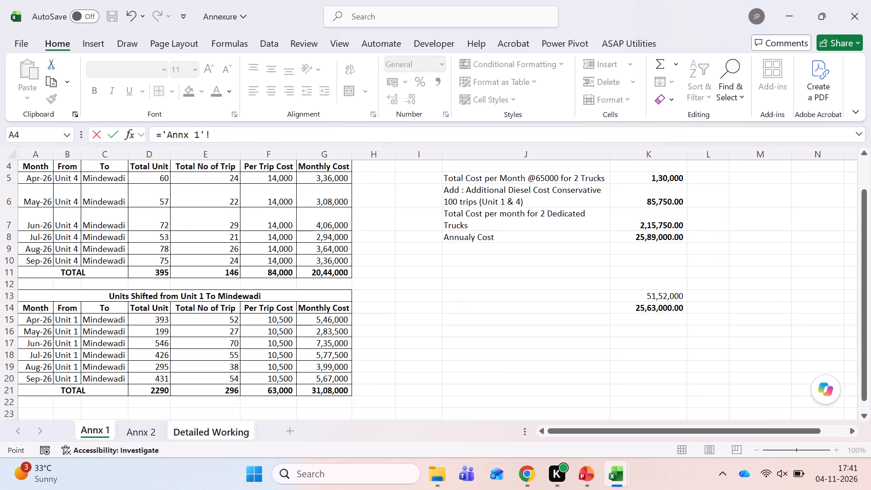
click(203, 196)
key(Return)
Link Unit 4's June and July No of Trips in K5 and L5 to Annx 1 cells E7 and E8.
key(Up)
key(Right)
key(equal)
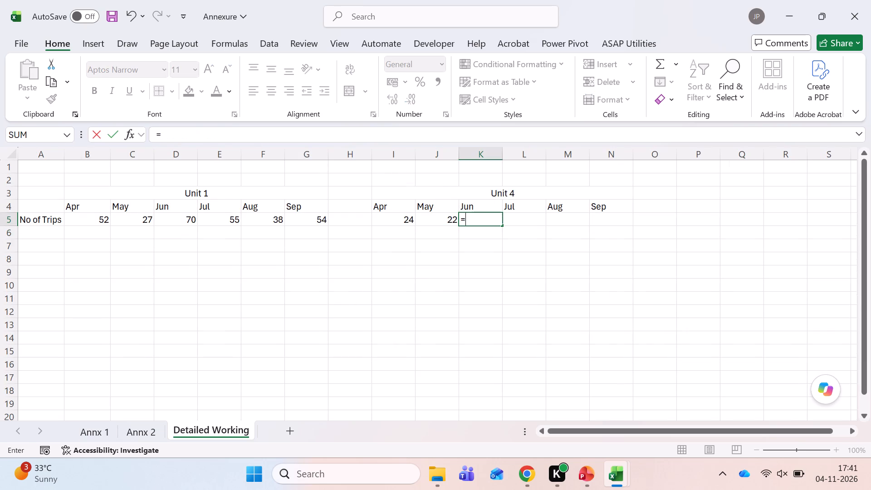
click(103, 425)
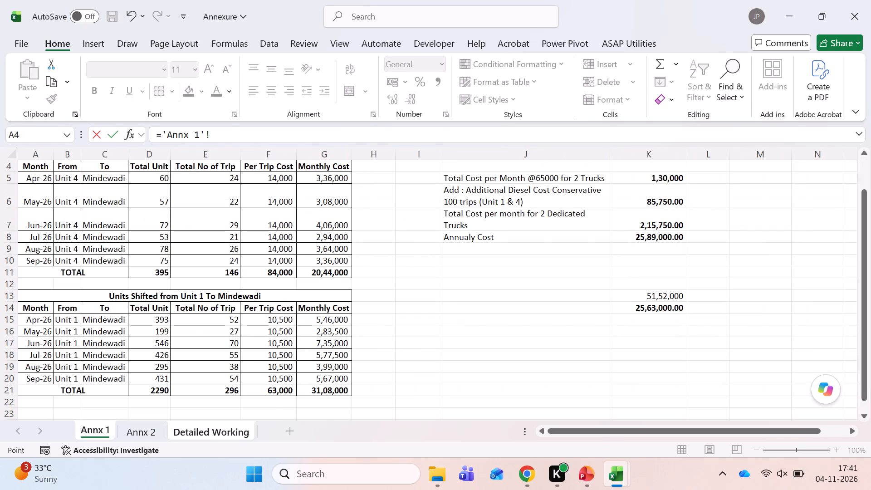
click(213, 216)
key(Return)
key(Up)
key(Right)
key(equal)
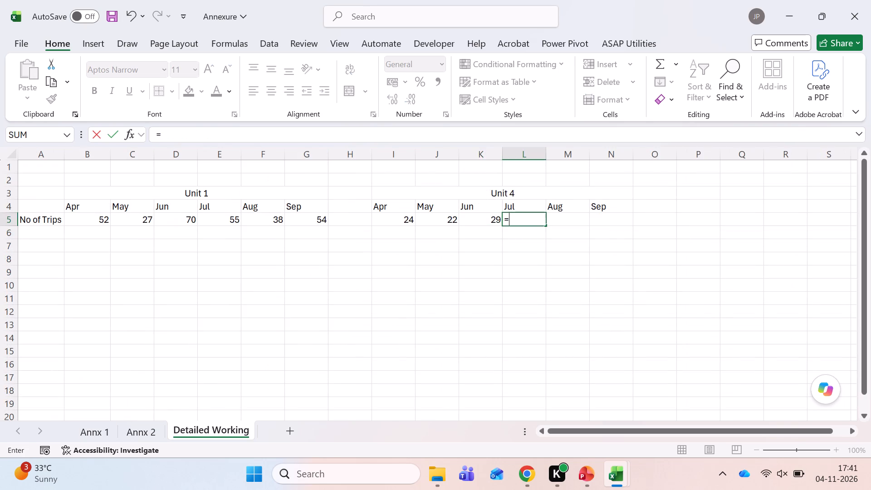
click(90, 437)
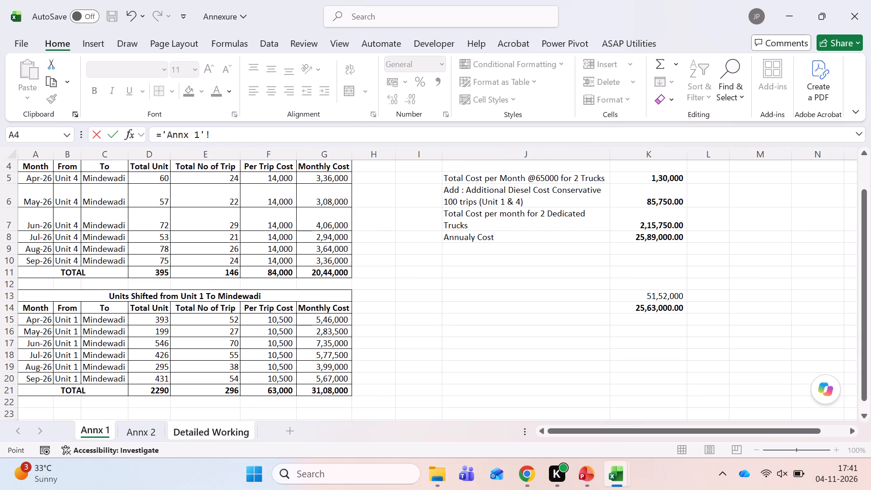
click(209, 240)
key(Return)
Link Unit 4's August and September No of Trips in M5 and N5 to Annx 1 cells E9 and E10.
key(Up)
key(Right)
key(equal)
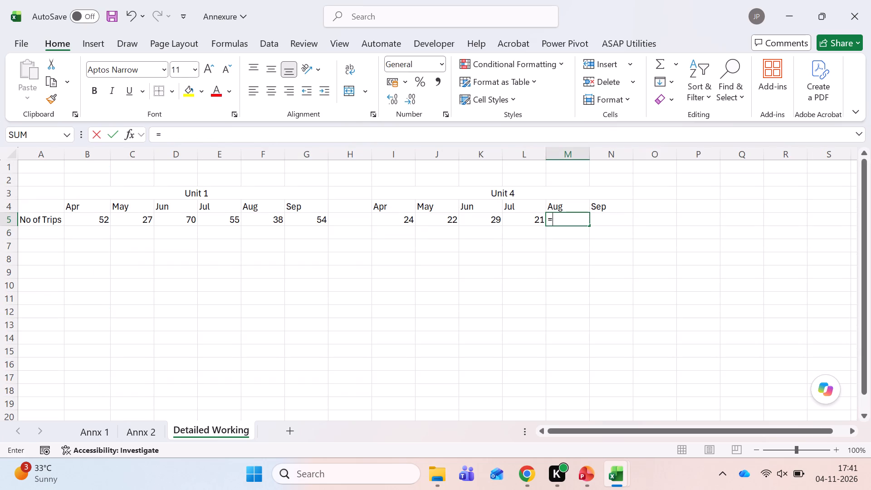
click(105, 433)
click(208, 251)
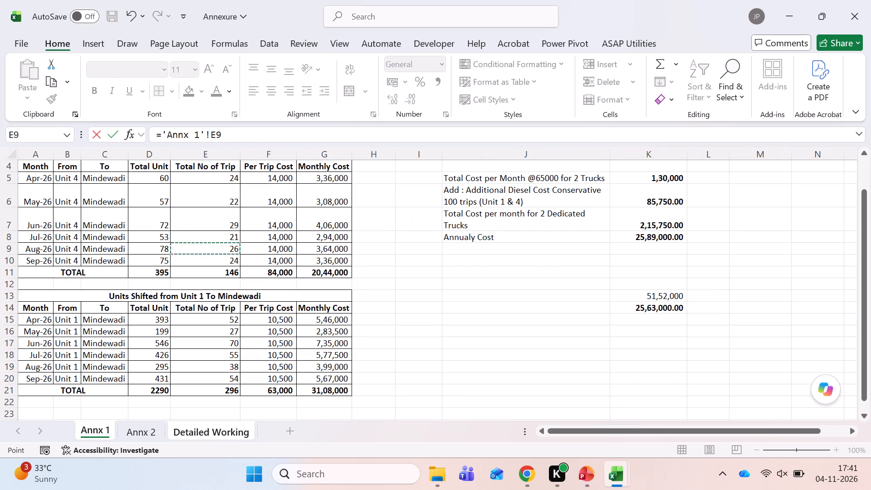
key(Return)
key(Up)
key(Right)
key(equal)
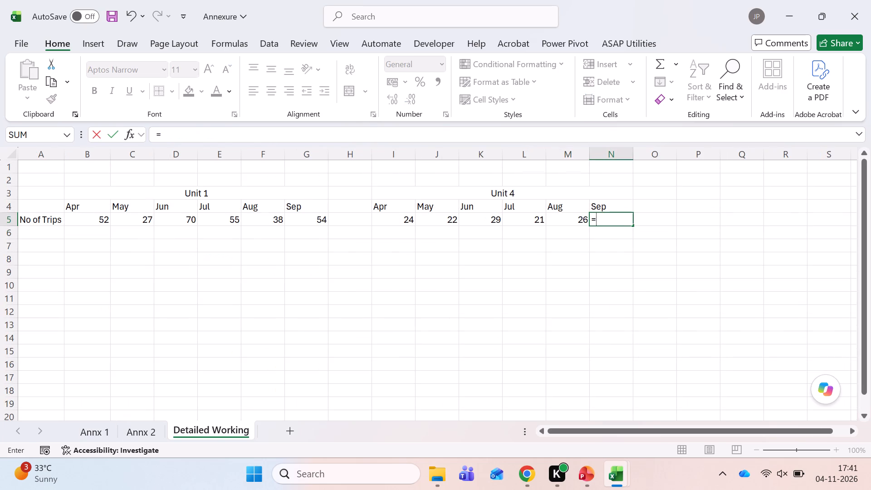
click(97, 432)
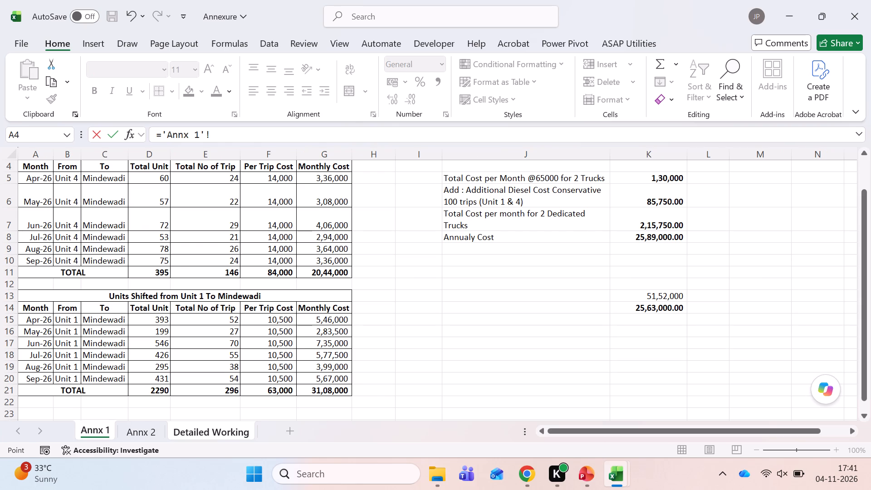
click(213, 265)
key(Return)
Switch to the Freight Cost workbook and examine the No of trips and Total cost rows on Sheet2.
key(Up)
key(Left)
key(ctrl+Left)
key(ctrl+Left)
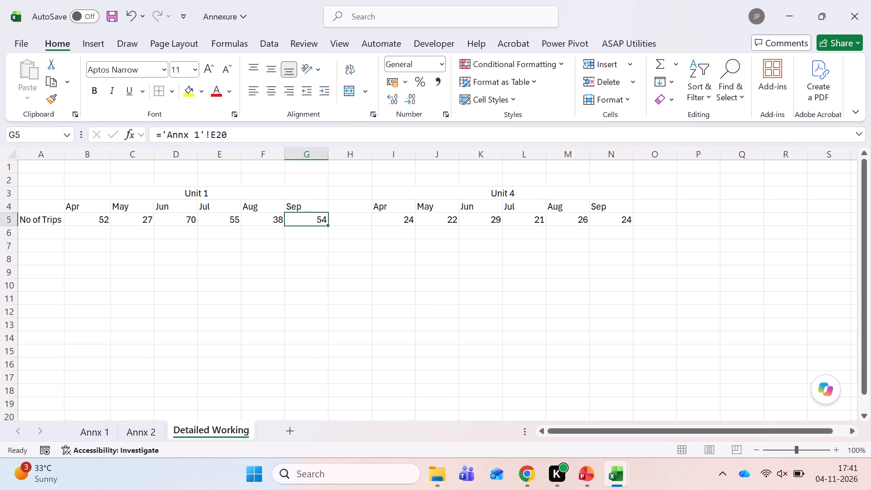
key(ctrl+Left)
key(ctrl+Left)
key(ctrl+Left)
key(Right)
key(Down)
key(alt+Tab)
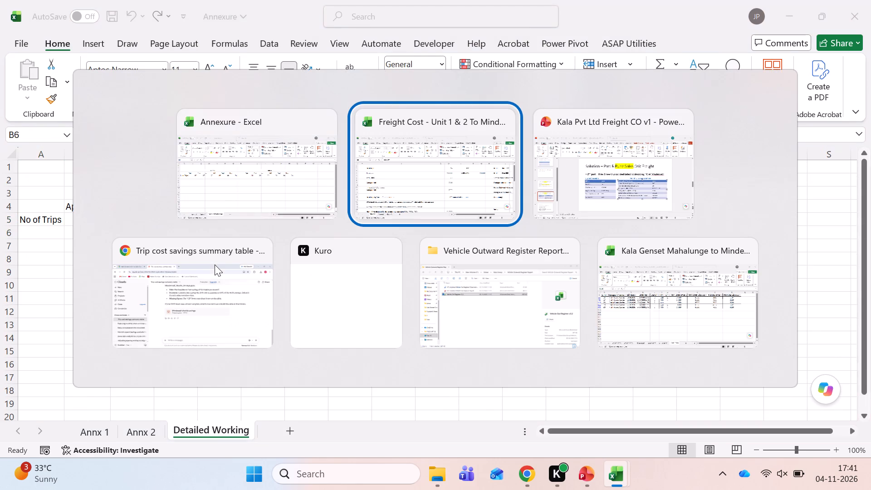
key(Return)
key(Left)
key(Left)
key(Left)
key(ctrl+Up)
key(ctrl+Up)
key(Down)
key(Down)
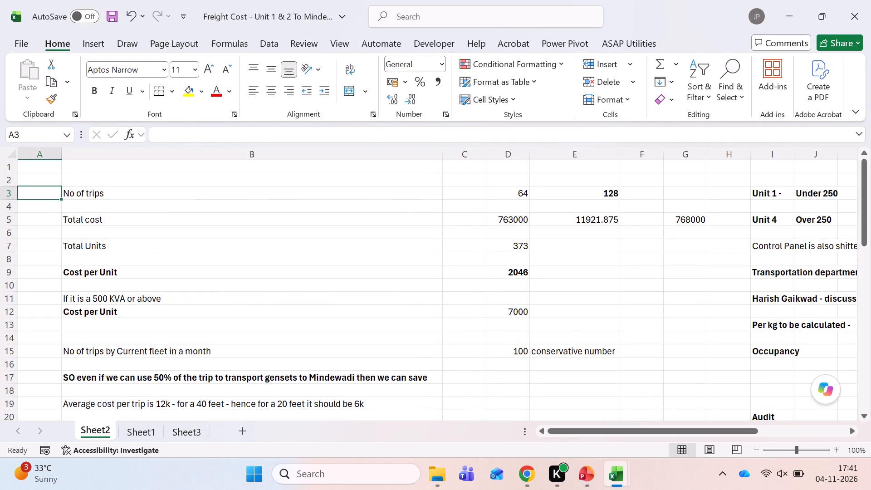
key(Down)
key(Down)
key(Right)
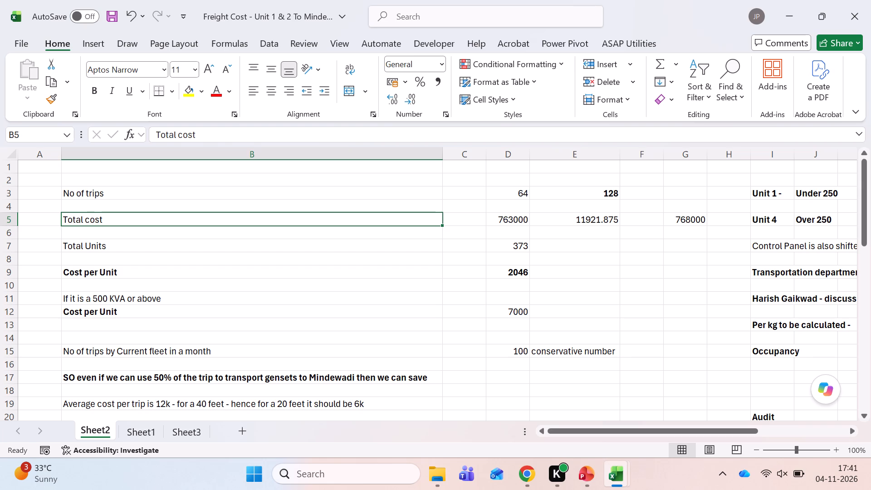
key(alt+Tab)
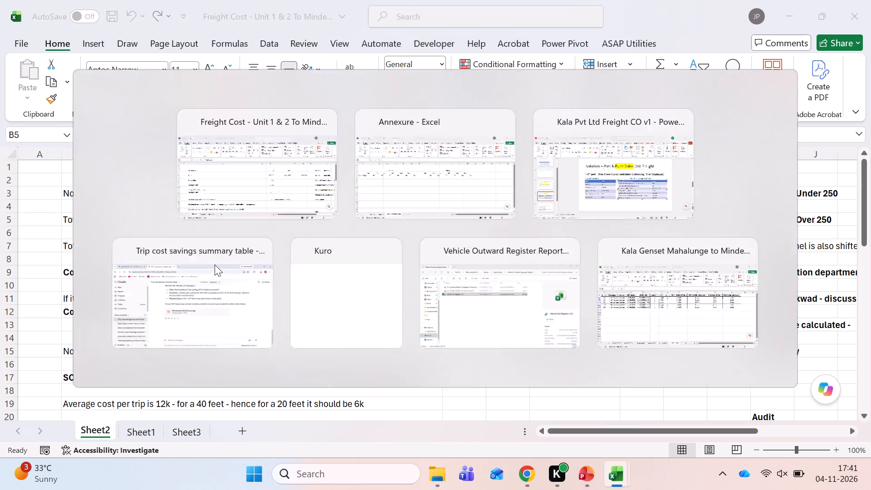
key(alt+Tab)
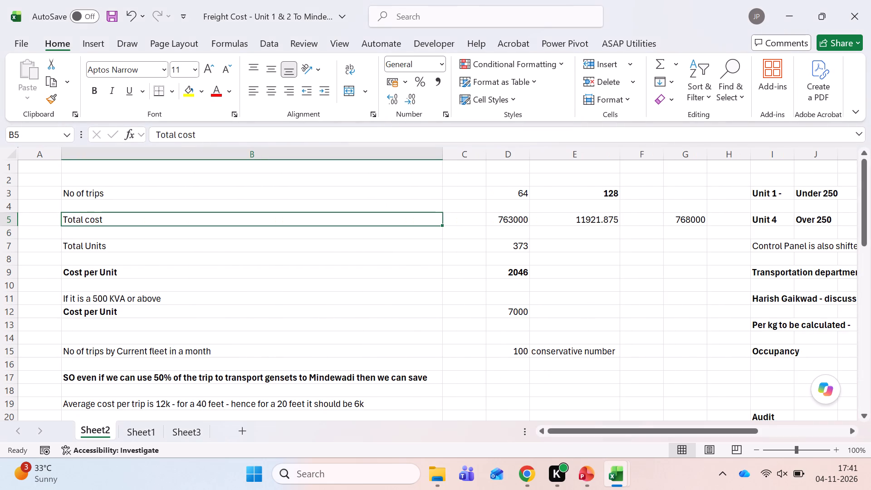
key(Up)
key(Up)
key(Right)
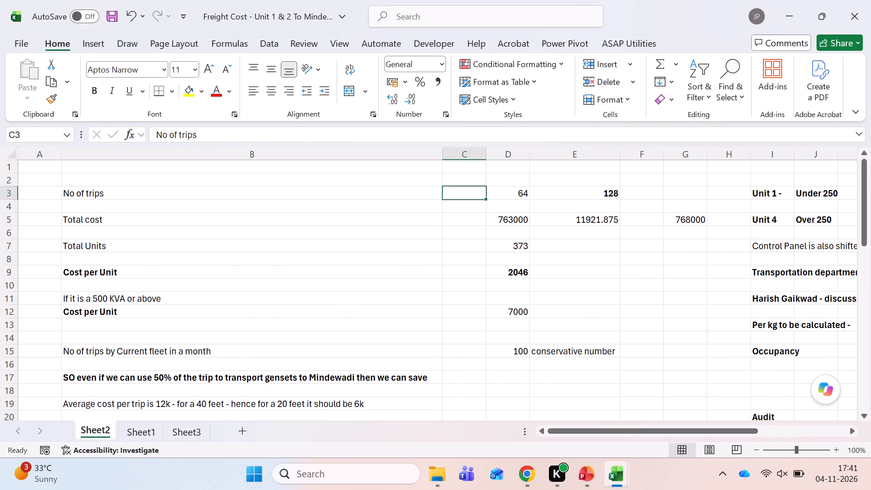
key(Right)
key(Left)
key(Left)
key(Left)
key(Down)
key(Down)
key(Right)
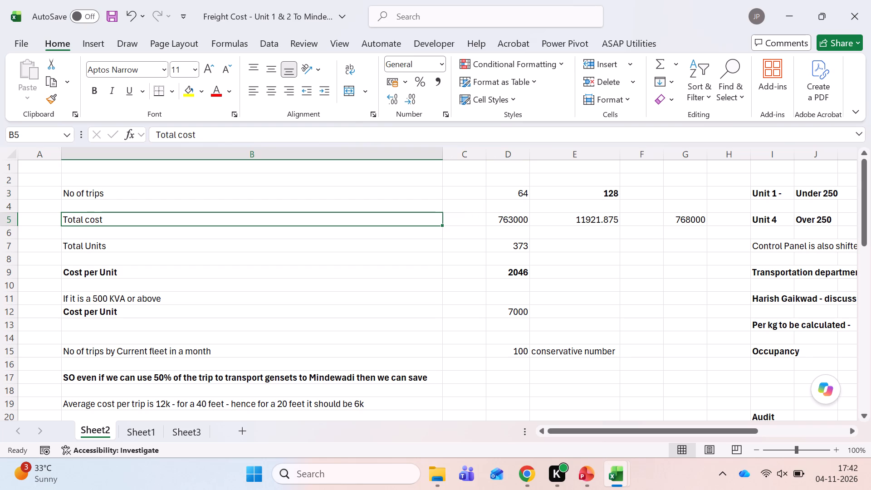
Back in the Annexure workbook's Detailed Working sheet, label cell A6 Total Cost and widen column A slightly.
key(alt+Tab)
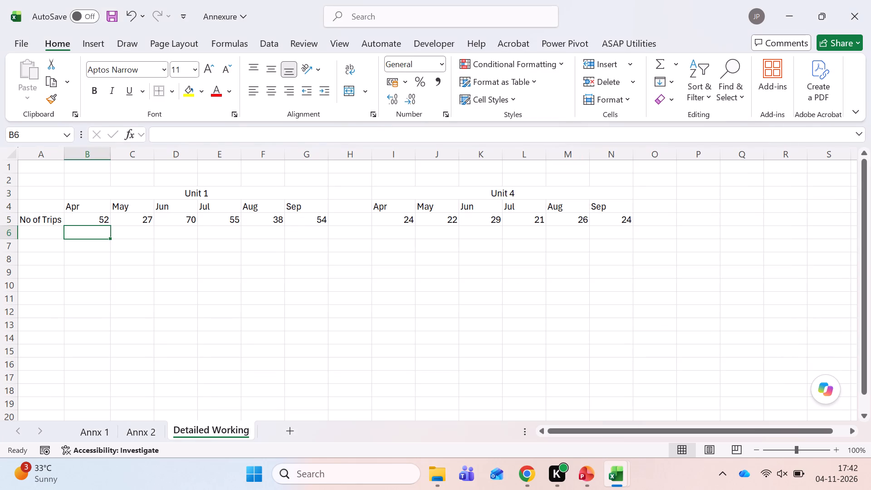
key(Left)
text(Total Cps)
key(Home)
key(Home)
key(o)
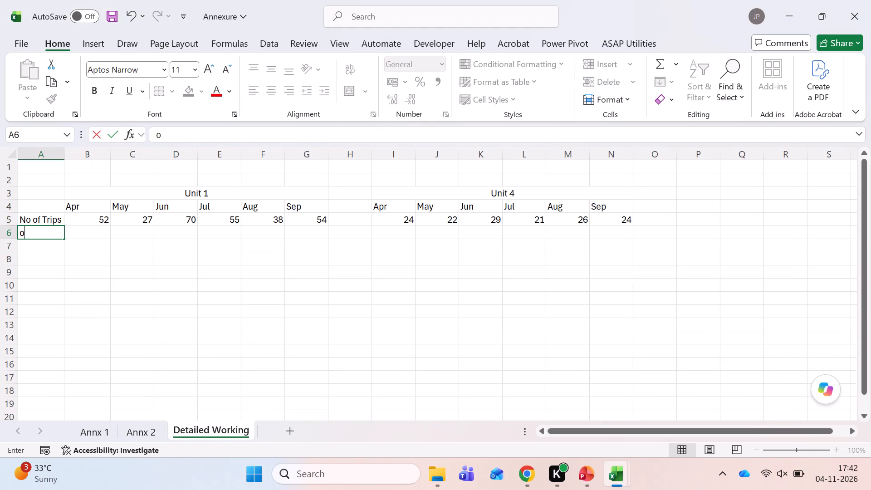
key(Escape)
text(TOtal Cost)
key(Tab)
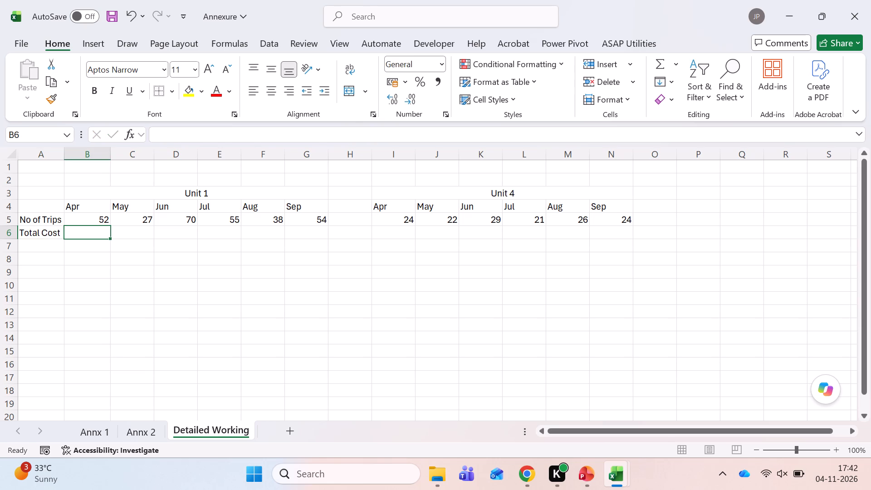
drag(65, 154, 77, 157)
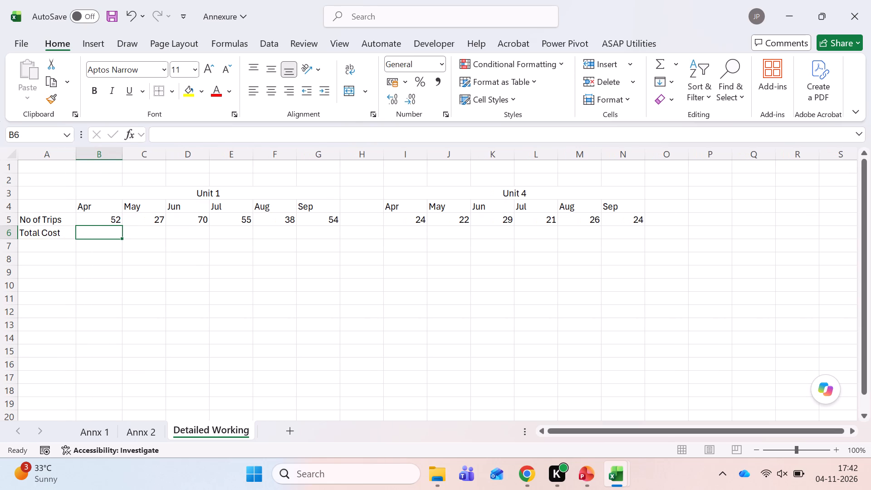
Link Unit 1's April and May Total Cost in B6 and C6 to Annx 1 Monthly Cost cells G15 and G16.
key(equal)
key(ctrl+Page_Up)
key(ctrl+Page_Up)
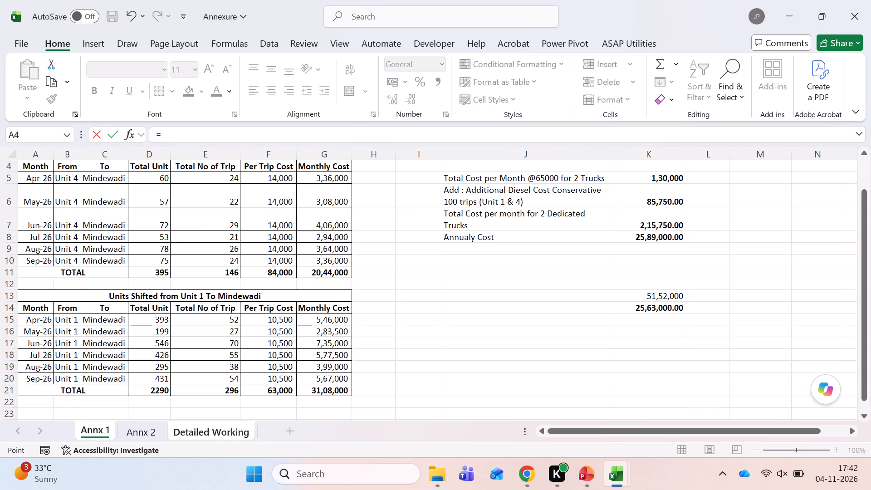
click(313, 318)
key(Return)
key(Up)
key(Right)
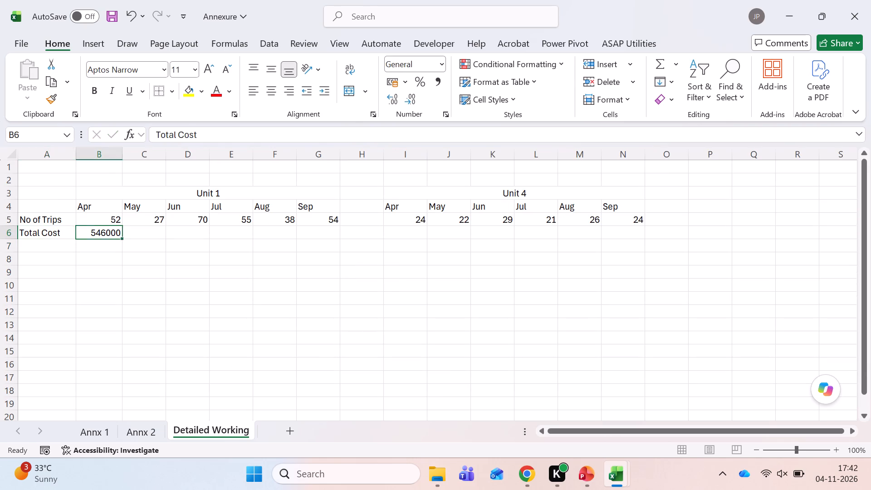
key(Right)
key(equal)
click(101, 431)
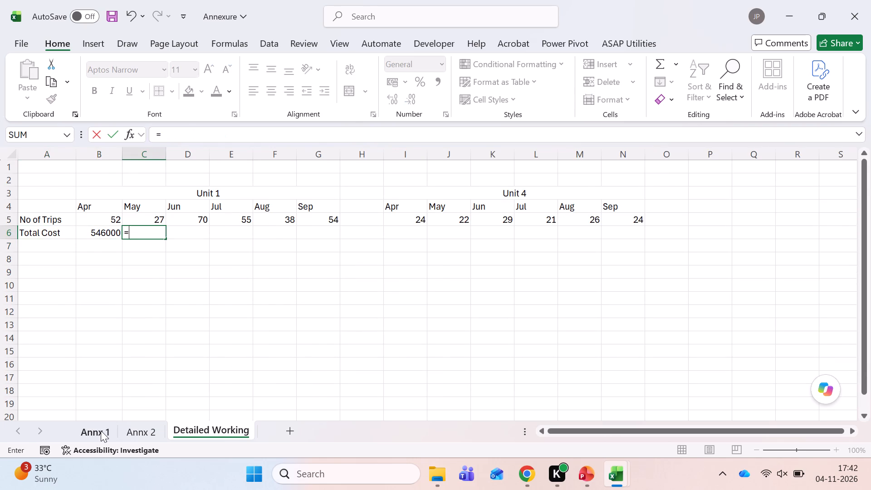
click(318, 329)
key(Return)
Link Unit 1's June and July Total Cost in D6 and E6 to Annx 1 cells G17 and G18.
key(Up)
key(Right)
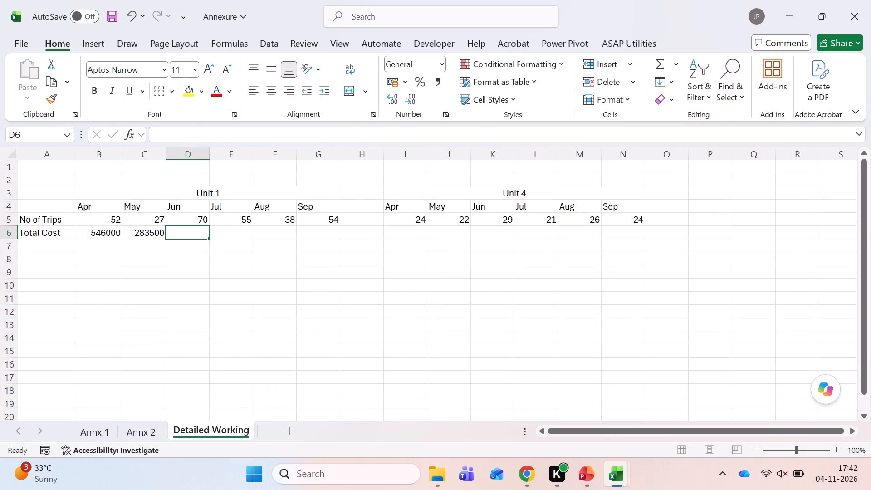
key(equal)
click(98, 421)
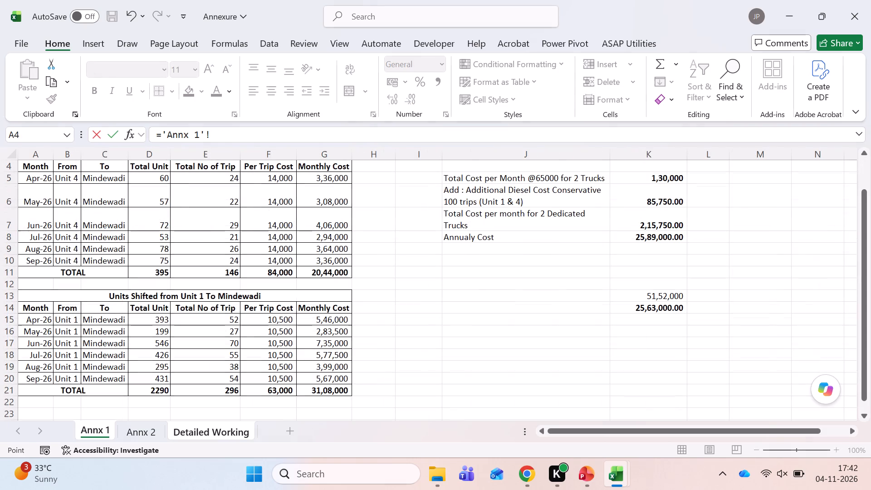
click(310, 343)
key(Return)
key(Up)
key(Right)
key(equal)
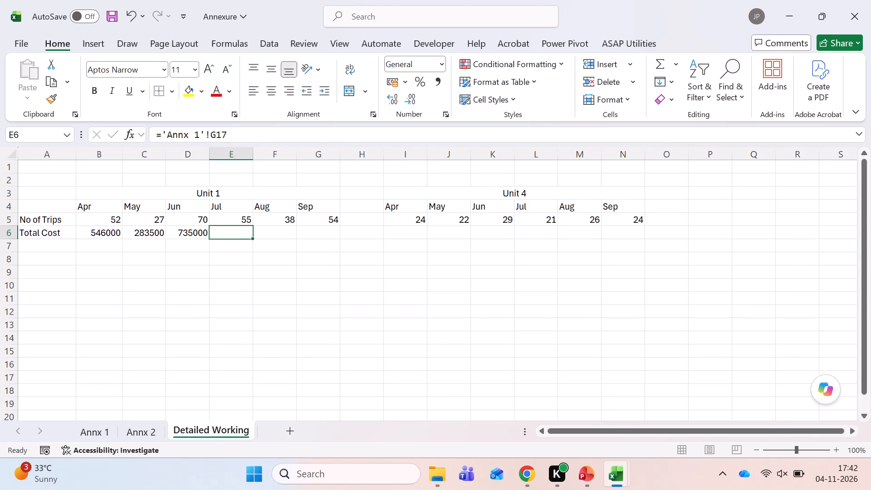
click(98, 428)
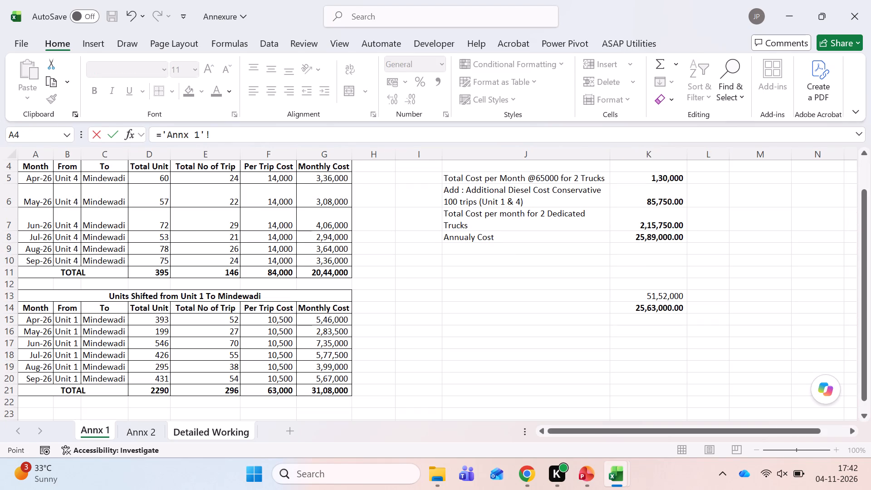
click(316, 354)
key(Return)
Link Unit 1's August and September Total Cost in F6 and G6 to Annx 1 cells G19 and G20.
key(Up)
key(Right)
key(equal)
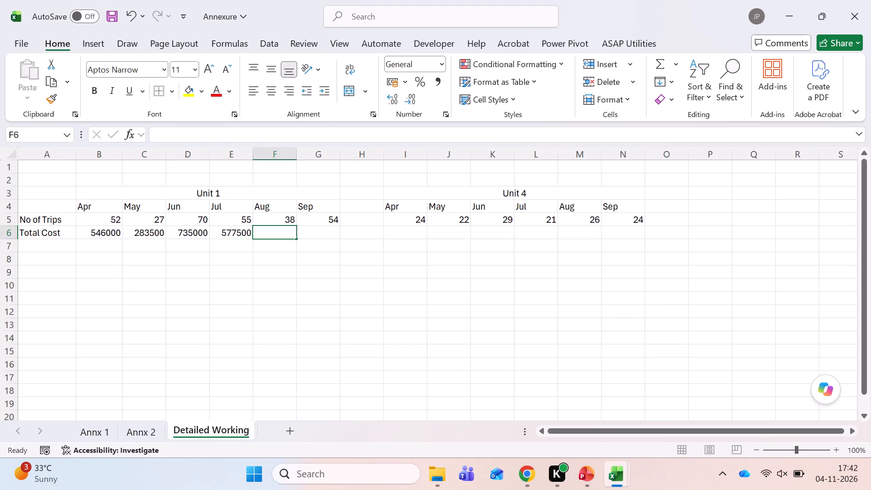
click(97, 427)
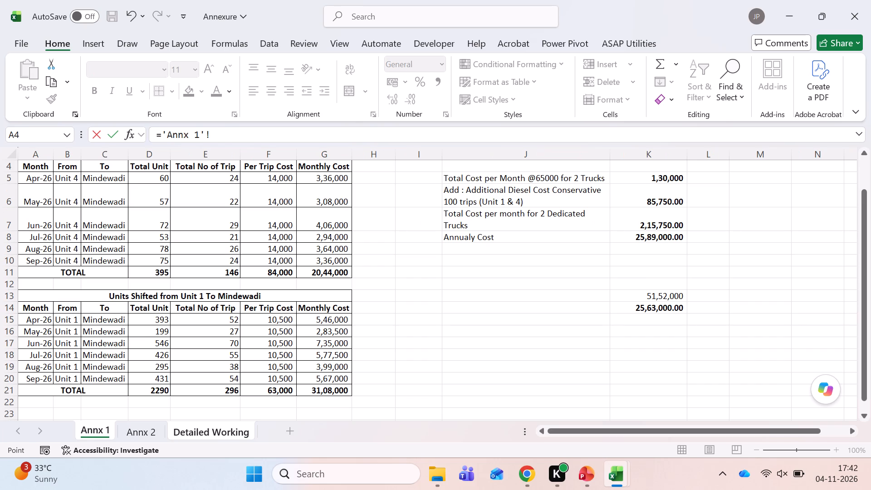
click(318, 368)
key(Return)
key(Up)
key(Right)
key(equal)
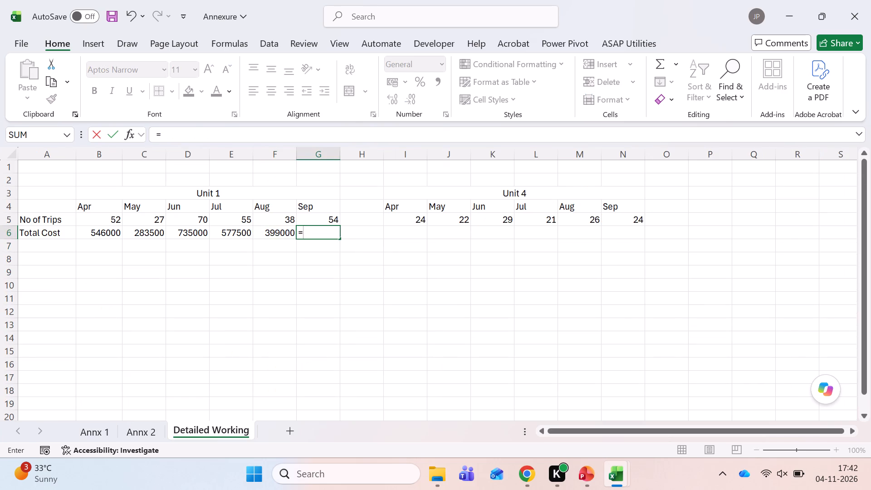
click(98, 436)
click(311, 379)
key(Return)
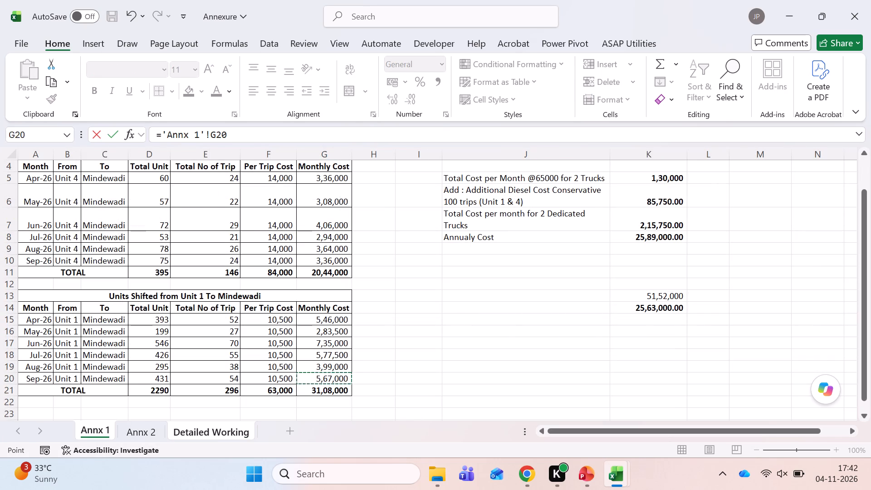
Link Unit 4's April and May Total Cost in I6 and J6 to Annx 1 Monthly Cost cells G5 and G6.
key(Up)
key(Right)
key(Right)
key(equal)
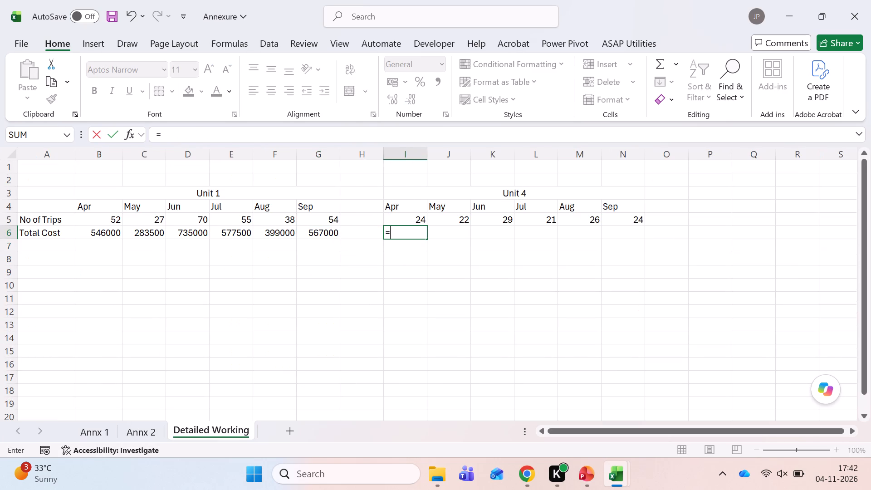
click(96, 434)
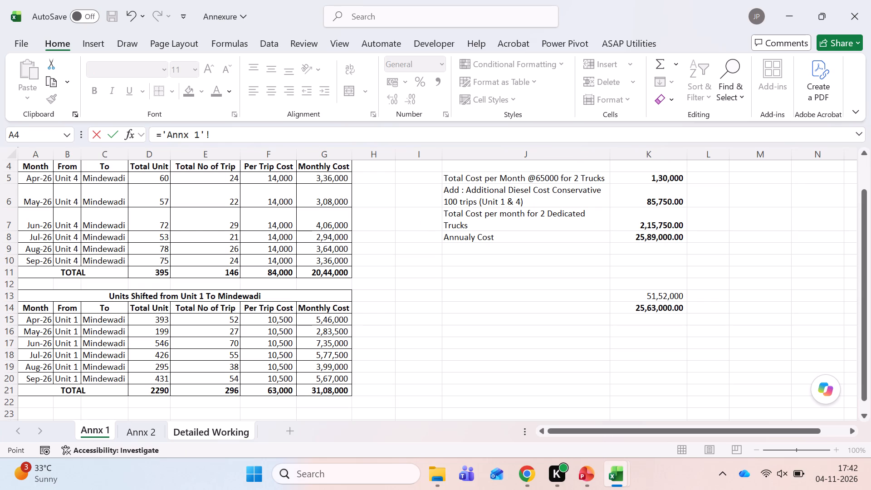
click(313, 181)
key(Return)
key(Up)
key(Up)
key(Right)
key(Down)
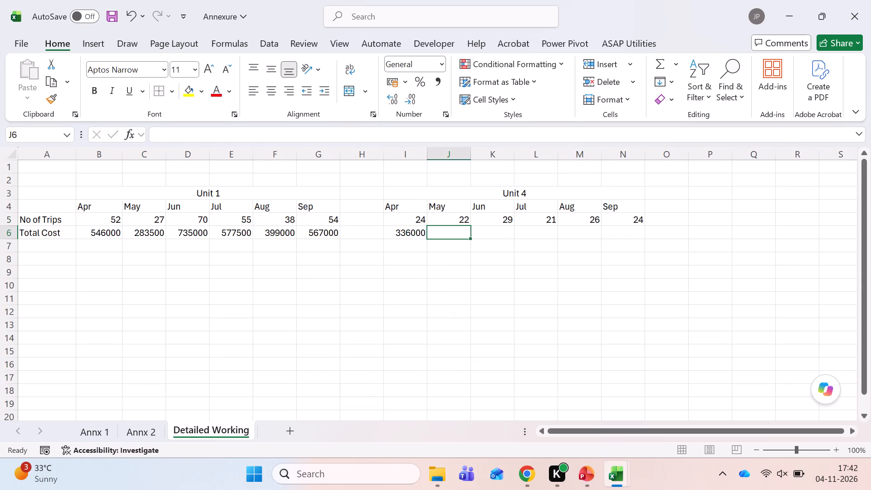
key(equal)
click(82, 436)
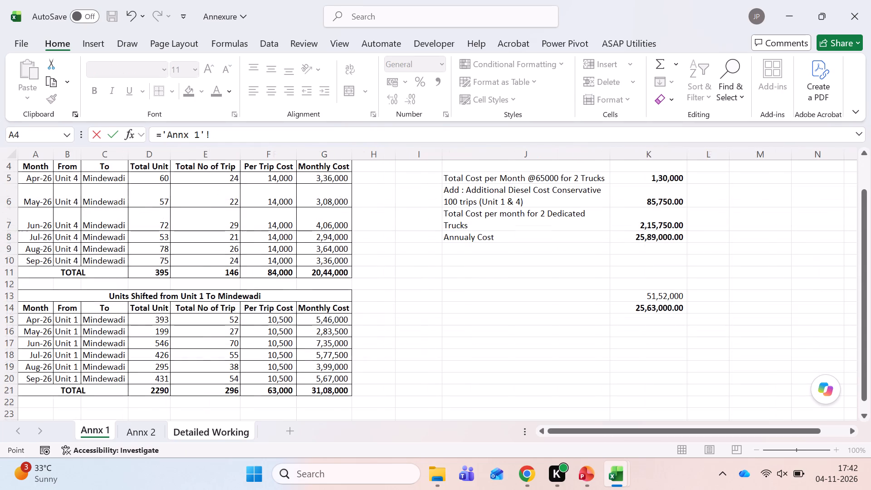
click(320, 203)
key(Return)
Link Unit 4's June Total Cost in K6 to Annx 1 cell G7.
key(Up)
key(Right)
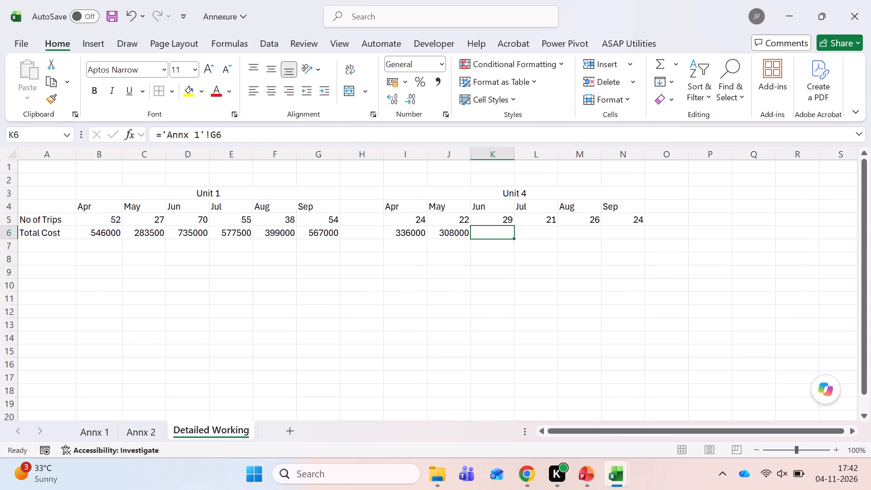
key(equal)
click(92, 429)
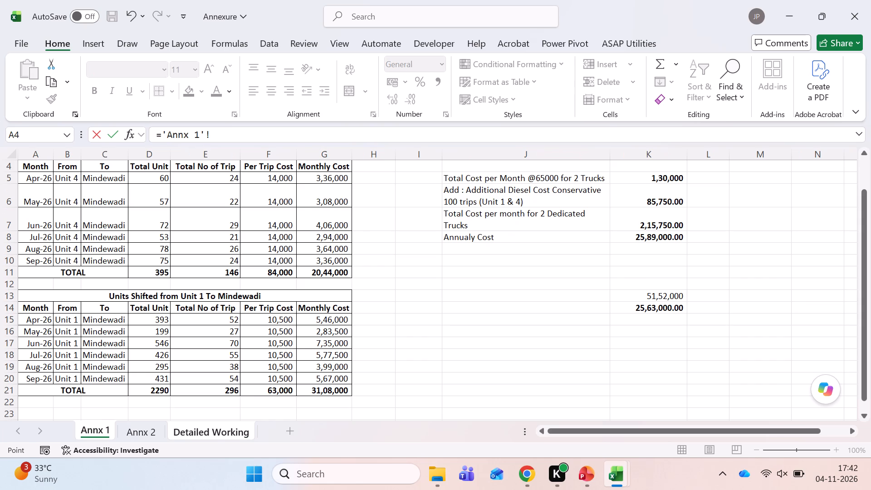
click(318, 216)
key(Return)
Link Unit 4's July and August Total Cost in L6 and M6 to Annx 1 Monthly Cost cells G8 and G9.
key(Up)
key(Right)
key(equal)
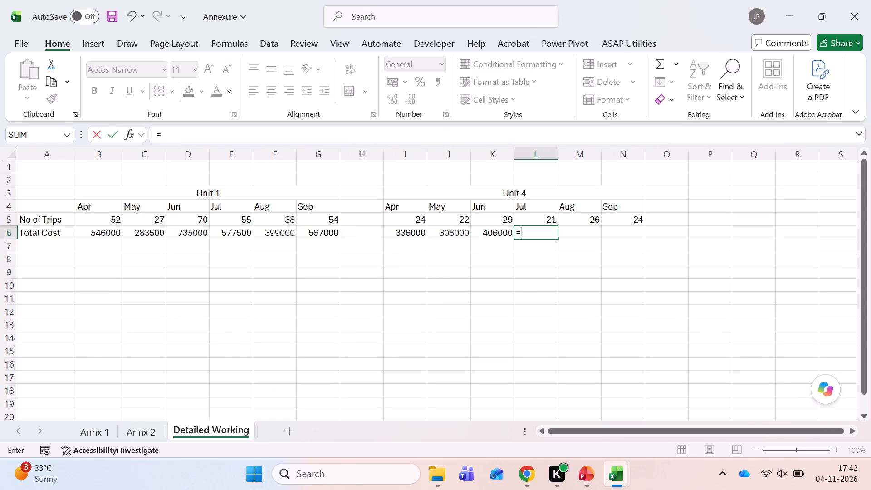
click(96, 439)
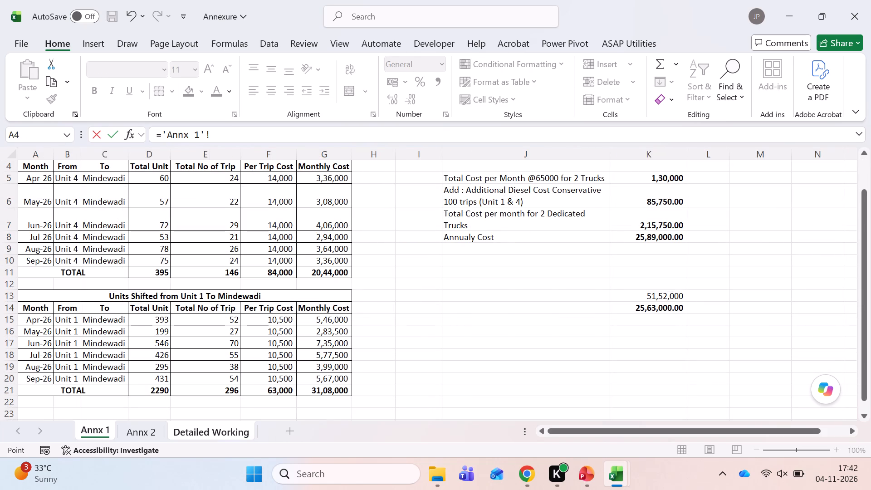
click(314, 235)
key(Return)
key(Up)
key(Right)
key(equal)
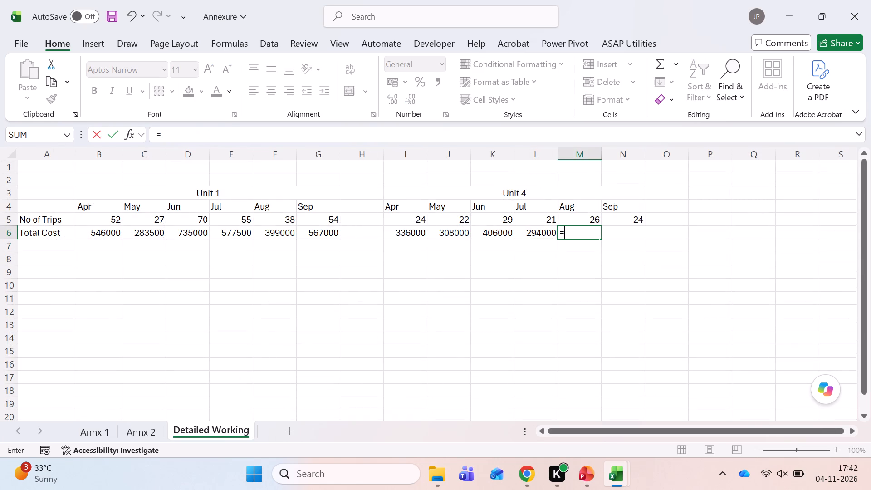
click(91, 432)
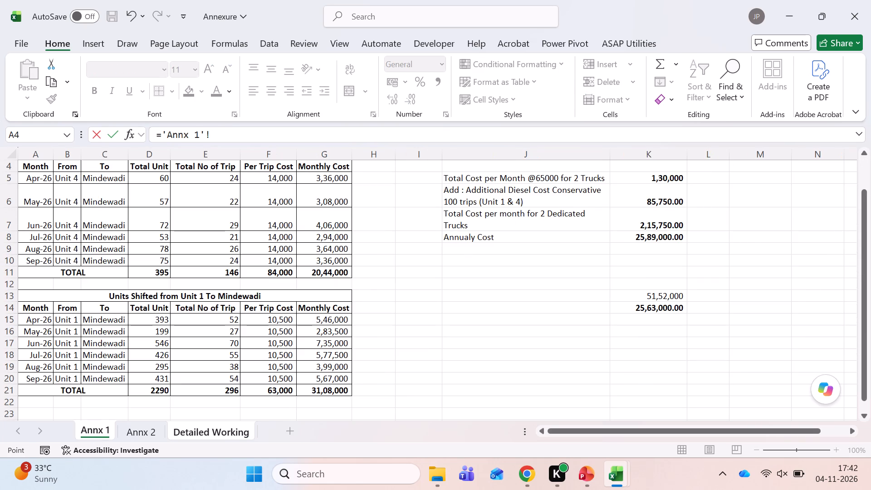
click(313, 253)
key(Return)
Link Unit 4's September Total Cost in N6 to Annx 1 cell G10.
key(Up)
key(Right)
key(equal)
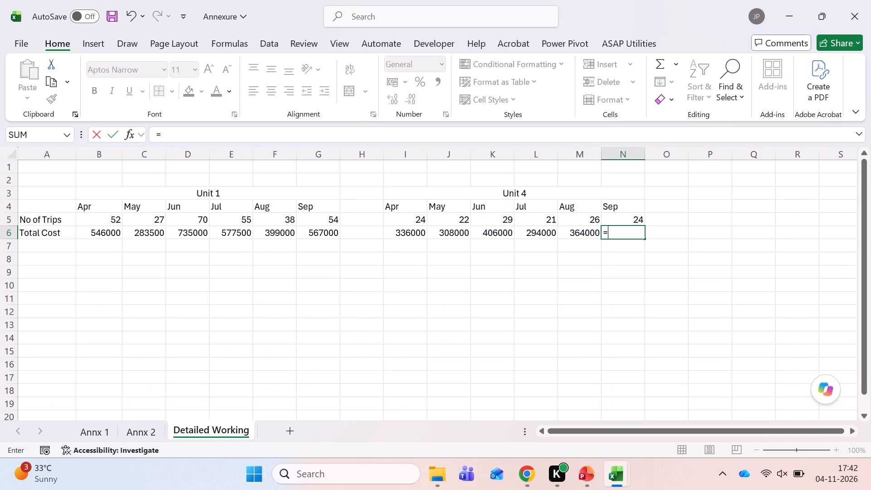
click(87, 436)
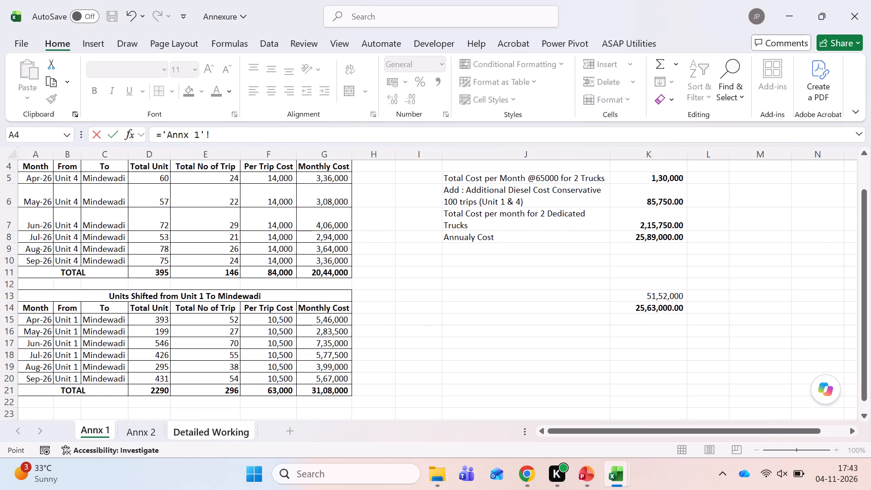
click(320, 259)
key(Return)
key(Up)
Insert three blank rows on Annx 1 above the "Units Shifted from Unit 1 To Mindewadi" heading.
key(ctrl+Page_Up)
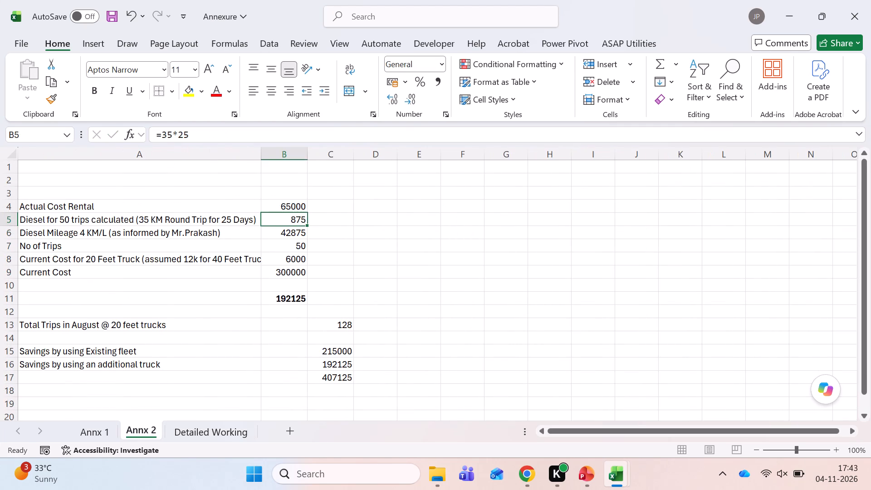
key(ctrl+Page_Up)
key(Left)
key(Left)
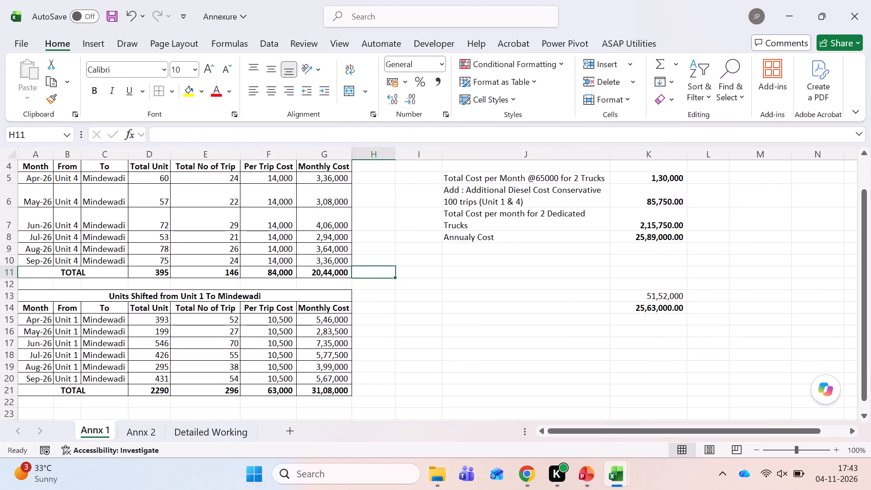
key(Left)
key(Right)
key(Right)
key(Left)
key(Left)
key(Left)
key(Right)
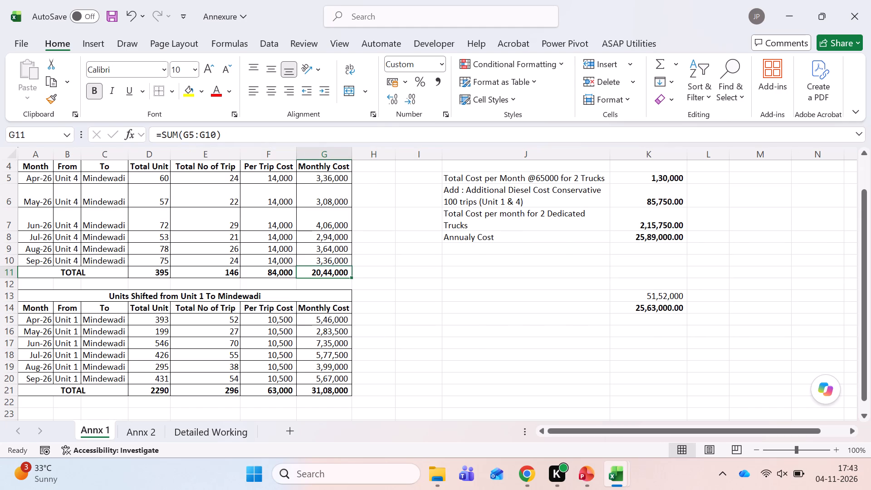
click(177, 292)
key(shift+space)
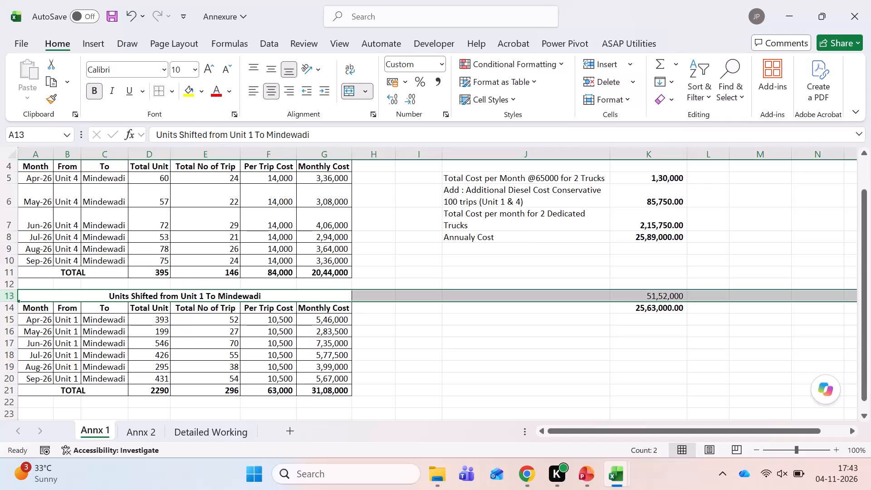
key(ctrl+shift+equal)
key(ctrl+shift+equal)
key(ctrl+shift+equal)
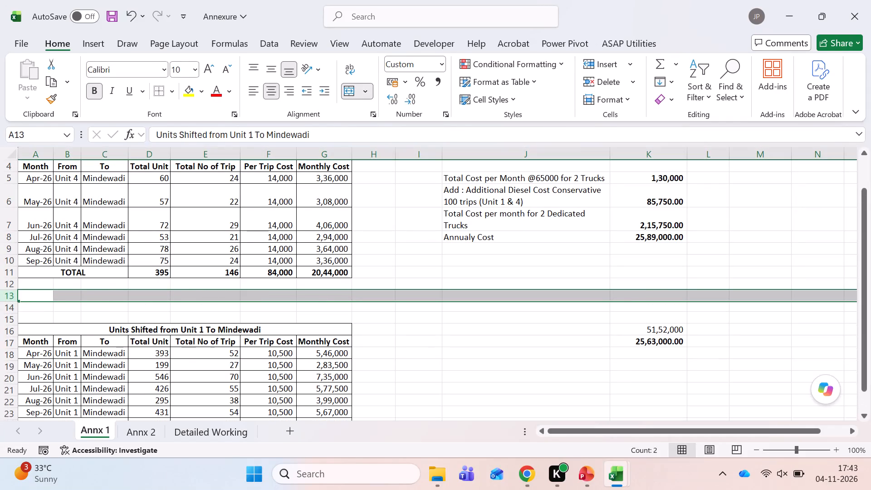
Calculate Unit 4's overall cost per unit in H11 as G11/D11 and make it bold.
key(Down)
key(Up)
key(Up)
key(Up)
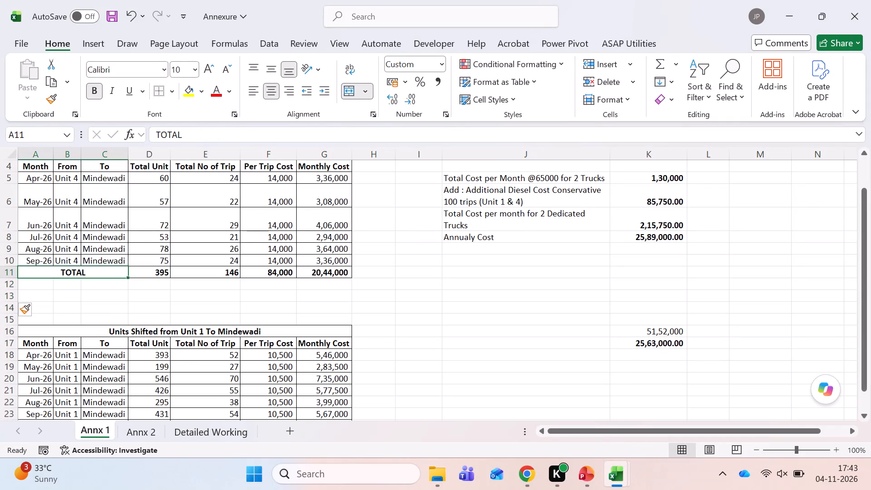
key(Right)
key(Right)
key(Right)
key(Right)
key(Right)
key(ctrl+Up)
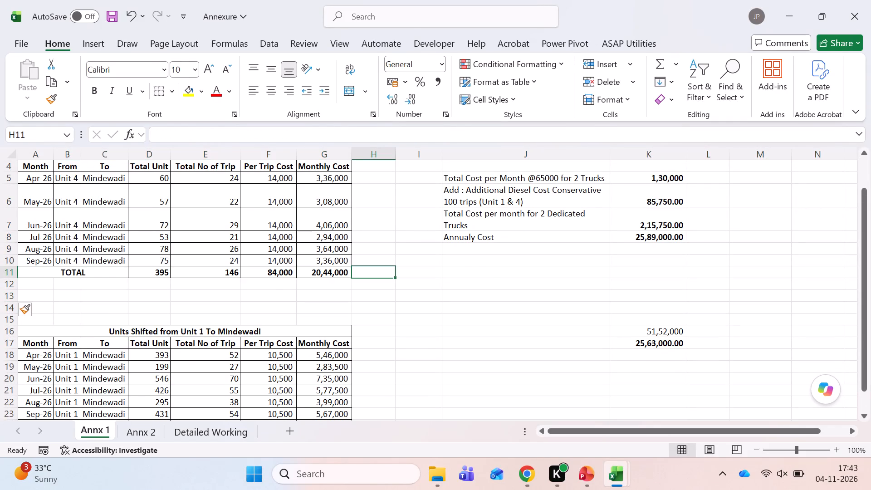
key(Down)
key(Down)
key(Down)
key(Down)
key(Down)
key(Down)
key(Down)
key(Down)
key(Down)
key(Down)
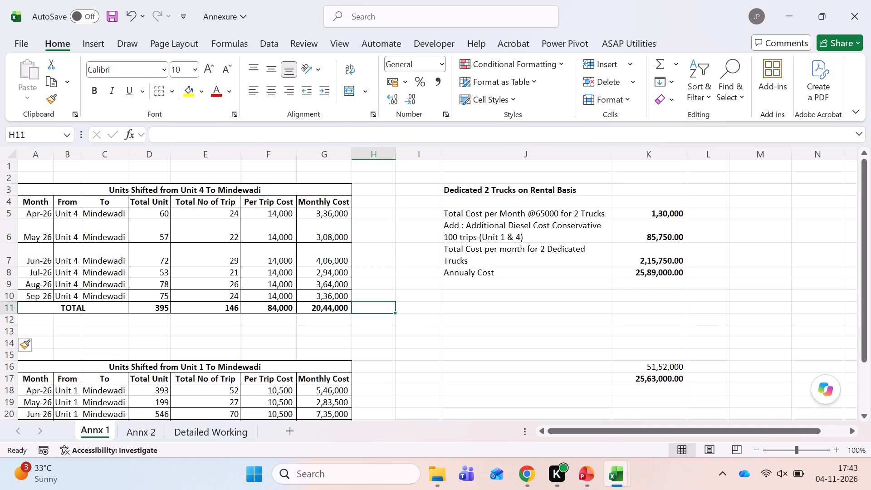
key(equal)
key(Left)
key(slash)
key(Left)
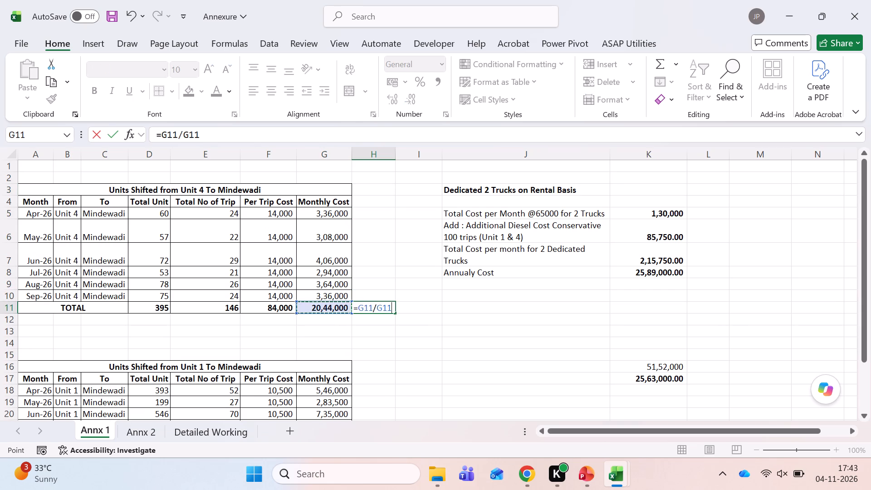
key(Left)
key(Left)
key(Left)
key(Return)
key(Up)
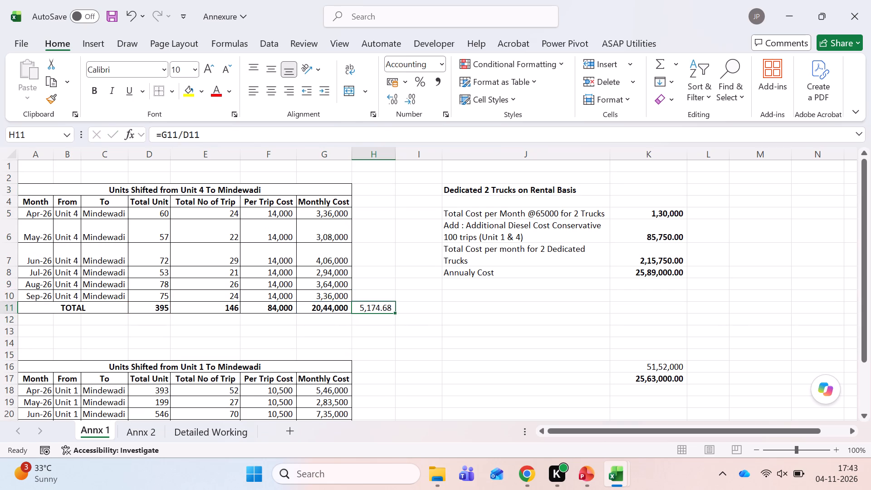
key(ctrl+b)
Copy the cost-per-unit formula from H11 to H24 in Unit 1's TOTAL row and save the workbook.
key(Down)
key(Down)
key(Down)
key(Down)
key(Down)
key(Down)
key(Down)
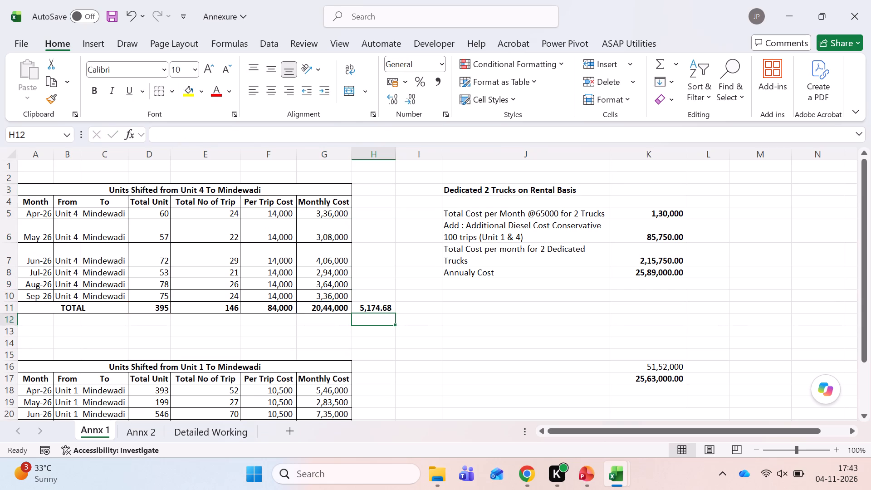
key(Down)
key(Down)
key(Down)
key(Down)
key(Down)
key(Down)
key(Down)
key(Down)
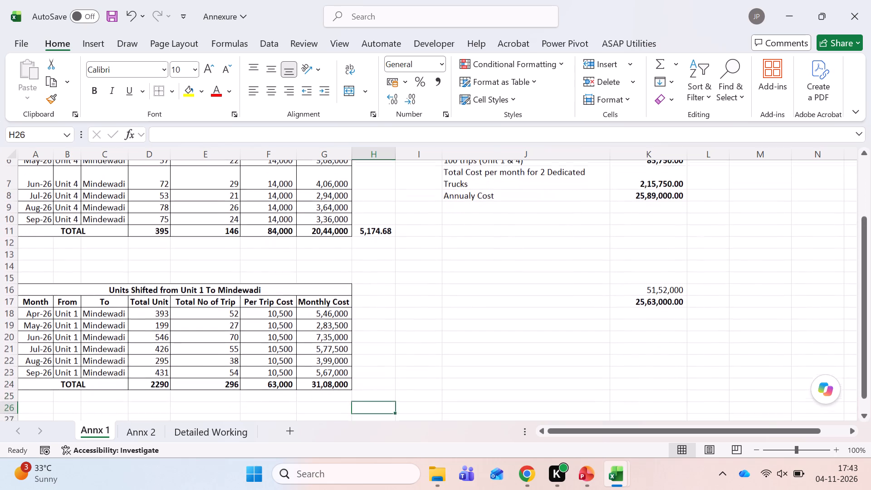
key(Up)
key(Up)
key(ctrl+Up)
key(ctrl+c)
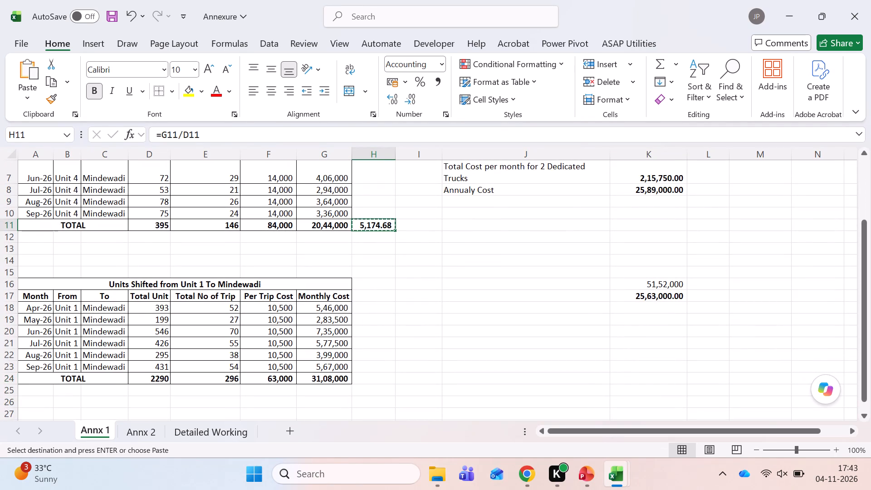
key(Down)
key(Down)
key(Down)
key(Down)
key(Down)
key(Down)
key(Down)
key(Down)
key(Down)
key(Down)
key(Down)
key(Down)
key(Down)
key(ctrl+v)
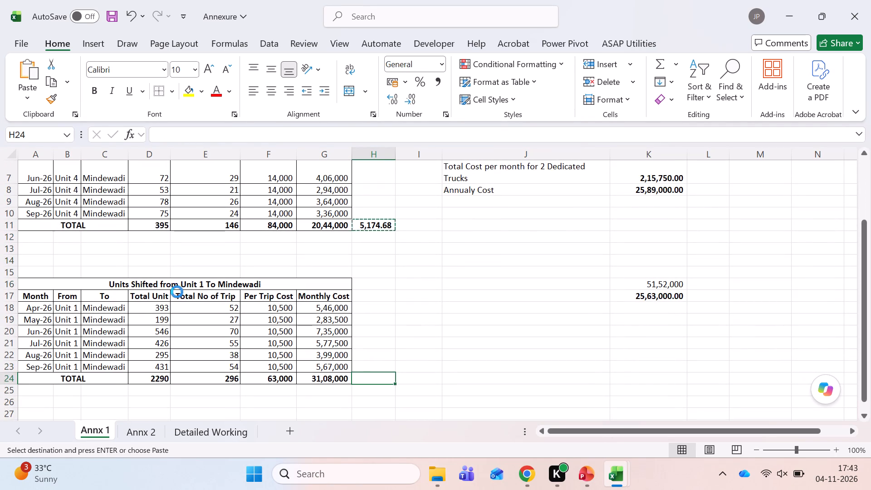
key(Escape)
key(ctrl+s)
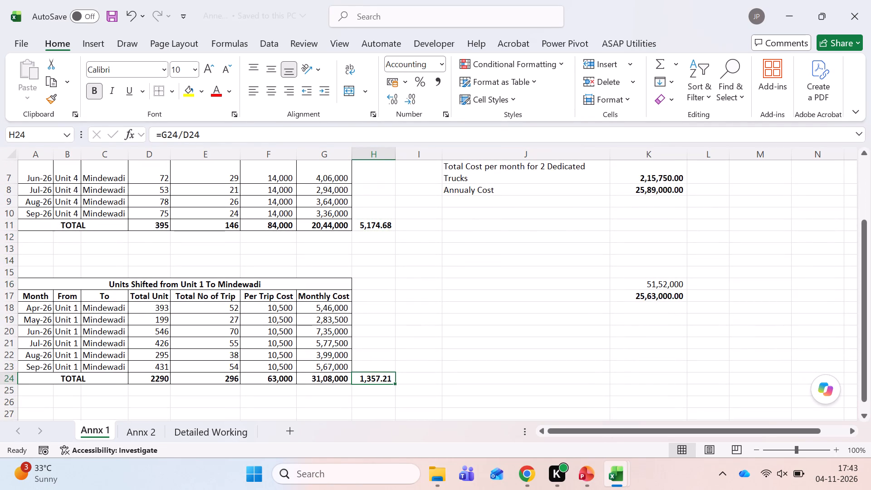
Check Unit 1's formula in H24, switch to the Freight Cost workbook and examine its Cost per Unit calculation in D9.
key(F2)
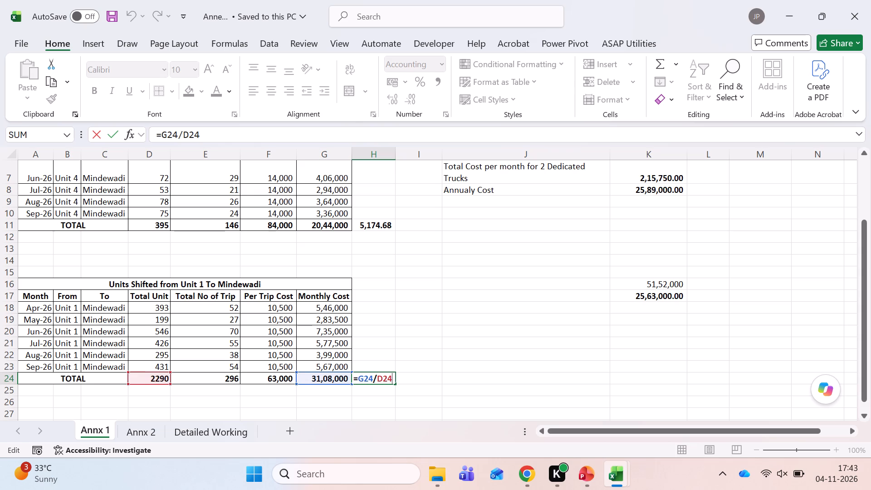
key(Escape)
key(F2)
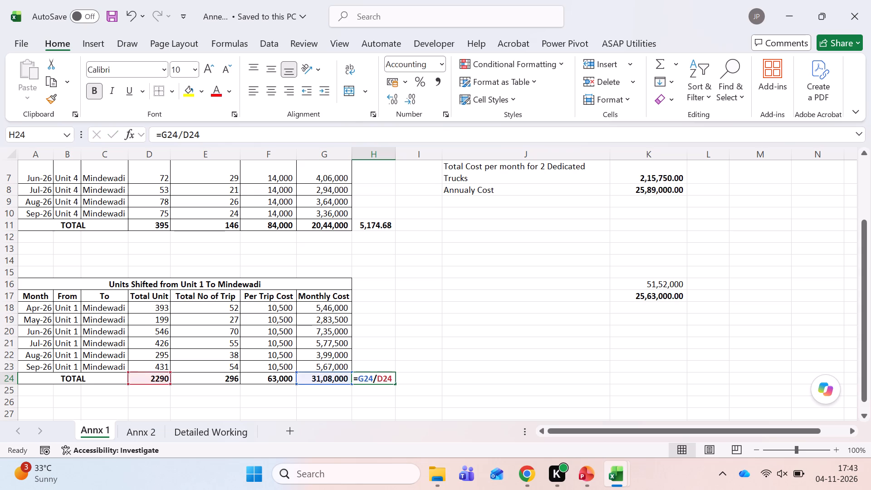
key(Escape)
key(Up)
key(ctrl+Up)
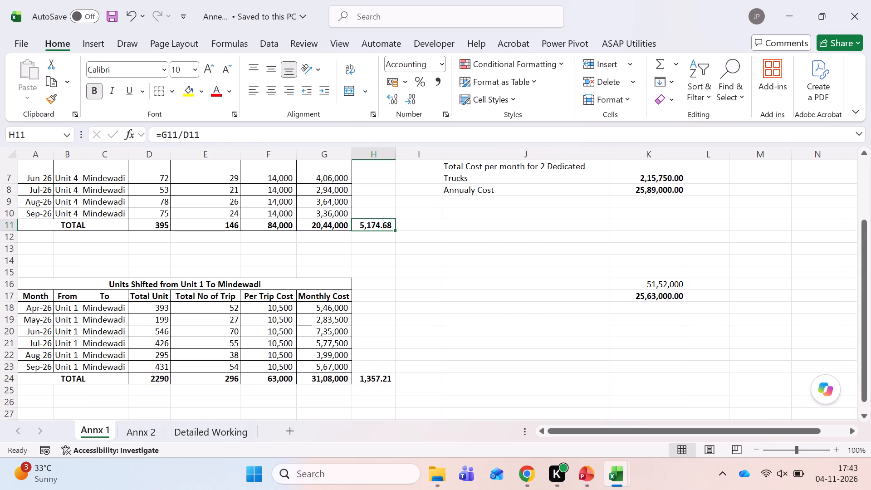
key(alt+Tab)
key(Right)
key(Down)
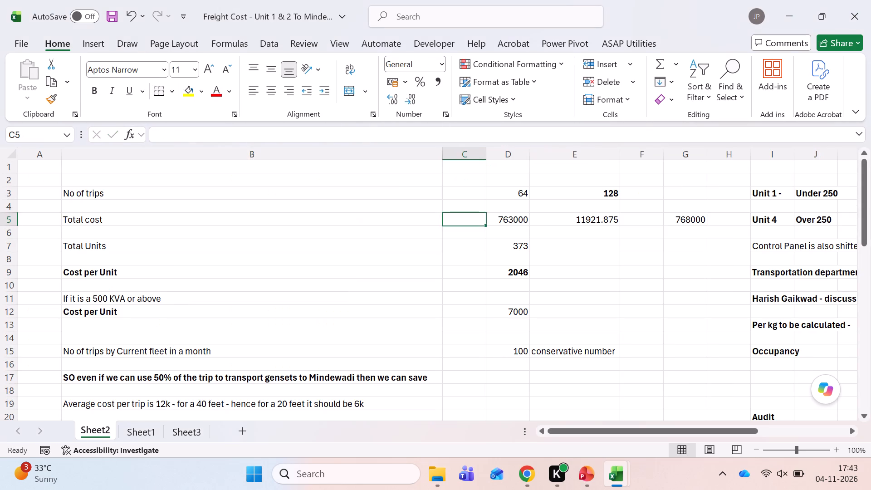
key(Down)
key(Down)
key(Down)
key(Right)
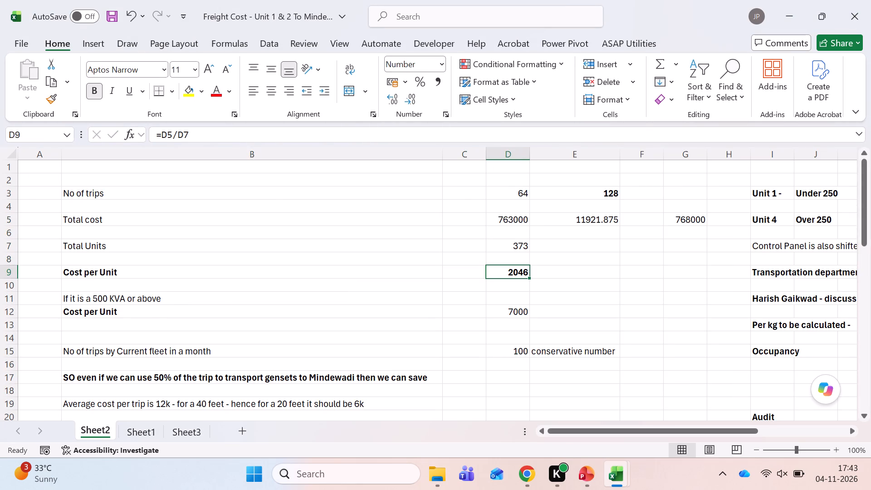
Return to the Annexure workbook and calculate Unit 4's April cost per unit in H5 as G5/D5.
key(alt+Tab)
key(ctrl+Up)
key(ctrl+Up)
key(Down)
key(Down)
key(Down)
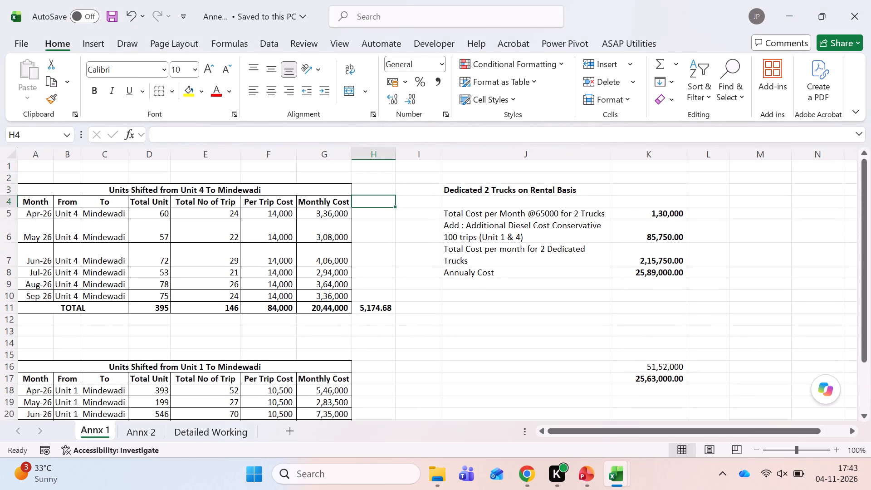
key(Down)
key(equal)
key(Left)
key(slash)
key(Left)
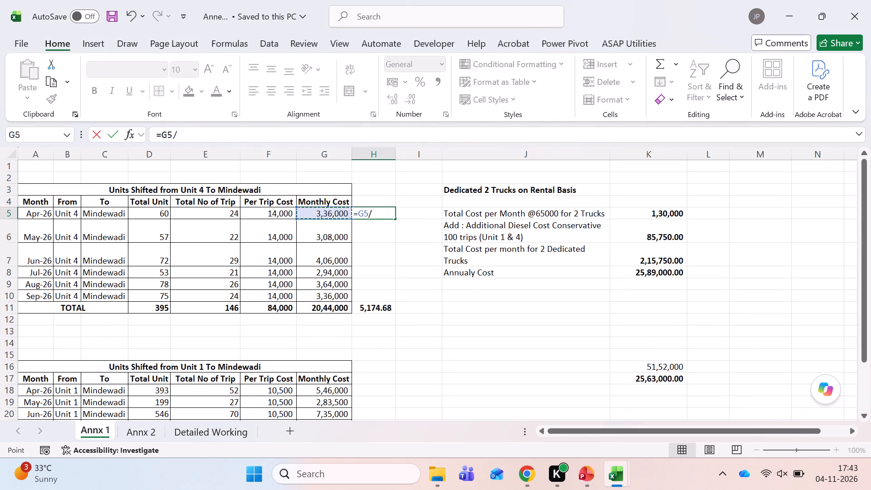
key(Left)
key(Left)
key(Left)
key(Return)
key(Up)
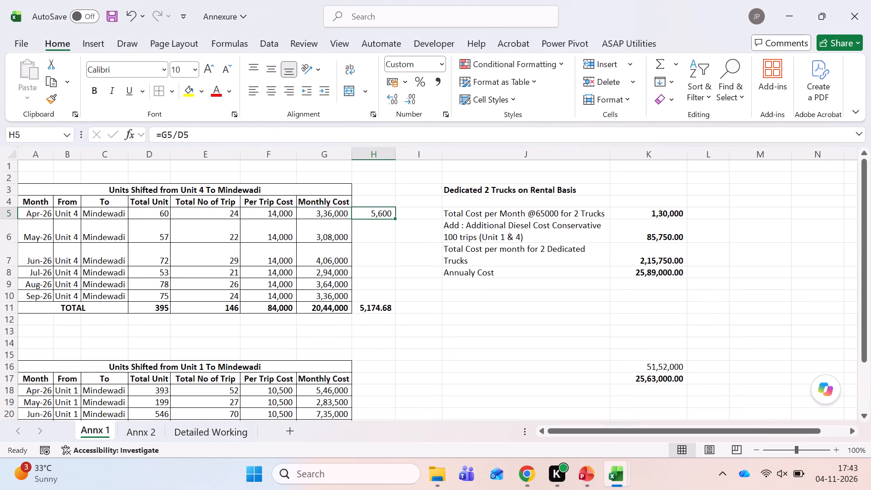
Copy the cost-per-unit formula from H5 to H6:H9 for Unit 4's May to August rows.
key(ctrl+c)
key(Down)
key(shift+Down)
key(shift+Down)
key(shift+Down)
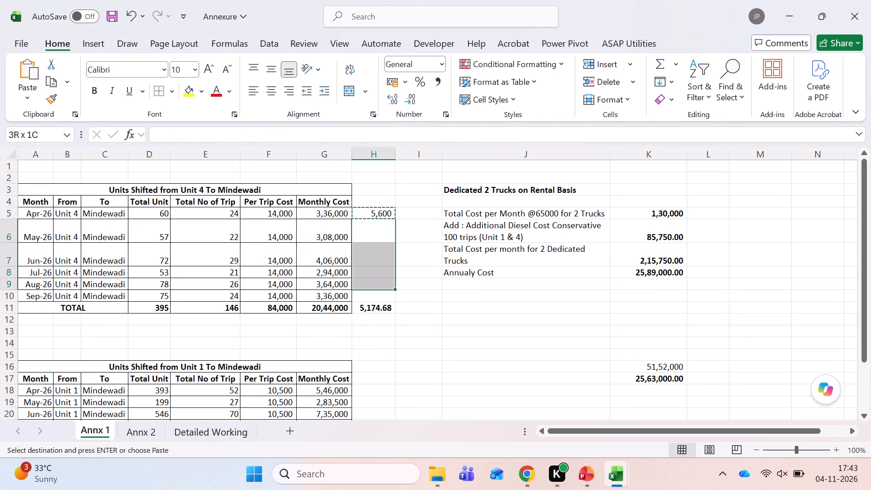
key(Return)
Head the new column in H4 with a bold "Cost Per Unit" and autofit column H's width.
key(Up)
key(Up)
text(Cost Per Unit)
key(Return)
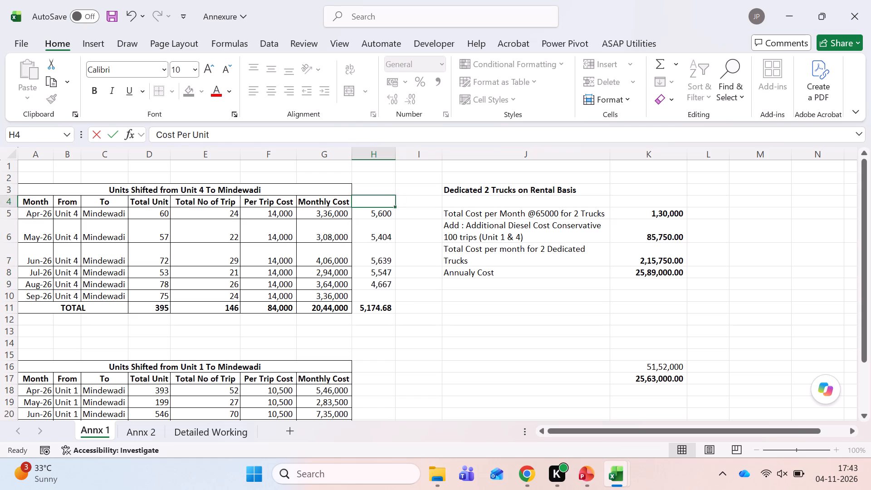
key(Up)
key(ctrl+b)
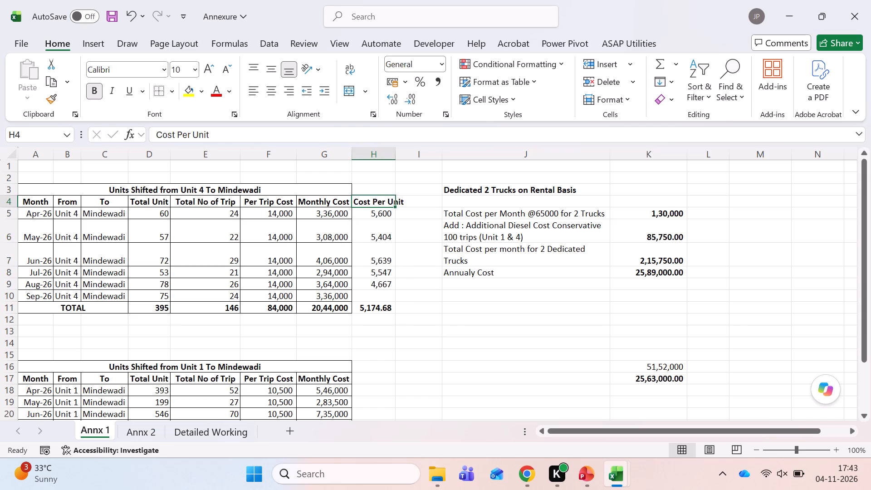
double_click(396, 154)
Apply all borders to the Cost Per Unit column, H4:H11, of the Unit 4 table.
key(shift+Down)
key(shift+Down)
key(shift+Down)
key(shift+Down)
key(shift+Down)
key(shift+Down)
key(shift+Down)
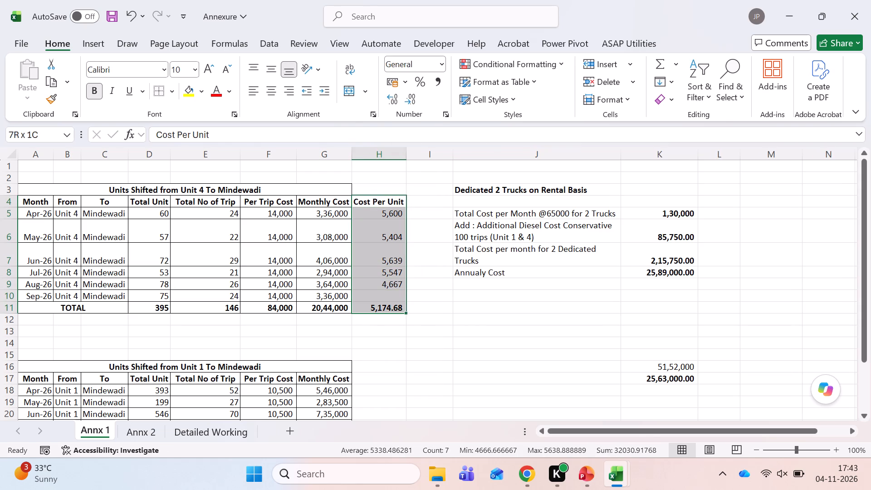
key(alt+h)
text(ba)
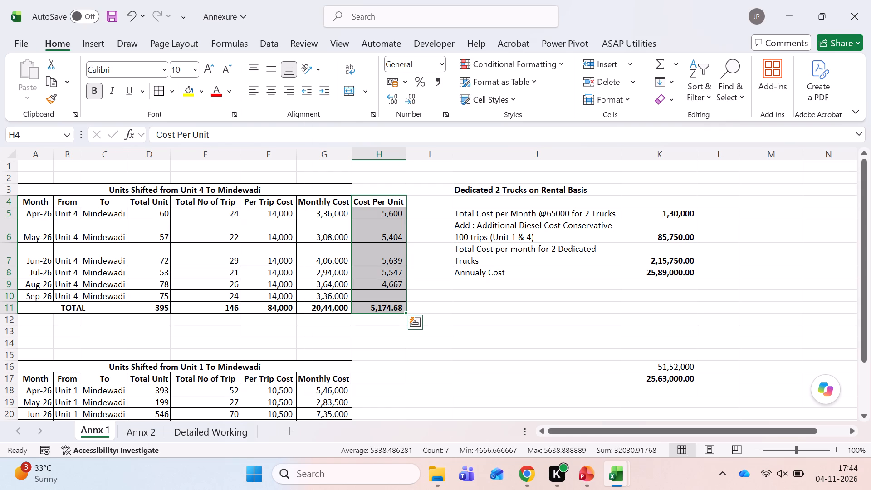
key(Down)
key(Down)
key(Down)
key(Up)
key(Up)
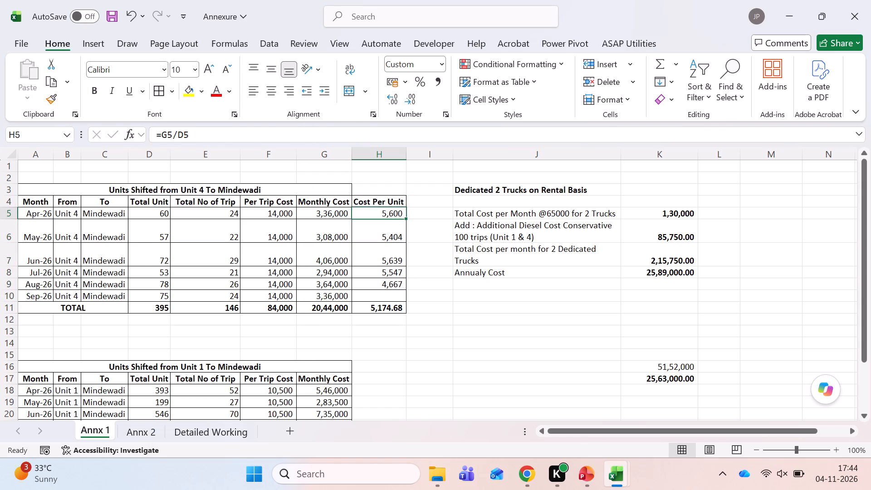
Copy the cost-per-unit formula from H9 to H10 for Unit 4's September row.
key(Down)
key(Down)
key(Down)
key(Down)
key(Down)
key(Up)
key(ctrl+c)
key(Down)
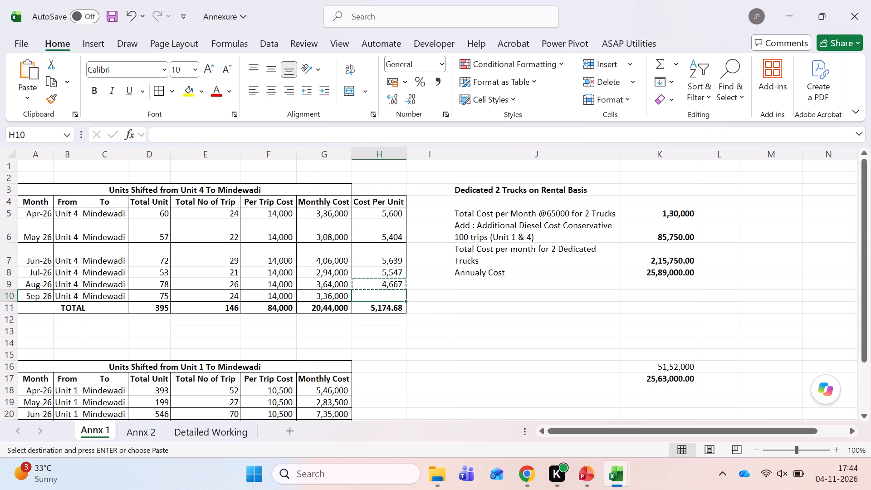
key(Return)
Calculate Unit 1's April cost per unit in H18 as G18/D18.
key(Down)
key(Down)
key(Down)
key(Down)
key(Down)
key(Down)
key(Down)
key(Down)
key(Down)
key(Down)
key(Down)
key(Down)
key(Down)
key(Down)
key(Down)
key(Down)
key(Down)
key(Up)
key(Up)
key(Up)
key(Up)
key(Up)
key(Up)
key(Up)
key(Up)
key(Up)
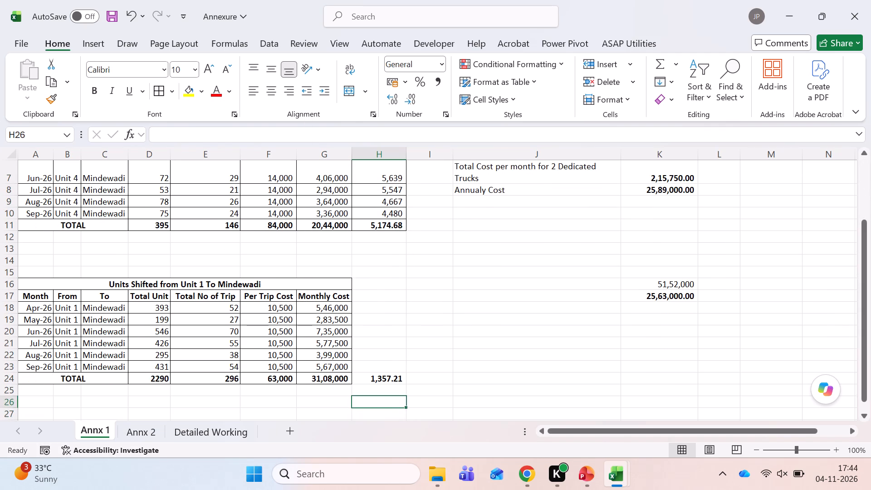
key(equal)
key(Left)
key(slash)
key(Left)
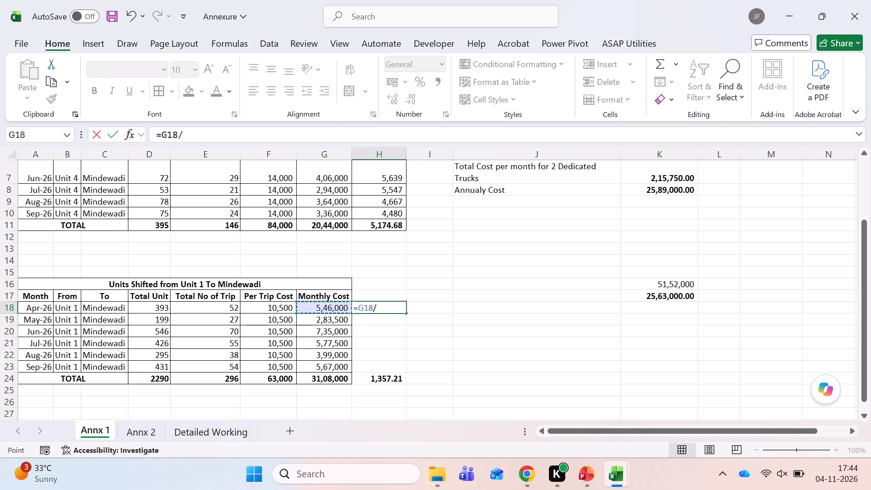
key(Left)
key(Left)
key(Left)
key(Return)
Copy the cost-per-unit formula from H18 to H19:H23 for Unit 1's May to September rows.
key(Up)
key(ctrl+c)
key(Down)
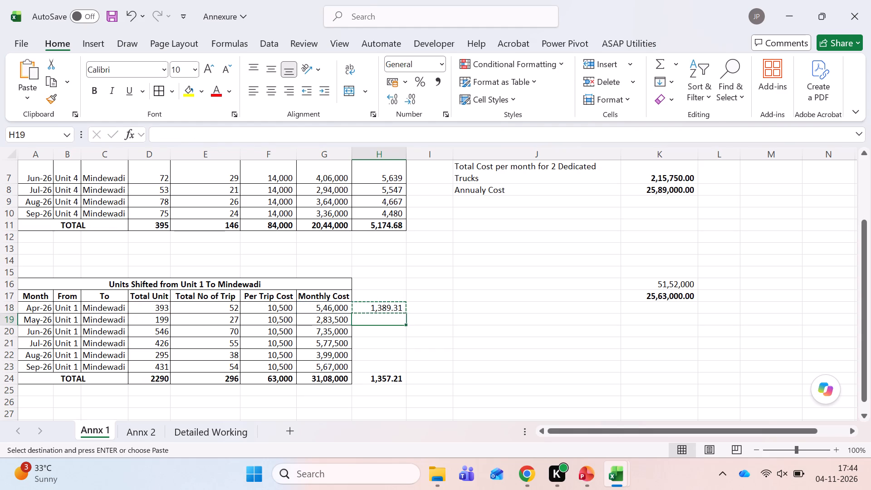
key(Down)
key(Up)
key(shift+Down)
key(shift+Down)
key(shift+Down)
key(shift+Down)
key(Return)
Apply all borders to Unit 1's cost-per-unit cells, H18:H24.
key(Up)
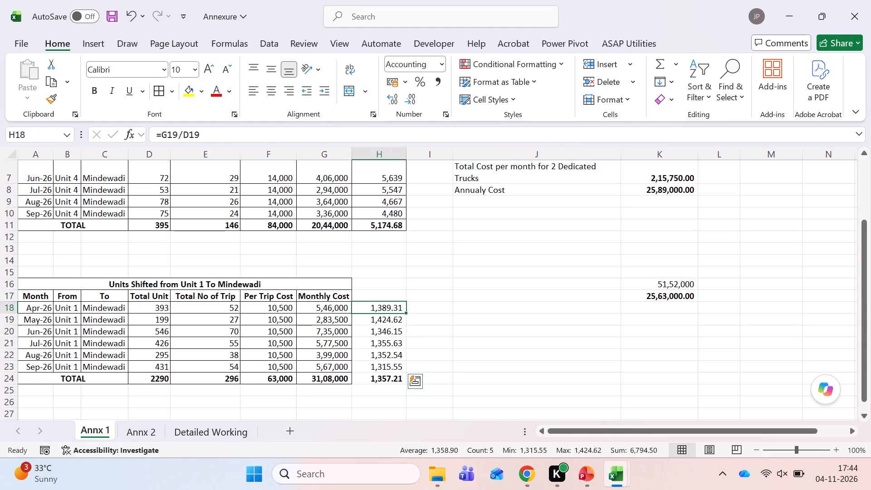
key(ctrl+shift+Down)
key(alt+h)
text(ba)
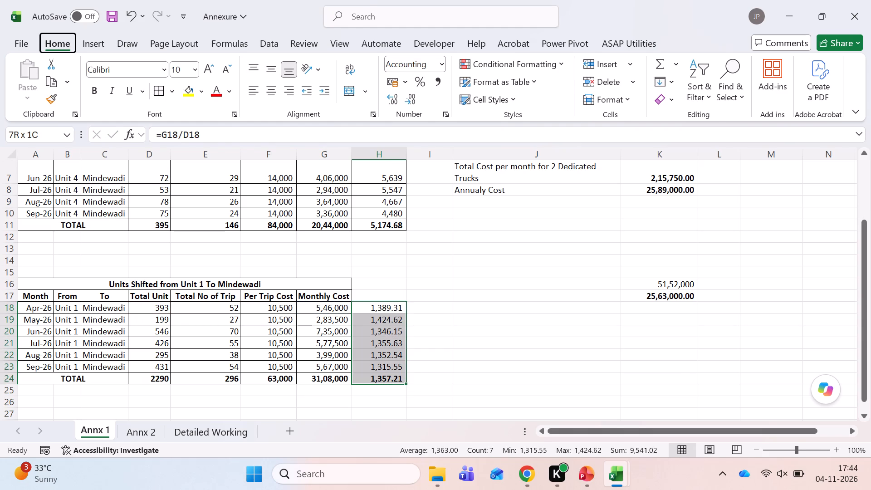
Copy the "Cost Per Unit" header from H4 to H17 above the Unit 1 figures.
key(ctrl+Up)
key(ctrl+Up)
key(ctrl+Up)
key(Down)
key(Down)
key(ctrl+Down)
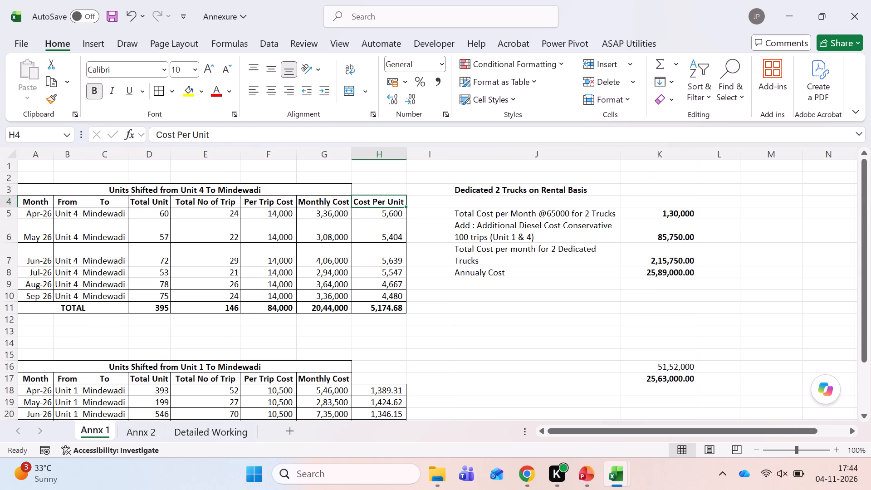
key(ctrl+c)
key(ctrl+Down)
key(Down)
key(Down)
key(Down)
key(Down)
key(Down)
key(Down)
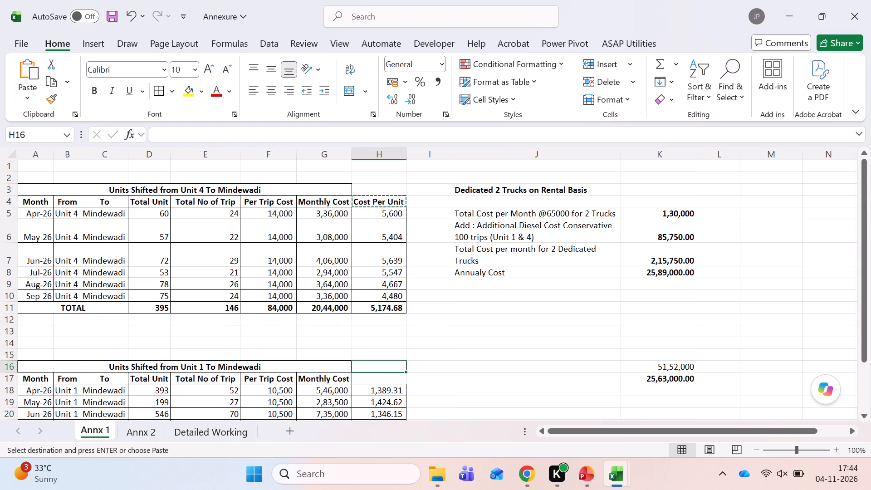
key(Return)
Unmerge the Unit 1 table's title and merge it again across A16:H16, including the Cost Per Unit column.
key(Up)
key(Left)
key(shift+Right)
key(alt+h)
key(m)
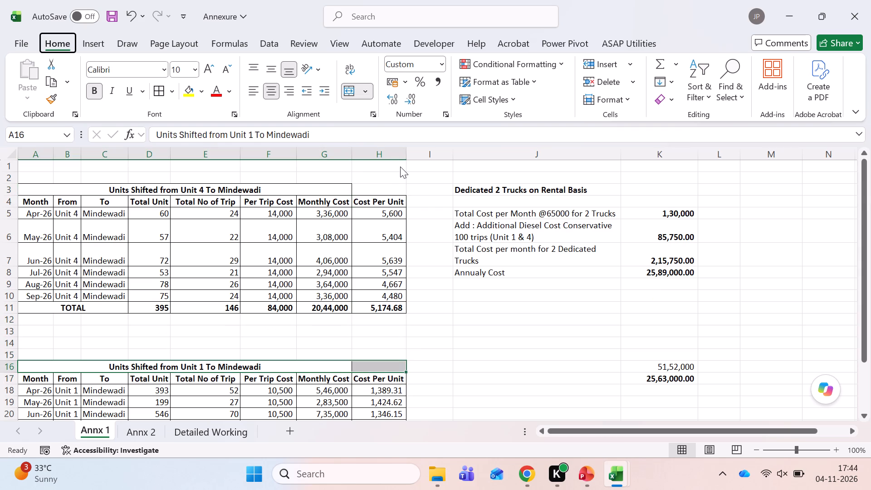
key(Return)
key(alt+h)
key(m)
key(Return)
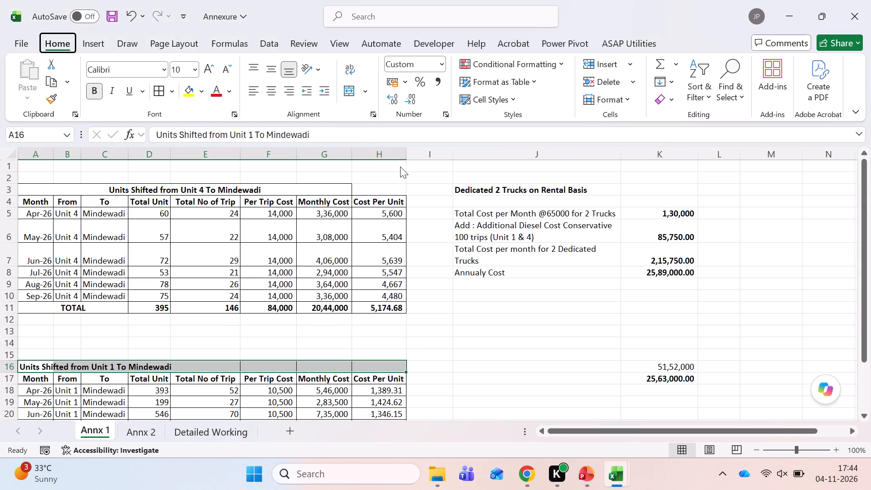
Unmerge the Unit 4 table's title and merge it again across A3:H3, including the Cost Per Unit column.
key(ctrl+Up)
key(ctrl+Up)
key(shift+Right)
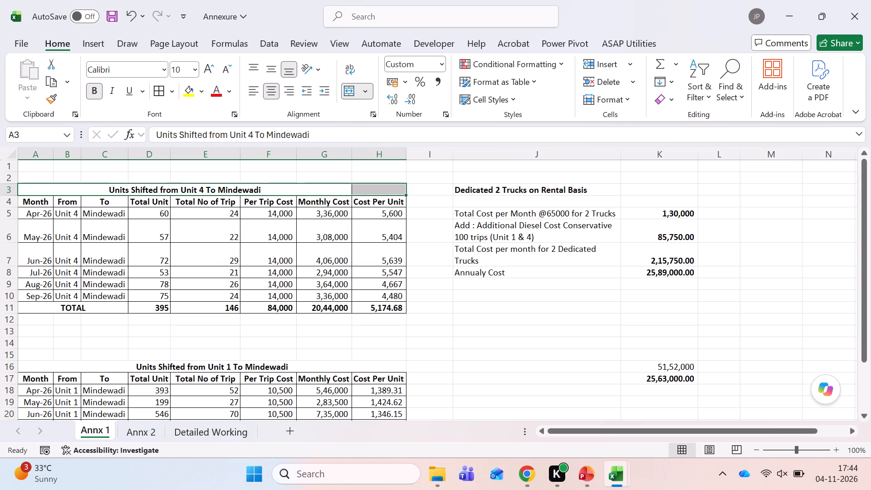
key(alt+h)
key(m)
key(Return)
key(alt+h)
key(m)
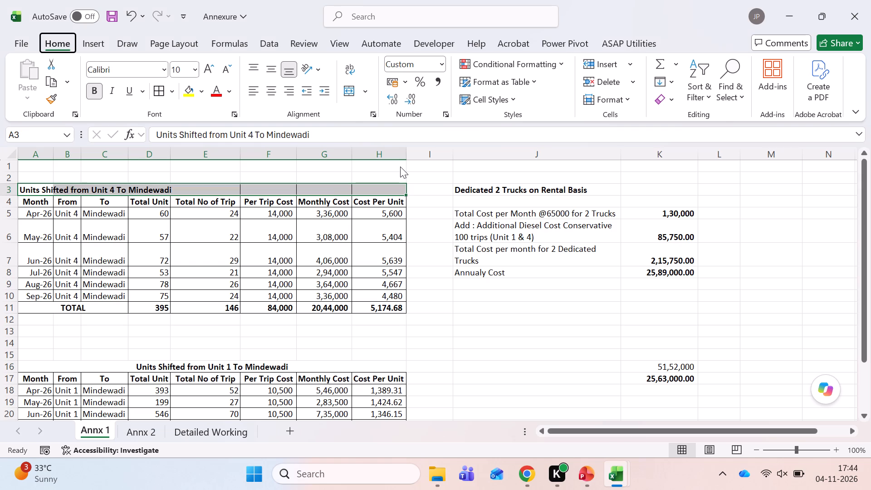
key(Return)
Save the Annexure workbook.
key(Right)
key(Right)
key(Right)
key(Down)
key(Down)
key(Down)
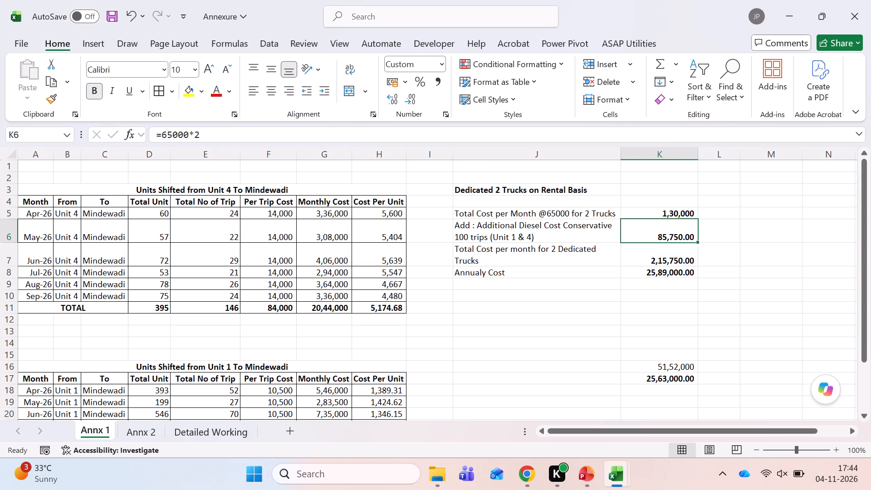
key(Left)
key(Down)
key(ctrl+s)
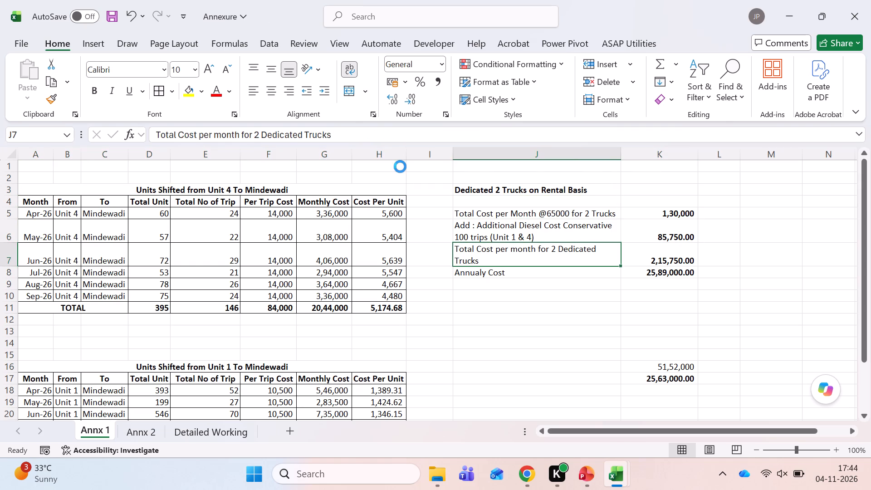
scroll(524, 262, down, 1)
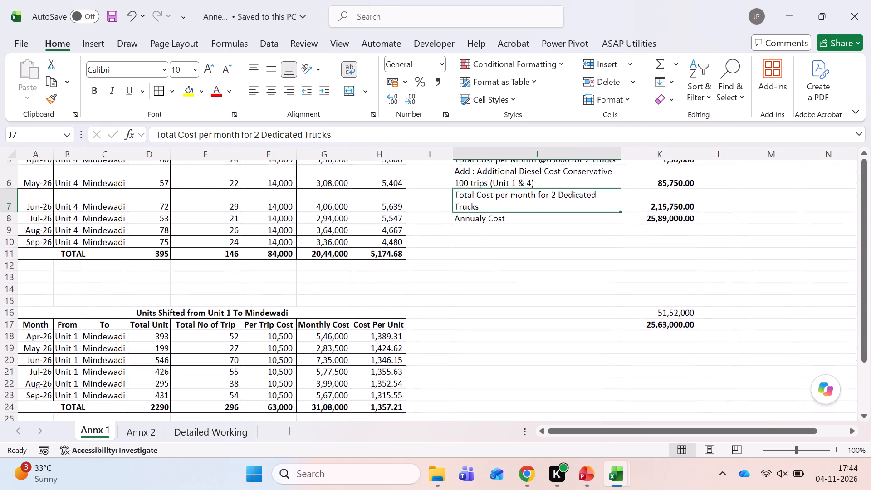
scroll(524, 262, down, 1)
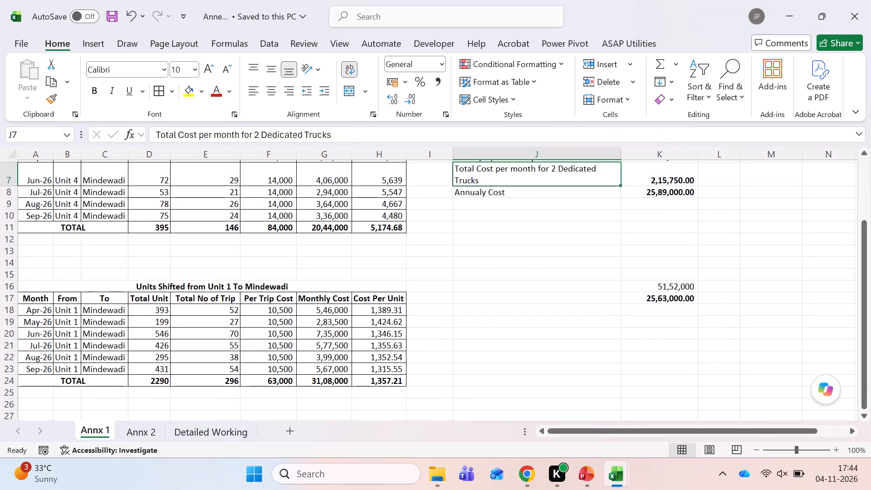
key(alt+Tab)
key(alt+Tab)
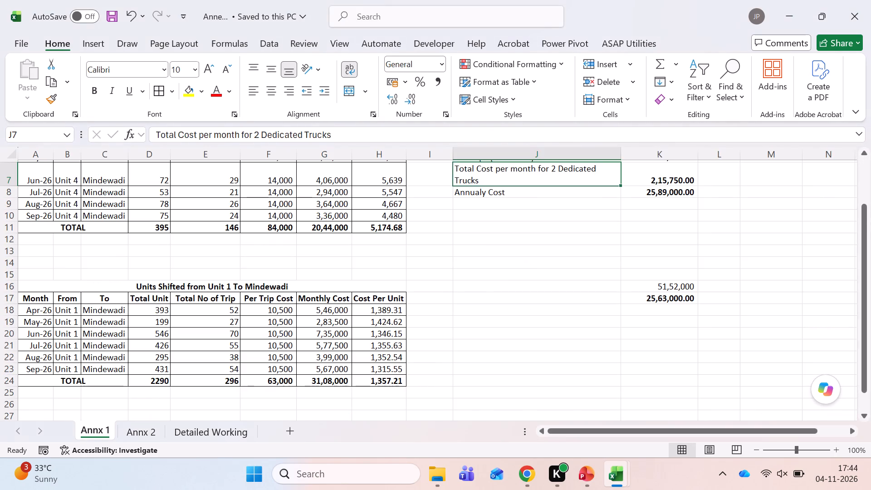
On the Detailed Working sheet, add the row label "Cost Per Unit" in A7 below Total Cost.
key(ctrl+Page_Down)
key(ctrl+Page_Down)
key(Down)
key(Left)
key(ctrl+Left)
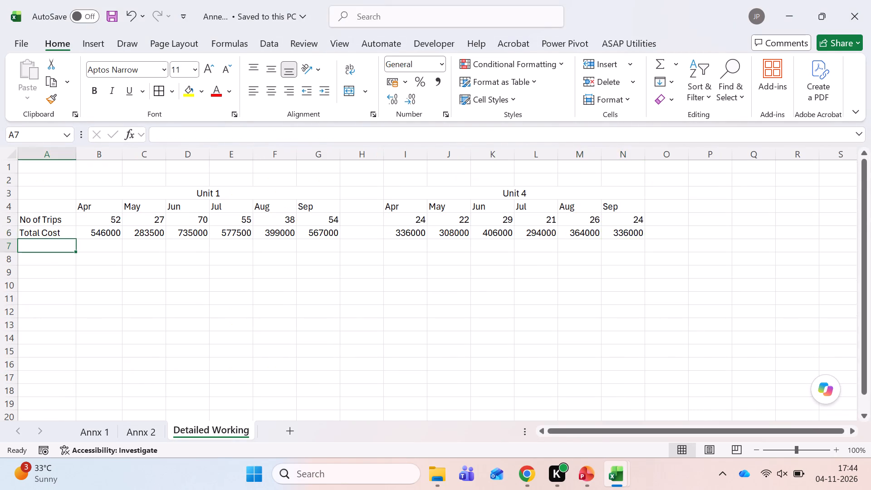
key(ctrl+Left)
text(Cost Per Unit)
key(Tab)
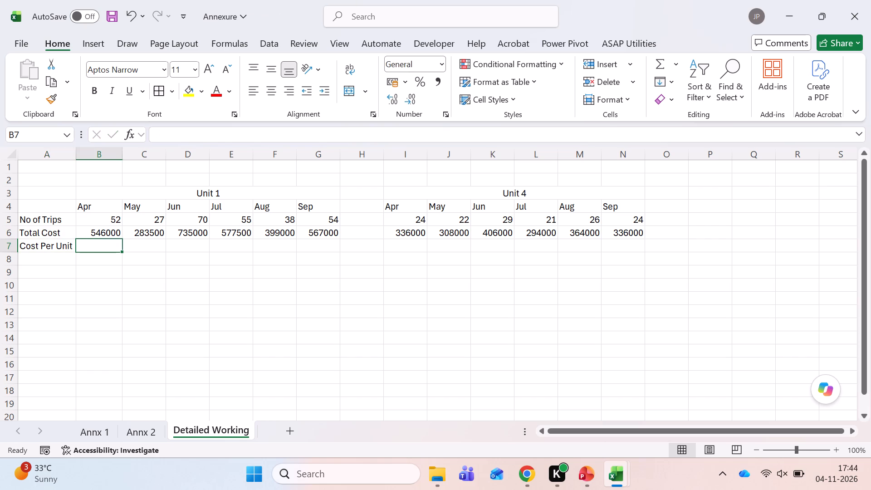
Enter the formula B6/B5 in B7 for Unit 1's April cost per unit.
key(equal)
key(Up)
key(slash)
key(Up)
key(Up)
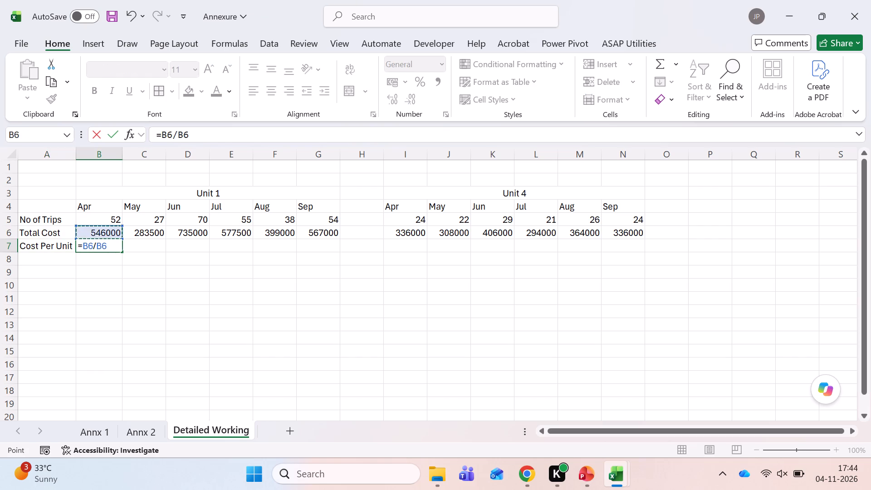
key(Return)
key(Up)
key(Right)
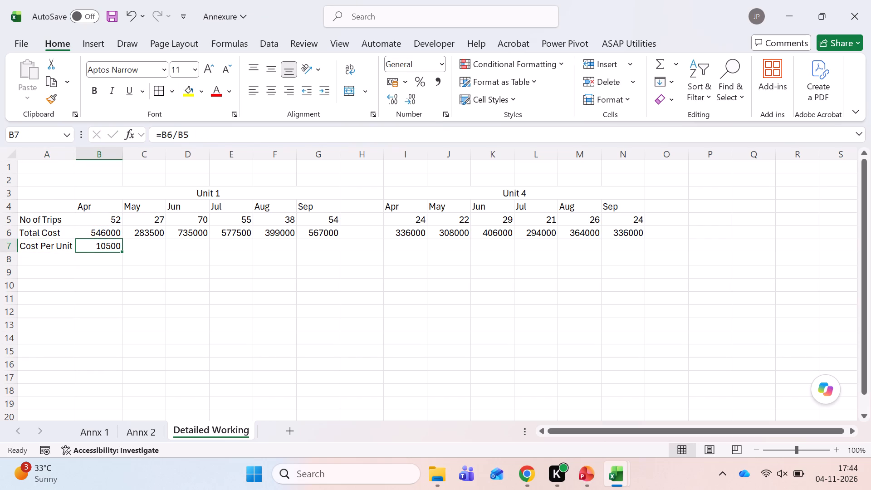
Insert a row above Total Cost and label it "No of Units" in A6.
key(Up)
key(shift+space)
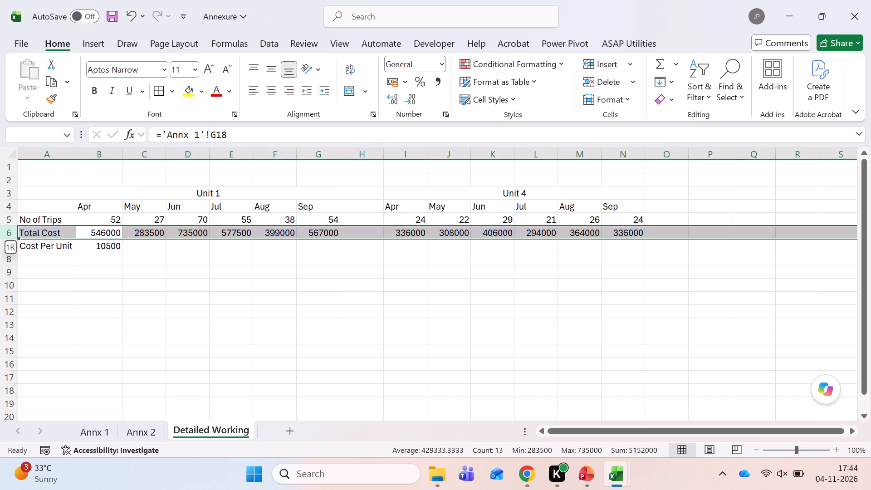
key(ctrl+shift+equal)
key(ctrl+Left)
text(No of Units)
key(Tab)
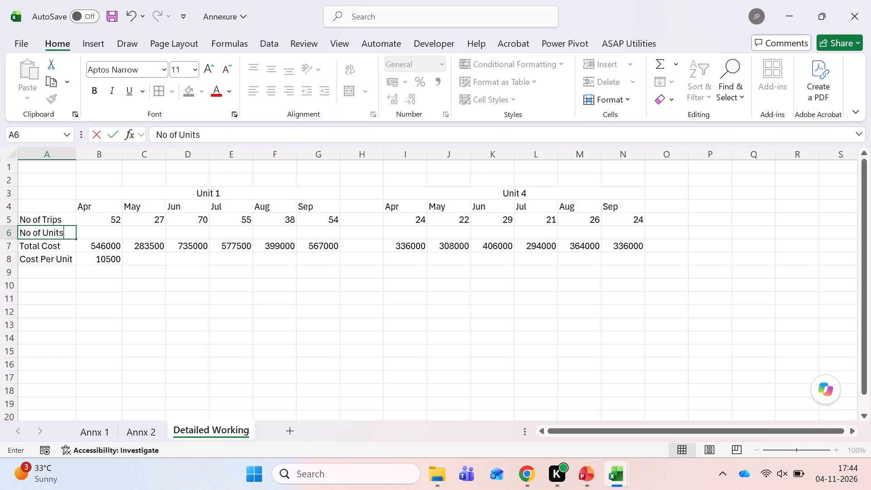
Link Unit 1's April and May No of Units, B6 and C6, to D18 and D19 on Annx 1.
key(equal)
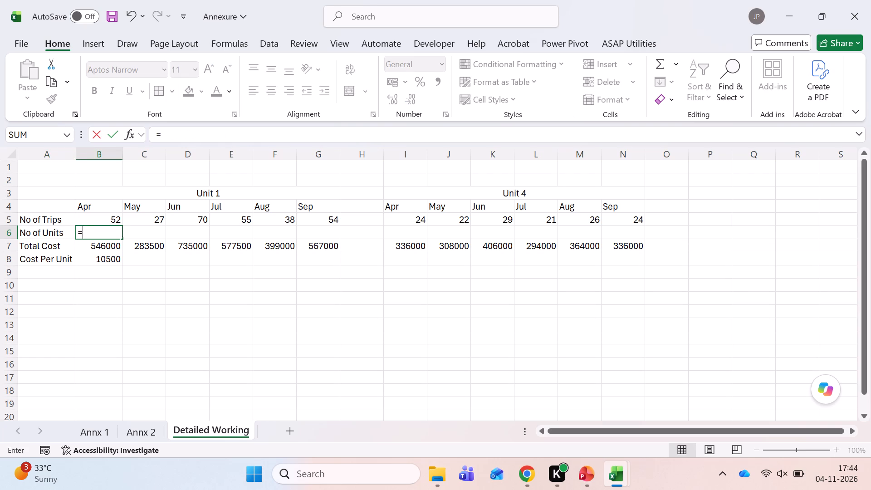
click(83, 432)
click(155, 334)
key(Return)
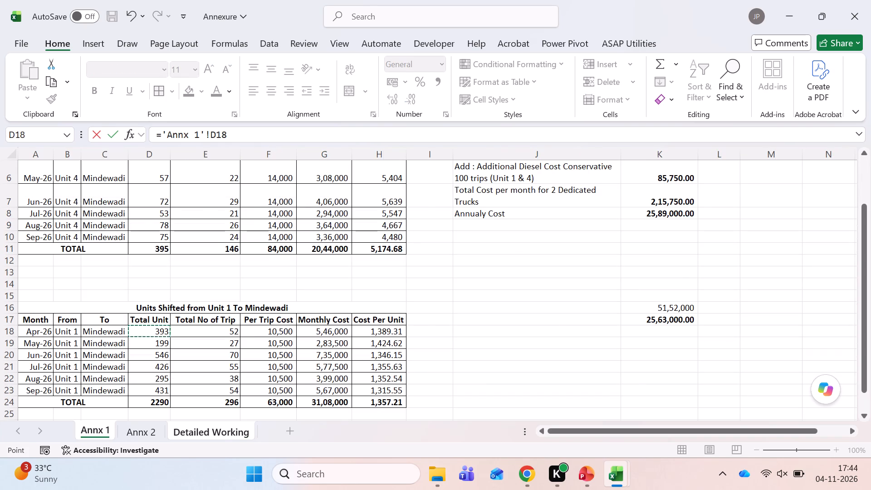
key(Up)
key(Down)
key(Down)
key(Up)
key(Up)
key(Right)
key(Right)
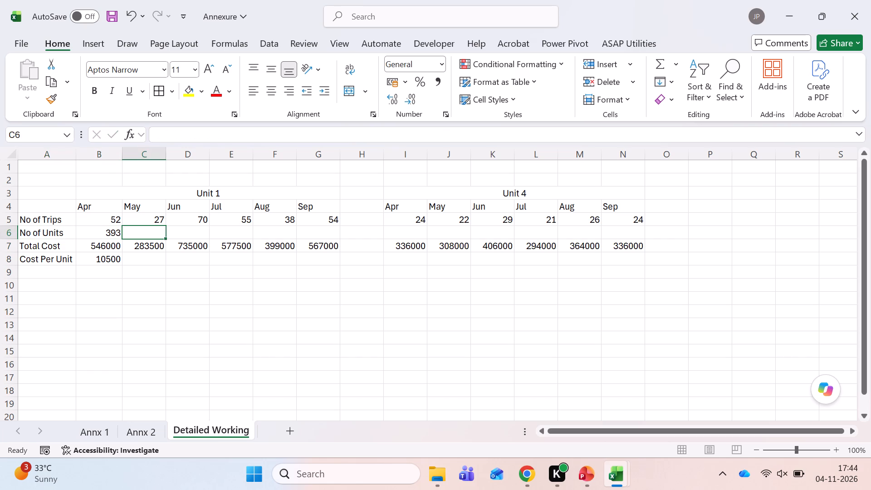
key(equal)
click(109, 421)
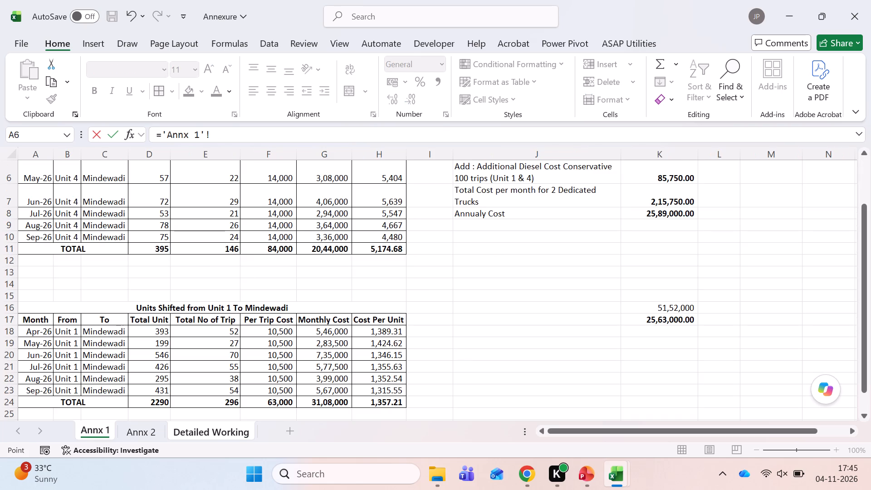
click(156, 344)
key(Return)
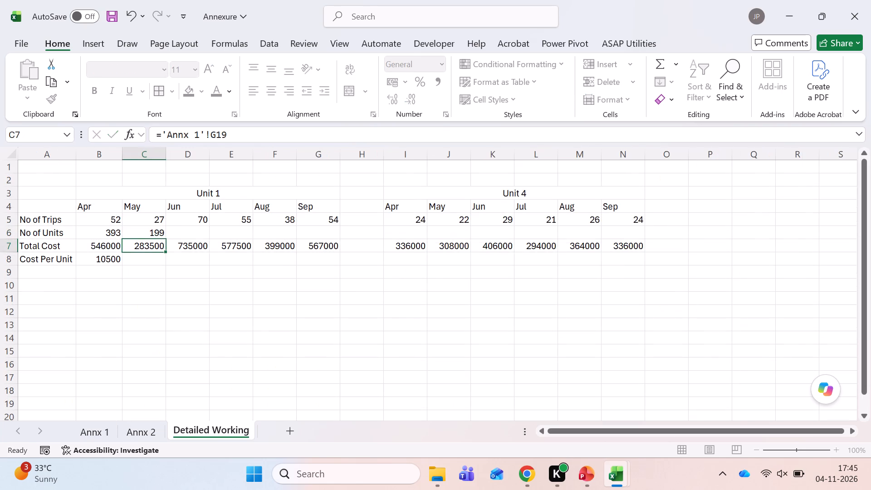
Link Unit 1's June and July No of Units, D6 and E6, to D20 and D21 on Annx 1.
key(Up)
key(Right)
key(equal)
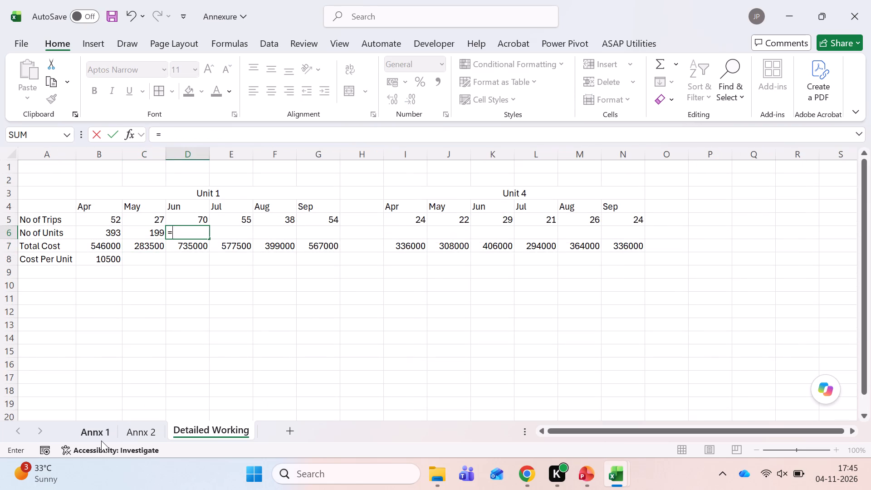
click(101, 441)
click(150, 353)
key(Return)
key(Up)
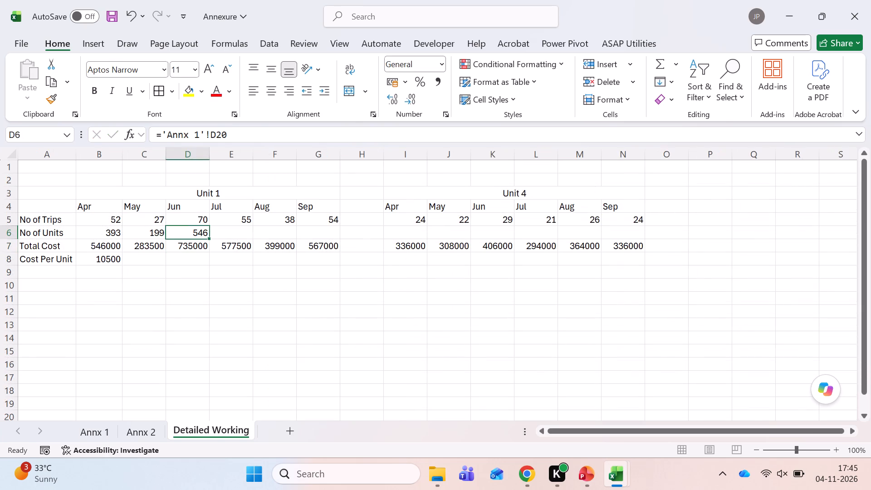
key(Right)
key(equal)
click(106, 430)
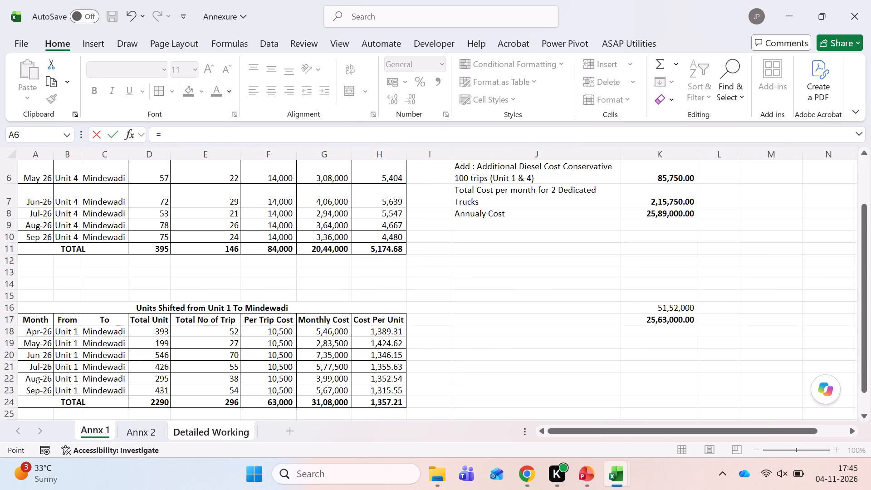
click(144, 367)
key(Return)
Link Unit 1's August and September No of Units, F6 and G6, to D22 and D23 on Annx 1.
key(Up)
key(Right)
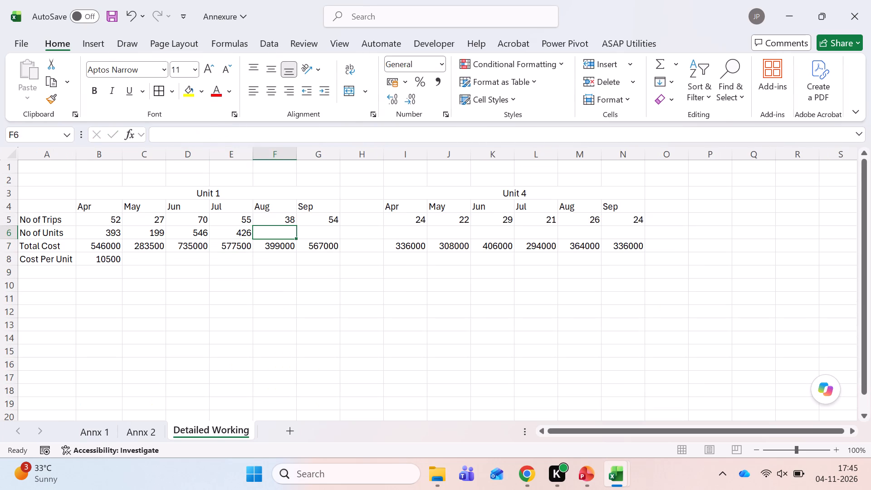
key(equal)
click(103, 436)
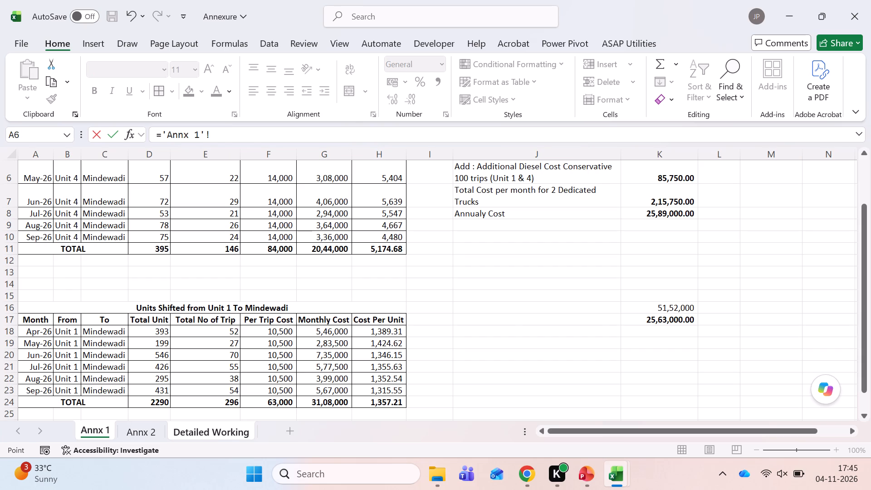
click(157, 379)
key(Return)
key(Up)
key(Right)
key(equal)
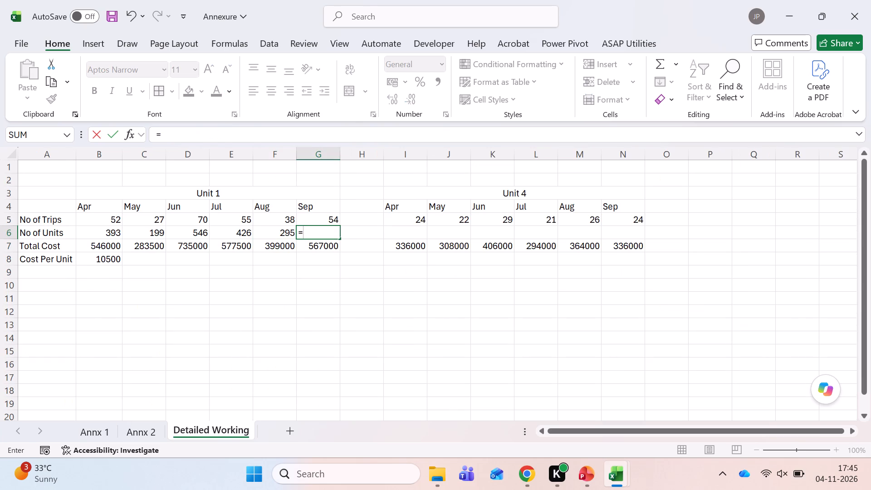
click(103, 430)
click(152, 389)
key(Return)
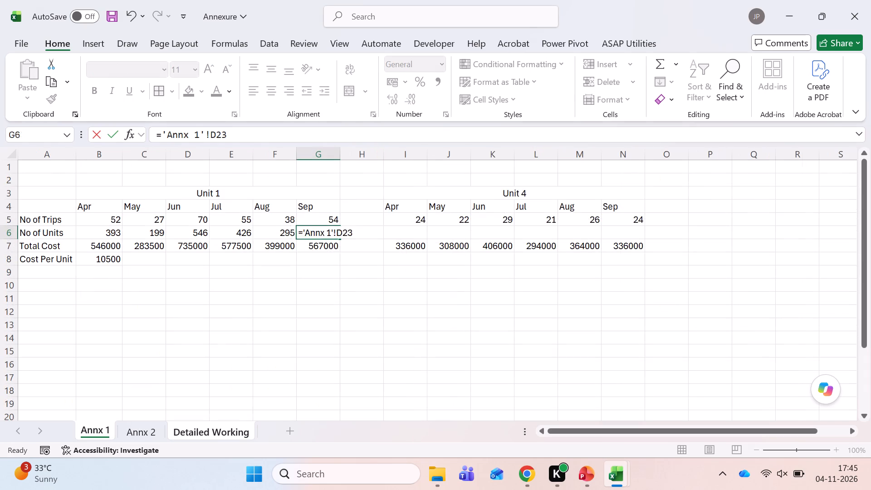
Link Unit 4's April and May No of Units, I6 and J6, to D5 and D6 on Annx 1.
key(Up)
key(Right)
key(Right)
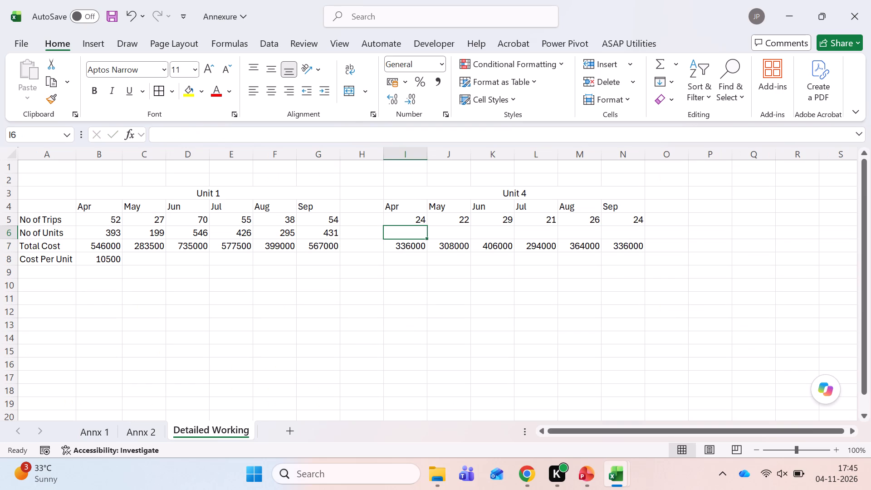
key(equal)
click(89, 429)
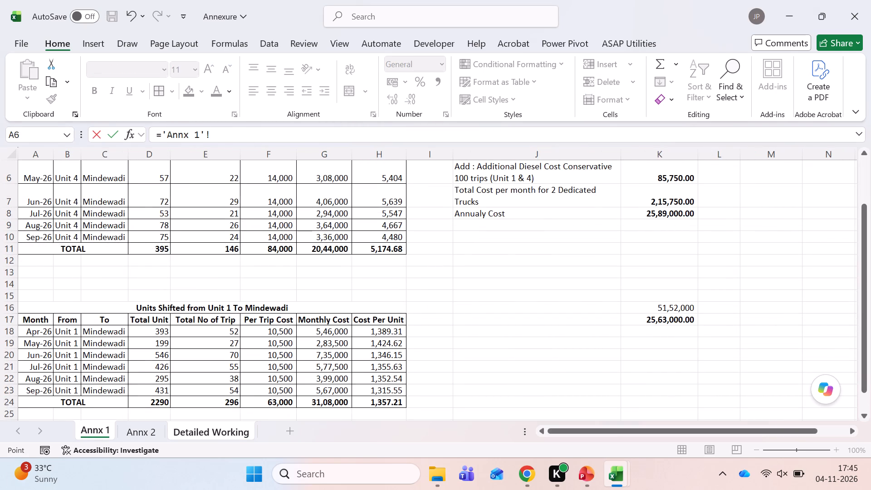
scroll(170, 319, up, 1)
click(143, 211)
key(Return)
key(Up)
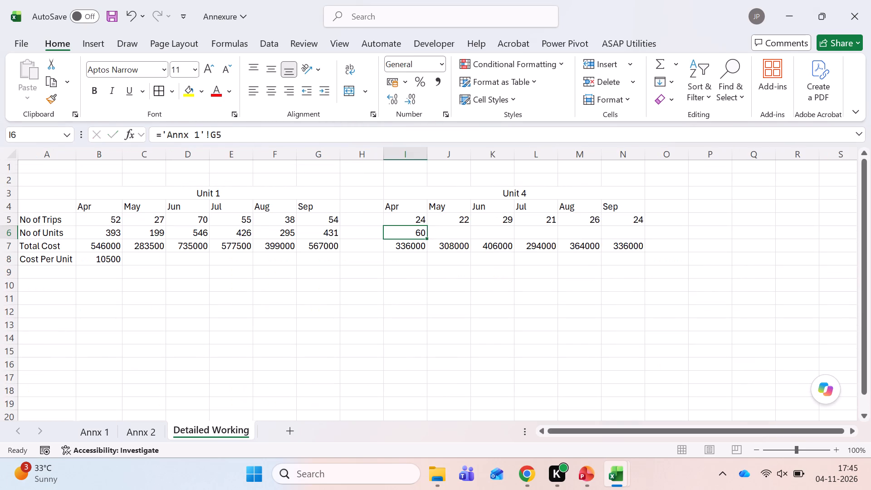
key(Right)
key(equal)
click(94, 426)
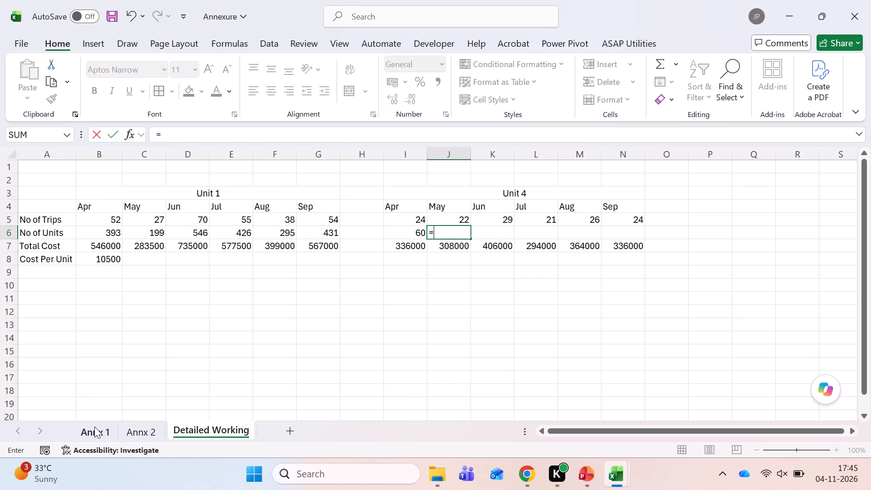
click(146, 227)
key(Return)
Link Unit 4's June and July No of Units, K6 and L6, to D7 and D8 on Annx 1.
key(Up)
key(Right)
key(equal)
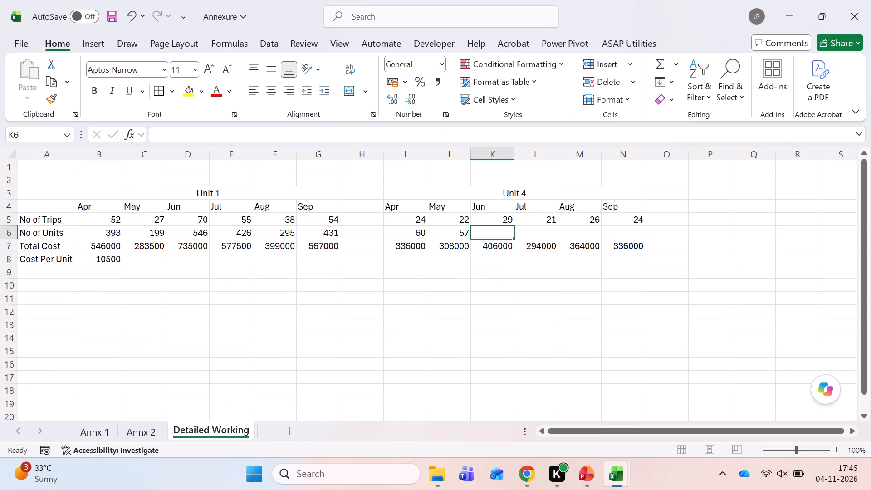
click(99, 428)
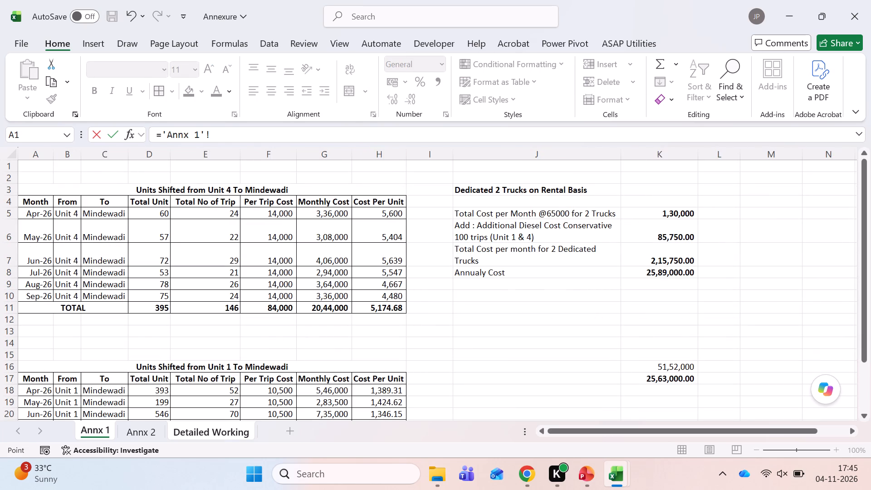
click(152, 257)
key(Return)
key(Up)
key(Right)
key(equal)
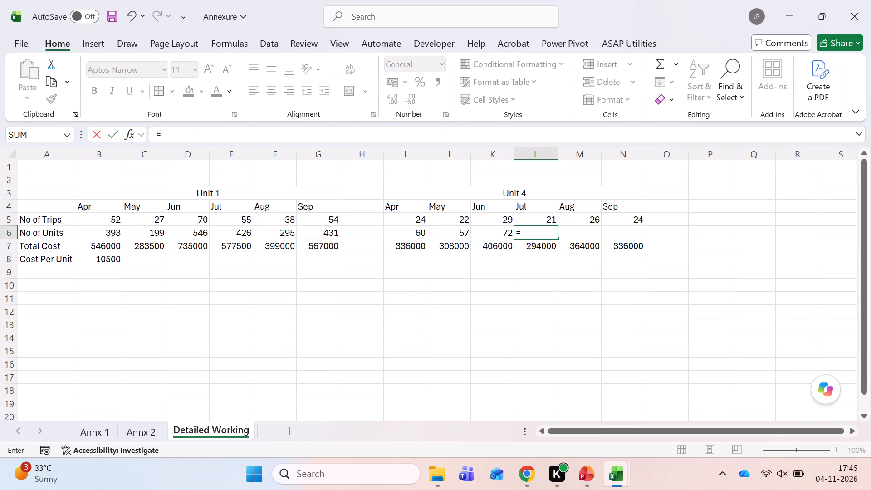
click(103, 427)
click(152, 273)
key(Return)
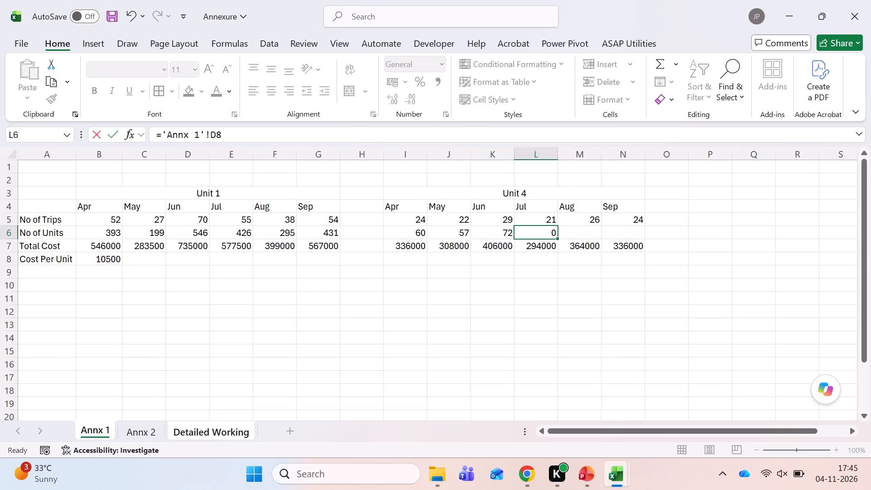
Link Unit 4's August and September No of Units, M6 and N6, to D9 and D10 on Annx 1.
key(Up)
key(Right)
key(equal)
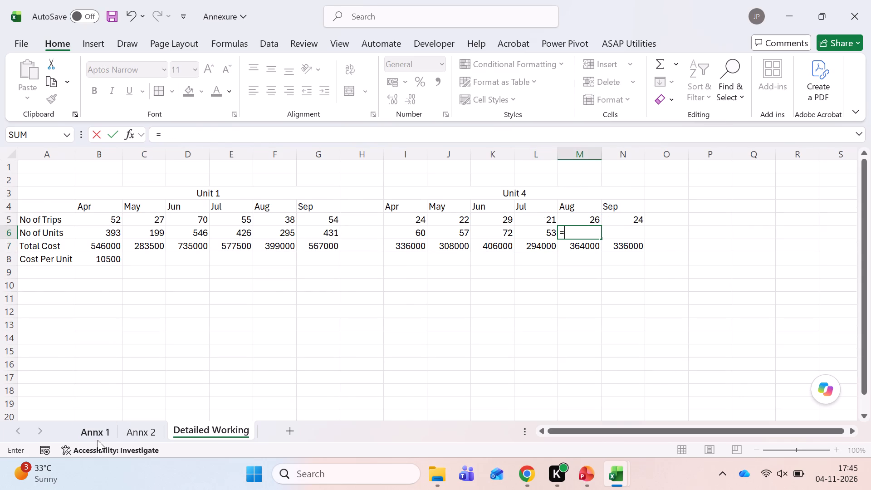
click(98, 440)
click(151, 280)
key(Return)
key(Up)
key(Right)
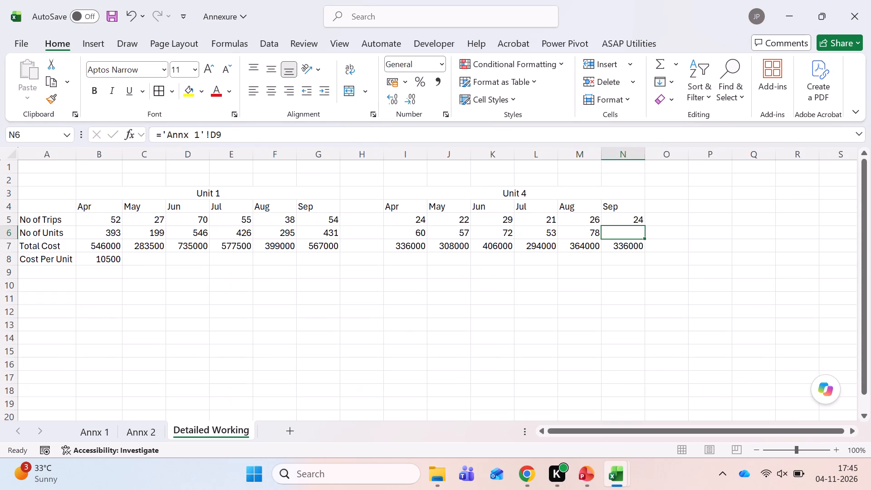
key(equal)
click(102, 430)
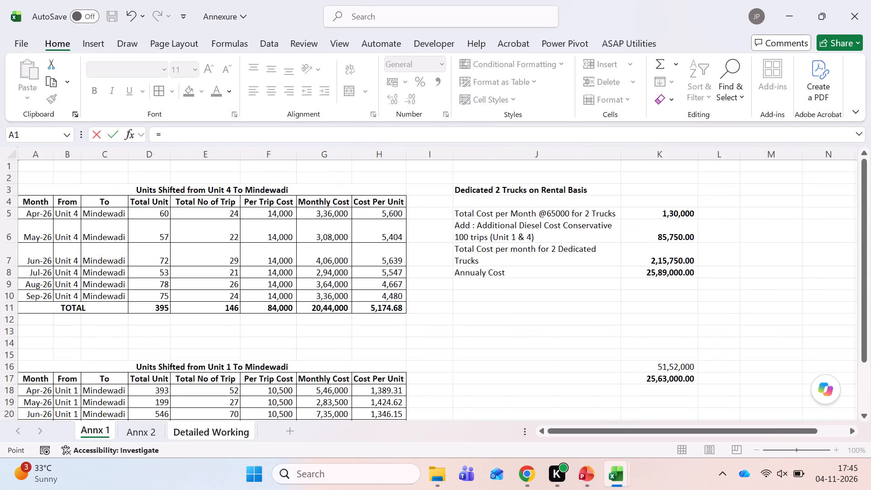
click(153, 297)
key(Return)
Set the font of the whole Detailed Working sheet to Calibri, size 10.
key(Up)
key(Left)
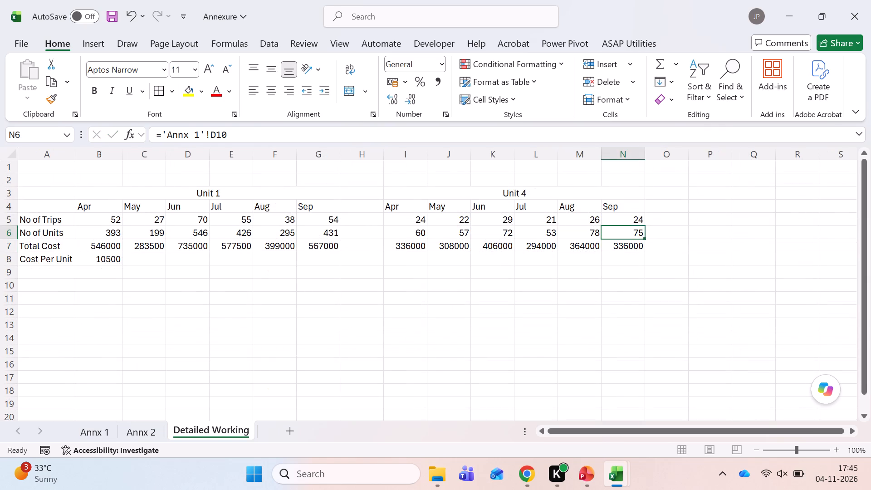
key(Left)
key(ctrl+Left)
key(ctrl+Left)
key(ctrl+Left)
key(ctrl+Left)
key(Up)
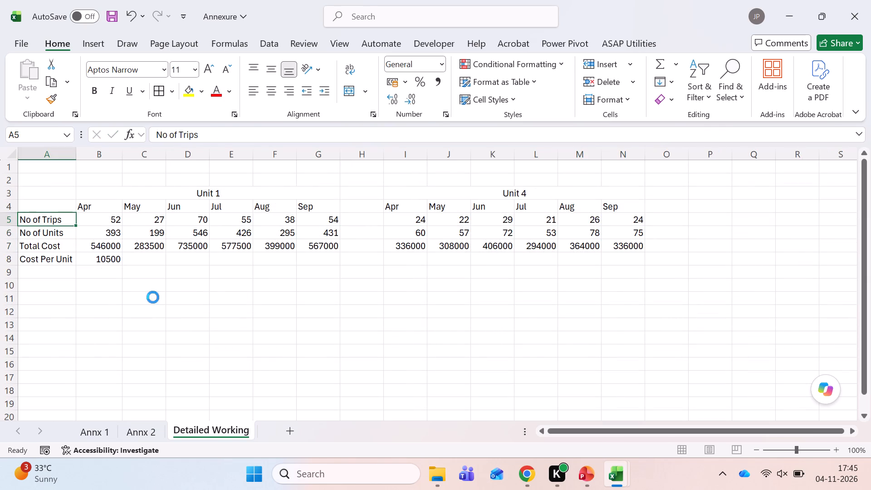
key(ctrl+a)
click(15, 156)
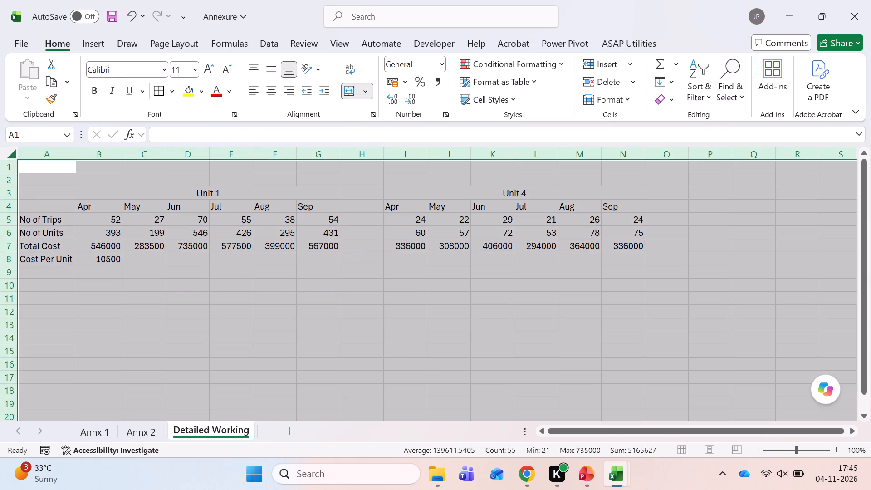
click(127, 66)
text(cali)
key(Return)
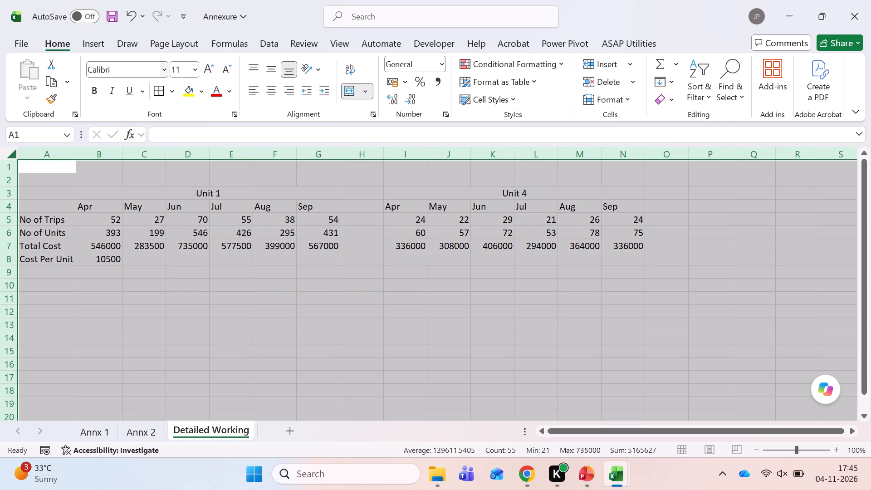
click(176, 69)
text(10)
key(Return)
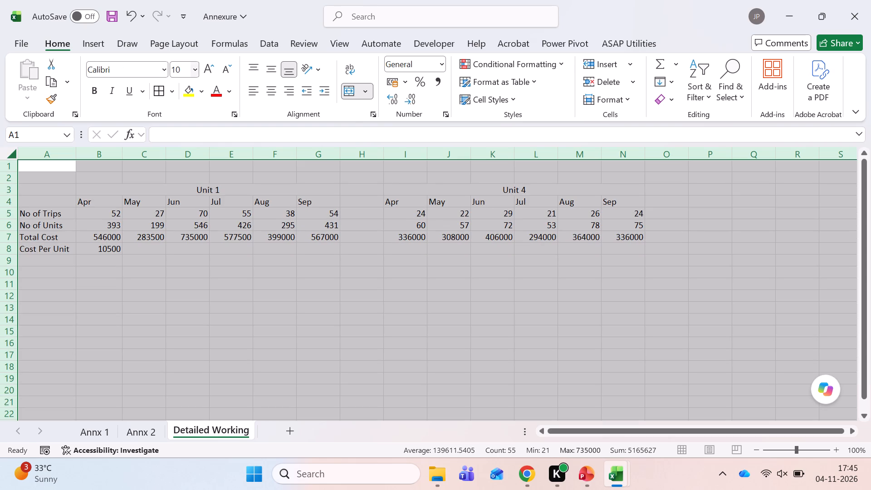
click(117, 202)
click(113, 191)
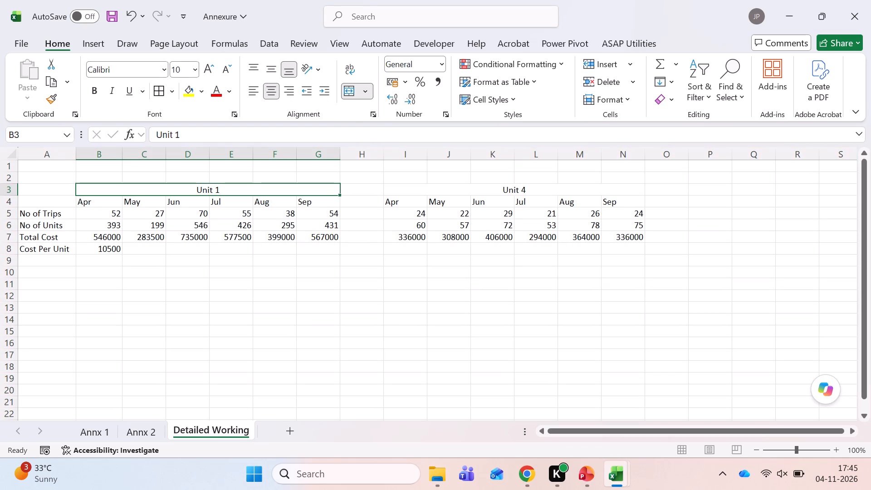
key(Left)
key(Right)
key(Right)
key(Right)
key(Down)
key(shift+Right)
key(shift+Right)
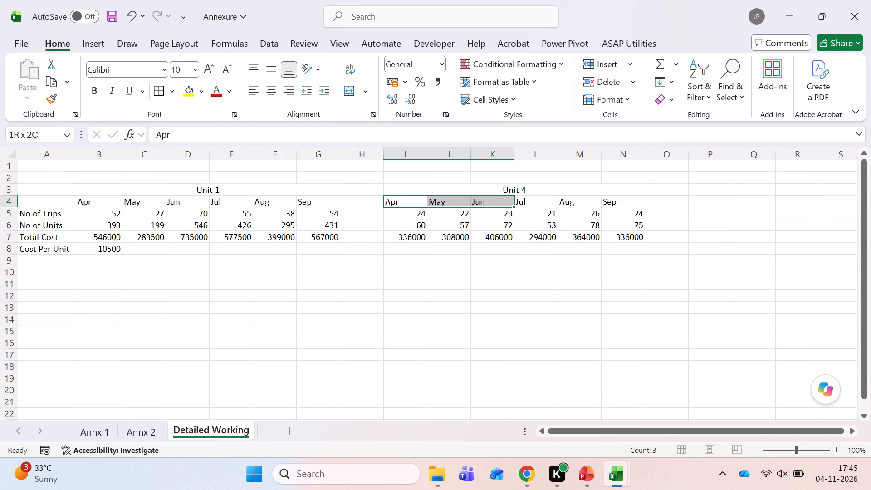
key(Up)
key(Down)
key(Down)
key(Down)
Replace Unit 1's April cost-per-unit formula in B8 with B7/B6, dividing total cost by number of units.
key(ctrl+Left)
key(ctrl+Left)
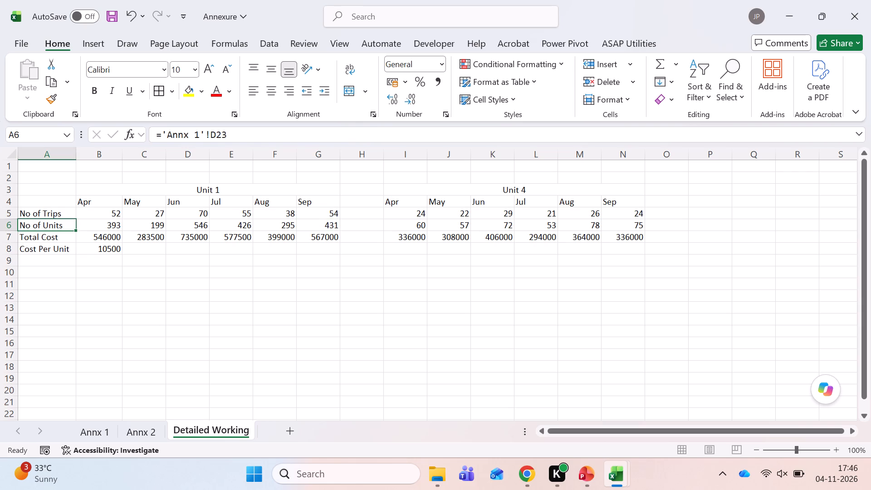
key(Down)
key(Right)
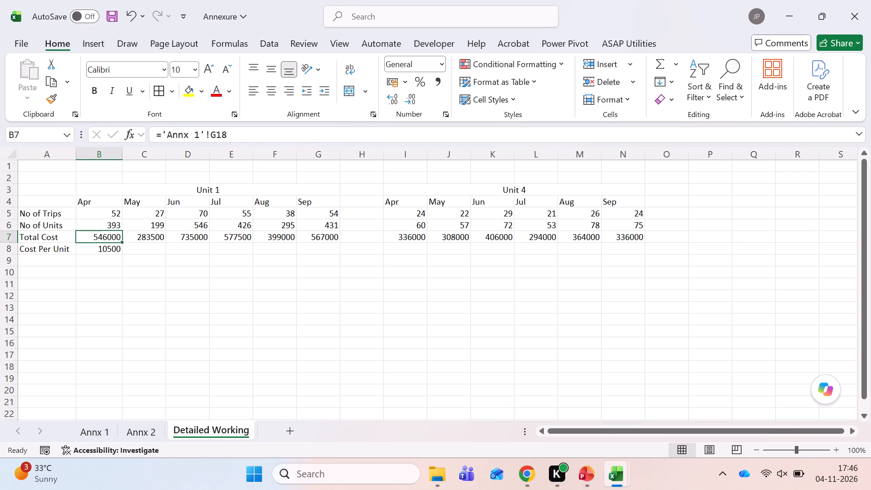
key(Down)
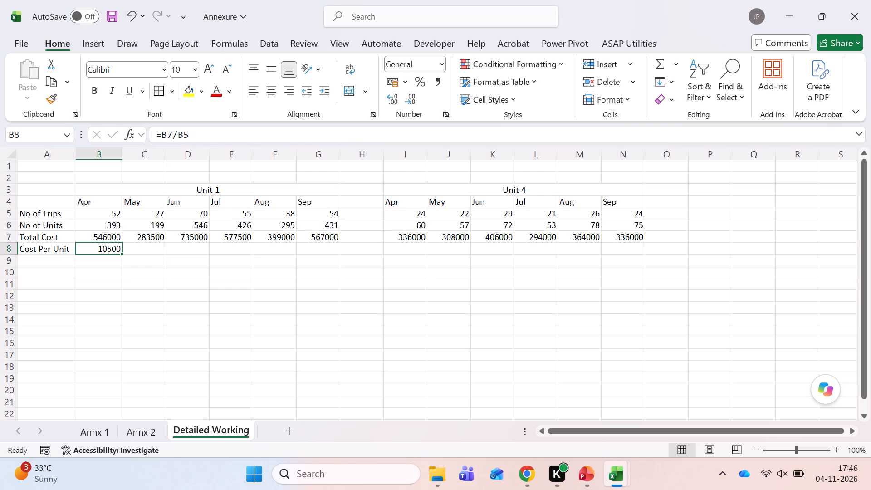
key(equal)
key(Up)
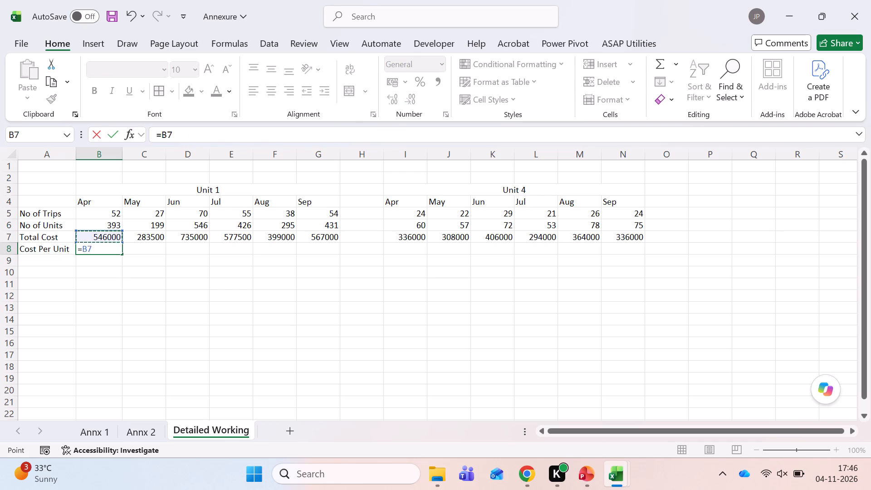
key(slash)
key(Up)
key(Up)
key(Return)
key(Up)
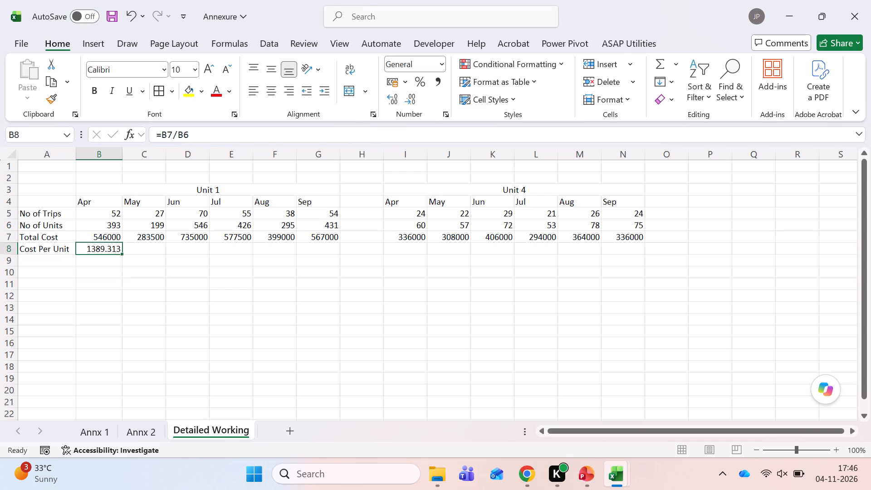
Copy the cost-per-unit formula from B8 to C8:G8 for Unit 1's May to September.
key(ctrl+c)
key(Right)
key(shift+Right)
key(shift+Right)
key(shift+Right)
key(shift+Right)
key(Return)
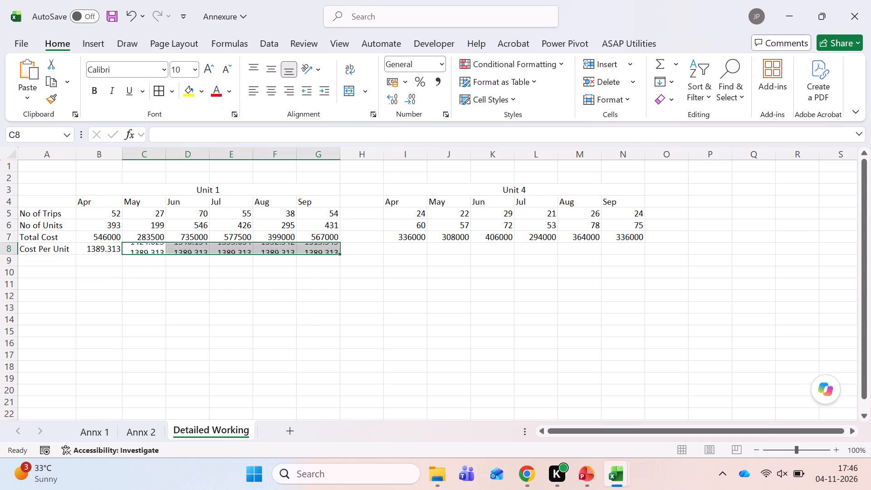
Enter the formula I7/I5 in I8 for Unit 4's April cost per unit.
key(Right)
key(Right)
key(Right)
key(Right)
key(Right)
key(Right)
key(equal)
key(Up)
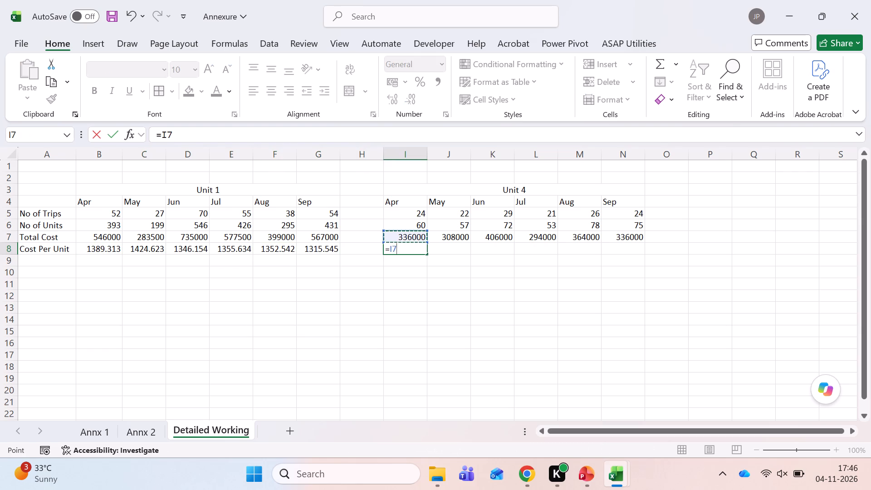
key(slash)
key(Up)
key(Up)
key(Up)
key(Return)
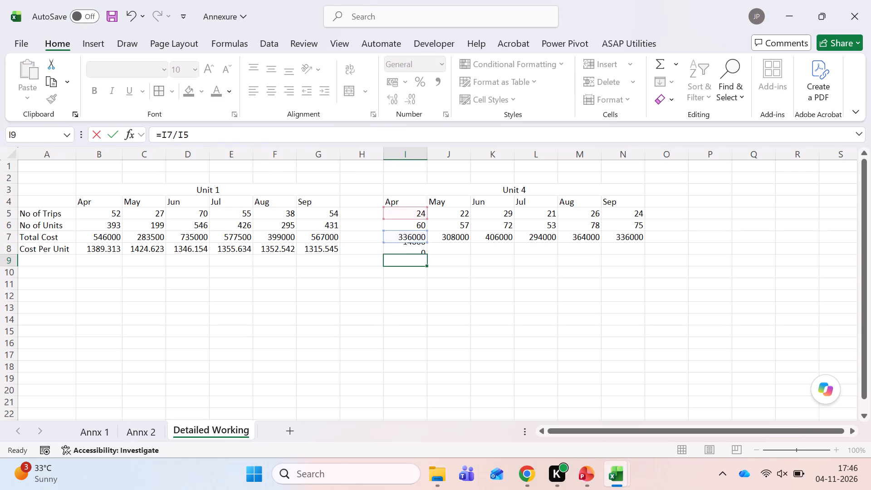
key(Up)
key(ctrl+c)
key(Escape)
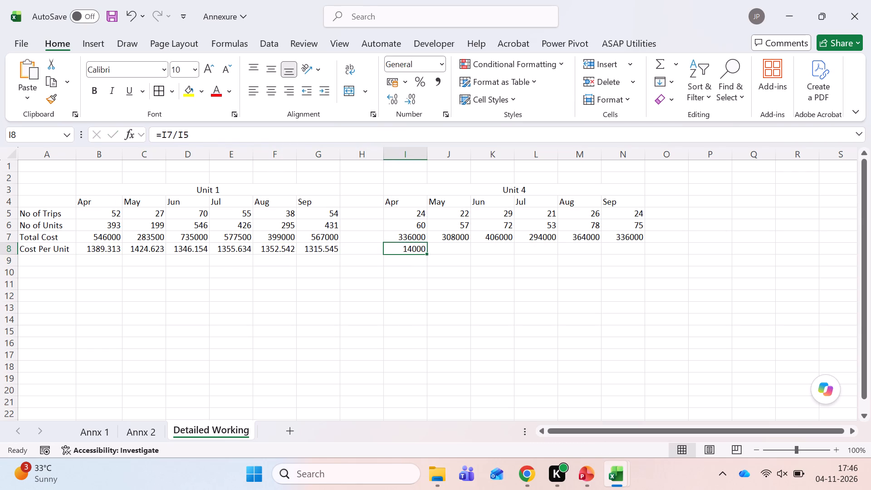
Enter the formula I7/I6 in I8 for Unit 4's April cost per unit.
key(equal)
key(Up)
key(slash)
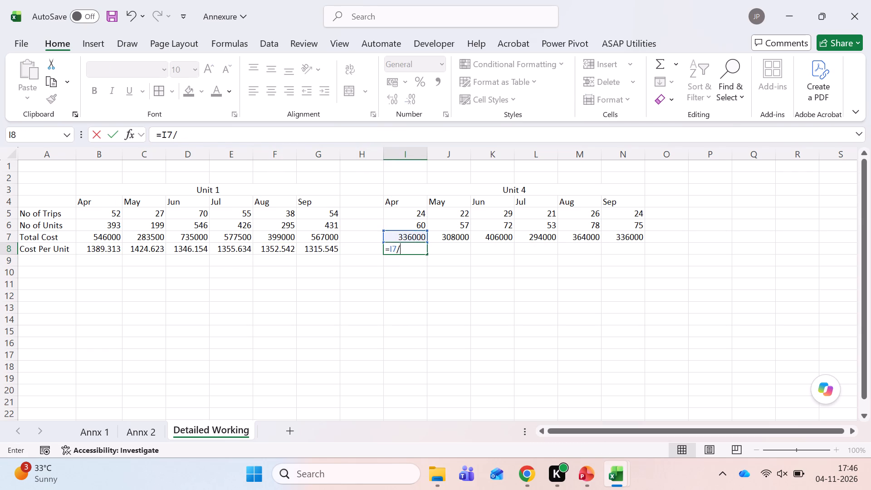
key(Up)
key(Up)
key(Return)
Copy the cost-per-unit formula from I8 to J8:N8 for Unit 4's May to September.
key(Up)
key(ctrl+c)
key(Right)
key(shift+Right)
key(shift+Right)
key(shift+Right)
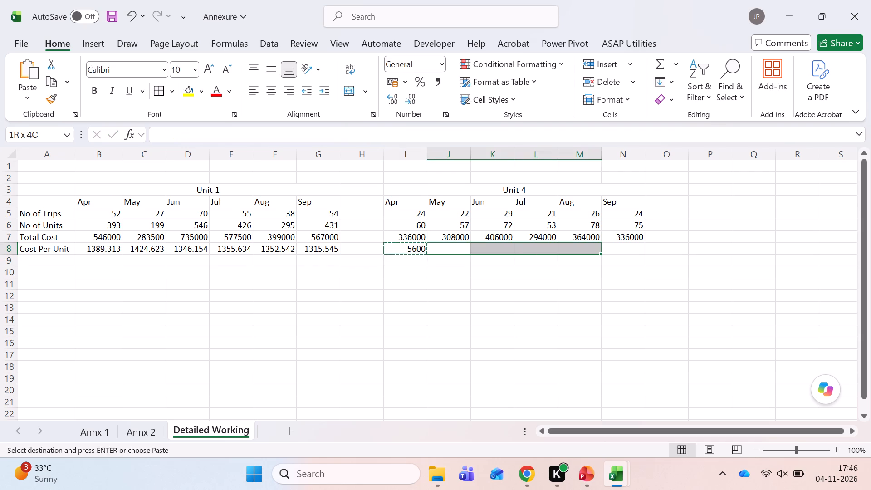
key(shift+Right)
key(Return)
Apply the comma number style to Unit 4's cost-per-unit figures in I8:N8.
key(Down)
key(Up)
key(Left)
key(shift+Right)
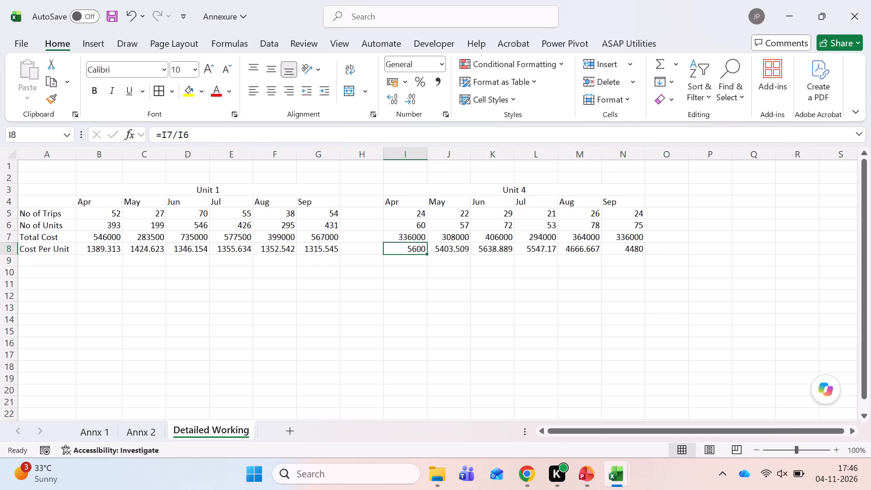
key(shift+Right)
key(shift+Right)
key(shift+Right)
key(shift+Right)
key(alt+h)
key(k)
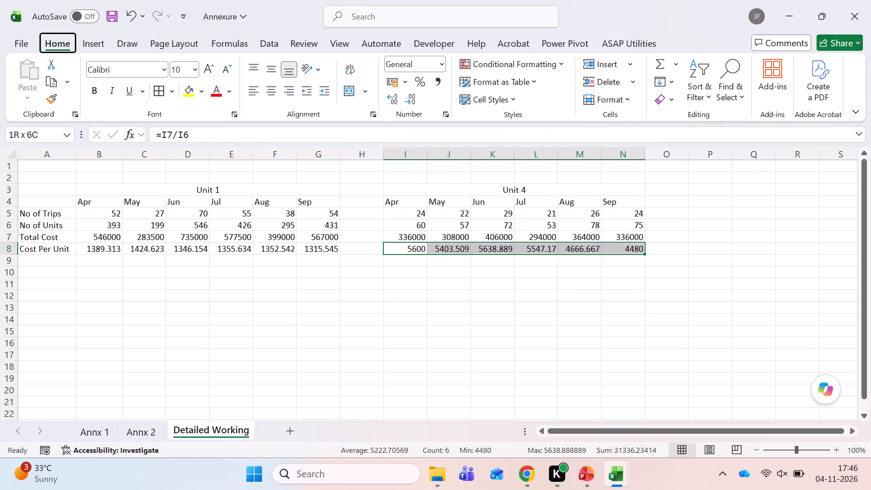
Format Unit 1's total cost and cost-per-unit figures in B7:G8 with the comma style and no decimal places.
key(Right)
key(Left)
key(ctrl+Left)
key(ctrl+Left)
key(ctrl+Left)
key(Right)
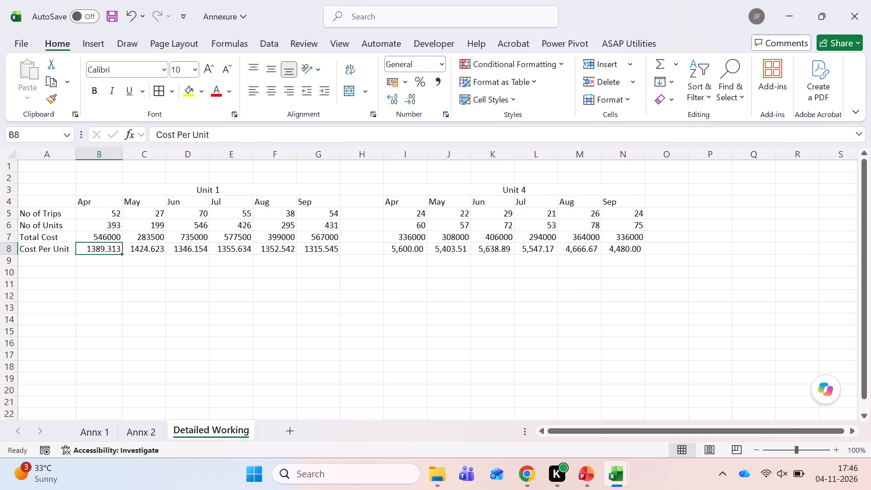
key(shift+Right)
key(Up)
key(shift+Down)
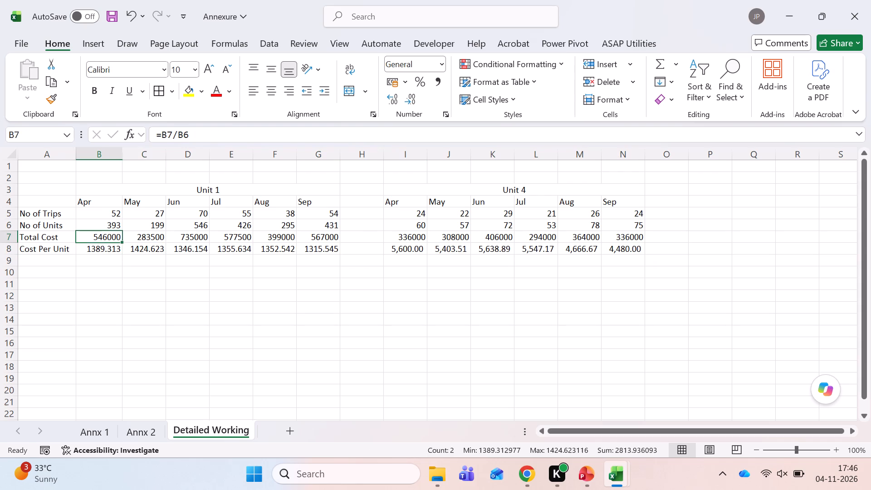
key(shift+Right)
key(shift+Right)
key(shift+Right)
key(shift+Right)
key(shift+Right)
key(alt+h)
key(k)
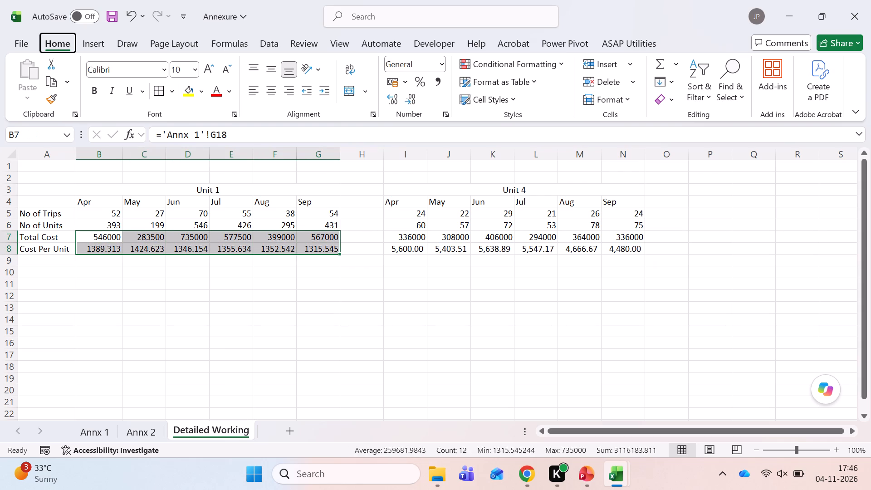
double_click(413, 104)
Format Unit 4's total cost and cost-per-unit figures in I7:N8 with the comma style and no decimal places.
click(455, 240)
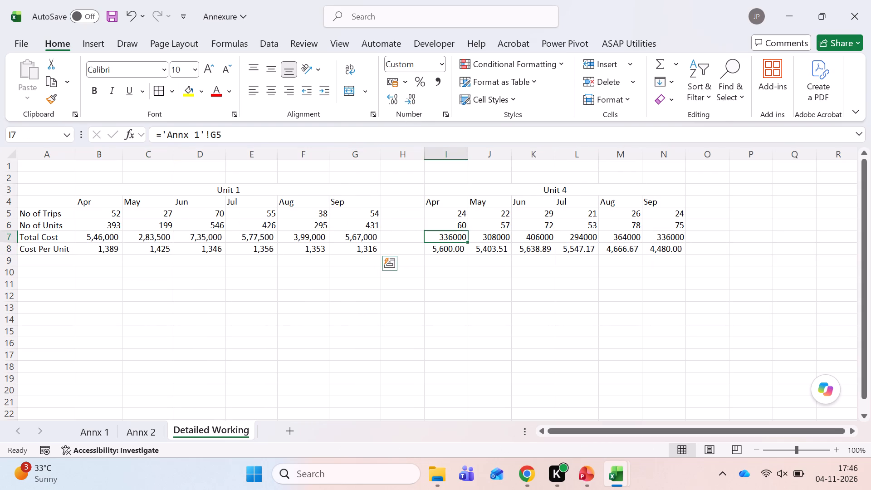
key(shift+Down)
key(shift+Right)
key(shift+Right)
key(shift+Right)
key(shift+Right)
key(shift+Right)
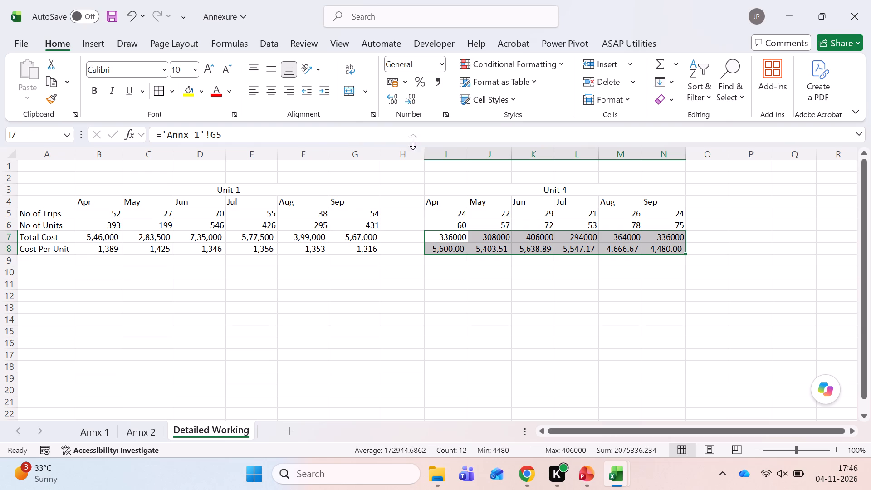
click(439, 74)
double_click(411, 103)
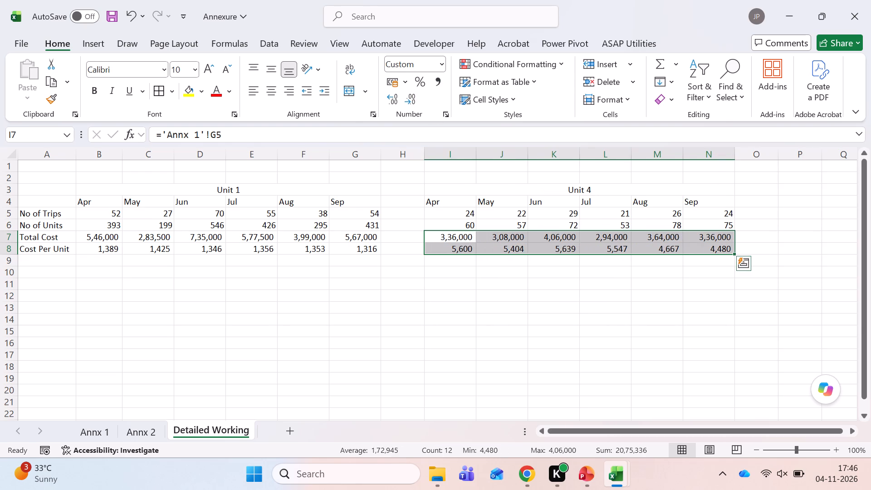
Insert a blank column at column I, before Unit 4's April column.
click(544, 284)
click(746, 248)
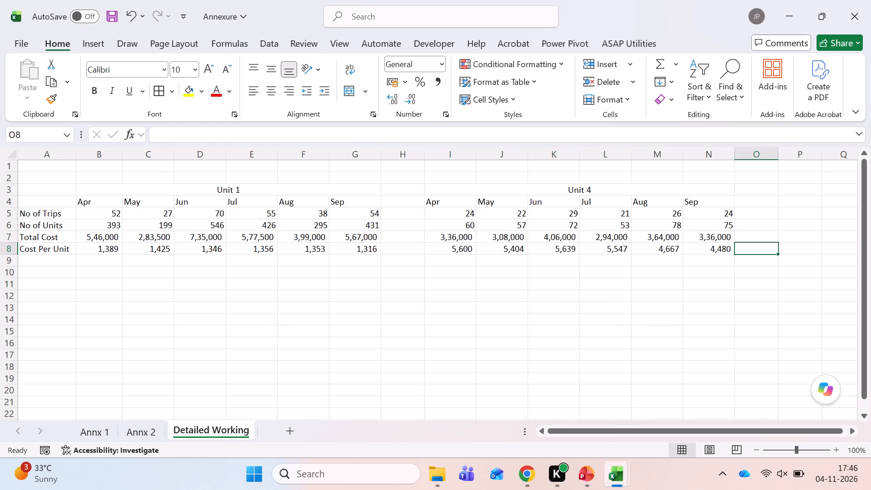
click(451, 154)
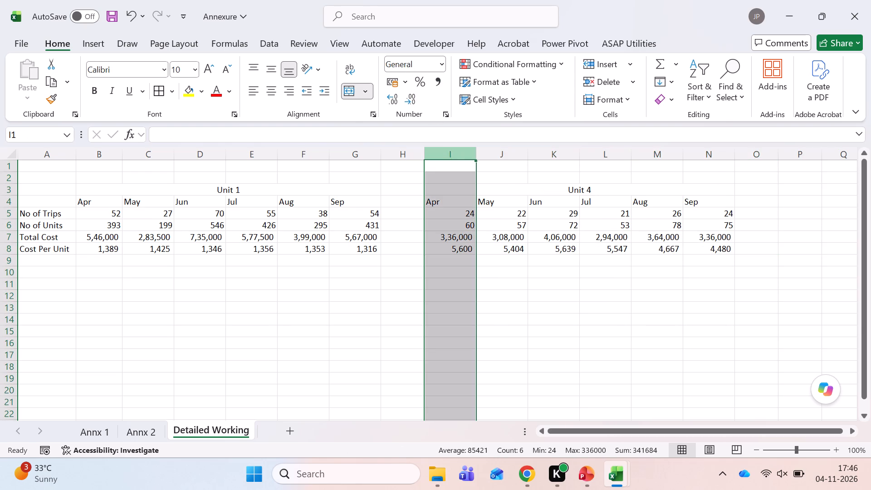
key(ctrl+shift+equal)
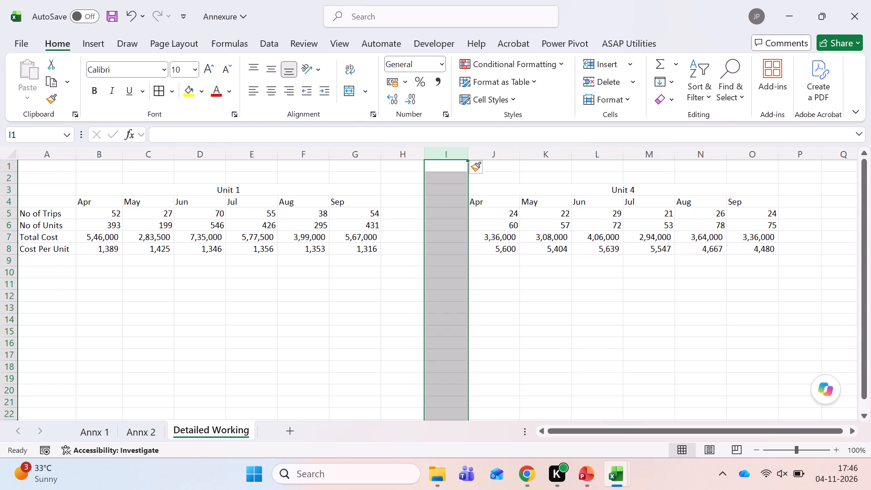
Enter the heading "Avg Cost per Unit" in H4, beside Unit 1's September column.
click(392, 202)
text(Avg COst Or)
key(BackSpace)
key(BackSpace)
text(per Unit)
key(Return)
key(Down)
key(Down)
key(Down)
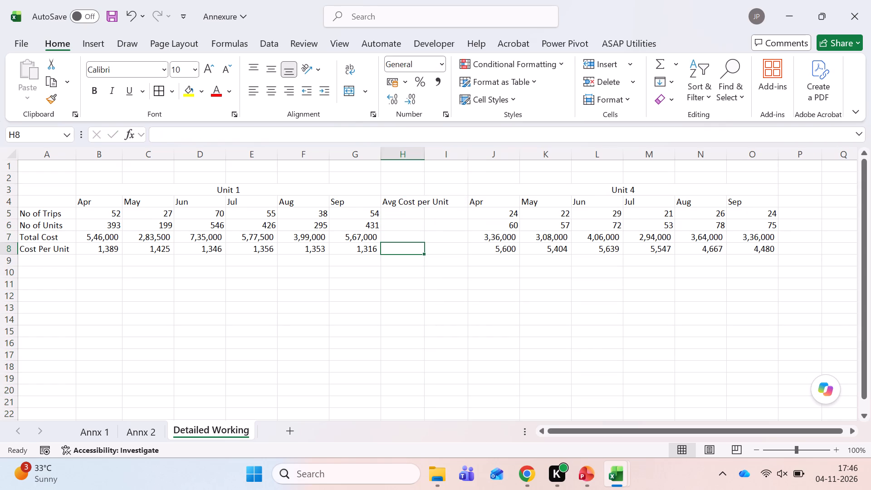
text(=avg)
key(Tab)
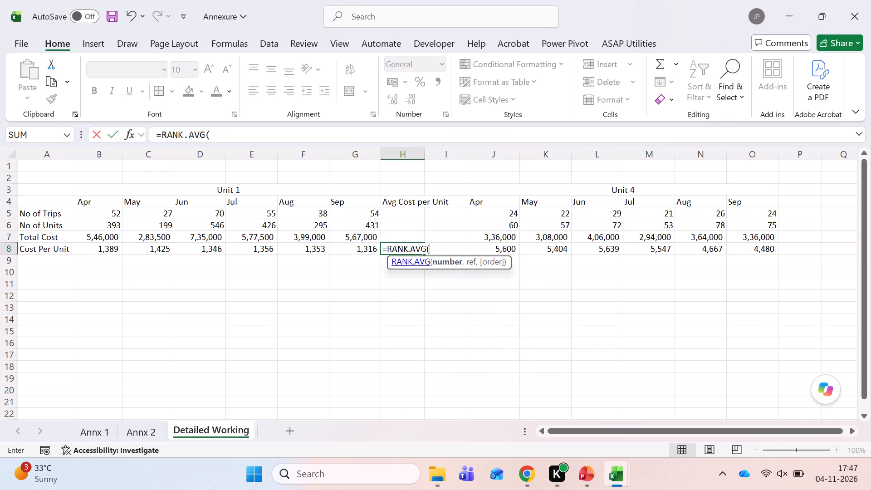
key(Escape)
Enter the formula =AVERAGE(B8:G8) in H8 for Unit 1's average cost per unit.
text(=avg)
key(BackSpace)
key(BackSpace)
key(BackSpace)
text(avre)
key(BackSpace)
key(BackSpace)
text(er)
key(Tab)
key(Left)
key(Left)
key(Left)
key(Left)
key(Left)
key(Left)
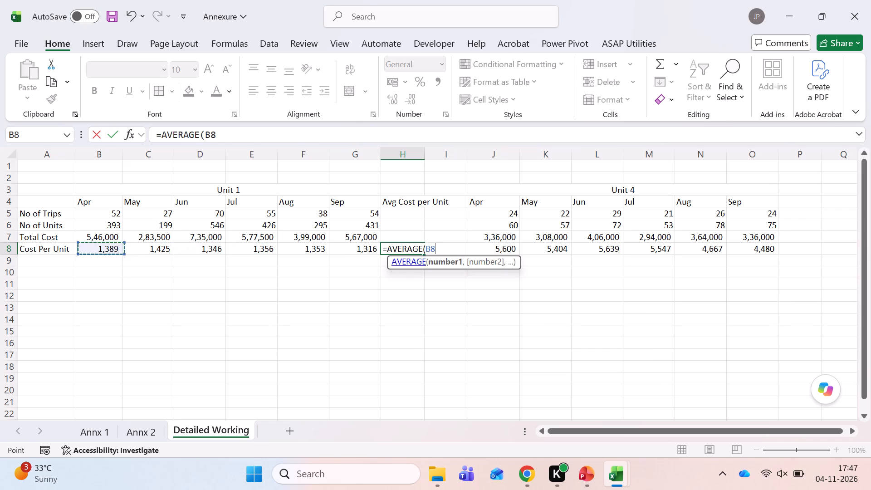
key(shift+Right)
key(shift+Right)
key(shift+Right)
key(shift+Right)
key(shift+Right)
key(shift+parenright)
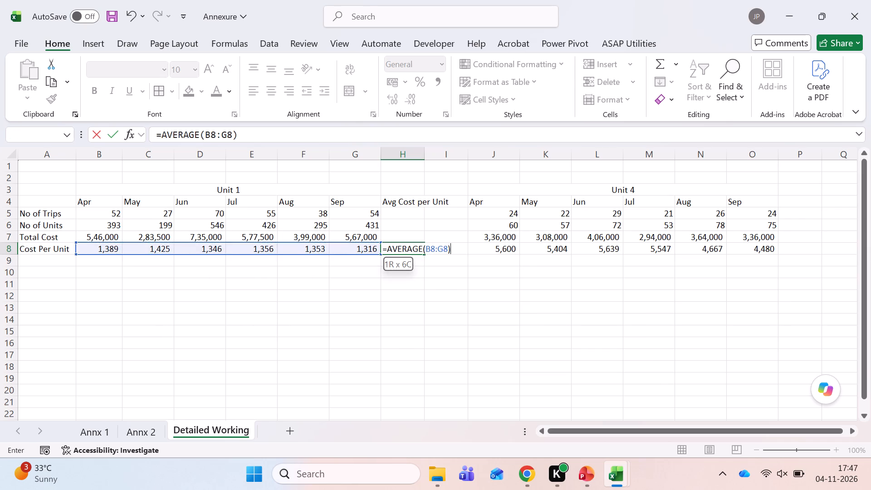
key(Tab)
key(Left)
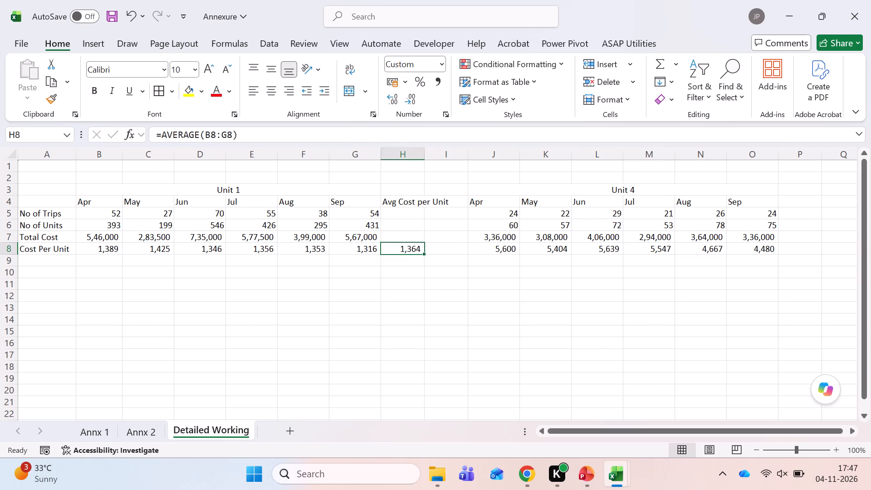
Check Unit 1's cost-per-unit figures and total on Annx 1, and return to Detailed Working.
key(ctrl+Page_Up)
key(ctrl+Page_Up)
scroll(406, 305, down, 1)
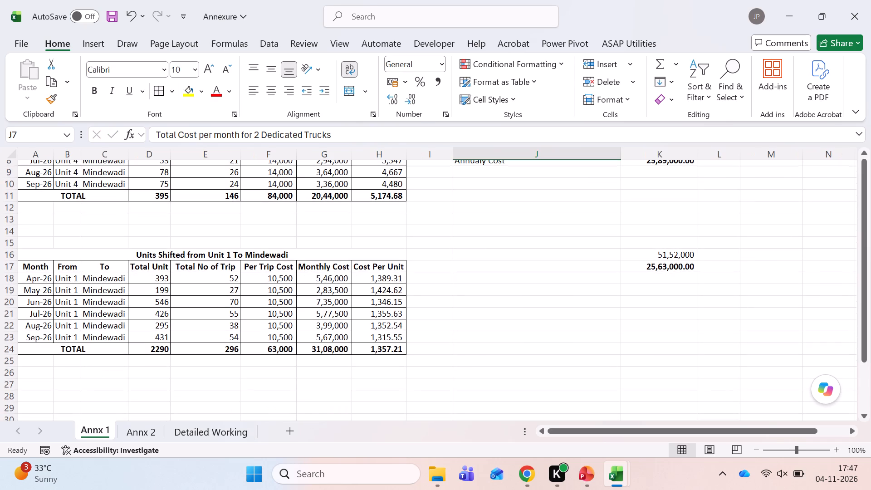
scroll(406, 305, down, 1)
key(ctrl+Page_Down)
key(ctrl+Page_Down)
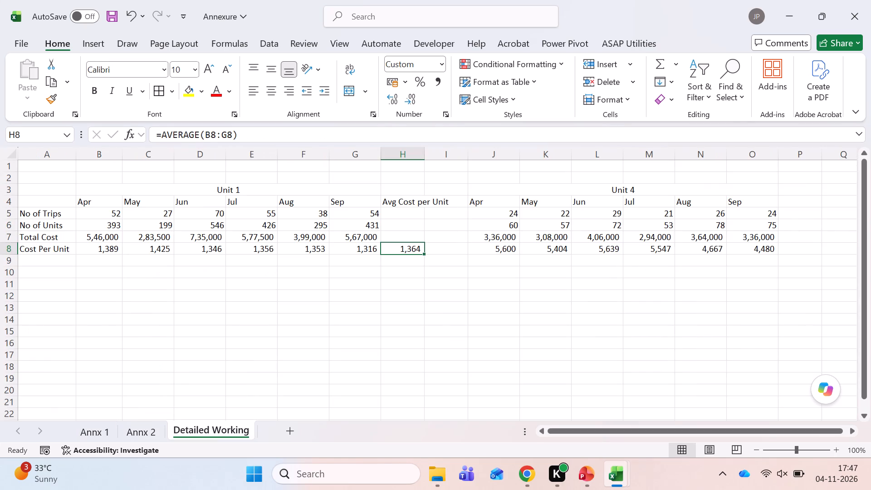
Make the average cost in H8 bold and fit column H's width to its contents.
key(ctrl+b)
double_click(426, 152)
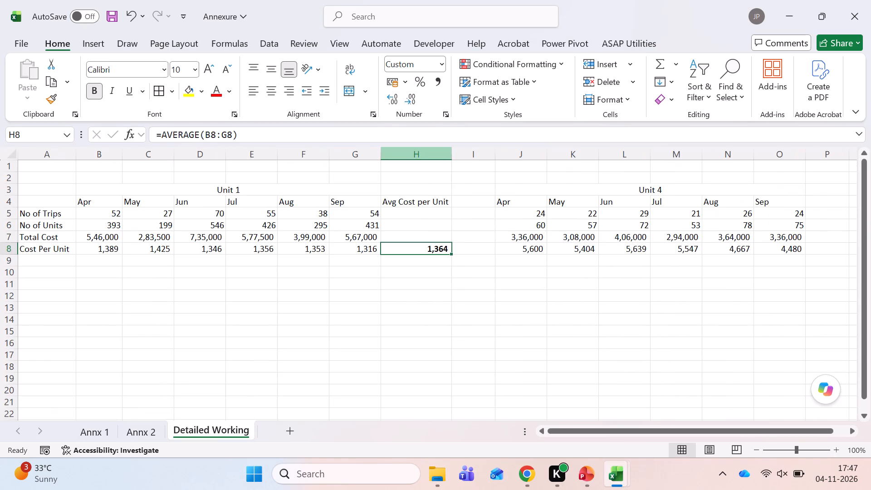
Apply all borders to the Unit 1 table in A4:H8.
key(Up)
key(Up)
key(Up)
key(Up)
key(ctrl+shift+Down)
key(ctrl+shift+Left)
key(ctrl+shift+Left)
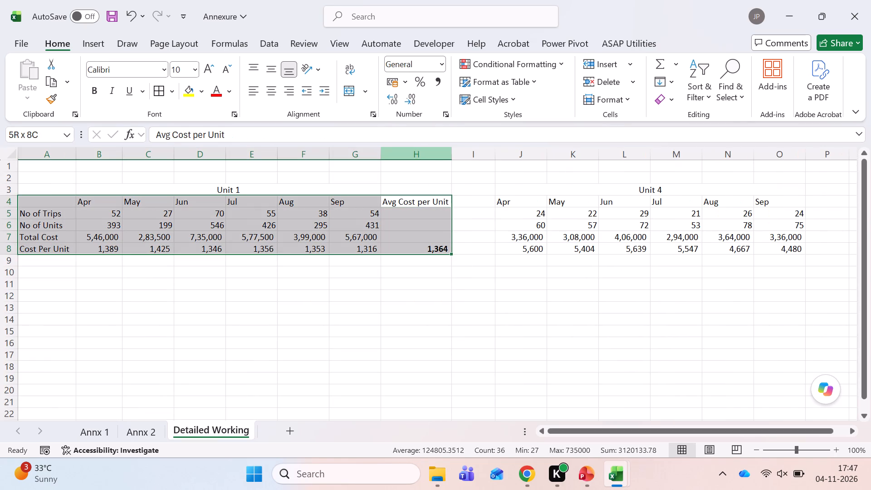
key(alt+h)
text(ba)
Merge and centre the Unit 1 title across A3:H3 and make it bold.
key(ctrl+Left)
key(ctrl+Left)
key(Up)
key(Right)
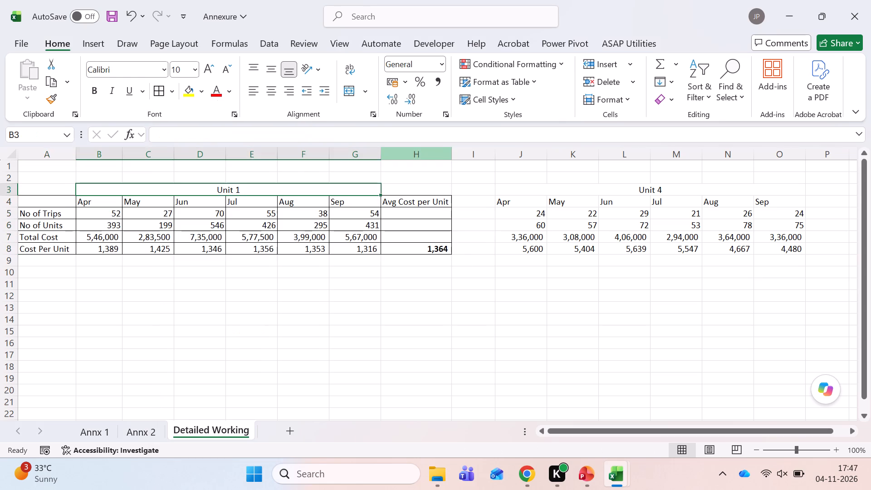
key(Left)
key(Right)
key(Left)
key(shift+Right)
key(shift+Right)
key(shift+Right)
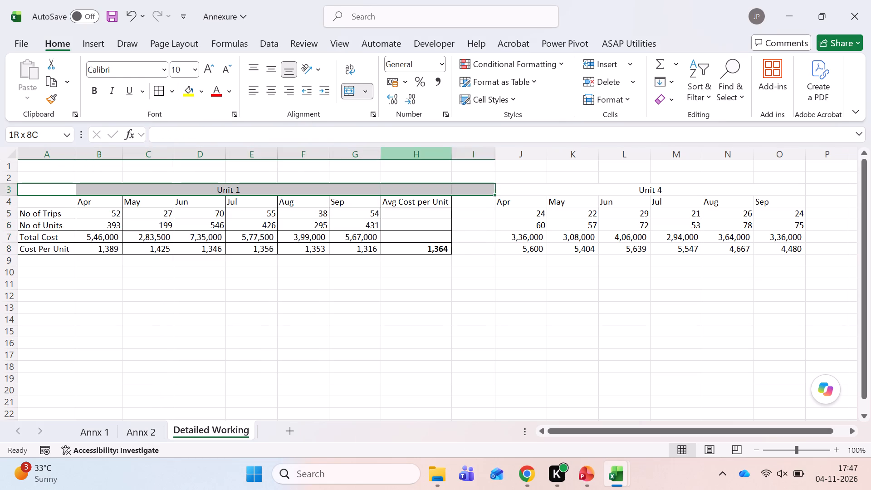
key(shift+Left)
key(alt+h)
key(m)
key(Return)
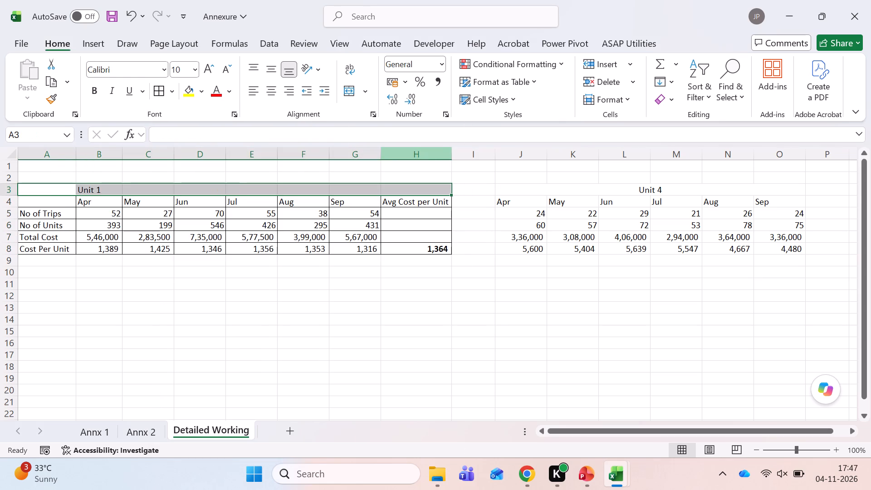
key(alt+h)
key(alt+m)
key(Return)
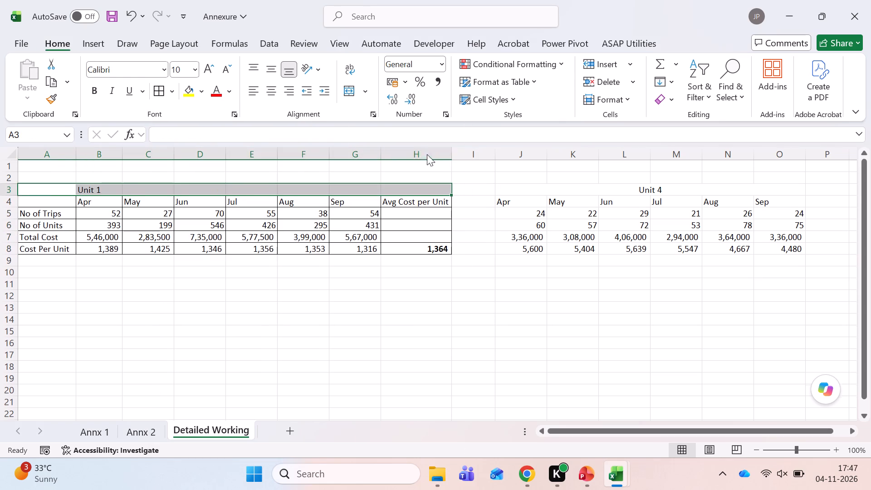
key(ctrl+b)
Make the month and Avg Cost per Unit headings in B4:H4 bold.
key(Down)
key(Right)
key(shift+Right)
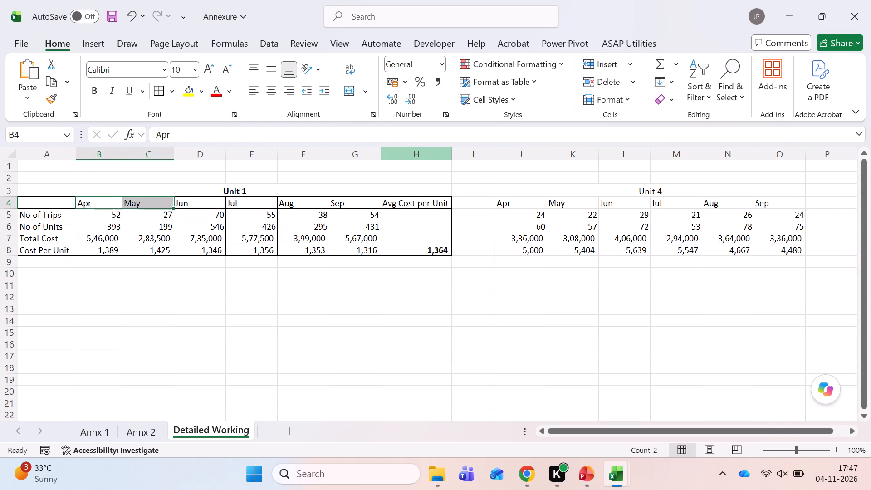
key(shift+Right)
key(shift+Right)
key(shift+Right)
key(shift+Right)
key(shift+Right)
key(ctrl+b)
Enter a bold "#" as the heading in A4.
key(Left)
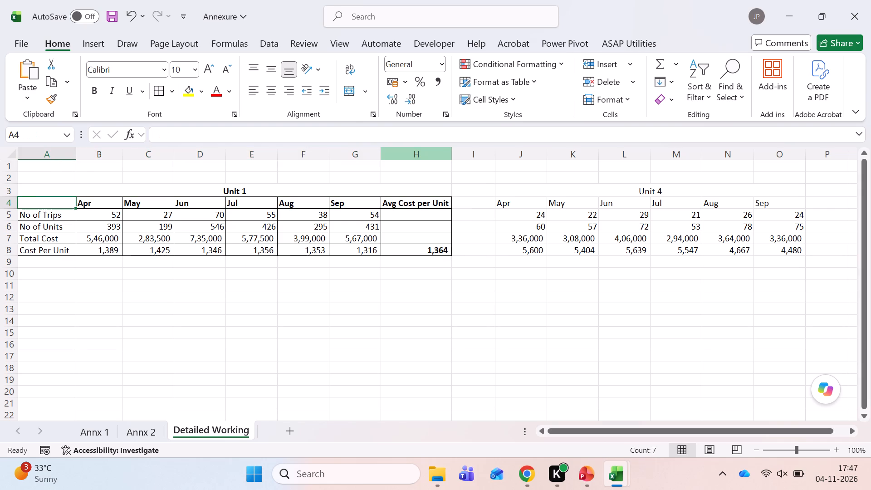
key(shift+numbersign)
key(Tab)
key(Left)
key(ctrl+b)
Copy the Avg Cost per Unit heading from H4 to P4, beside Unit 4's September column.
key(Tab)
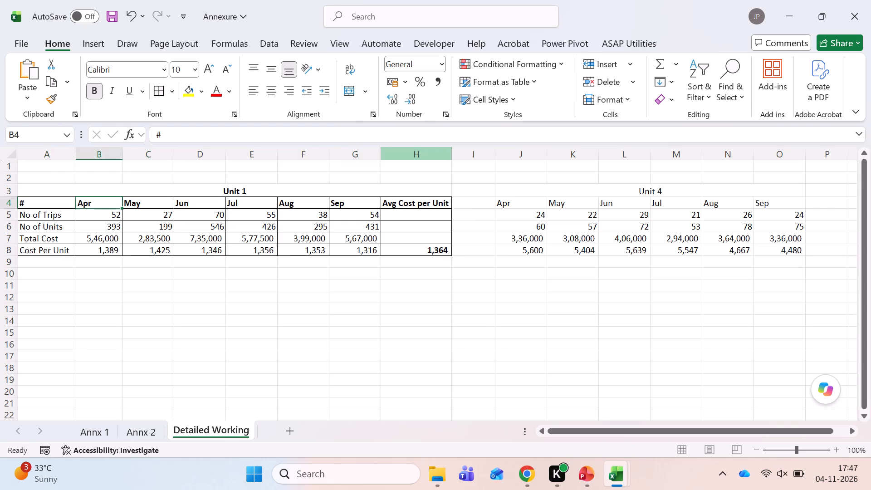
key(Tab)
key(Tab)
key(Tab)
key(Tab)
key(Right)
key(Right)
key(Right)
key(Right)
key(Right)
key(Right)
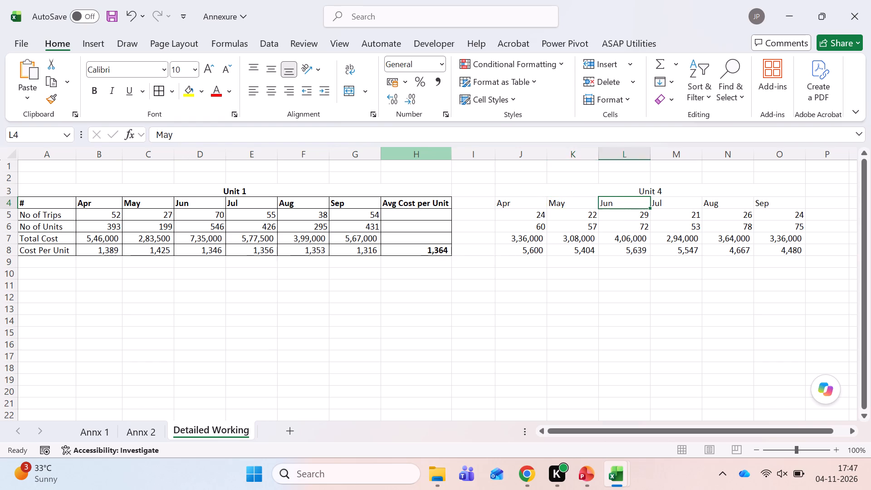
key(Left)
key(Left)
key(Left)
key(Left)
key(ctrl+c)
key(Right)
key(Right)
key(Right)
key(Right)
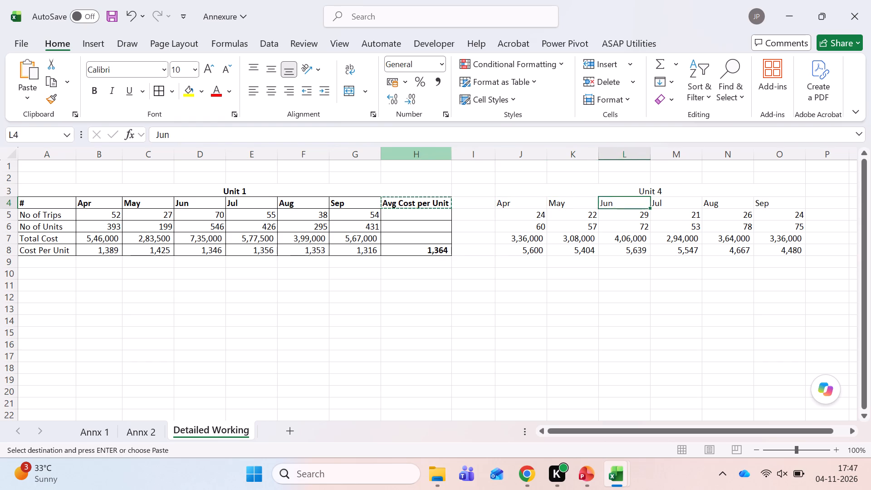
key(Right)
key(Right)
key(Right)
key(Right)
key(Return)
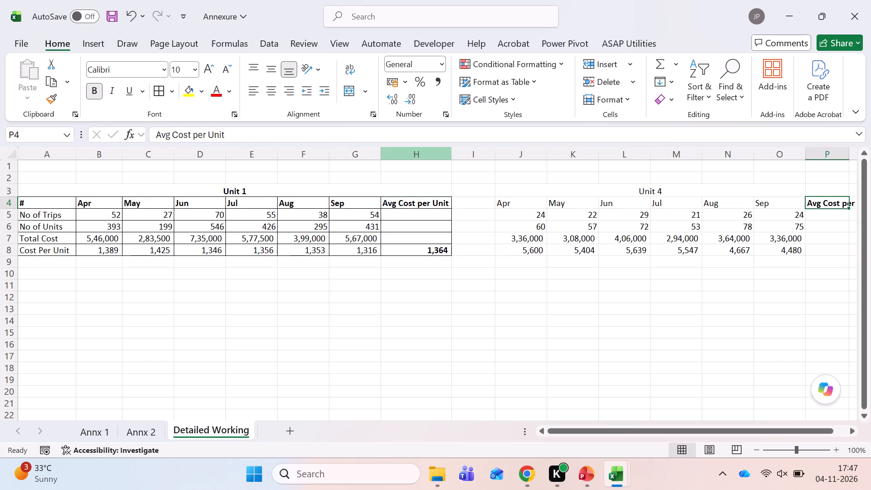
Widen column P to fit the Avg Cost per Unit heading.
key(Right)
key(Right)
key(Left)
key(Left)
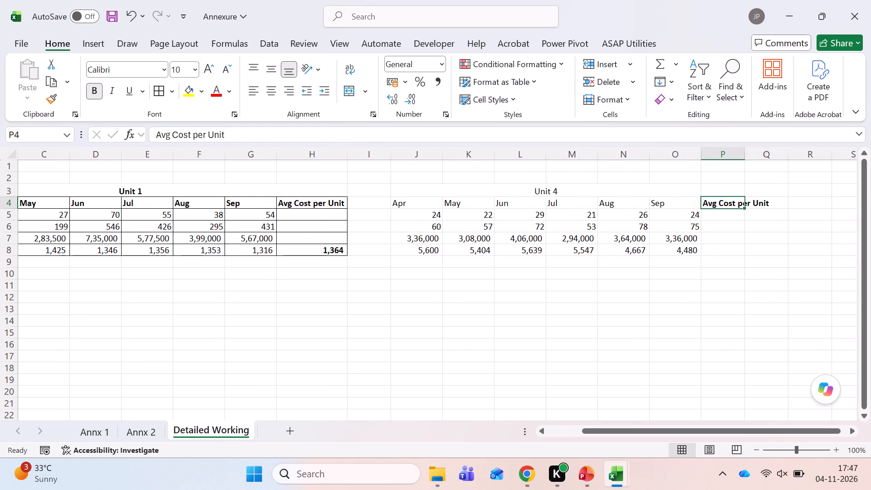
double_click(745, 155)
In P8, average Unit 4's April to September costs per unit (J8:O8) and make the result bold.
key(Down)
key(Down)
key(Down)
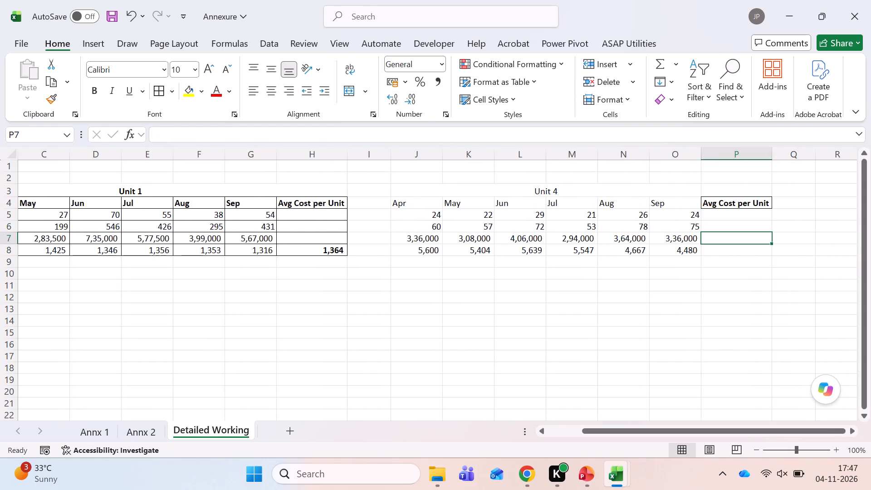
key(Down)
text(=average)
key(Tab)
key(Left)
key(Left)
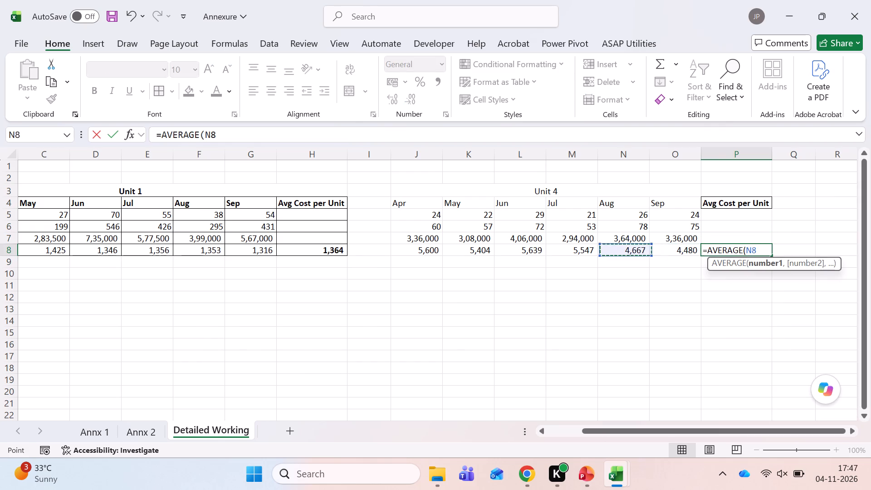
key(Left)
key(Left)
key(Left)
key(Left)
key(shift+Right)
key(shift+Right)
key(shift+Right)
key(shift+Right)
key(shift+Right)
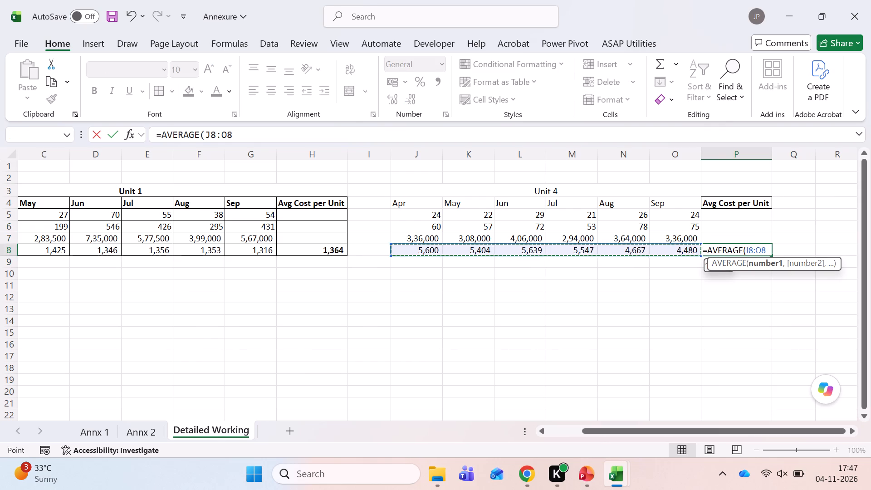
key(shift+parenright)
key(Tab)
key(Left)
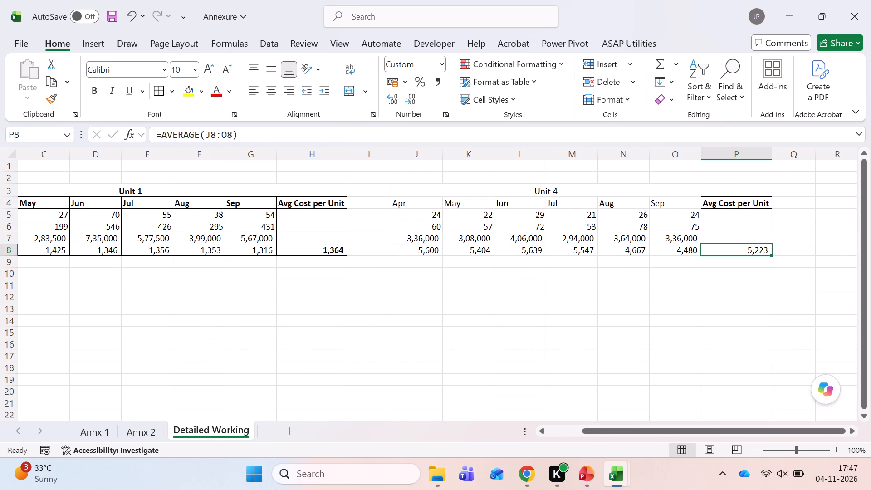
key(ctrl+b)
Make Unit 4's month and Avg Cost per Unit headings in J4:P4 bold.
key(Up)
key(Up)
key(Up)
key(Up)
key(Left)
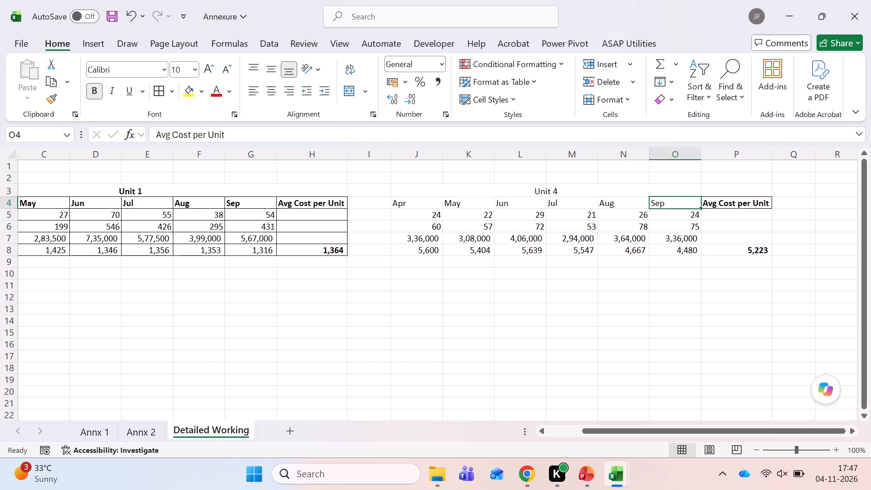
key(Left)
key(Left)
key(Left)
key(Left)
key(Left)
key(ctrl+shift+Right)
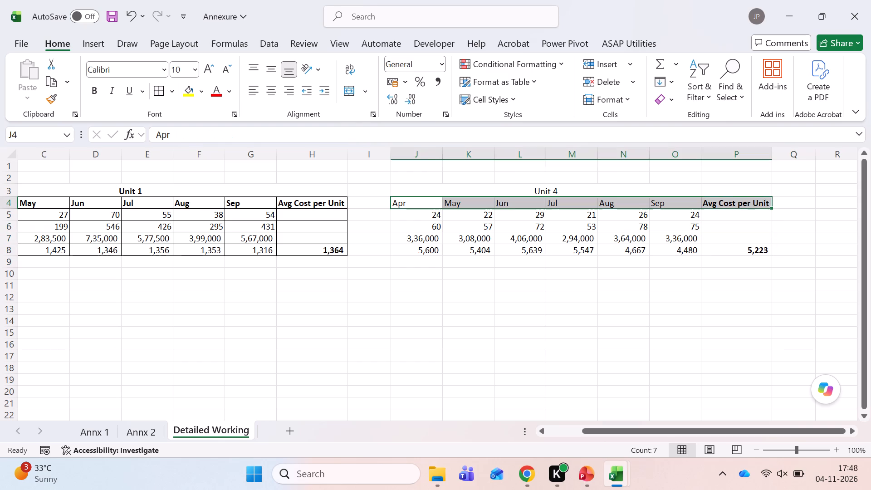
key(ctrl+b)
key(ctrl+b)
key(ctrl+b)
Apply all borders to the Unit 4 table J4:P8 and save the workbook.
key(shift+Down)
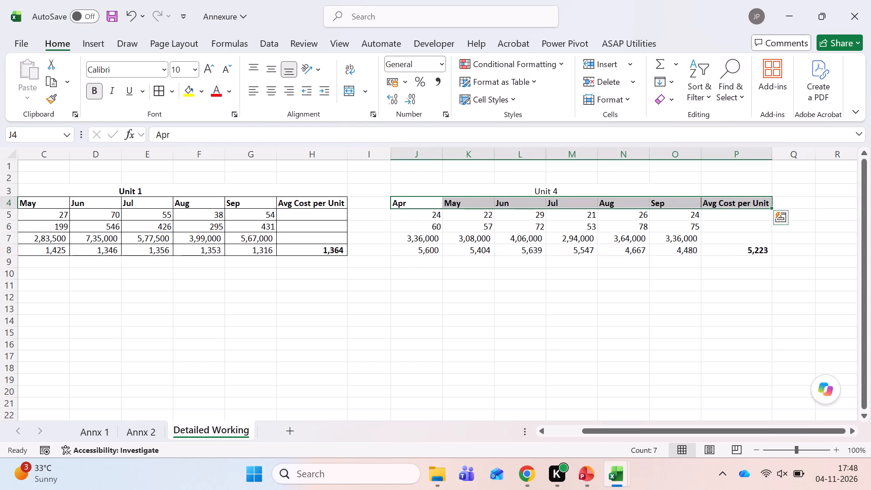
key(shift+Down)
key(shift+Down)
key(shift+Down)
key(alt+h)
key(alt+b)
key(a)
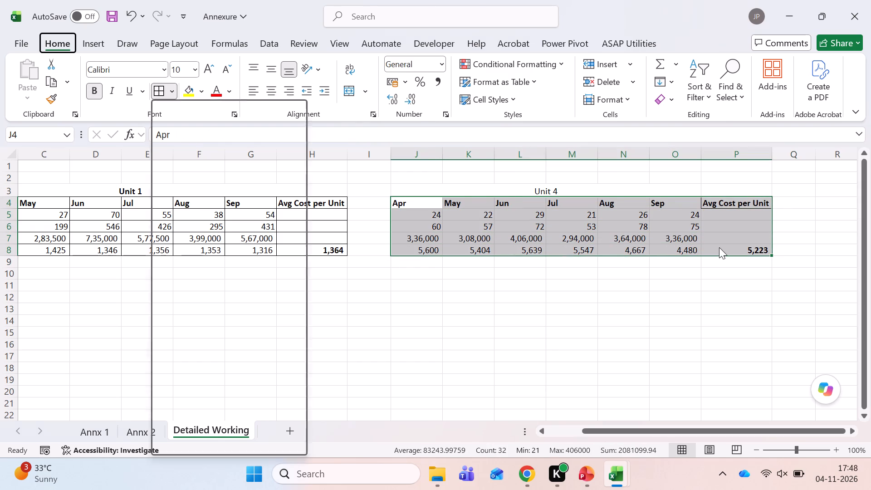
key(Down)
key(Down)
key(Down)
key(Down)
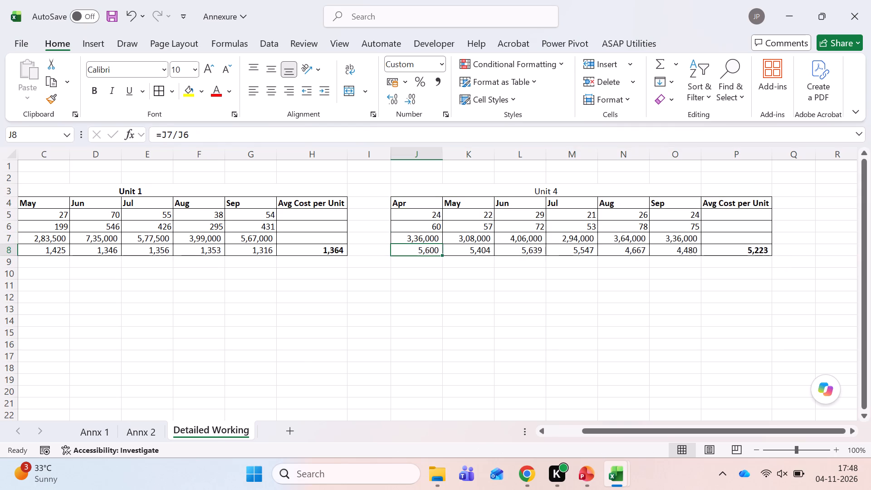
key(ctrl+s)
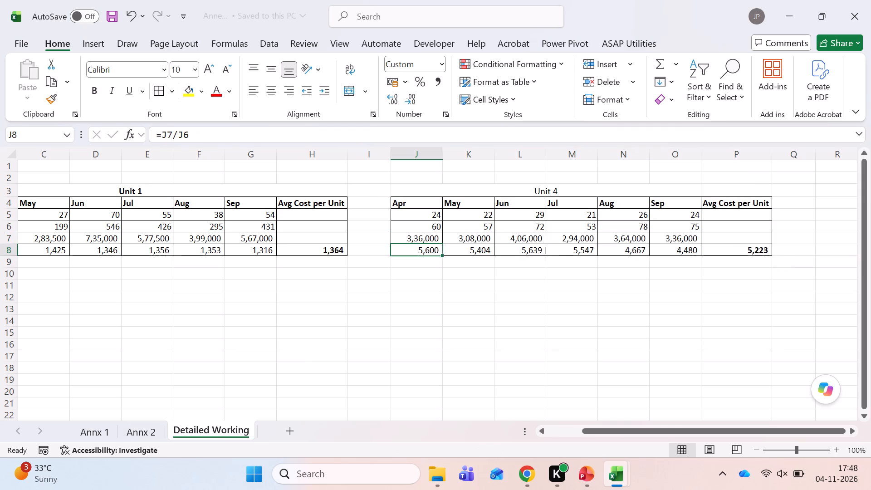
Make the Cost Per Unit row label in A8 bold.
key(ctrl+Left)
key(ctrl+Left)
key(ctrl+Left)
key(ctrl+Left)
key(Down)
key(Down)
key(Up)
key(Up)
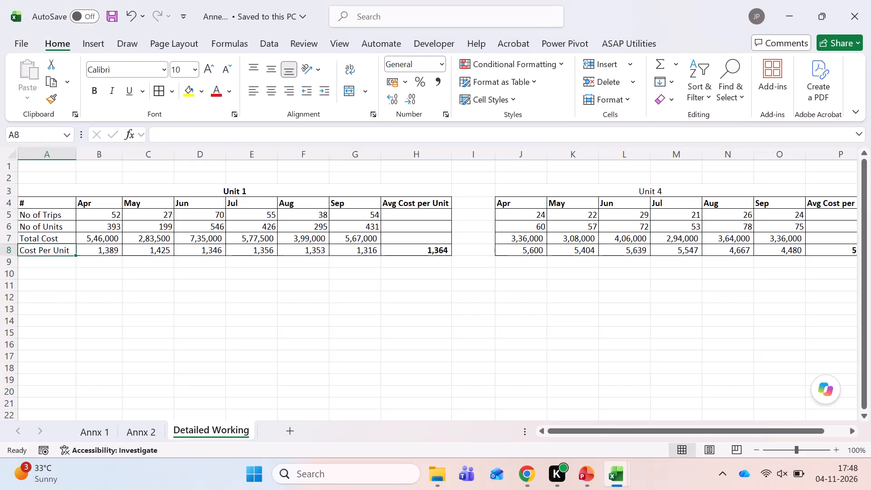
key(ctrl+shift+Right)
key(shift+Left)
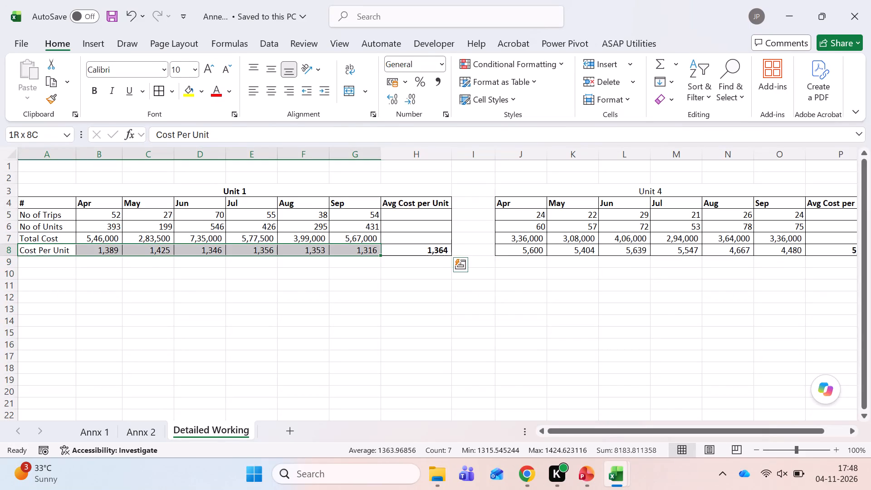
key(shift+Left)
key(ctrl+Left)
key(ctrl+b)
key(Down)
key(Down)
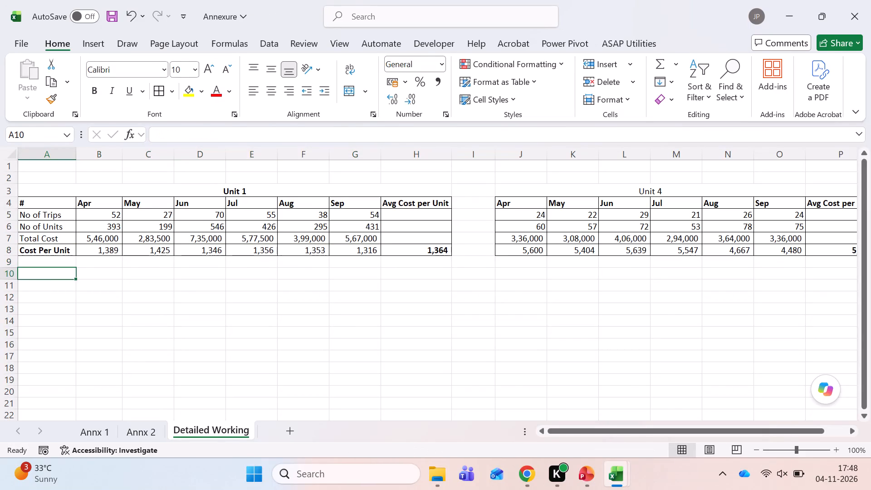
On Annx 1, replace Unit 4's total Cost Per Unit formula in H11 with the average of H5:H10, and save.
key(ctrl+Page_Up)
key(ctrl+Page_Up)
scroll(531, 267, up, 1)
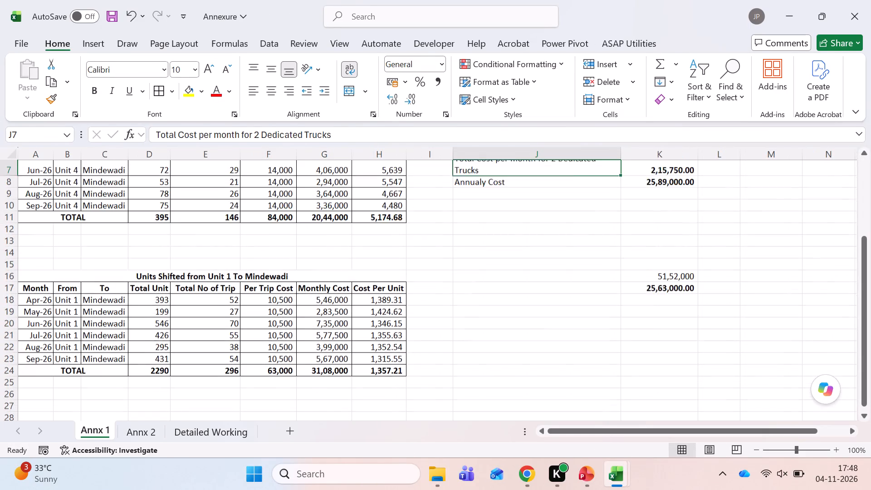
scroll(531, 267, up, 2)
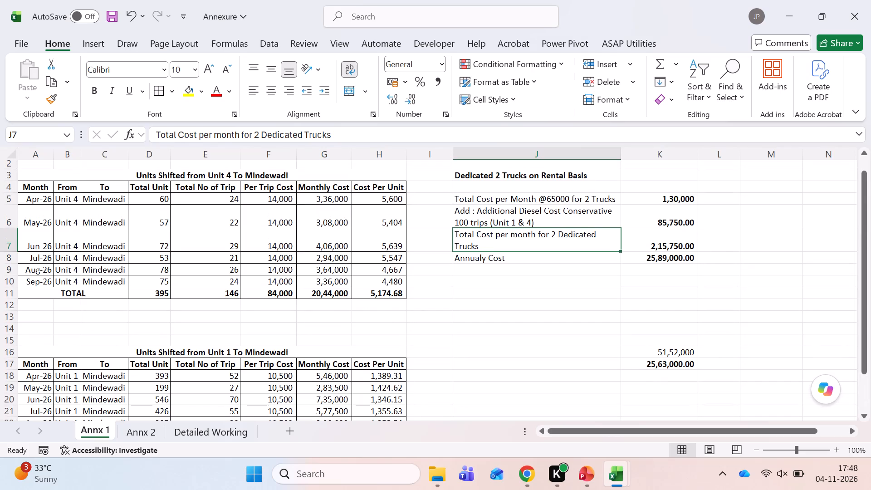
click(371, 293)
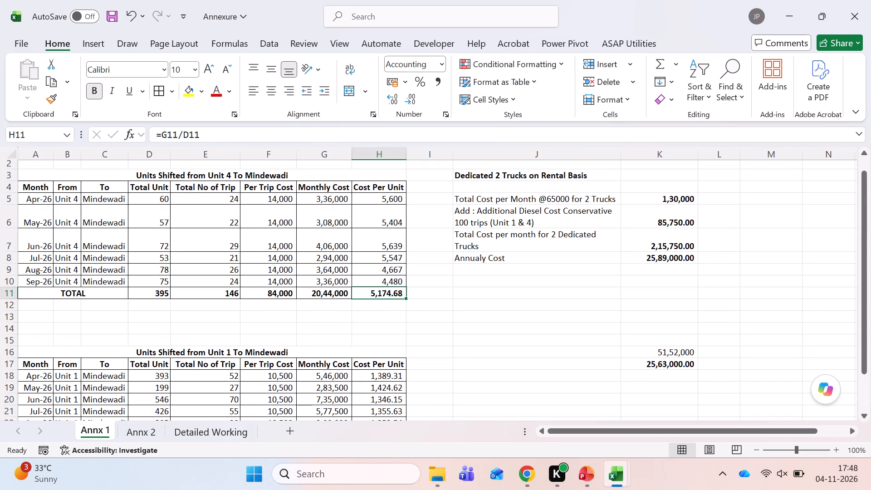
drag(383, 197, 391, 274)
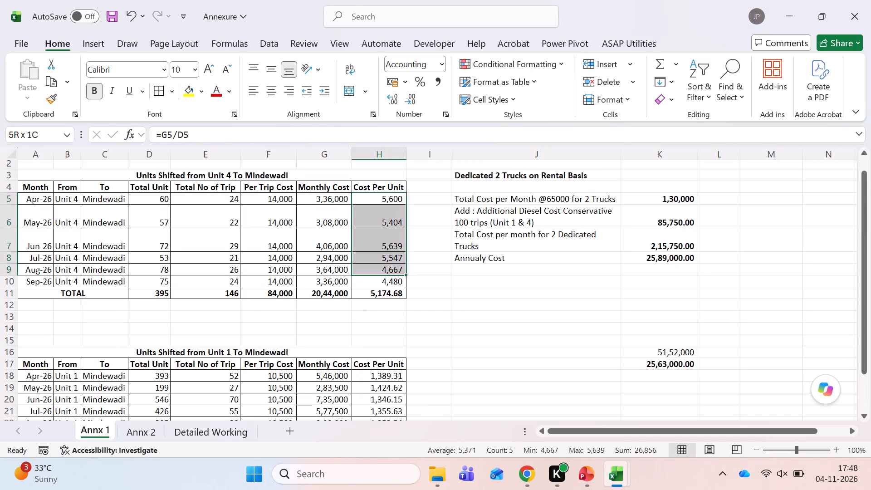
drag(391, 274, 391, 276)
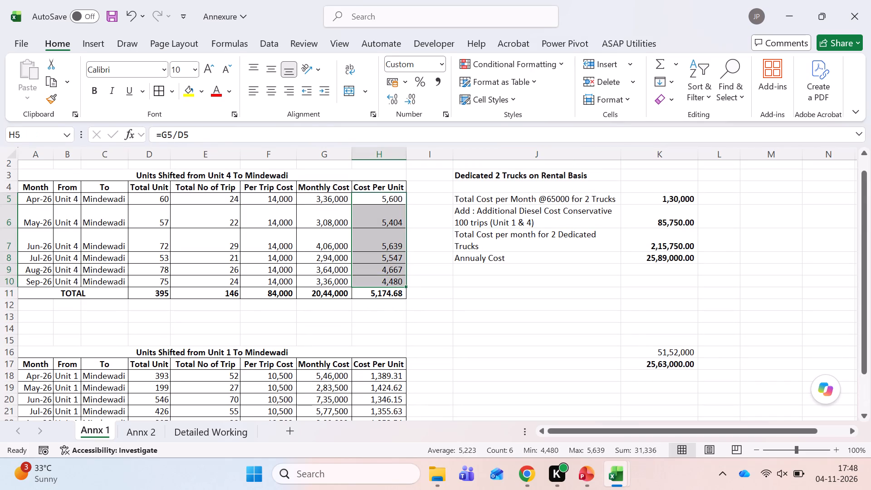
click(382, 291)
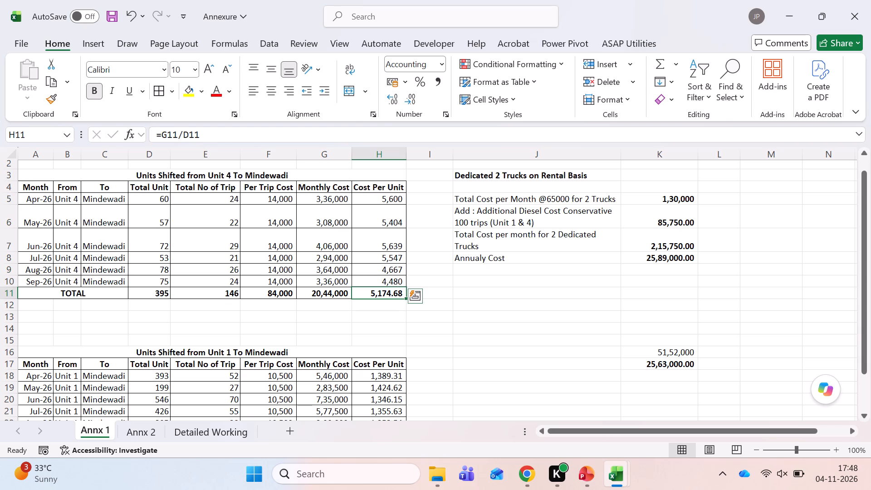
text(=a)
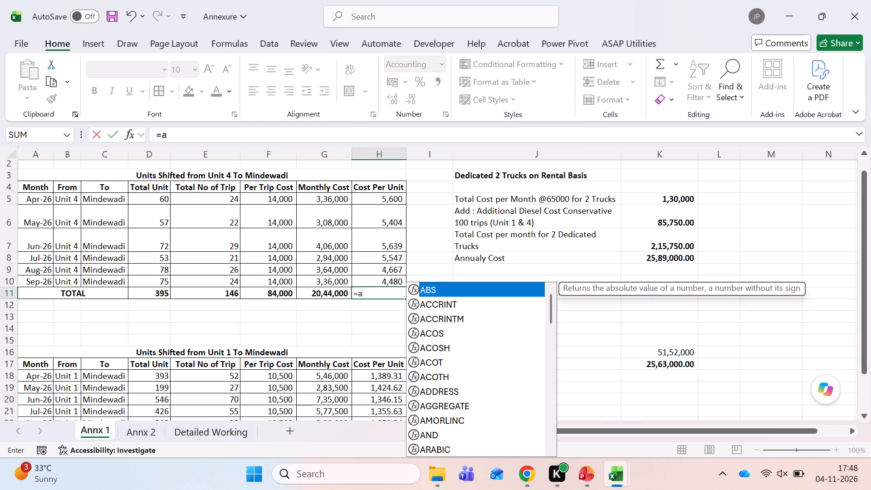
text(verag)
key(Tab)
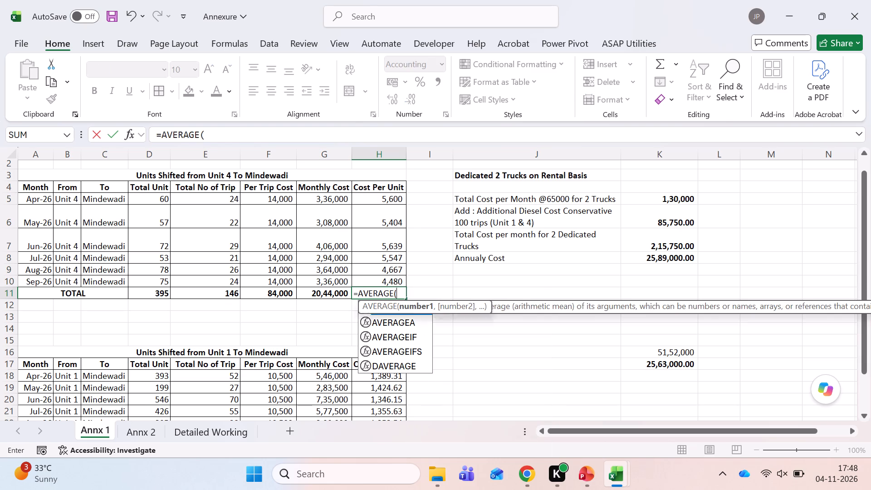
key(Up)
key(Up)
key(Up)
key(Up)
key(Up)
key(Up)
key(shift+Down)
key(shift+Down)
key(shift+Down)
key(shift+Down)
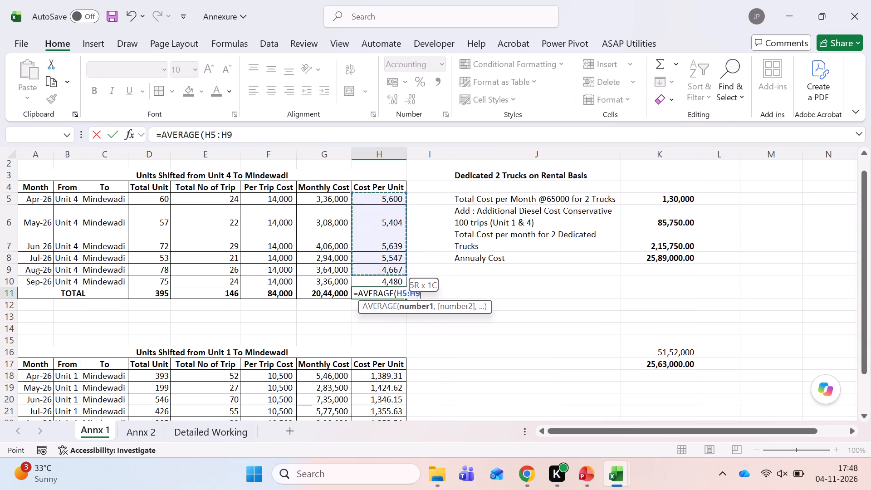
key(shift+Down)
key(shift+parenright)
key(Return)
key(Up)
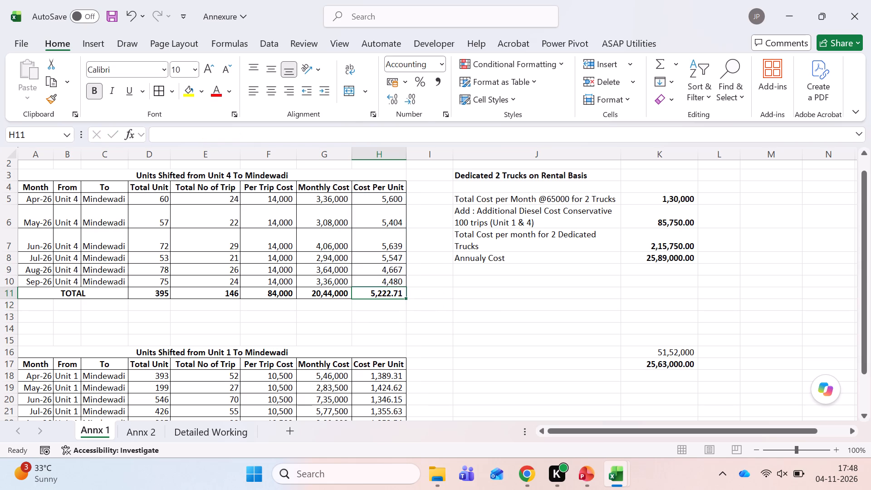
key(ctrl+s)
Replace Unit 1's total Cost Per Unit formula in H24 with the average of H18:H23, and save.
scroll(383, 337, down, 2)
click(377, 295)
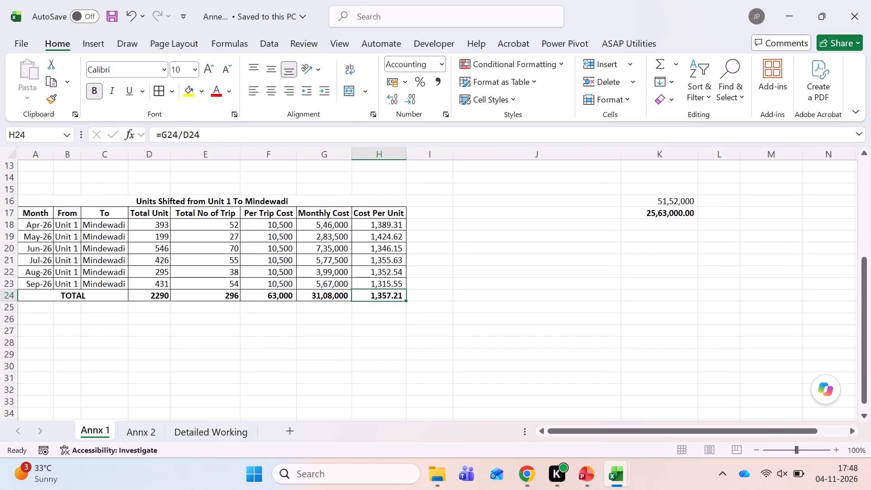
text(=averag)
key(Tab)
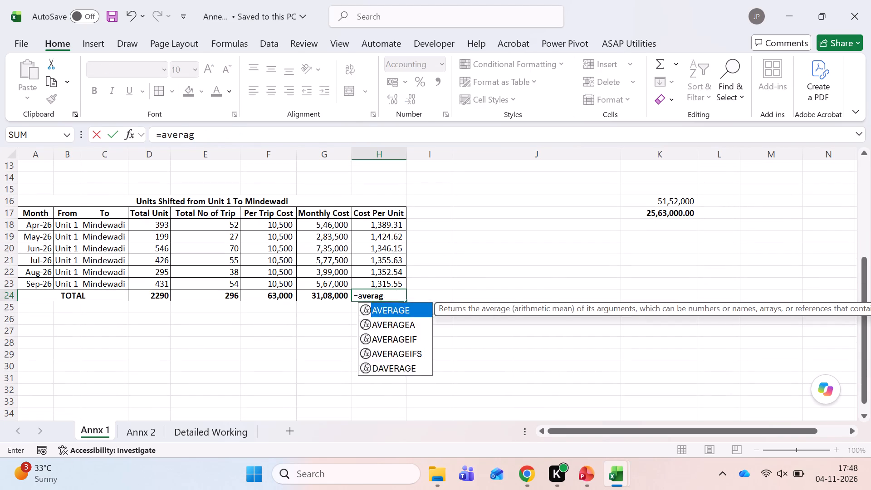
key(Up)
key(Up)
key(Up)
key(Up)
key(Up)
key(Up)
key(shift+Down)
key(shift+Down)
key(shift+Down)
key(shift+Down)
key(shift+Down)
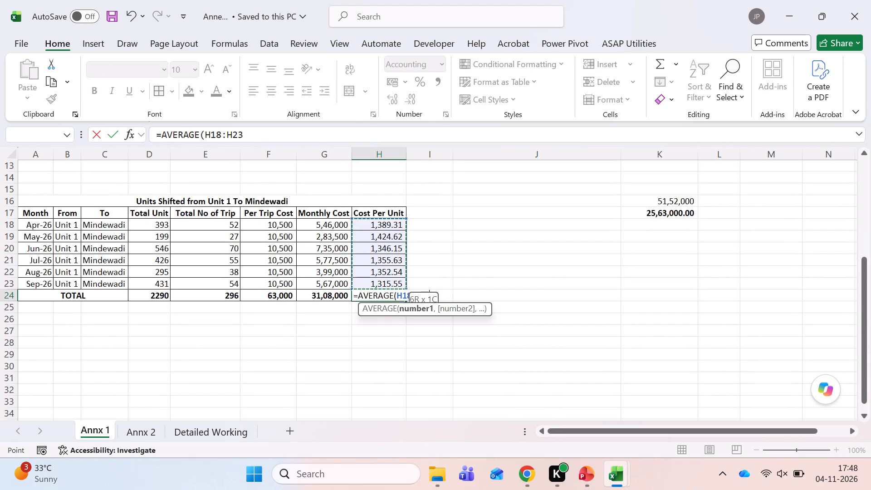
key(shift+parenright)
key(Tab)
key(Left)
key(ctrl+s)
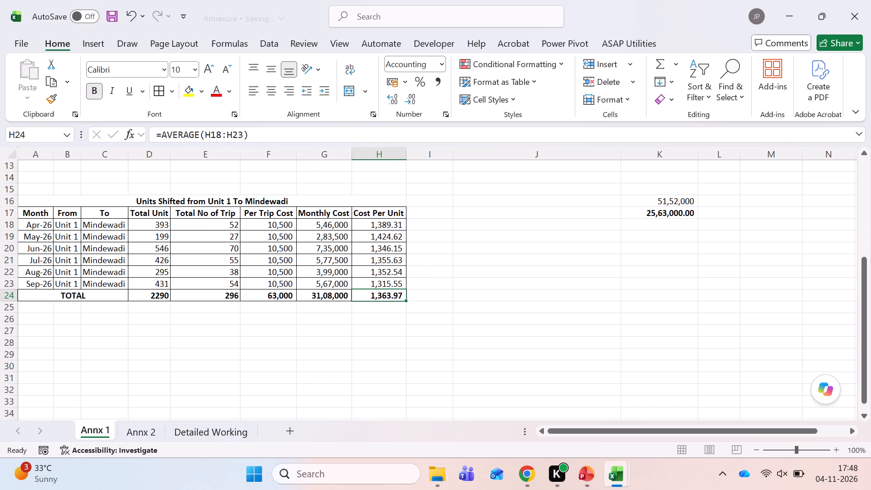
Review the Unit 4 table and the Dedicated 2 Trucks on Rental Basis cost items on Annx 1.
key(ctrl+Up)
key(ctrl+Up)
key(ctrl+Up)
key(ctrl+Up)
key(Down)
key(Down)
key(Down)
key(Down)
key(Down)
key(Down)
key(Down)
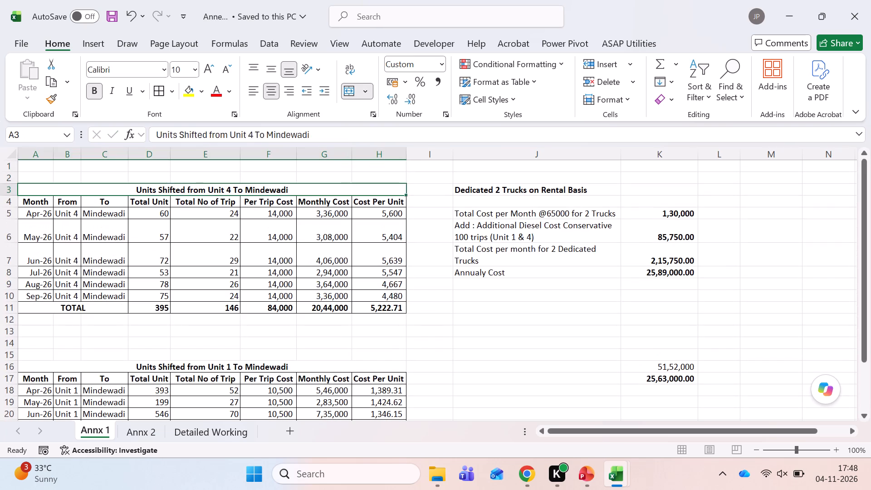
key(Right)
key(Right)
key(Left)
key(Left)
key(Left)
key(Right)
key(Right)
key(Right)
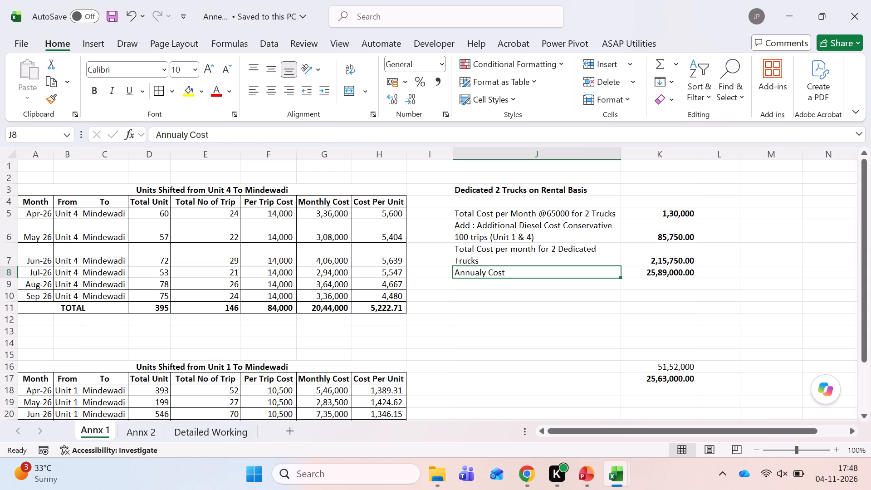
key(Up)
key(Up)
key(Up)
key(Down)
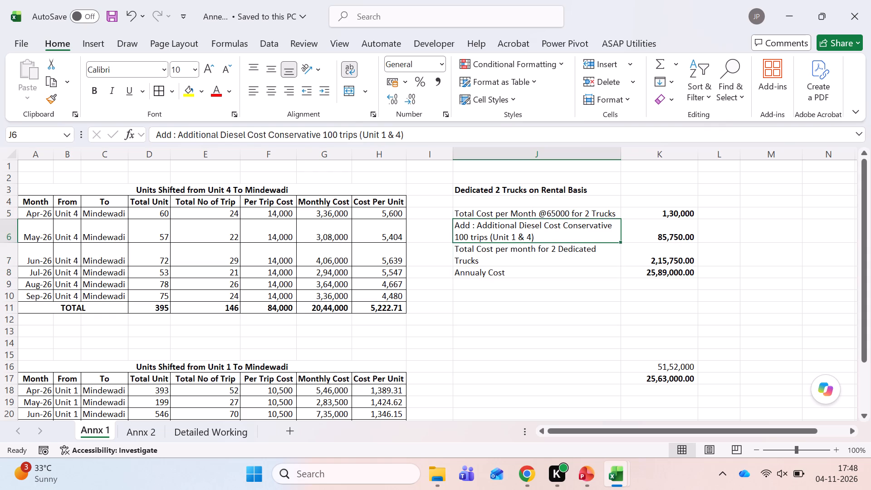
key(Down)
Check the Detailed Working sheet, and review the cost per unit and current-fleet trips rows on the Freight Cost workbook's Sheet2.
key(ctrl+Page_Down)
key(ctrl+Page_Down)
key(Down)
key(Up)
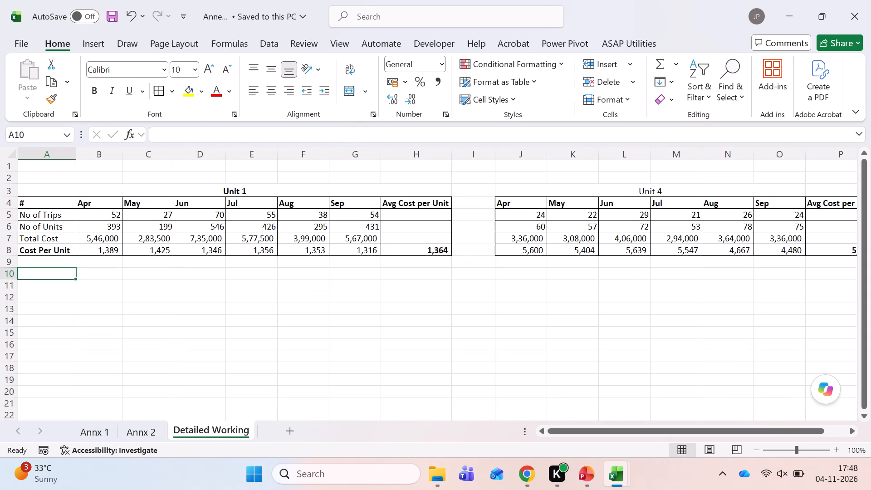
key(Up)
key(alt+Tab)
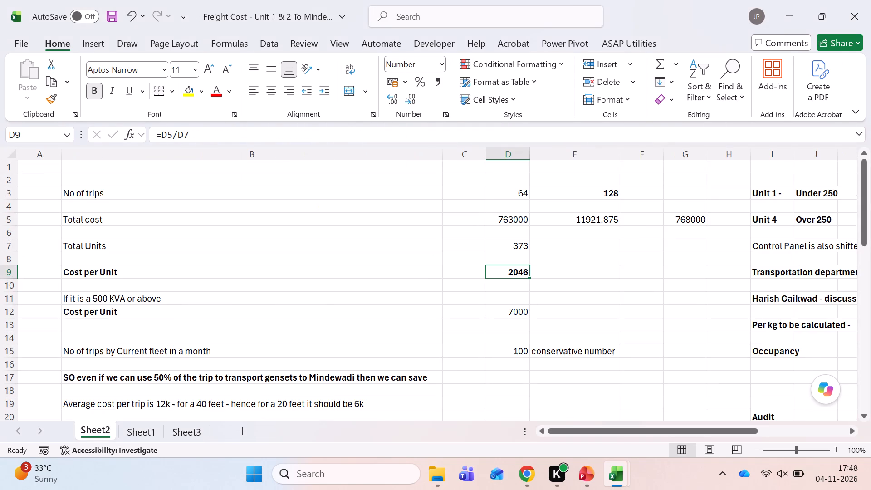
key(Down)
key(Down)
key(Down)
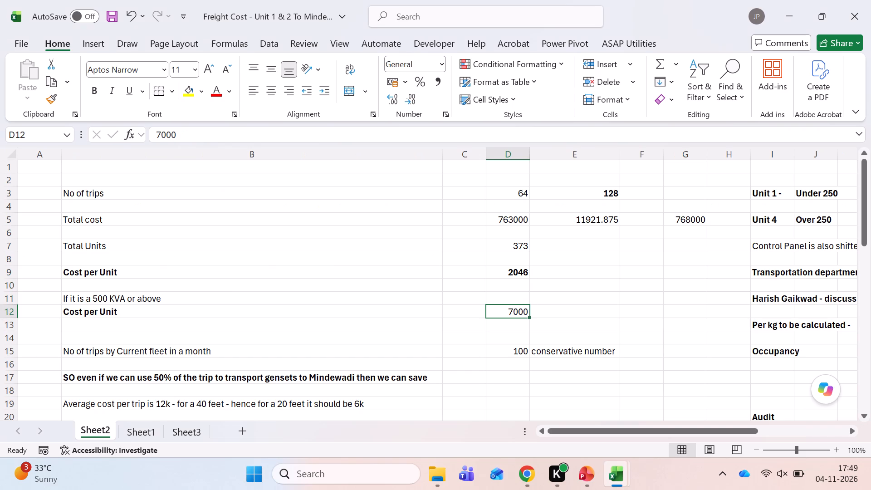
key(Down)
key(Down)
key(Down)
key(Down)
key(Down)
key(Down)
key(Down)
key(Down)
key(Down)
key(Down)
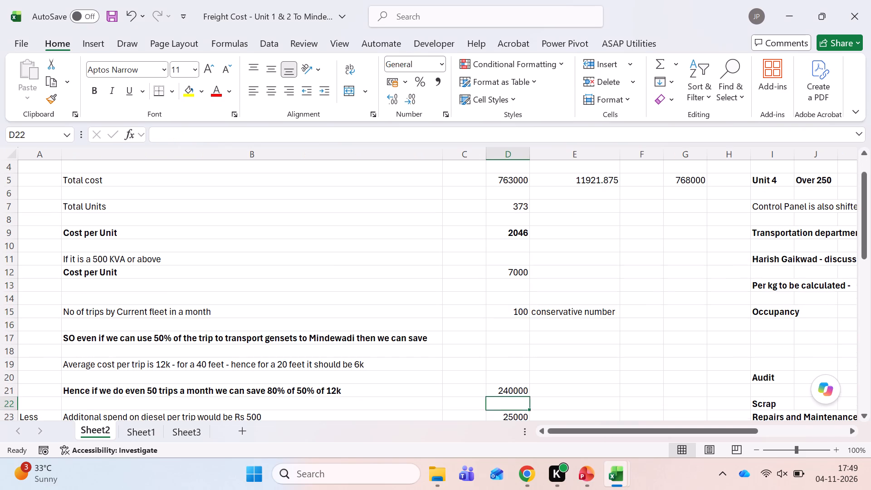
key(Up)
key(Up)
key(Up)
key(Up)
key(Up)
key(Up)
key(Up)
key(Up)
key(Up)
key(Up)
key(Down)
key(Down)
key(Down)
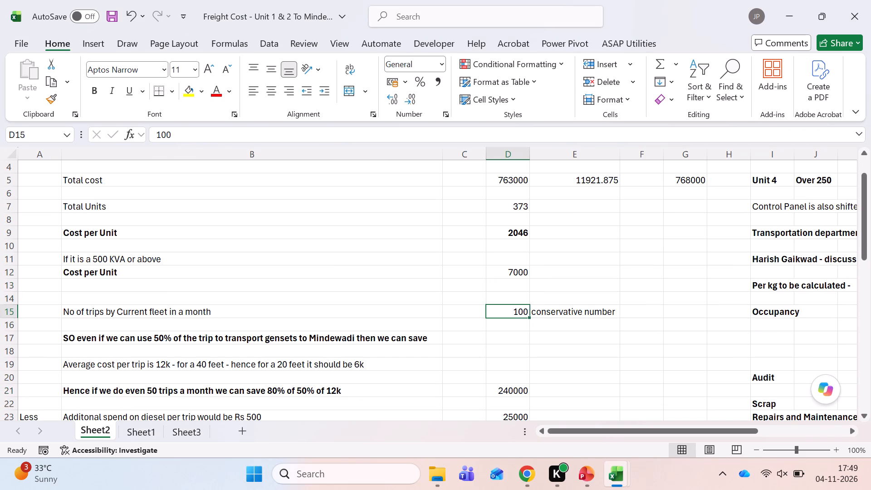
On the Annexure workbook's Detailed Working sheet, enter the label "No of Trips by Current Fleet in a month" in A10.
key(alt+Tab)
key(Down)
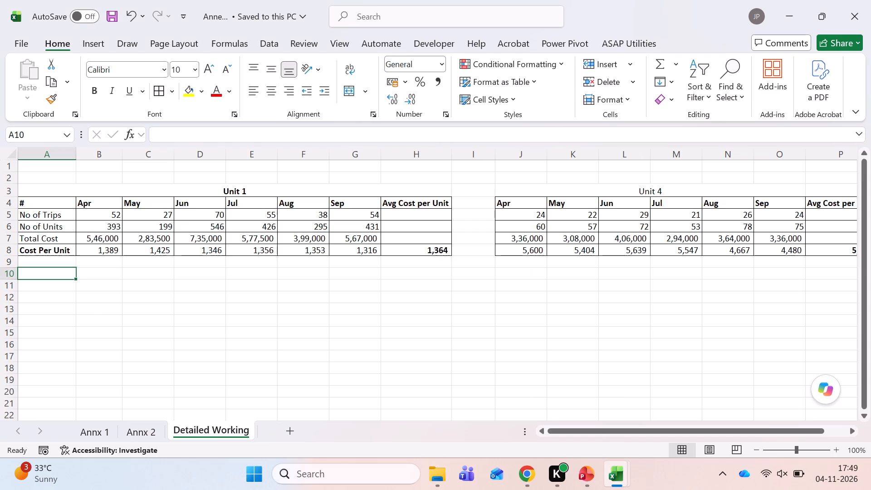
text(No of Trips by Current Fleet in a mo)
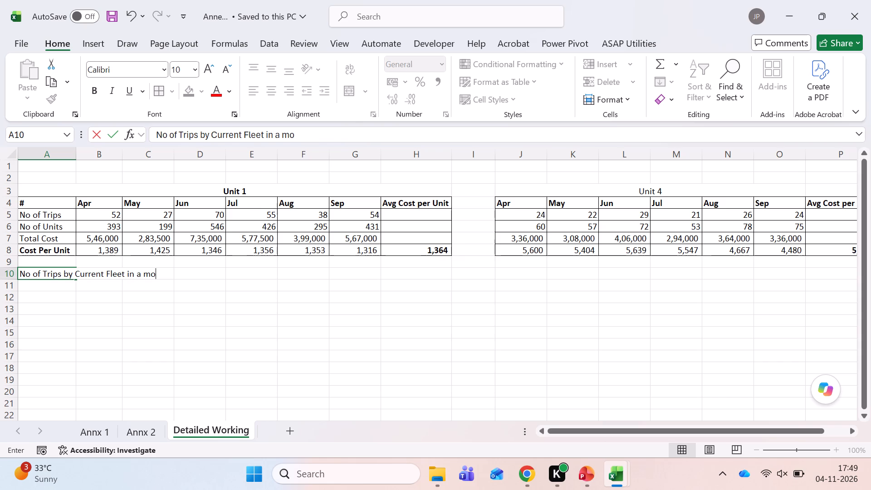
text(nth)
key(Tab)
key(Left)
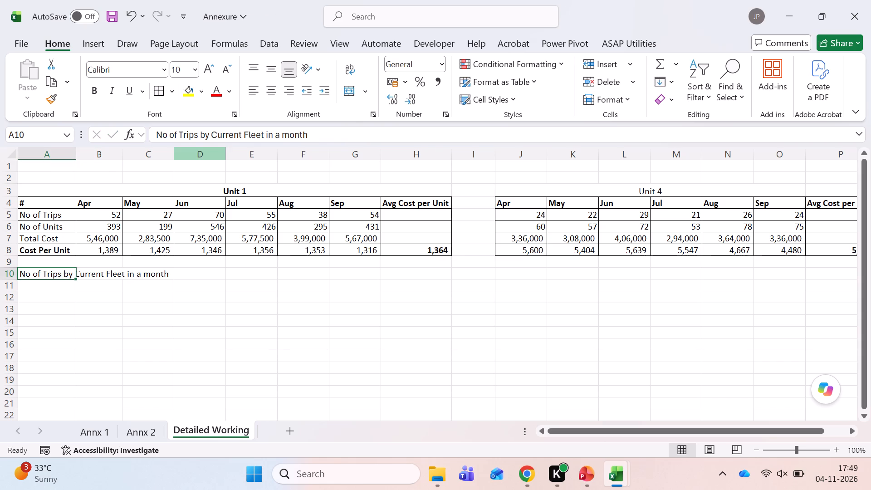
Widen column A, wrap the text of the A10 label, and save the workbook.
drag(73, 156, 108, 157)
key(alt+h)
key(w)
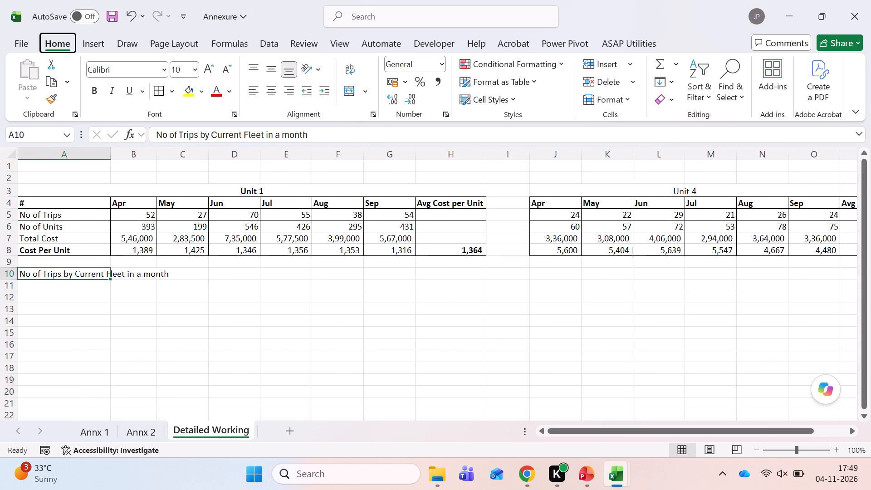
key(ctrl+s)
Check the fleet trips figure in the Freight Cost workbook, and link B10 on Detailed Working to Unit 1's April No of Trips with =B5.
key(Right)
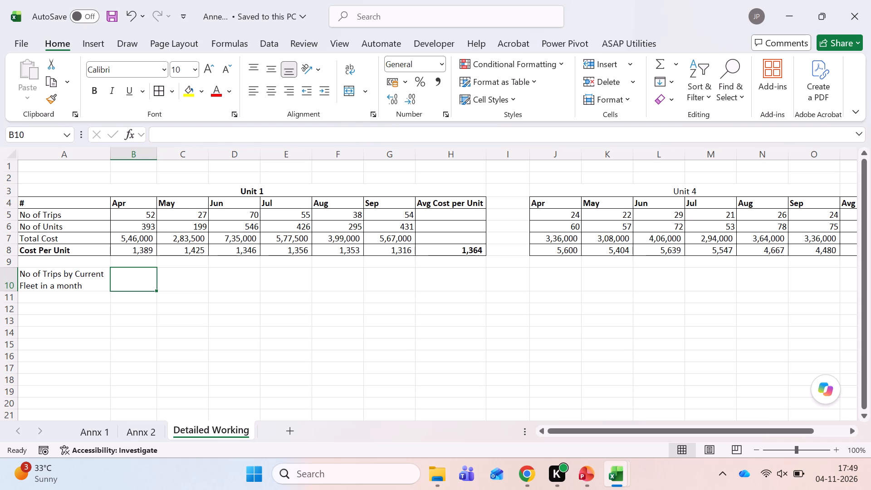
key(alt+Tab)
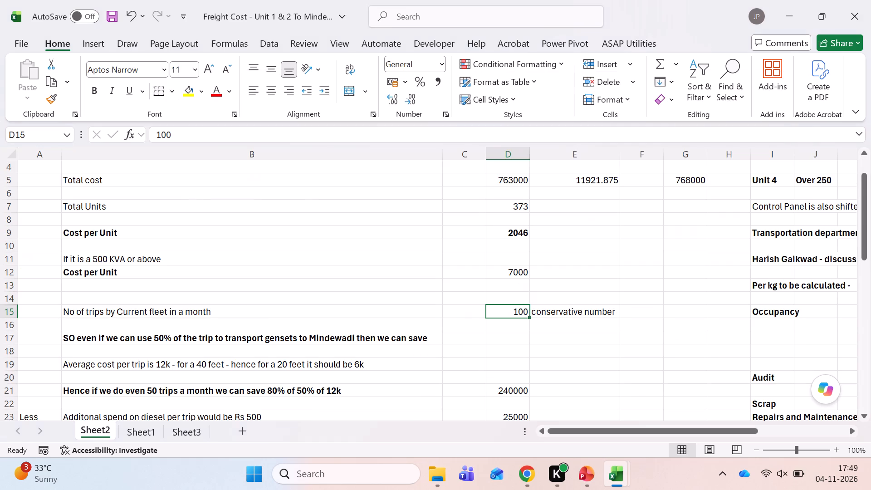
key(Left)
key(Left)
key(Right)
key(Right)
key(alt+Tab)
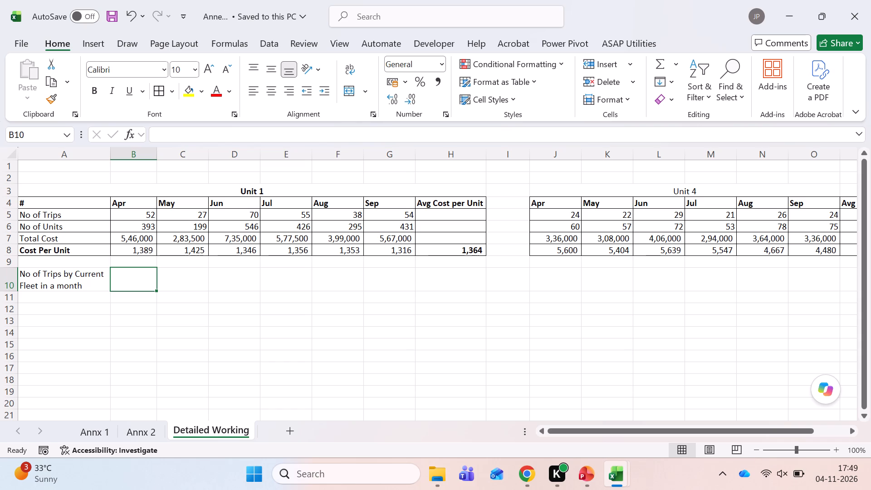
key(equal)
key(Up)
key(Up)
key(Up)
key(Up)
key(Up)
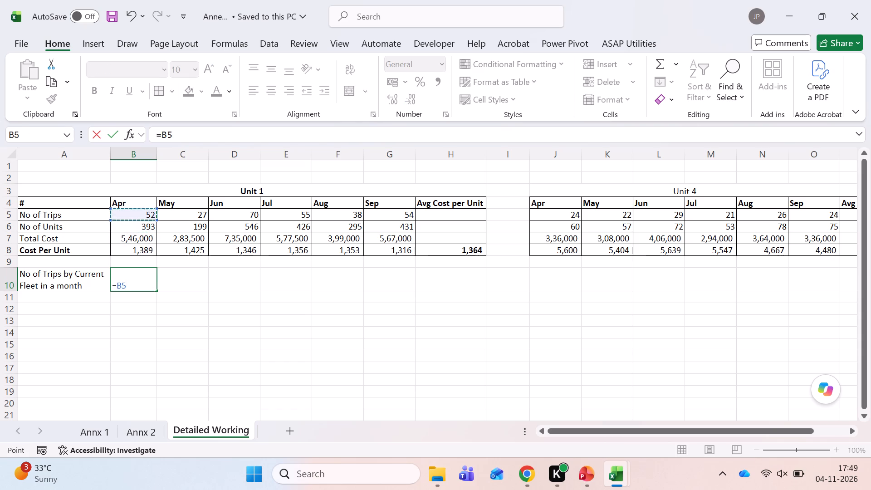
key(Return)
Copy the B10 formula across C10:G10 for Unit 1's May to Sep trips.
key(Up)
key(ctrl+c)
key(Right)
key(shift+Right)
key(shift+Right)
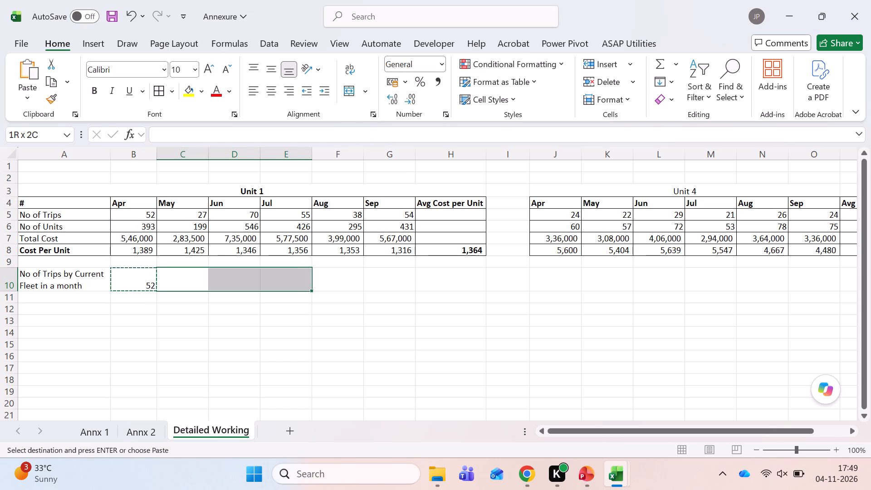
key(shift+Right)
key(shift+Right)
key(Return)
key(Down)
key(Up)
key(Left)
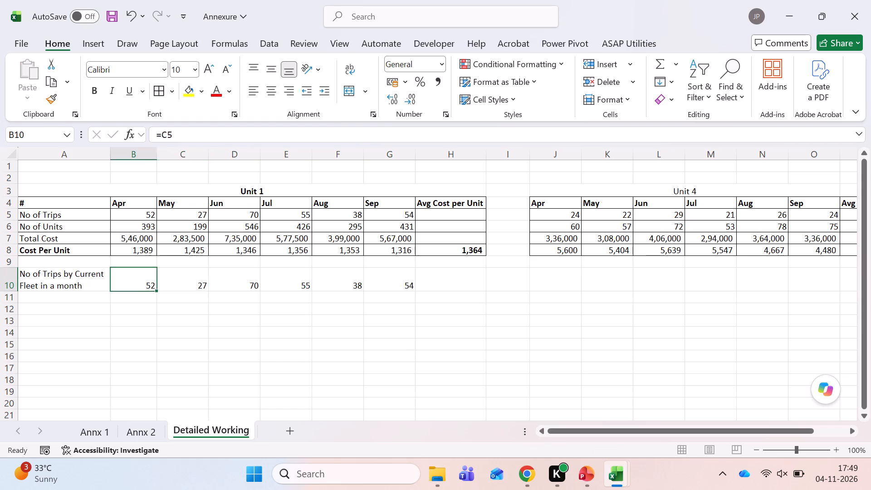
Link J10 to Unit 4's April No of Trips with the formula =J5.
key(Right)
key(Right)
key(Right)
key(Right)
key(Right)
key(Right)
key(Right)
key(Right)
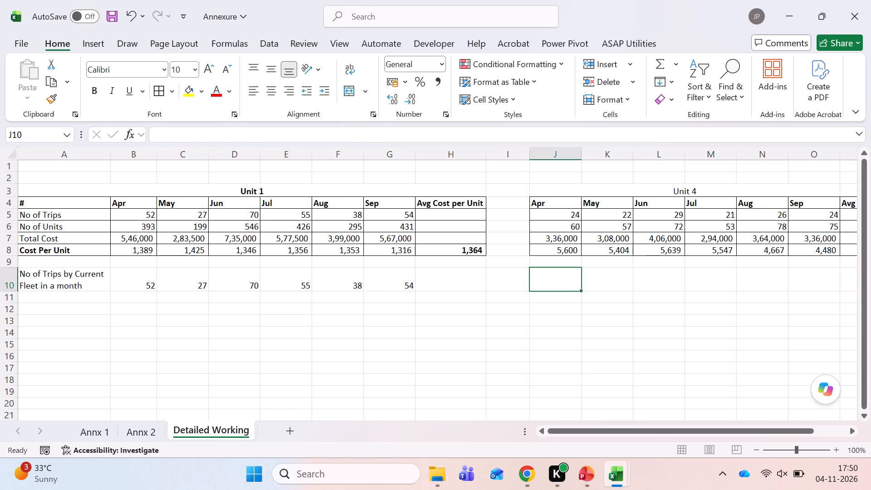
key(equal)
key(Up)
key(Up)
key(Up)
key(Up)
key(Up)
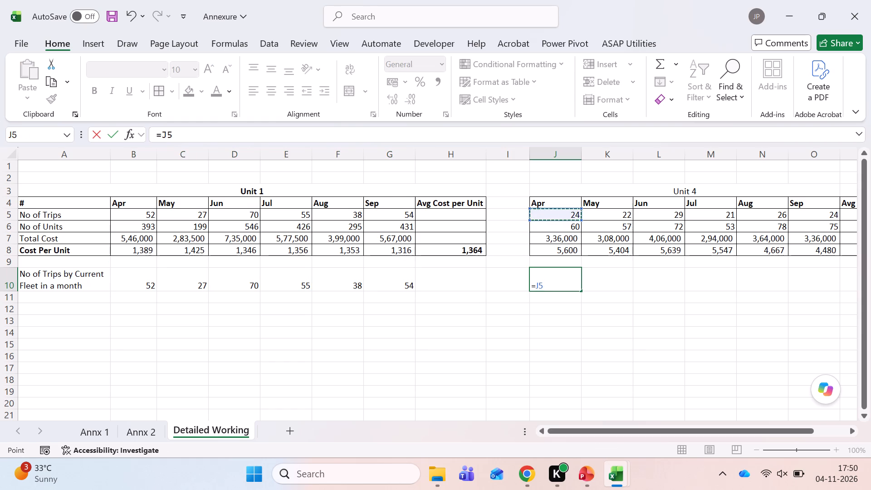
key(Return)
Copy the J10 formula across K10:P10 in the Unit 4 section.
key(Up)
key(ctrl+c)
key(Right)
key(shift+Right)
key(shift+Right)
key(shift+Right)
key(shift+Right)
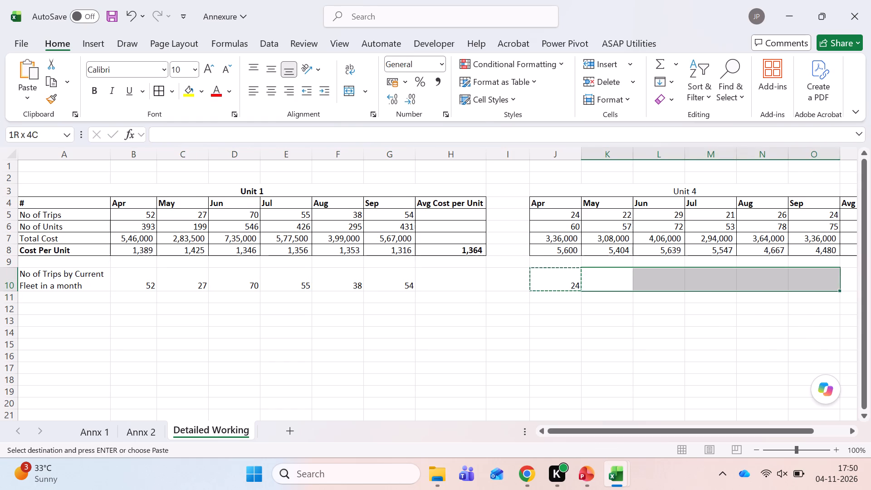
key(shift+Right)
key(Return)
key(Down)
key(Up)
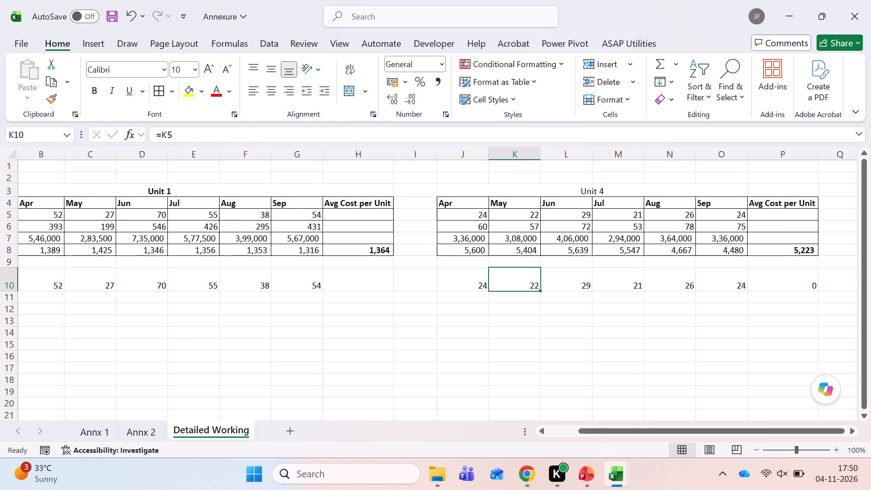
Clear the extra trips formula from P10 under Unit 4's Avg Cost per Unit column, and save the workbook.
key(ctrl+Left)
key(ctrl+Left)
key(ctrl+Left)
key(ctrl+Left)
key(ctrl+Left)
key(Right)
key(Right)
key(Right)
key(Right)
key(Right)
key(Right)
key(Right)
key(Right)
key(Right)
key(Right)
key(Right)
key(Right)
key(Right)
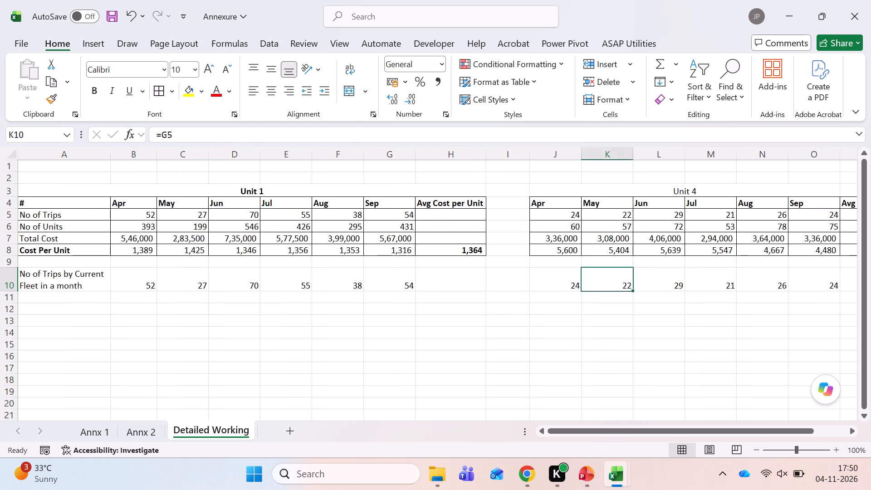
key(Right)
key(Right)
key(Right)
key(Left)
key(Delete)
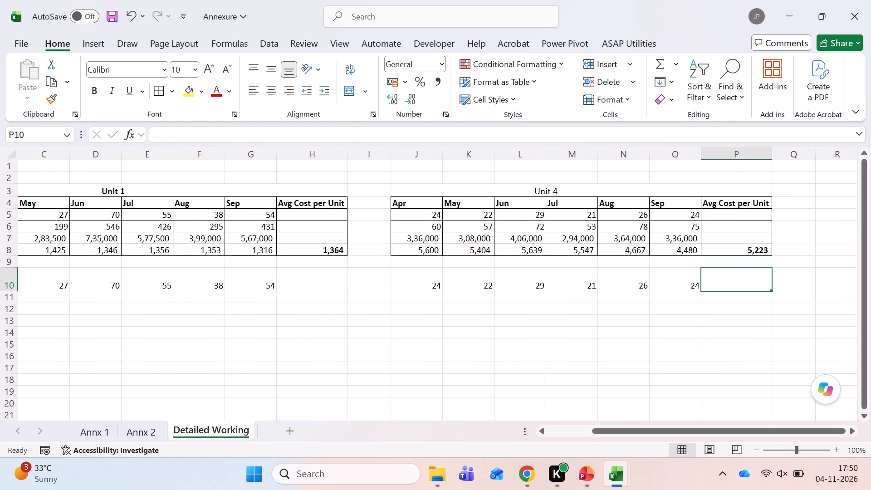
key(ctrl+Left)
key(ctrl+Left)
key(ctrl+Left)
key(ctrl+Left)
key(ctrl+Left)
key(ctrl+Left)
key(ctrl+Left)
key(Down)
key(ctrl+s)
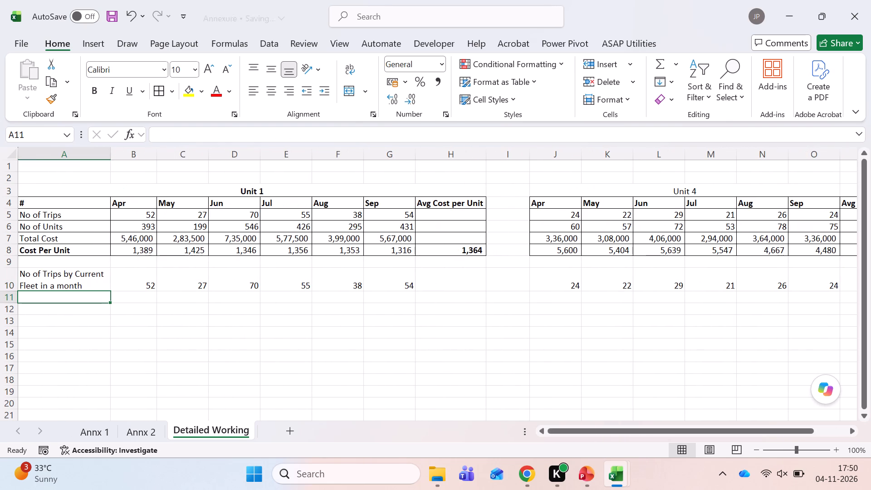
Examine the Freight Cost workbook's notes on 50% trip usage and average cost per trip, comparing with Detailed Working.
key(Down)
key(alt+Tab)
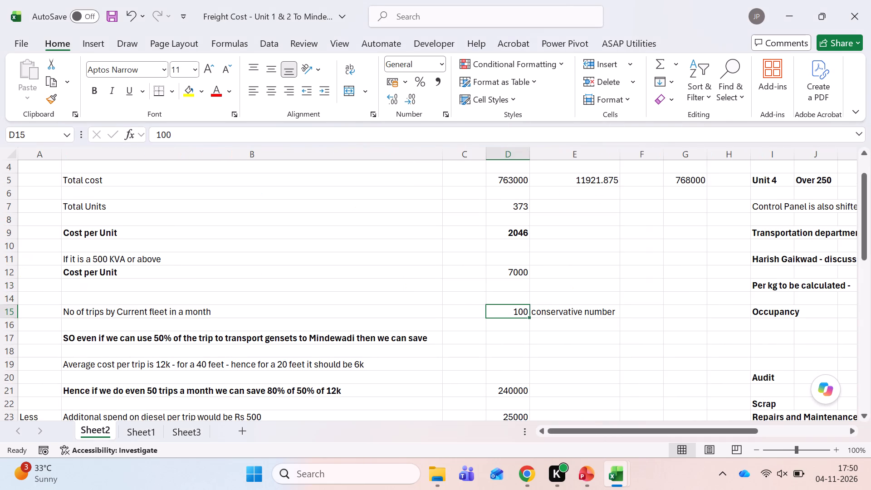
key(Down)
key(Down)
key(Left)
key(Left)
key(Left)
key(Right)
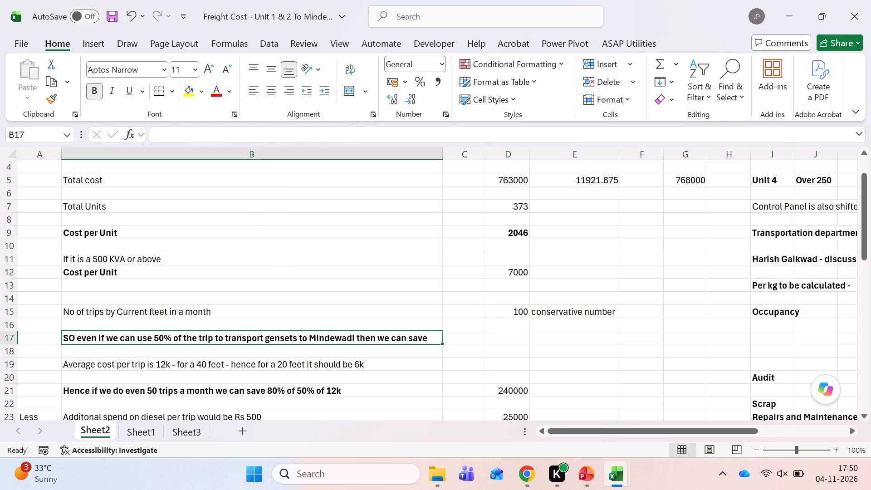
key(alt+Tab)
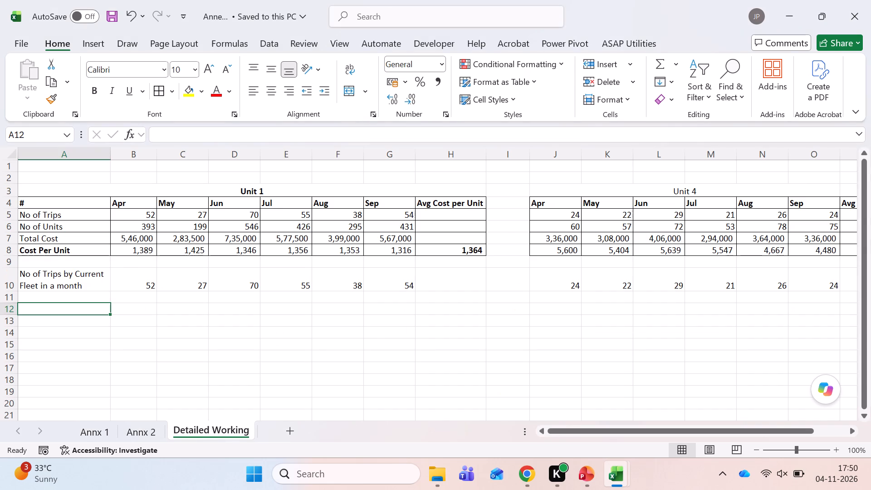
key(alt+Tab)
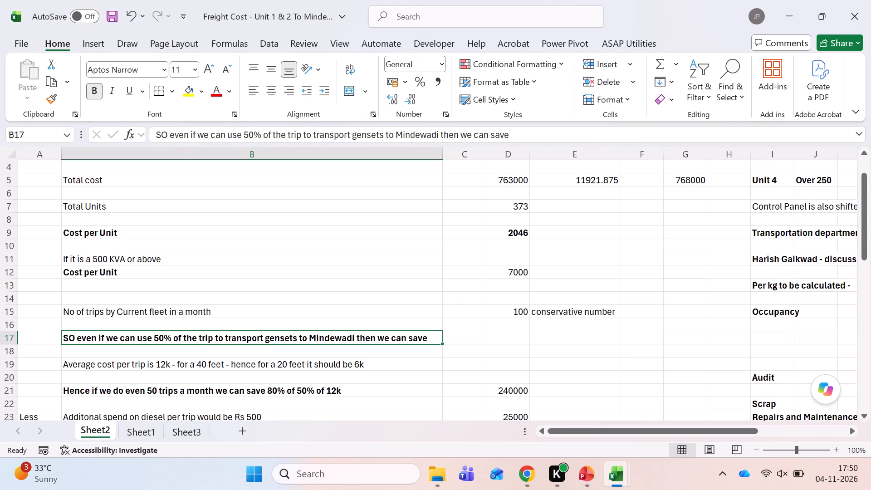
scroll(170, 299, down, 1)
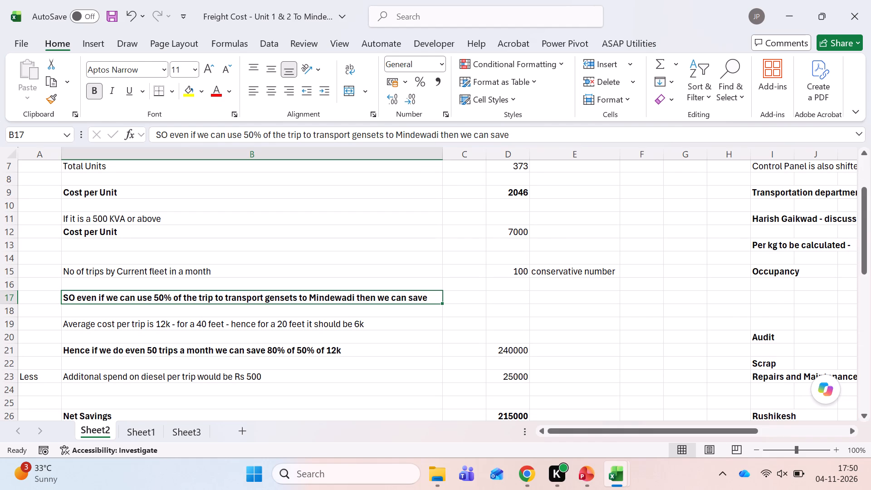
key(alt+Tab)
key(alt+Tab)
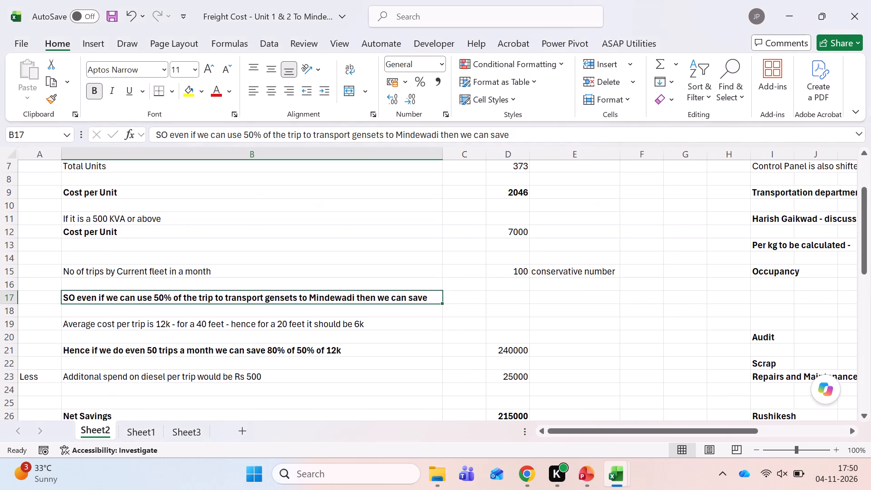
key(Down)
key(Down)
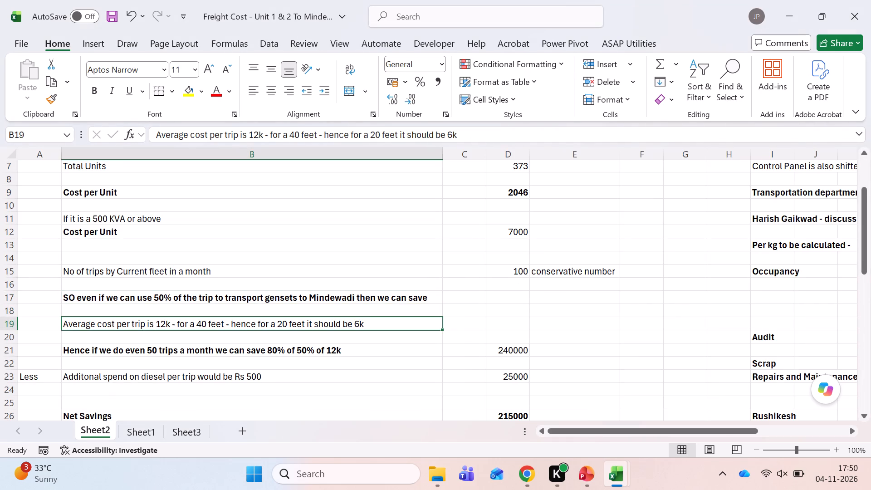
key(alt+Tab)
key(Return)
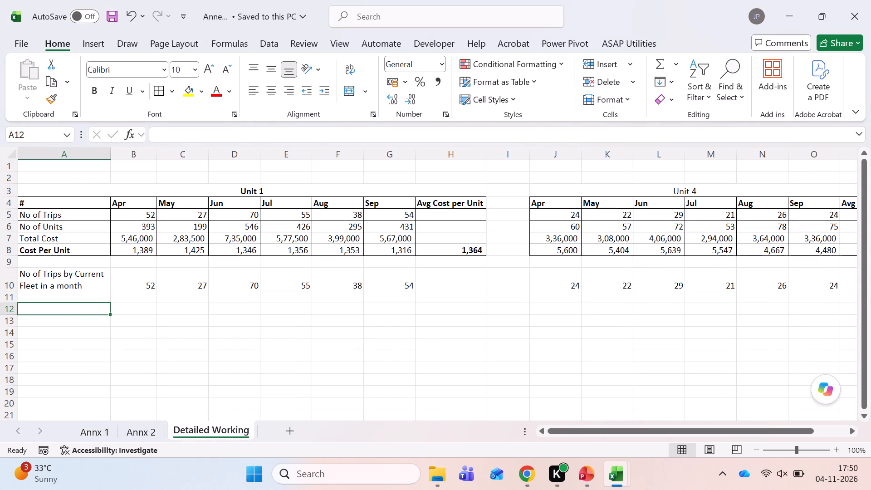
Review the Unit 1 Cost Per Unit row and the current fleet trips row in Detailed Working.
key(Up)
key(Up)
key(Up)
key(Up)
key(Up)
key(Down)
key(Down)
key(Down)
key(Down)
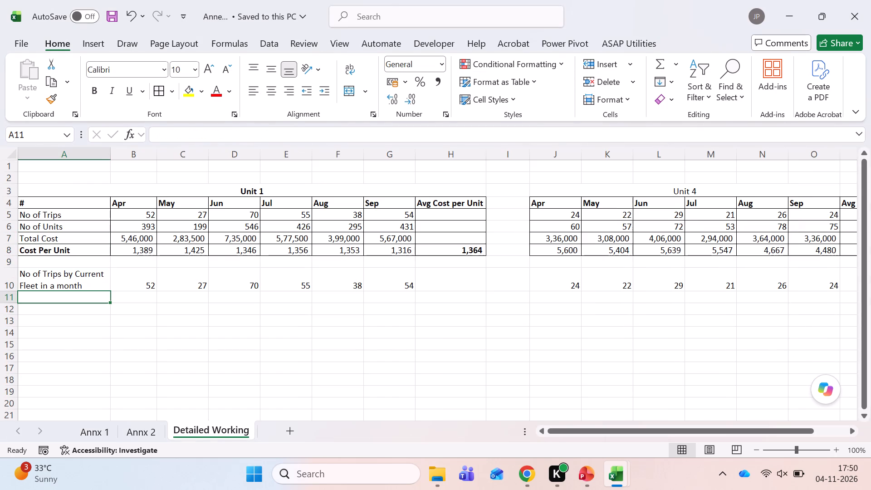
key(Right)
key(Up)
key(Up)
key(Up)
key(Right)
key(Right)
key(Right)
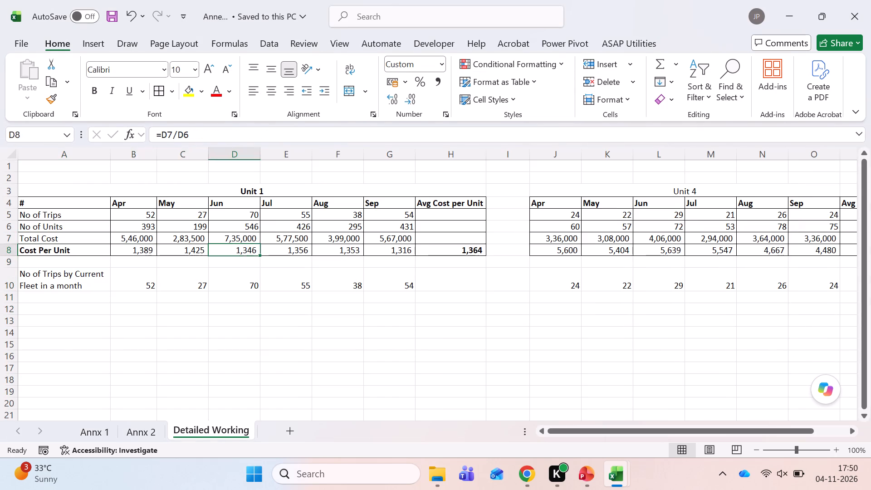
key(Right)
key(Right)
key(Right)
key(ctrl+Left)
key(ctrl+Left)
Check the Cost per Unit formula in D9 of the Freight Cost workbook's Sheet2 against the Detailed Working layout.
key(alt+Tab)
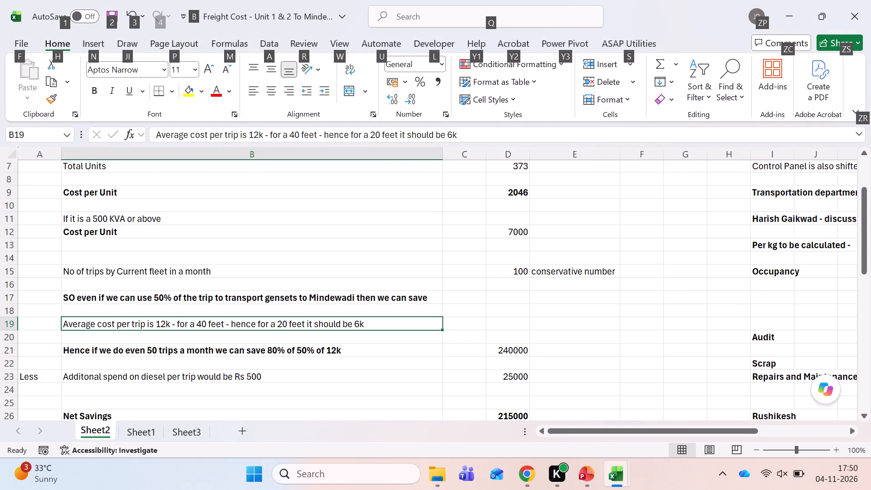
key(alt+Tab)
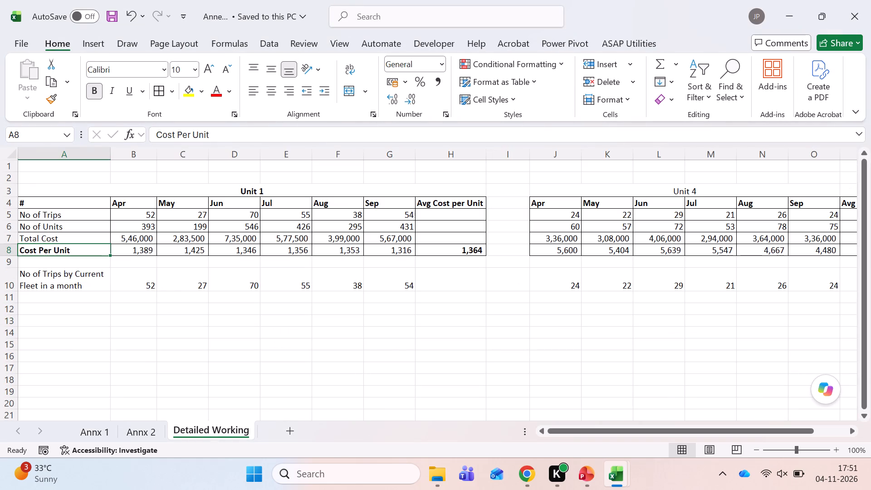
key(alt+Tab)
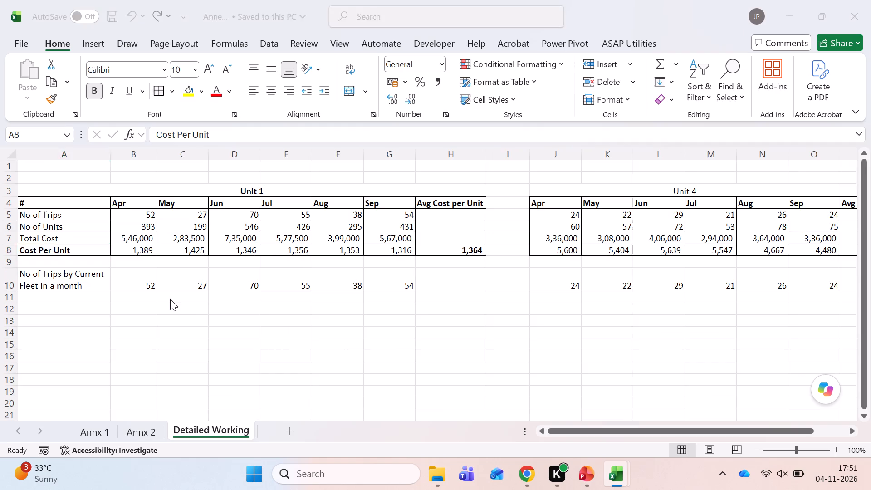
scroll(349, 271, up, 3)
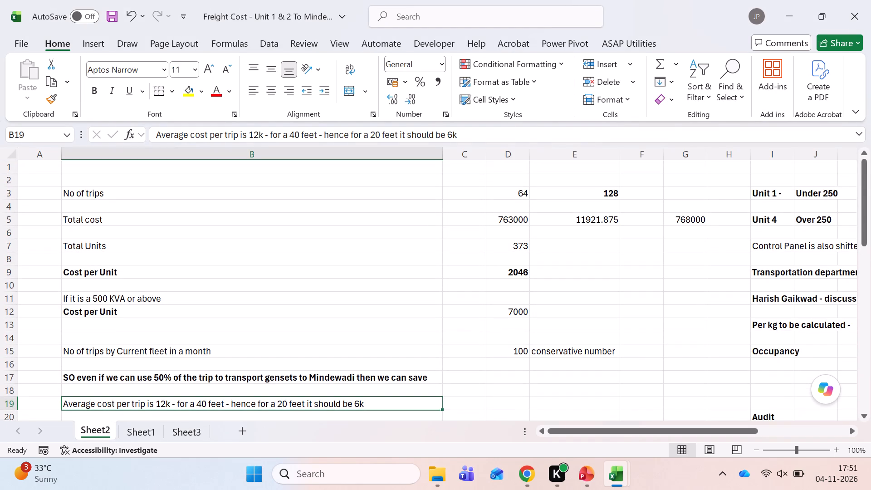
click(512, 273)
key(F2)
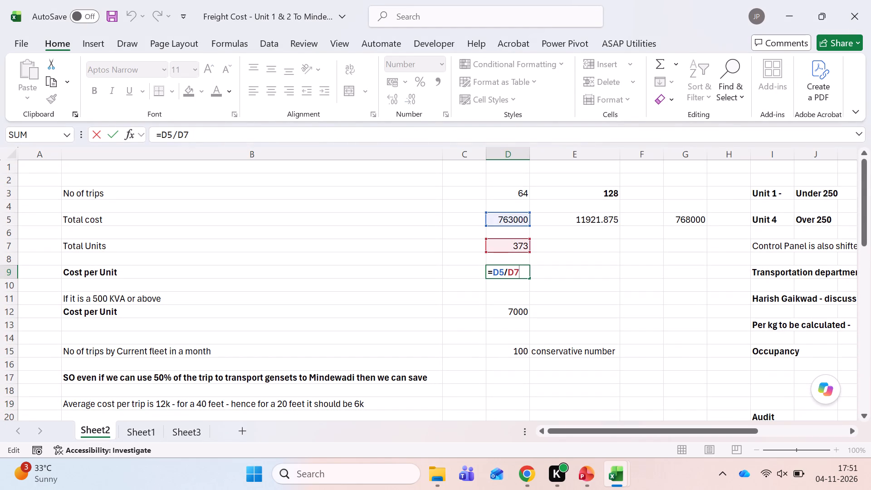
key(Escape)
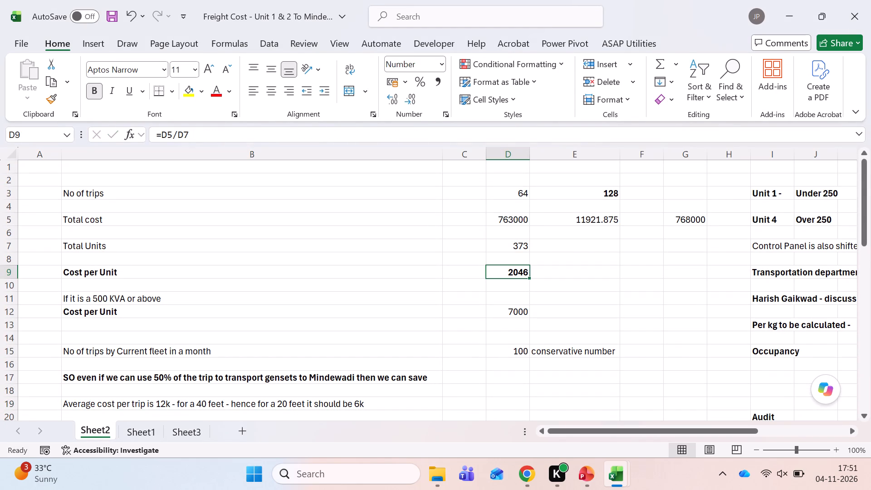
key(F2)
key(Escape)
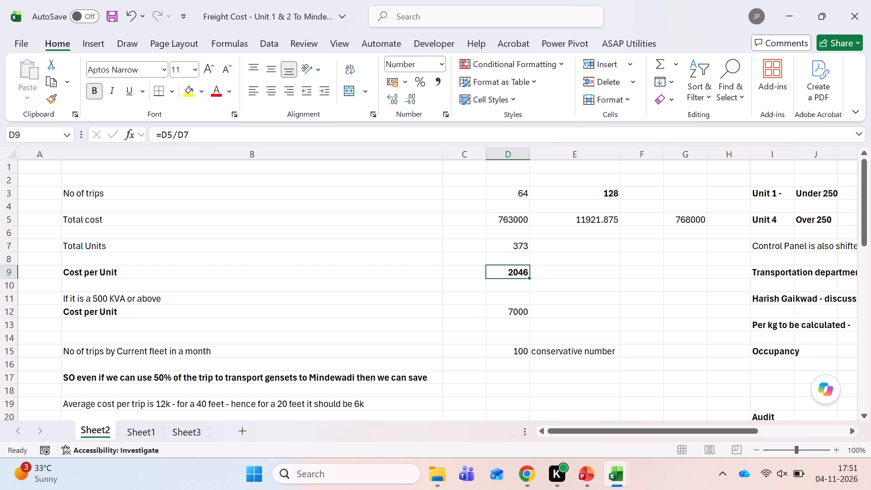
key(alt+Tab)
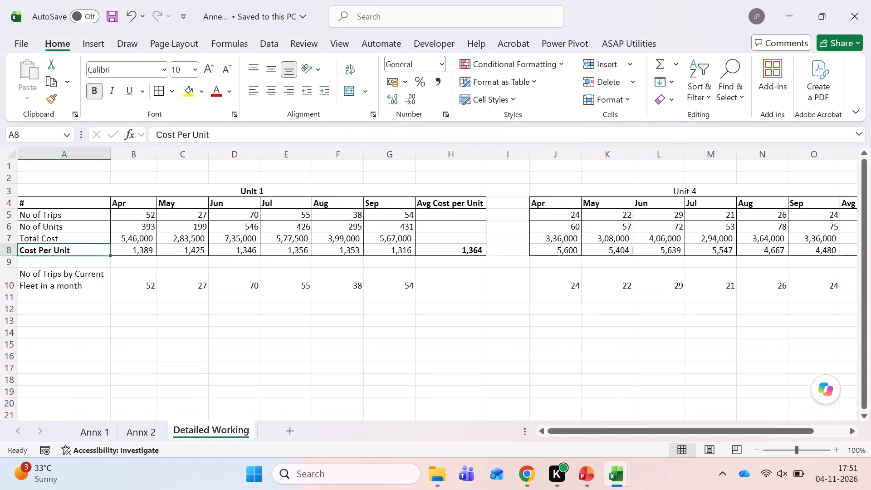
key(Down)
key(Down)
key(Down)
key(Down)
key(Down)
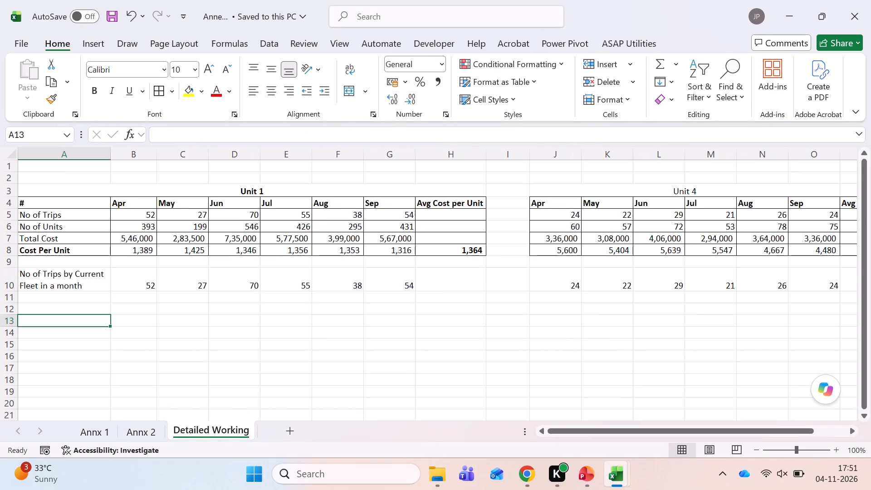
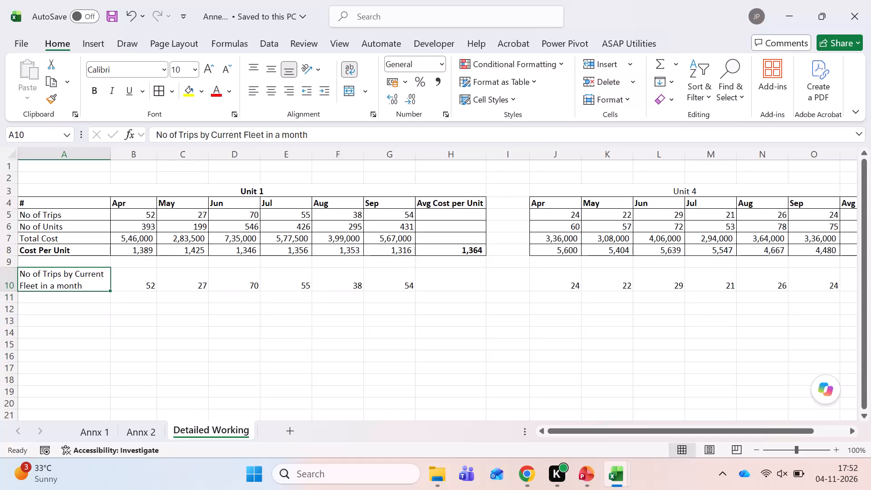
Middle-align the No of Trips by Current Fleet row vertically for both Unit 1 and Unit 4, and save the workbook.
key(ctrl+shift+Right)
scroll(484, 355, left, 1)
scroll(507, 393, right, 1)
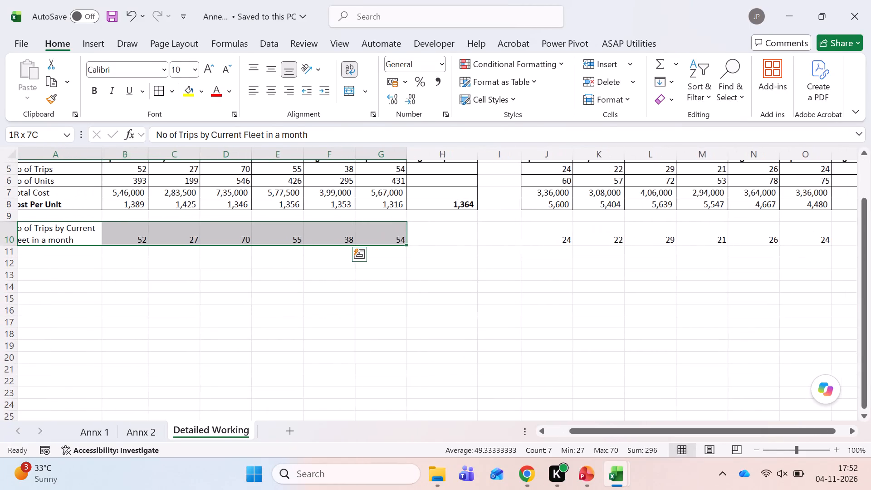
scroll(507, 393, right, 1)
click(274, 73)
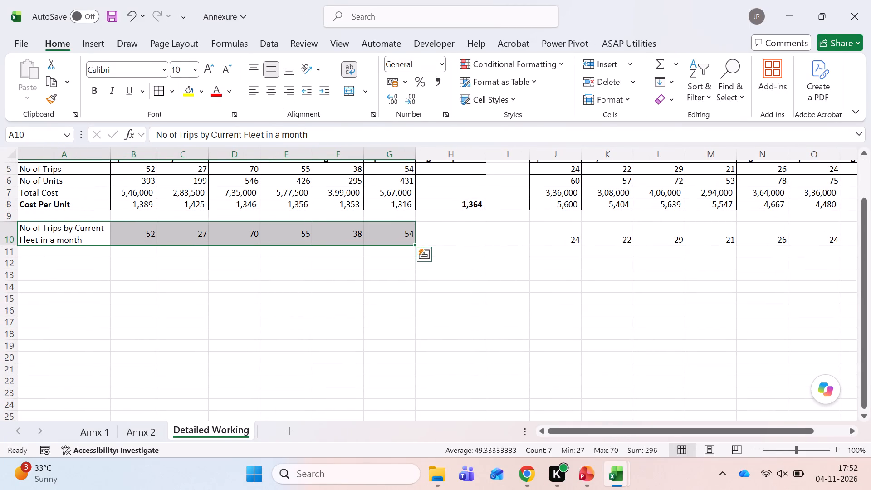
click(568, 235)
key(ctrl+shift+Right)
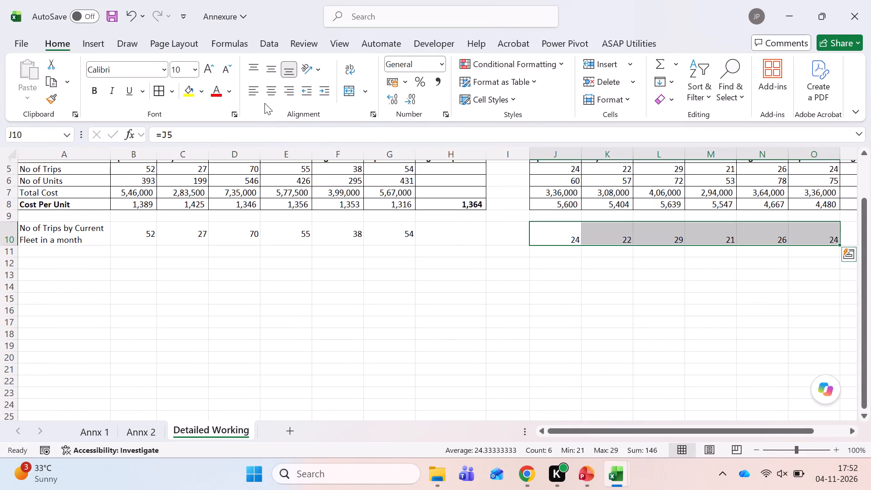
click(269, 75)
key(Down)
key(Up)
key(ctrl+Left)
key(ctrl+Left)
key(ctrl+Left)
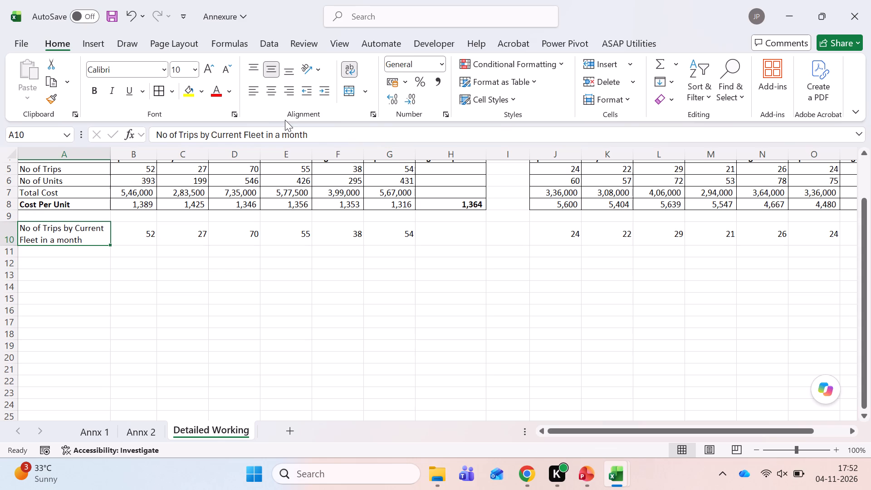
key(ctrl+s)
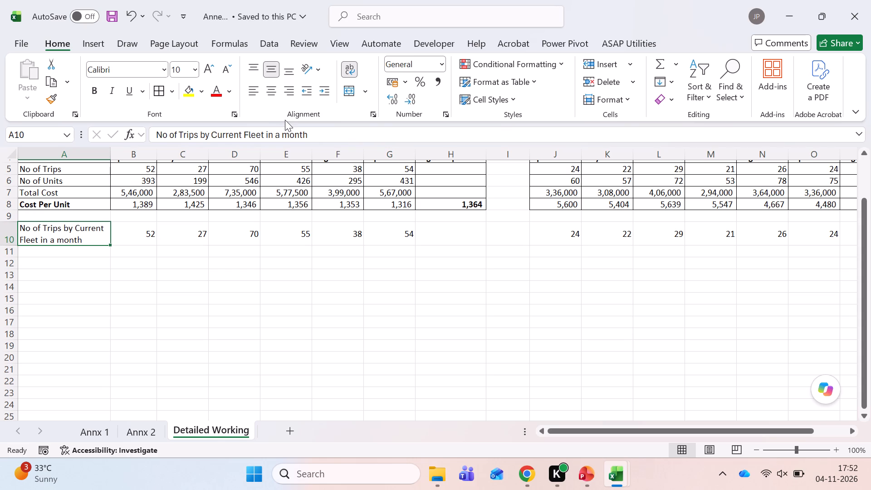
Review the monthly Unit 4 to Mindewadi shifting table on the Annx 1 sheet.
key(ctrl+Page_Up)
key(ctrl+Page_Up)
key(Left)
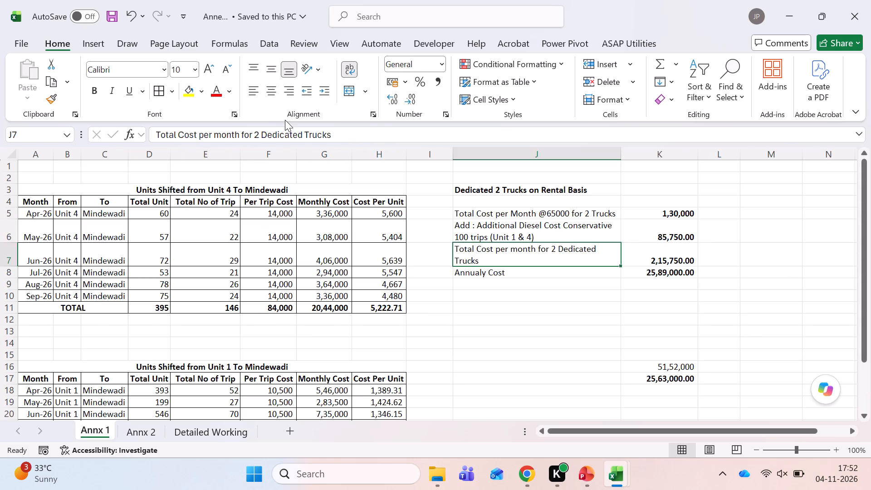
key(Left)
key(Left)
key(Left)
key(Left)
key(Left)
key(Left)
key(Left)
key(Left)
key(Left)
key(Left)
key(Up)
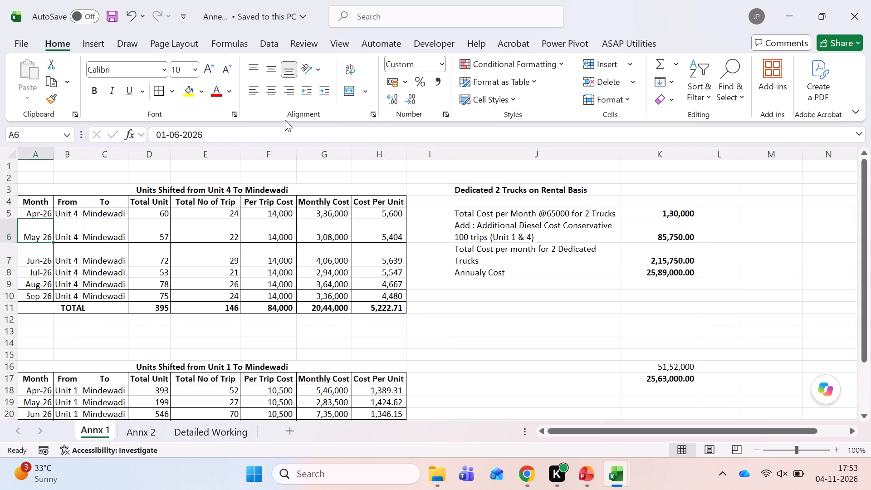
key(Up)
key(Up)
key(Down)
key(Down)
key(Right)
key(Right)
key(Right)
key(Right)
key(Right)
key(Right)
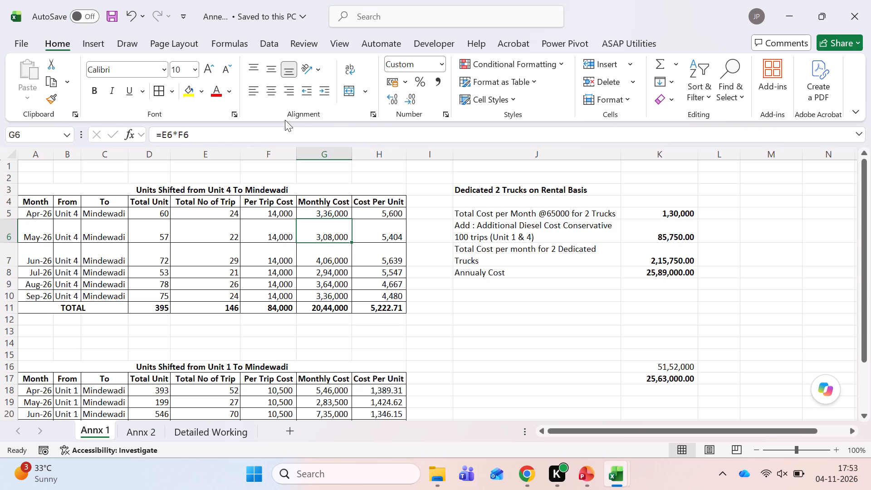
key(Left)
key(Left)
key(Left)
key(Left)
key(Left)
key(ctrl+s)
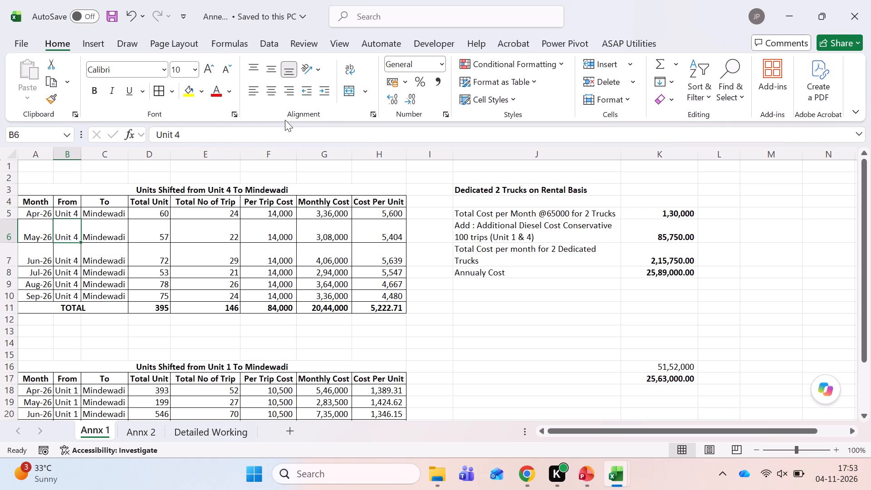
Examine the Unit 4 cost columns and the Dedicated 2 Trucks on Rental Basis lines on the Annx 1 sheet.
key(Right)
key(Right)
key(Right)
key(Right)
key(Right)
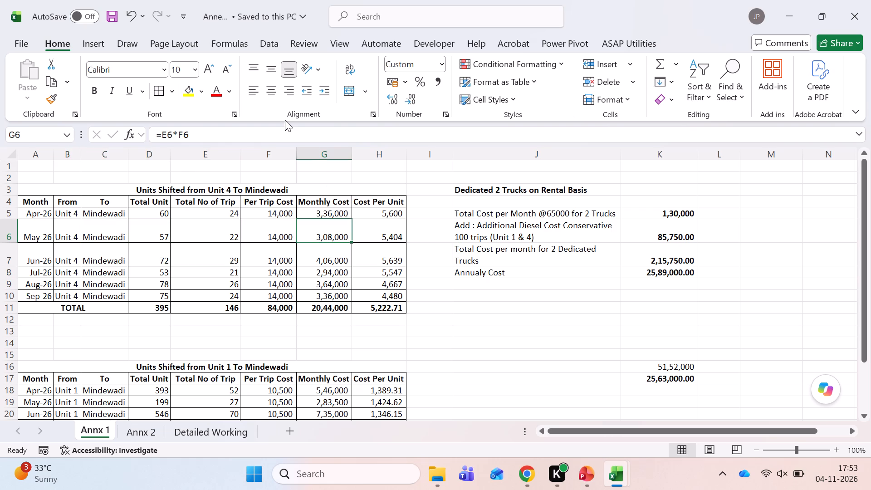
key(Down)
key(Down)
key(Down)
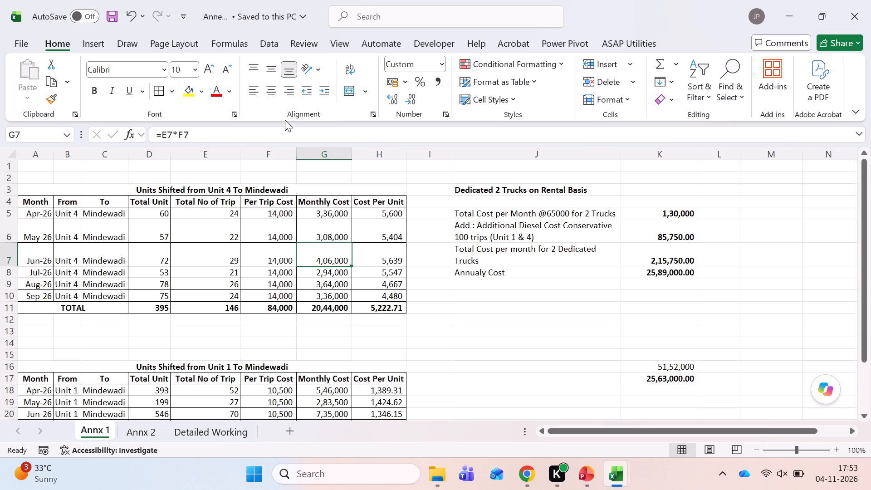
key(Down)
key(Down)
key(Down)
key(Down)
key(Right)
key(Right)
key(Right)
key(Right)
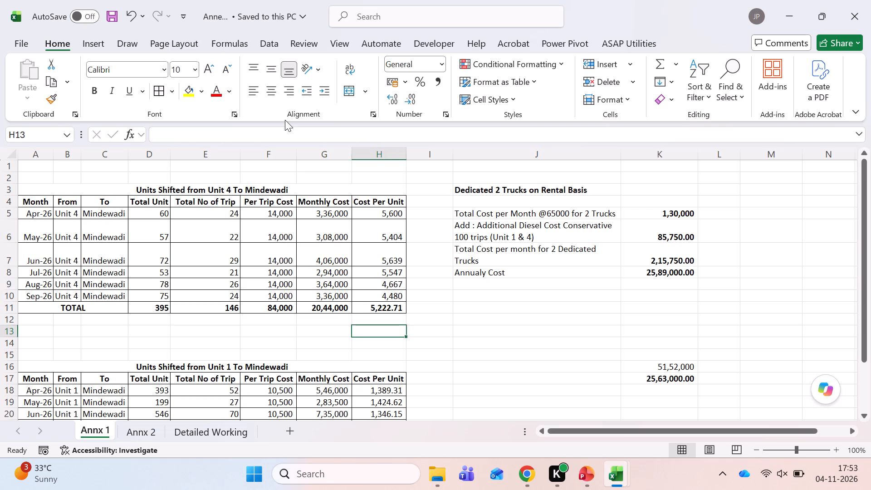
key(Up)
key(Up)
key(Up)
key(Up)
key(Up)
key(Left)
key(Left)
key(Up)
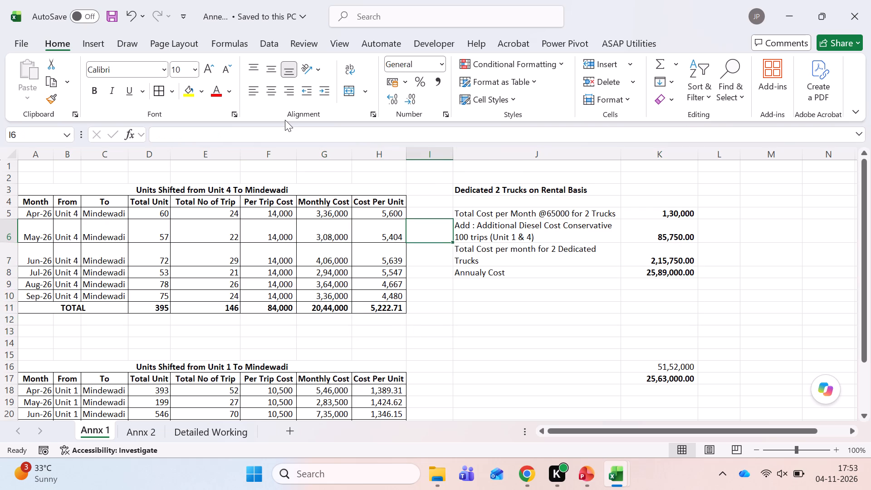
key(Up)
key(Right)
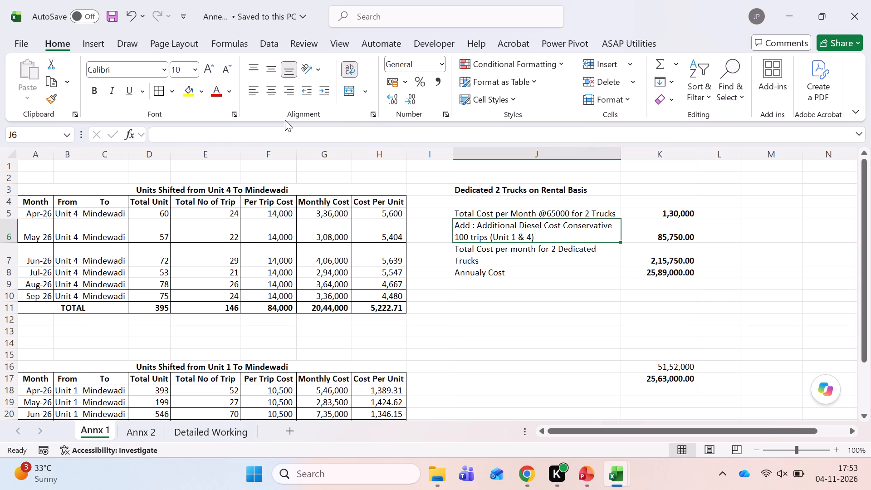
key(Left)
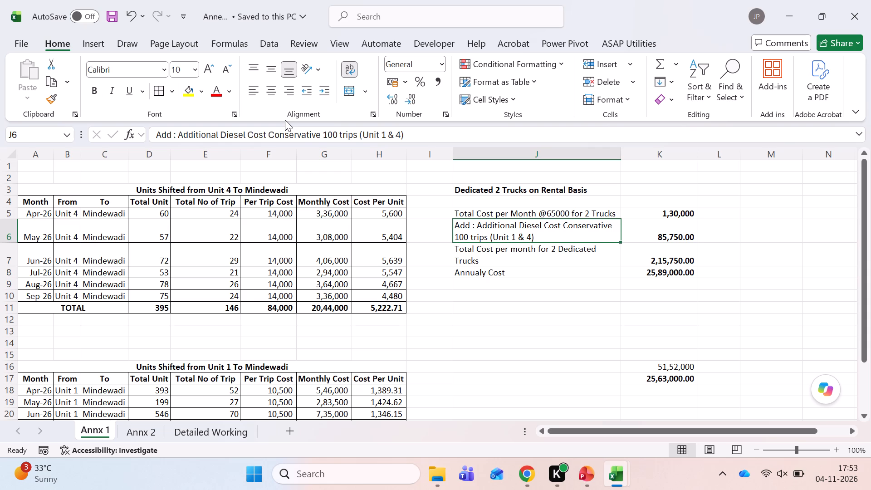
key(Left)
key(Left)
key(Left)
key(Left)
key(Left)
key(Left)
key(Left)
key(Left)
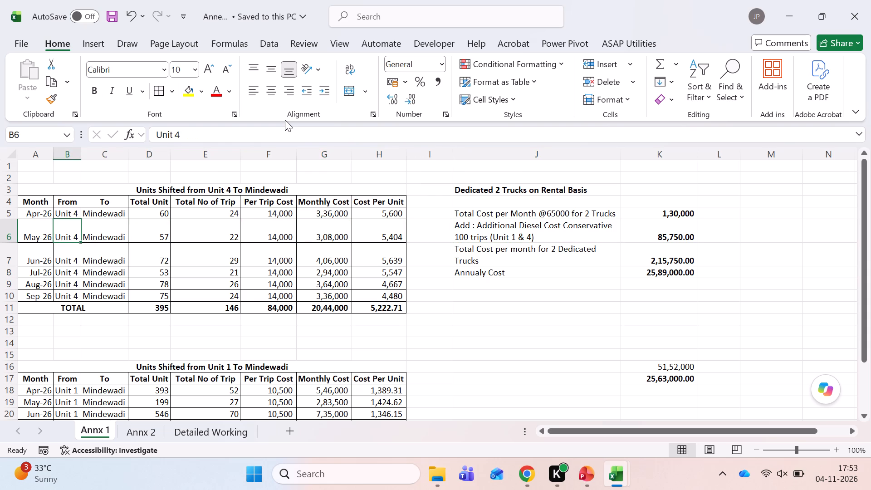
key(Up)
key(Up)
key(Left)
key(Right)
key(Right)
key(Right)
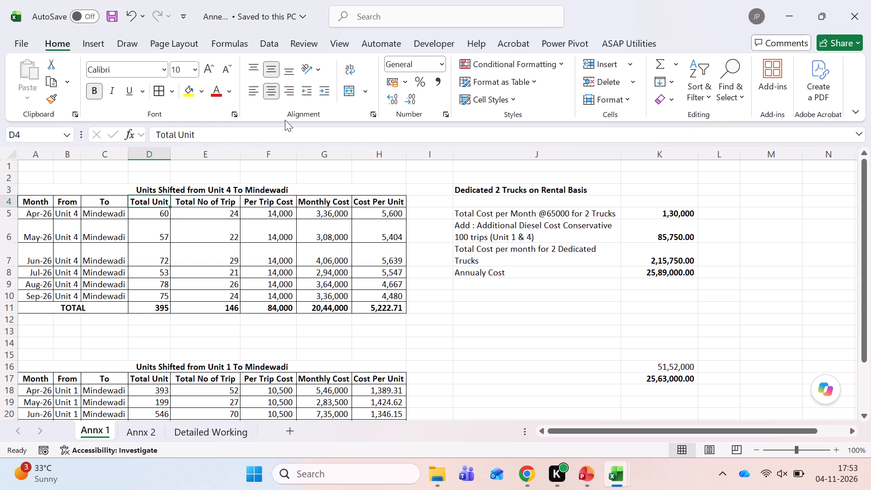
key(shift+Right)
key(shift+Right)
key(shift+Right)
key(shift+Right)
key(shift+Right)
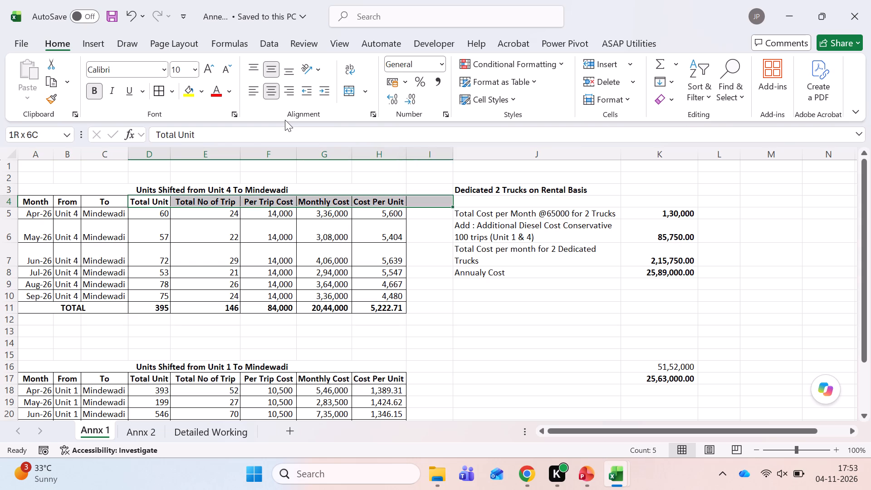
key(Right)
Return to Detailed Working, switch to the Freight Cost workbook and read the trip, cost and savings notes on Sheet2.
key(ctrl+Page_Down)
key(ctrl+Page_Down)
key(Down)
key(alt+Tab)
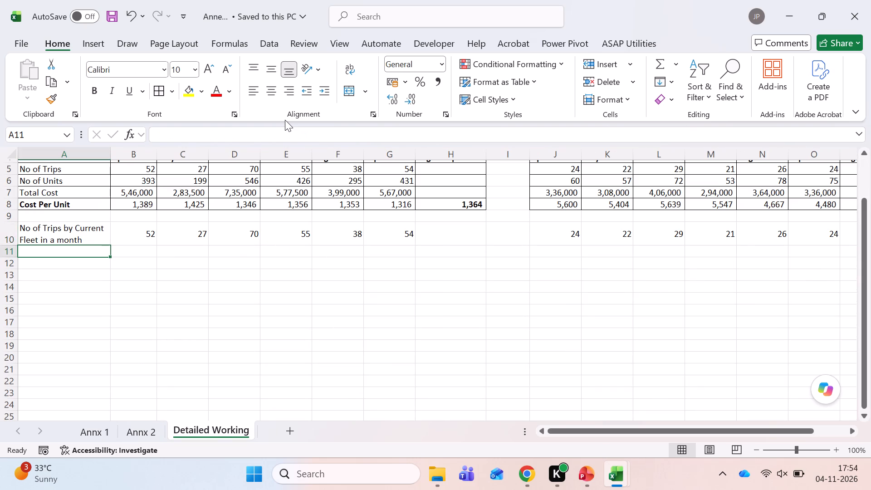
key(Down)
key(Down)
key(Down)
key(Down)
key(Down)
key(Down)
key(Down)
key(Down)
key(Down)
key(Down)
key(Down)
key(Down)
key(Down)
key(Down)
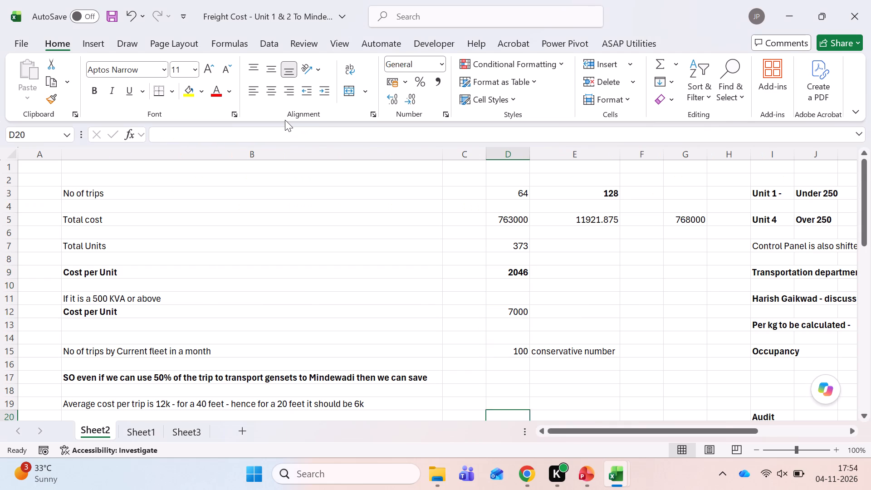
key(Up)
key(Up)
key(Up)
key(Up)
key(Left)
key(Left)
key(Left)
key(Right)
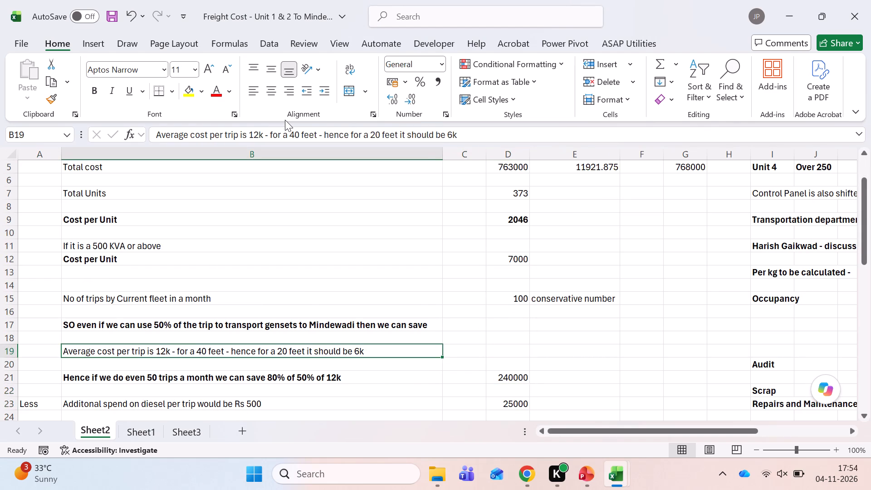
key(Right)
key(Right)
key(Right)
key(Up)
key(Left)
key(Left)
key(Left)
key(Left)
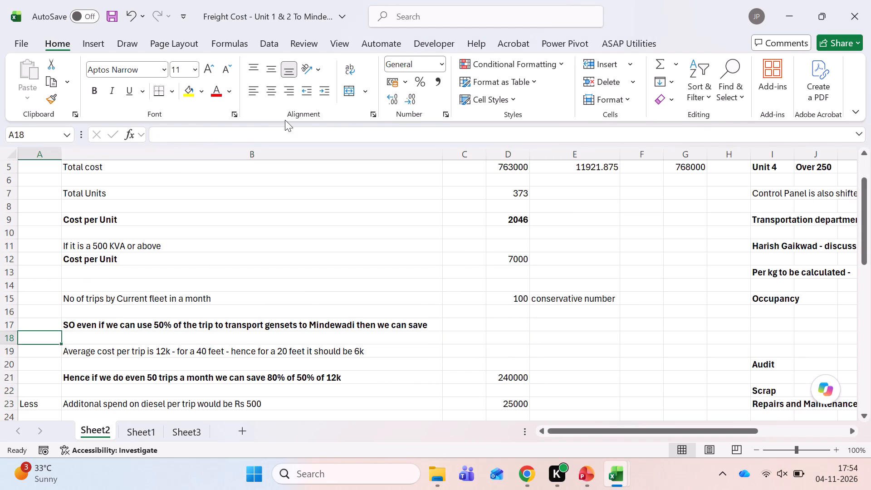
key(Down)
key(Down)
key(Right)
key(Up)
Copy the average-cost-per-trip note from B19 of the Freight Cost workbook's Sheet2 into A12 of Annexure's Detailed Working sheet.
key(alt+Tab)
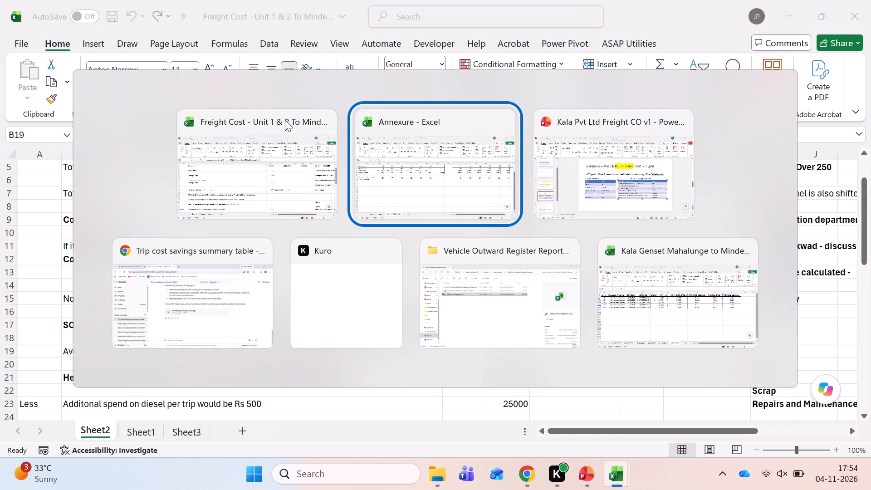
key(Return)
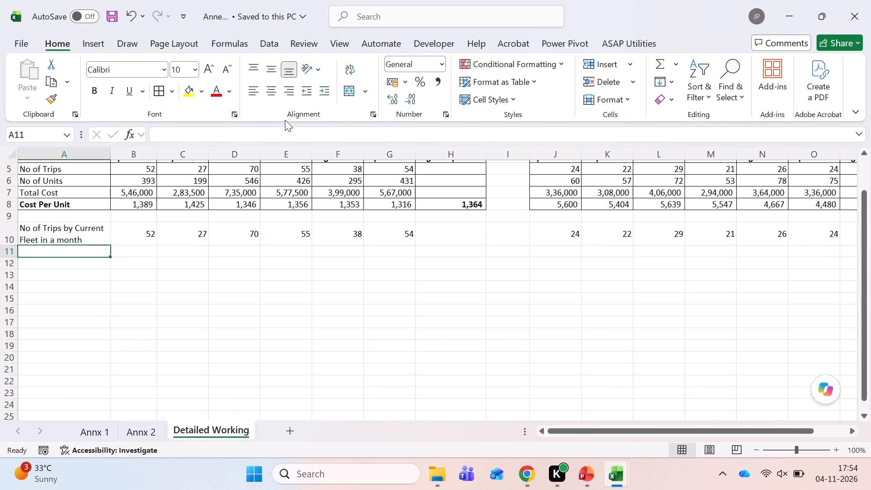
key(Down)
key(alt+Tab)
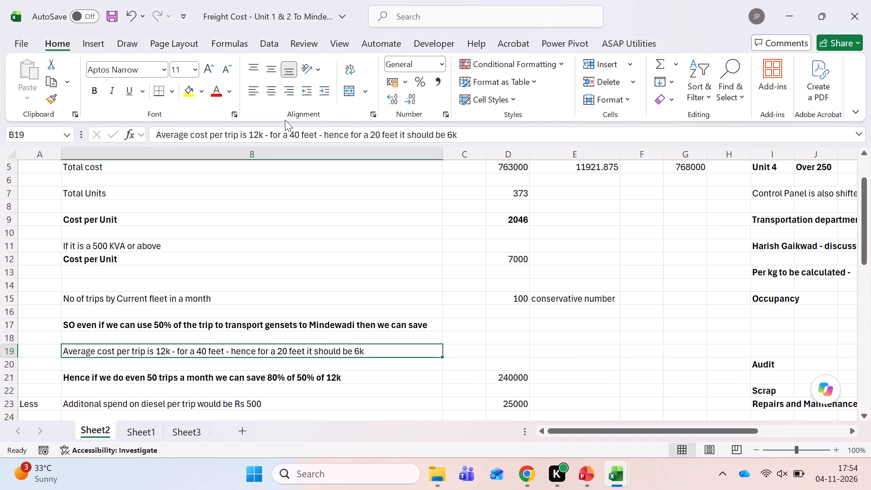
key(ctrl+c)
key(alt+Tab)
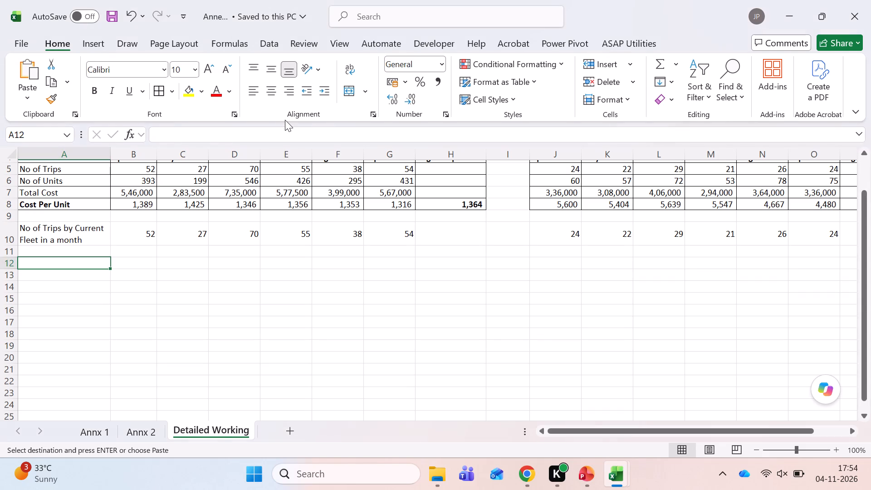
key(ctrl+v)
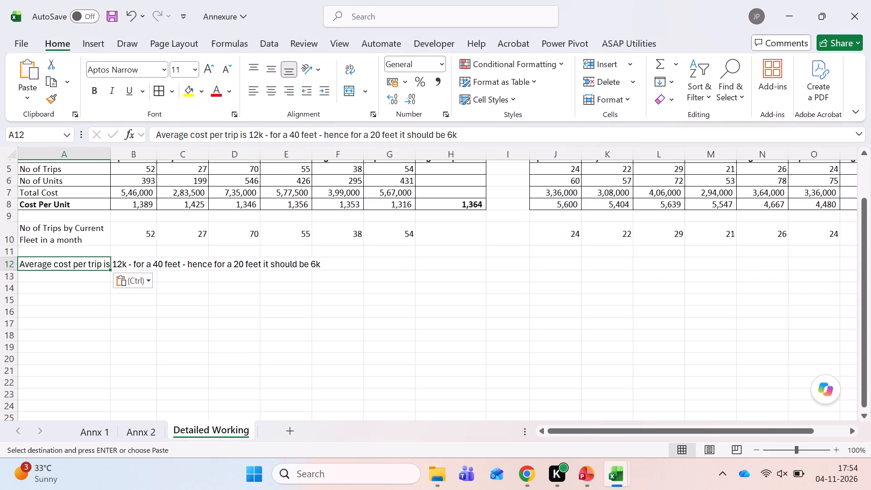
Replace 12k with Rs.1,364 as the 40 feet average trip cost in the A12 note on Detailed Working.
key(F2)
key(ctrl+Left)
key(ctrl+Left)
key(ctrl+Left)
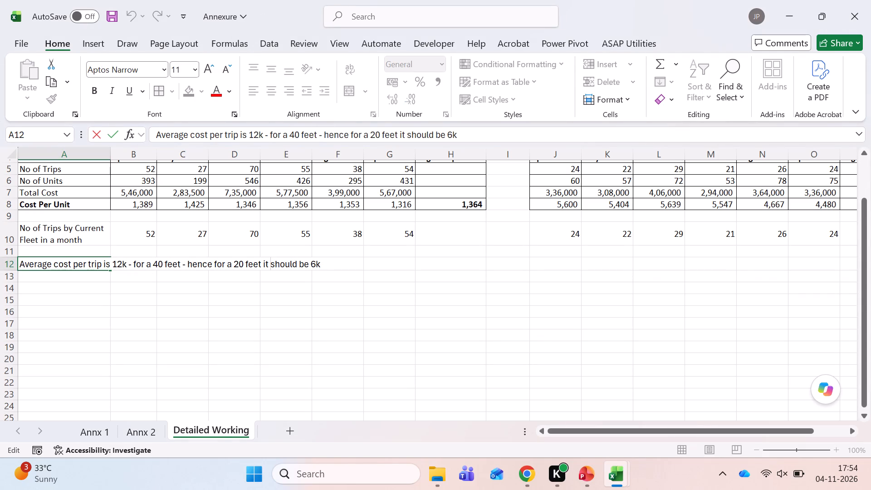
click(31, 267)
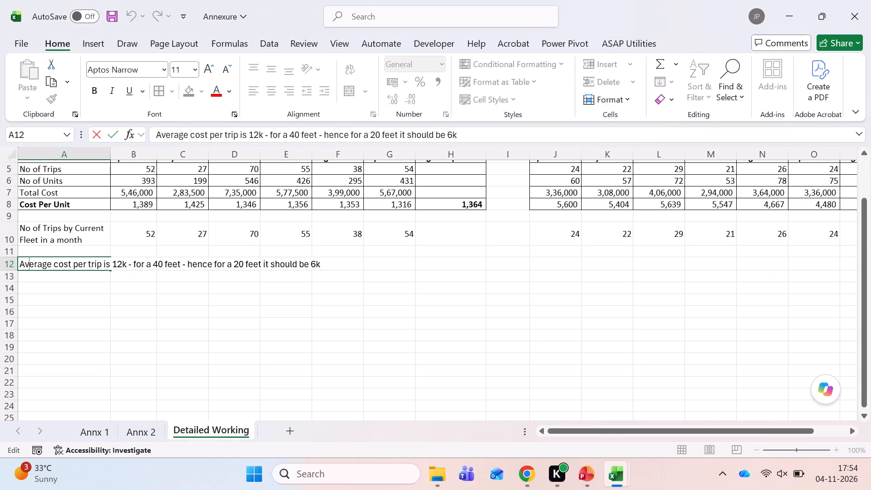
click(256, 133)
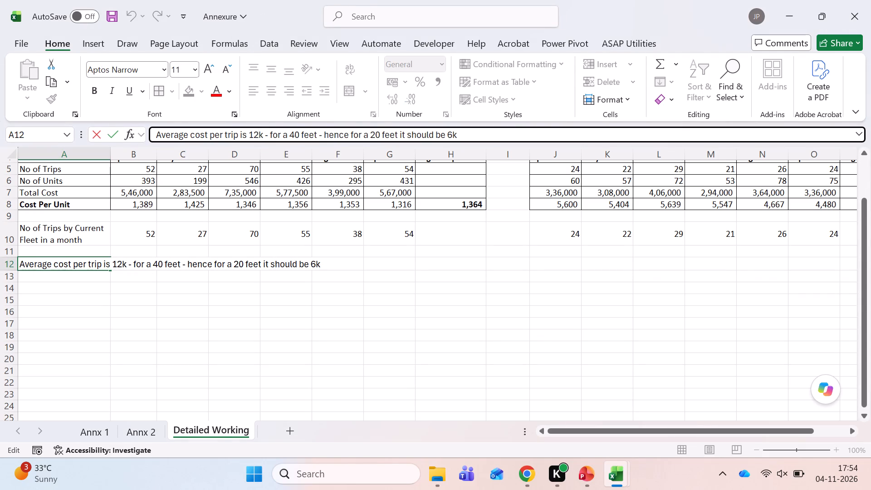
scroll(315, 275, up, 1)
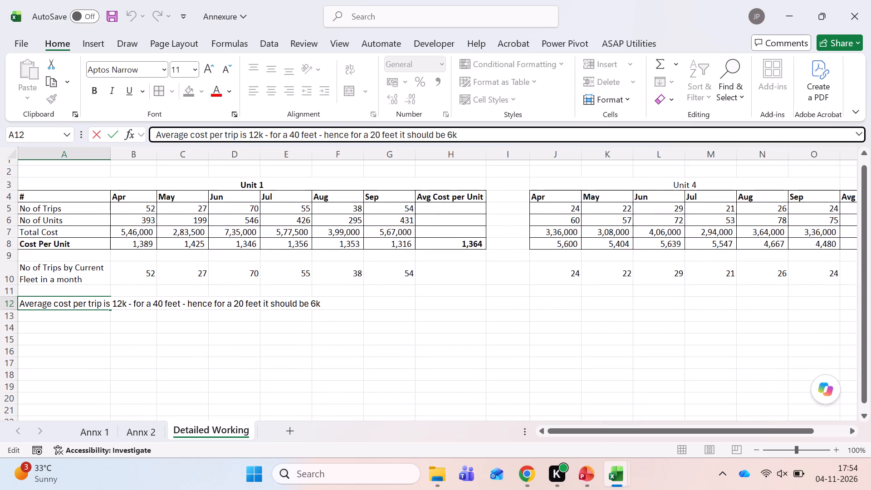
click(125, 308)
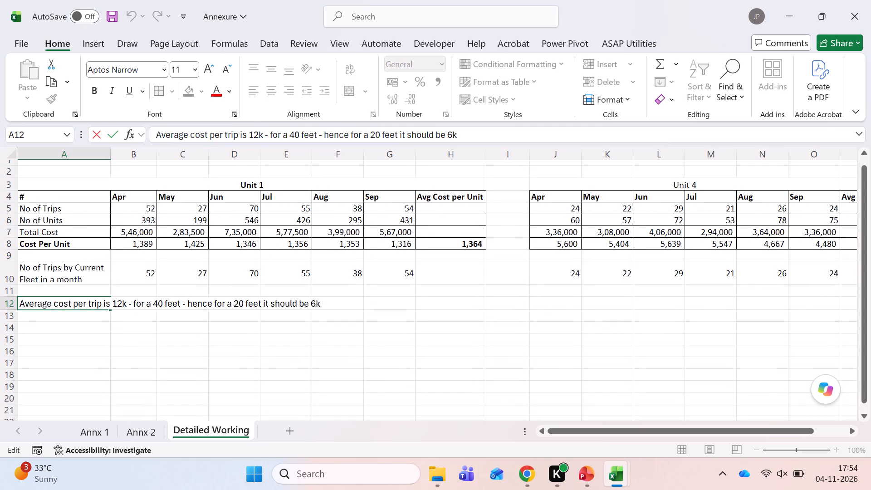
key(BackSpace)
key(BackSpace)
key(BackSpace)
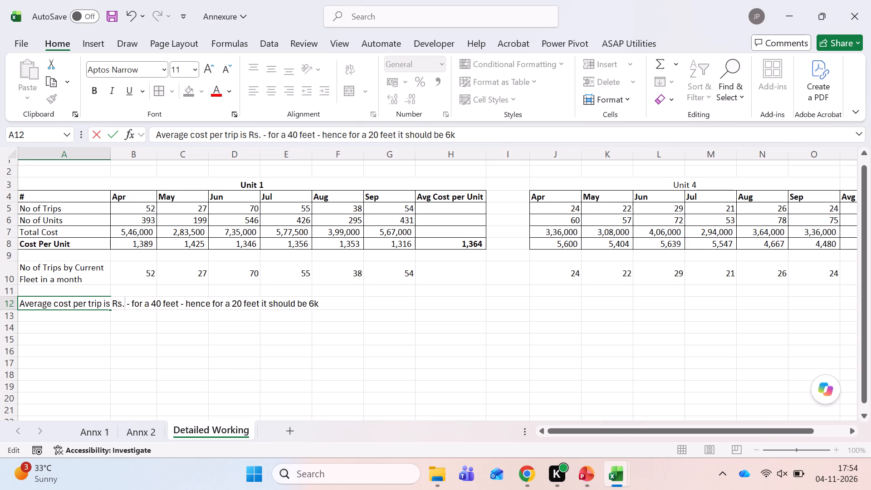
text(1,364)
key(Right)
key(Right)
key(Right)
key(Right)
key(Right)
key(Right)
key(Right)
key(Right)
key(Right)
key(Right)
key(Right)
key(Right)
key(Right)
key(Right)
key(Right)
key(Right)
key(Right)
key(Right)
key(Right)
key(Right)
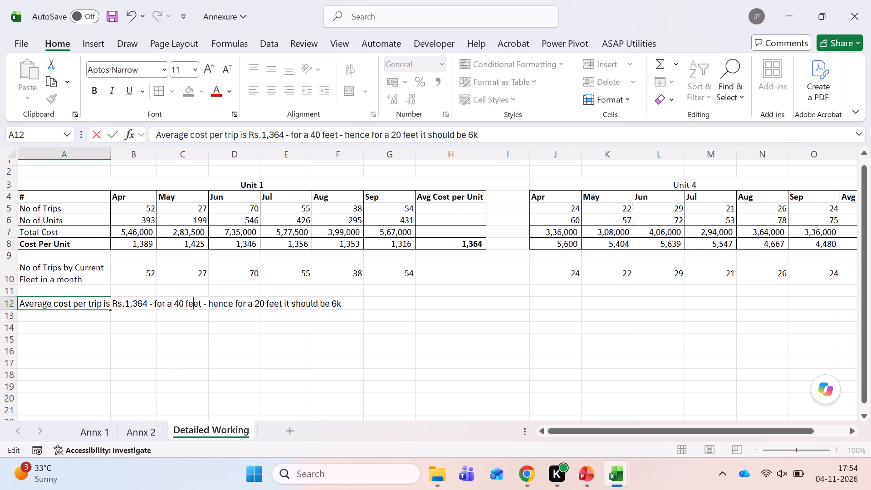
key(Return)
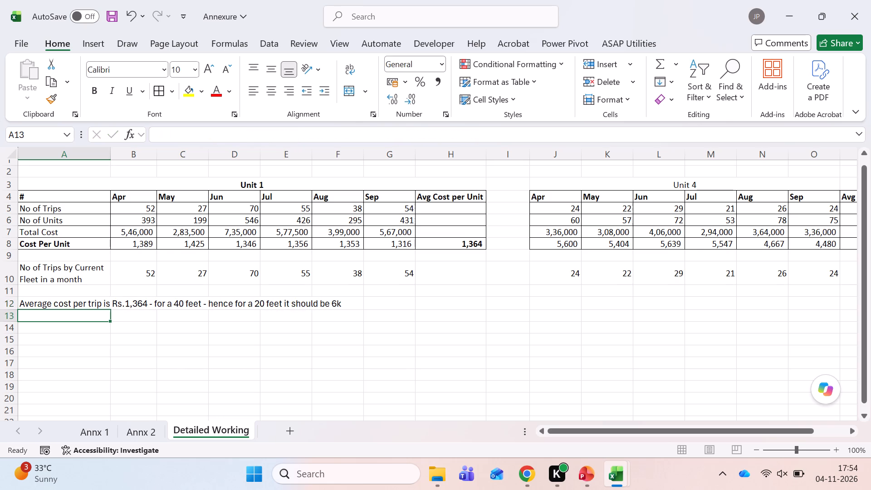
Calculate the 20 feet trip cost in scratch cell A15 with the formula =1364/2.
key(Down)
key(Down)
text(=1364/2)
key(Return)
Replace 6k with Rs.682 as the 20 feet cost at the end of the A12 note.
key(Up)
key(Up)
key(Up)
key(Up)
key(Right)
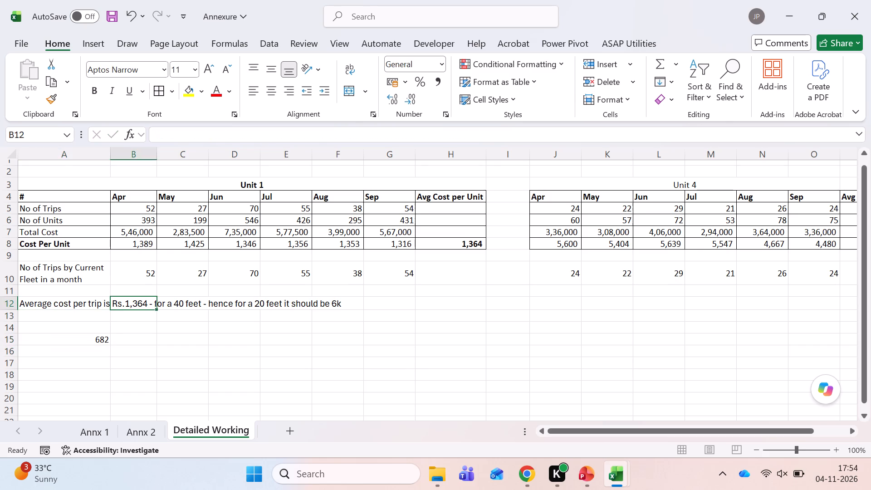
key(Left)
key(F2)
key(BackSpace)
key(BackSpace)
text(Rs.6)
text(82)
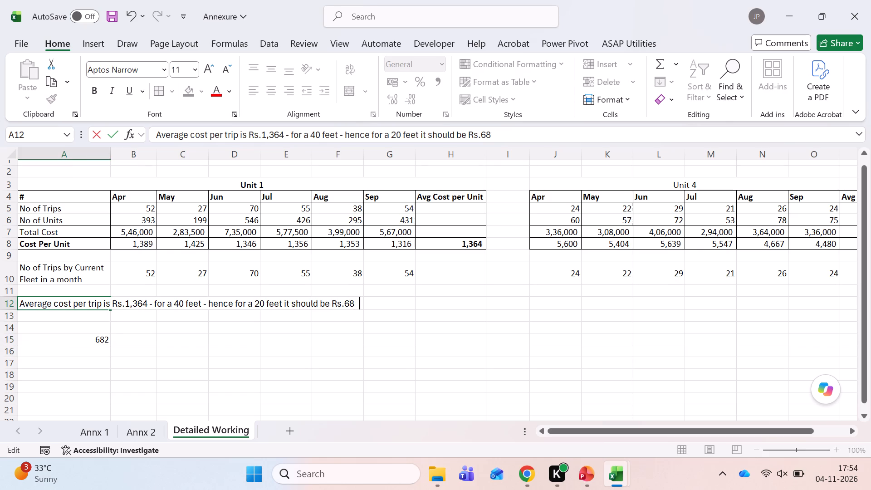
key(Return)
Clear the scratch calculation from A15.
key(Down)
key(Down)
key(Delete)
Wrap the A12 note's text within its column and save the Annexure workbook.
key(Up)
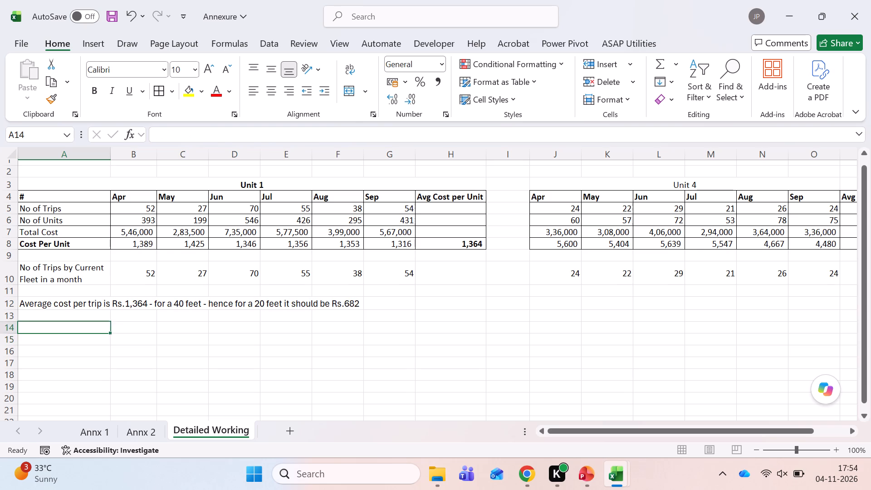
key(Up)
key(Up)
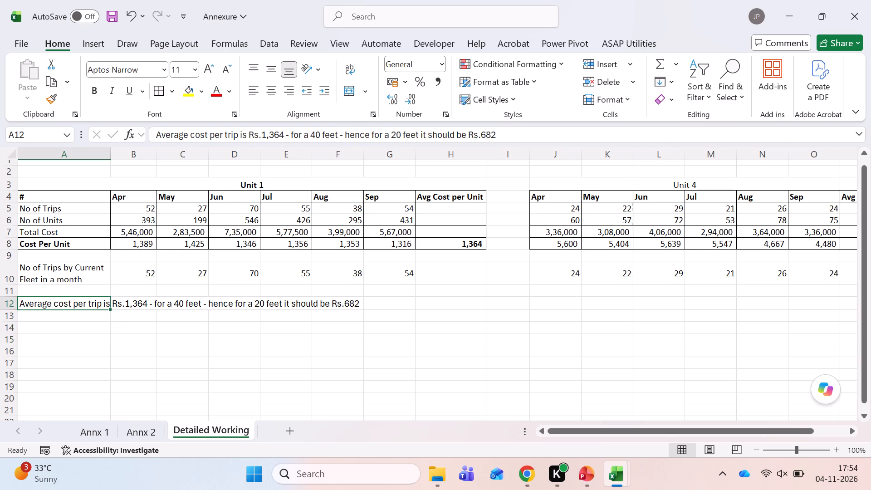
key(alt+h)
key(w)
key(Right)
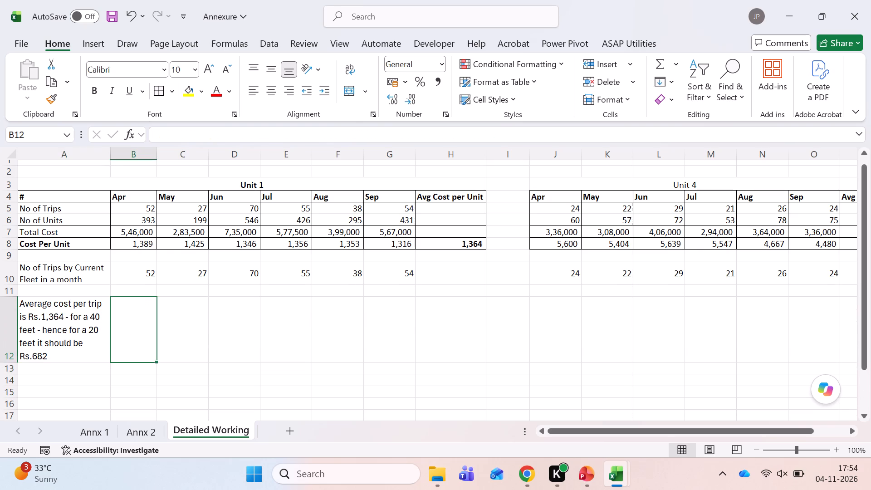
key(ctrl+s)
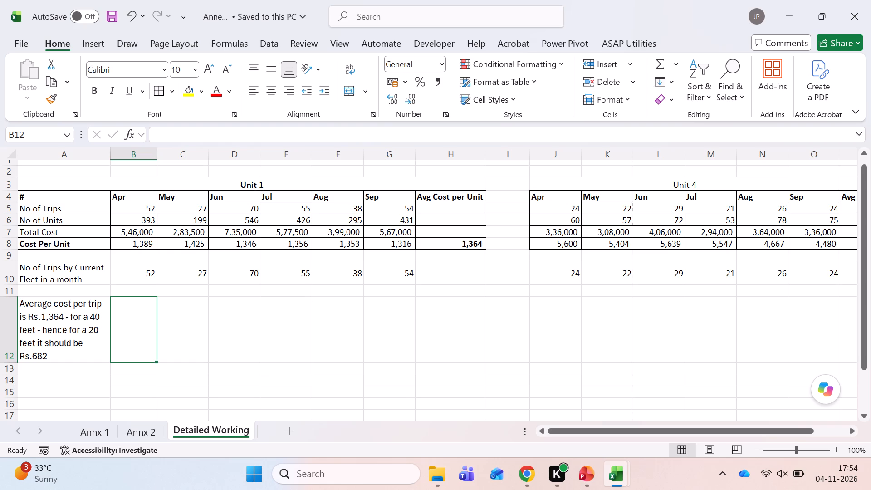
Switch to the Freight Cost workbook and inspect the 50-trip savings formula in D21 and its note in B21 on Sheet2.
key(alt+Tab)
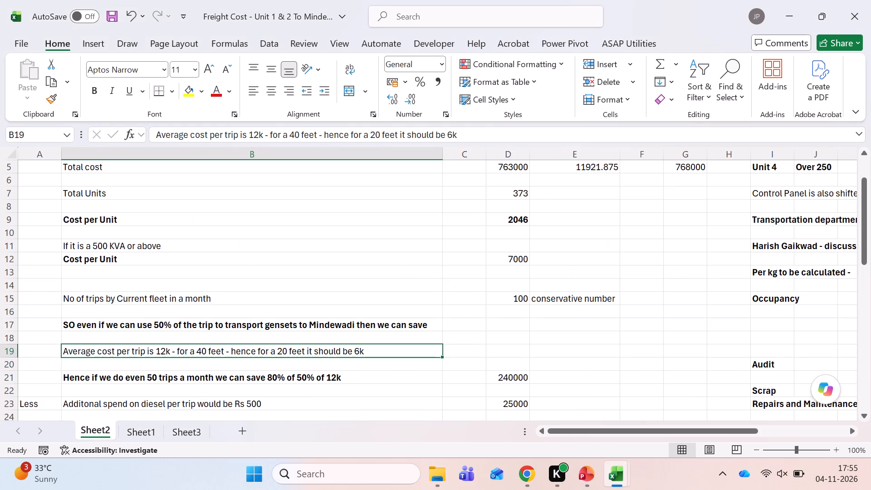
key(Down)
key(Down)
key(Right)
key(Right)
key(F2)
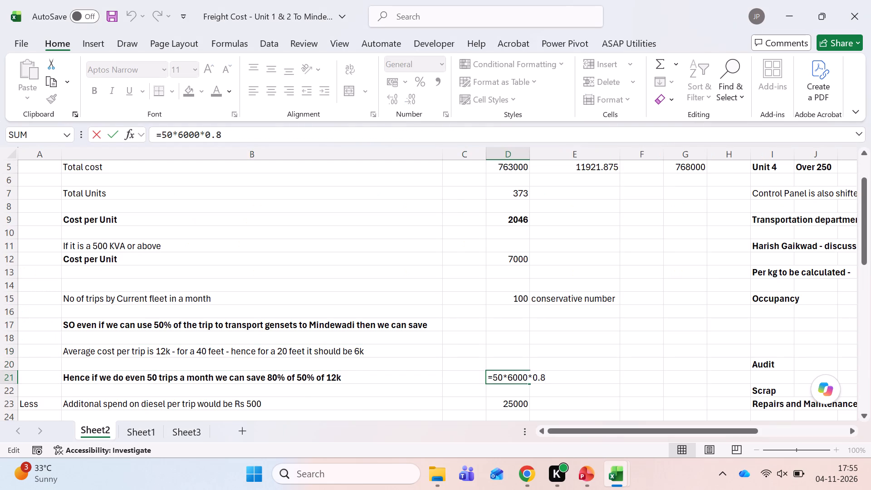
key(Escape)
key(F2)
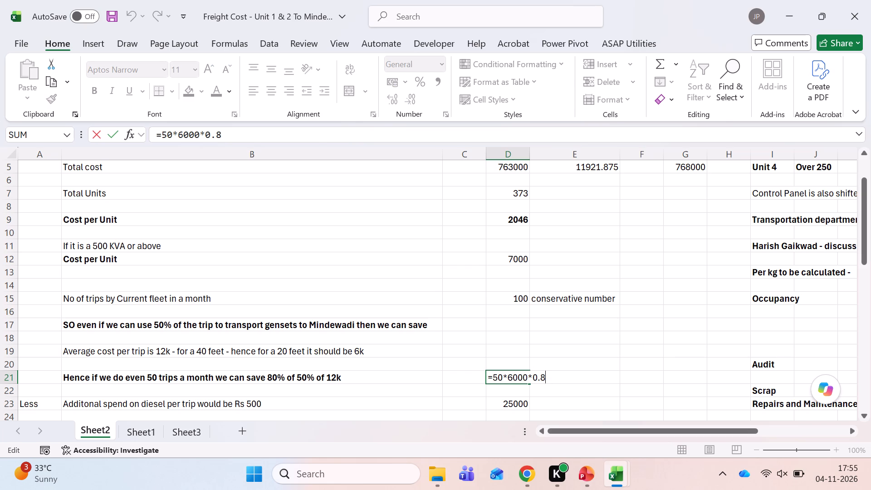
key(Escape)
key(Left)
key(Left)
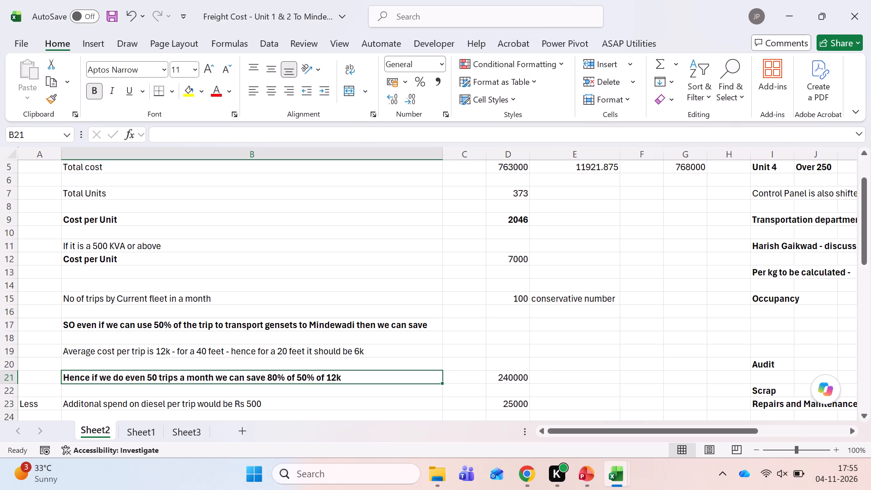
Return to Annexure's Detailed Working sheet and check the average of Unit 1's No of Trips from Apr to Sep in B5:G5.
key(alt+Tab)
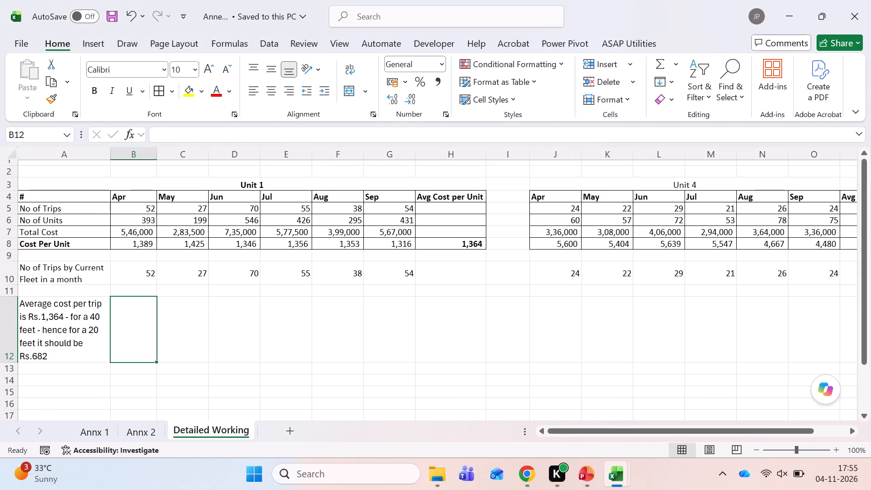
key(Up)
key(Up)
key(Up)
key(Up)
key(Up)
key(Up)
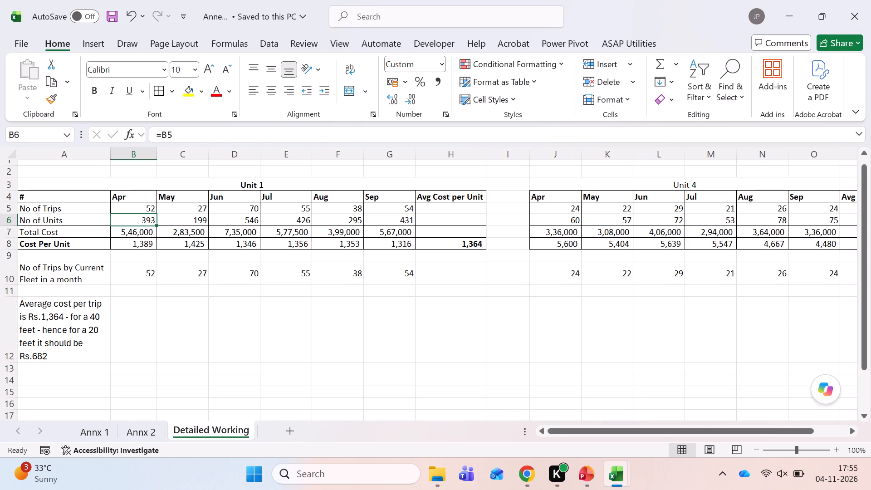
key(Up)
key(shift+Right)
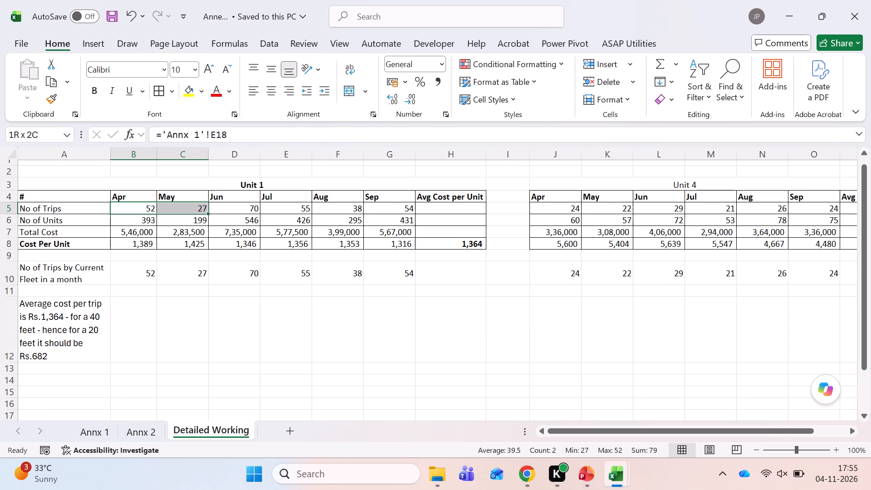
key(shift+Right)
key(shift+Right)
key(shift+Right)
key(shift+Right)
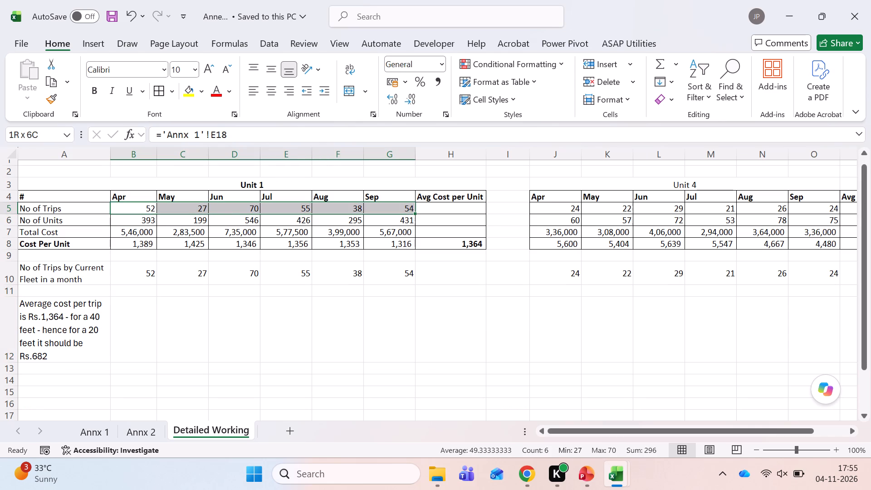
key(Down)
key(Down)
key(Down)
key(Down)
key(Down)
key(Down)
key(Left)
key(Down)
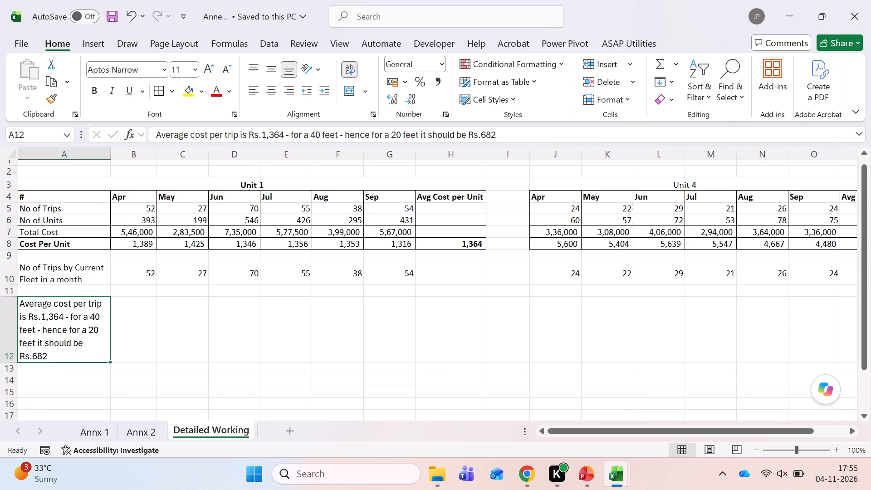
Switch to the Freight Cost workbook and reread the cost per unit, fleet trips and savings notes in column B of Sheet2.
key(alt+Tab)
key(Return)
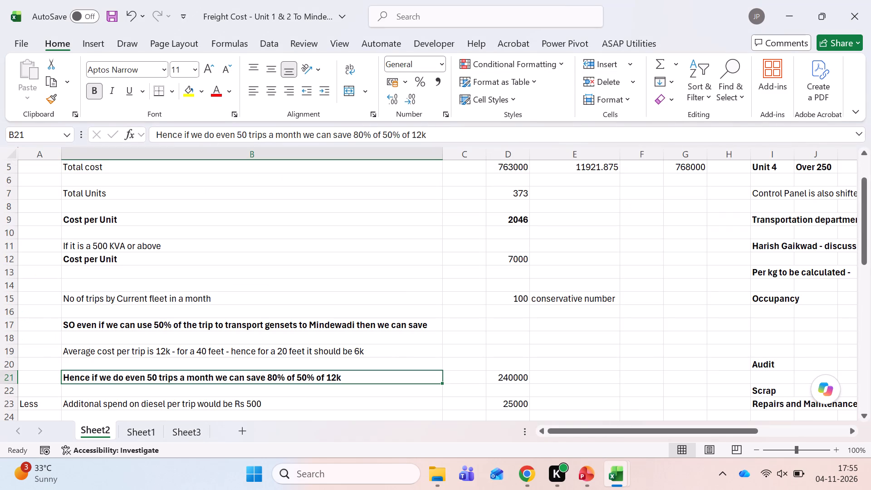
key(Up)
key(Up)
key(Up)
key(Up)
key(Up)
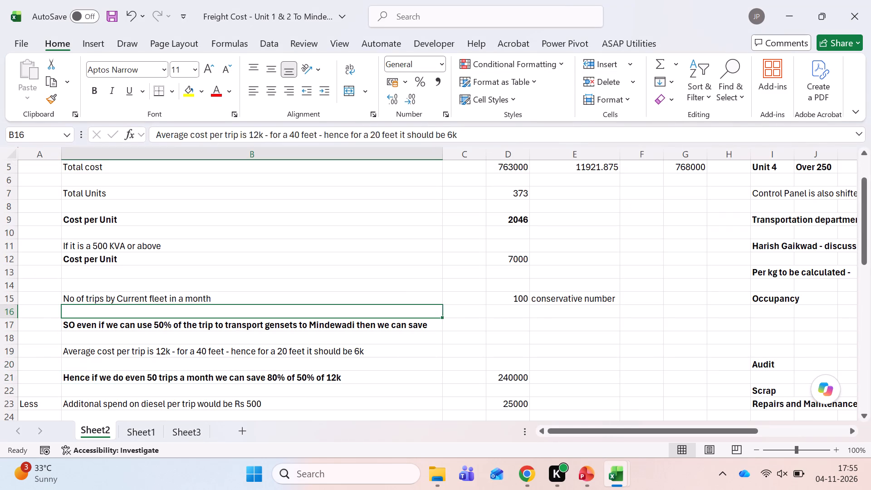
key(Up)
key(Up)
key(Up)
key(Up)
key(Up)
key(Down)
key(Down)
key(Down)
key(Down)
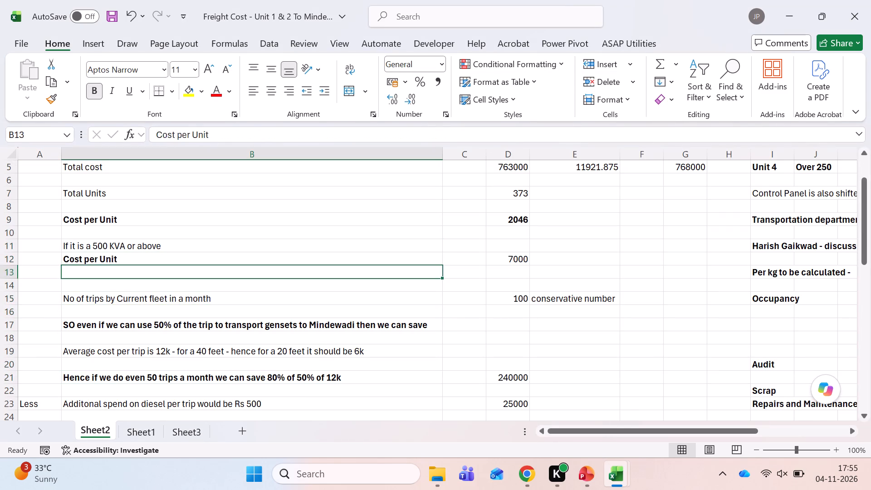
key(Down)
key(Down)
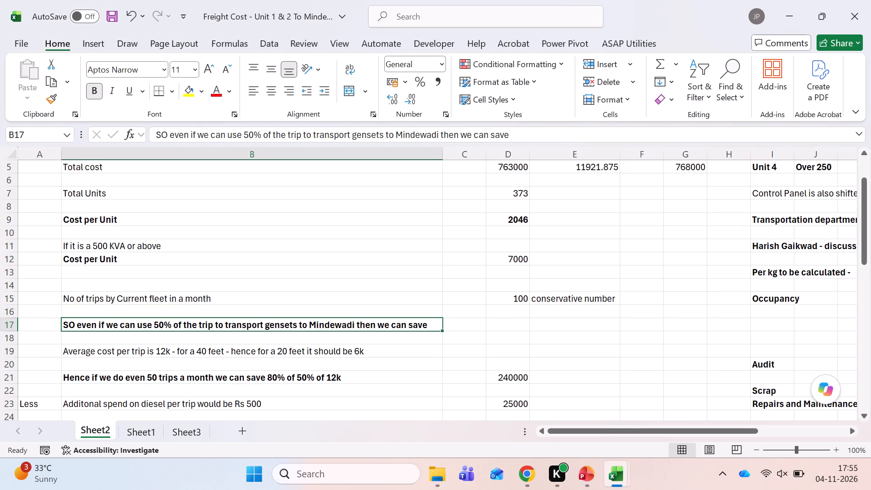
key(Down)
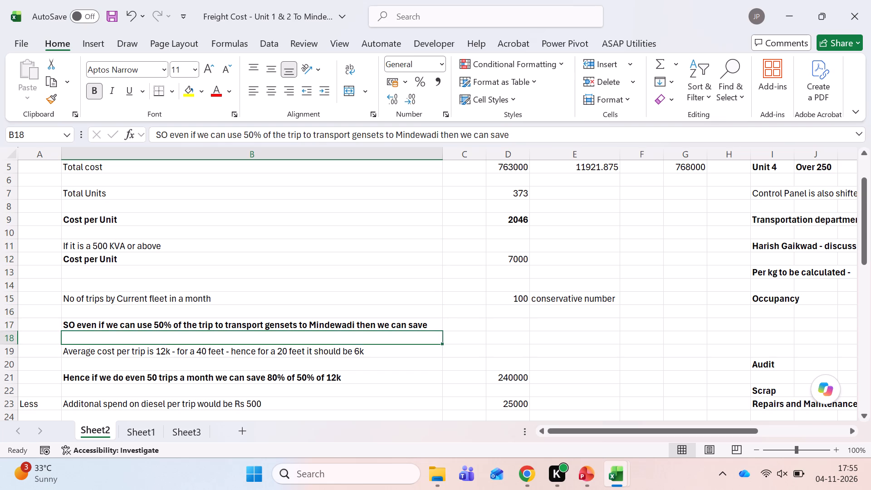
key(Down)
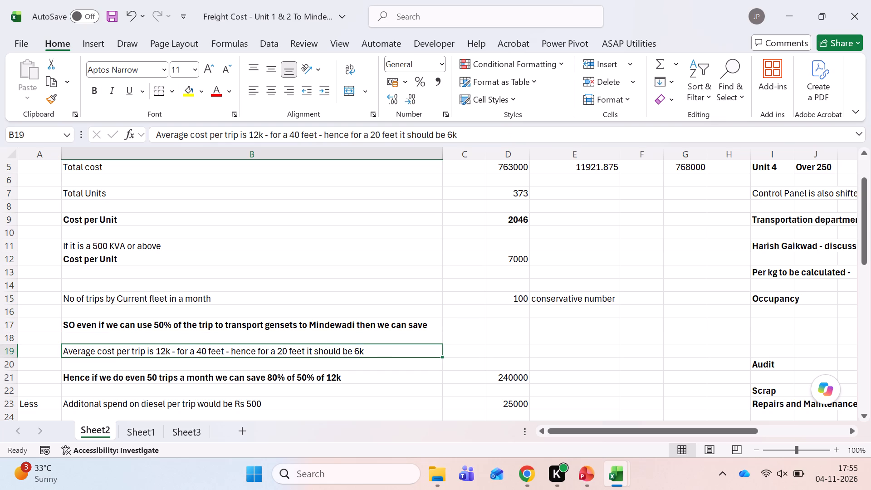
Back in Annexure, append "for average of 50 trips from Apr-Sep'26" to the A12 note on Detailed Working.
key(alt+Tab)
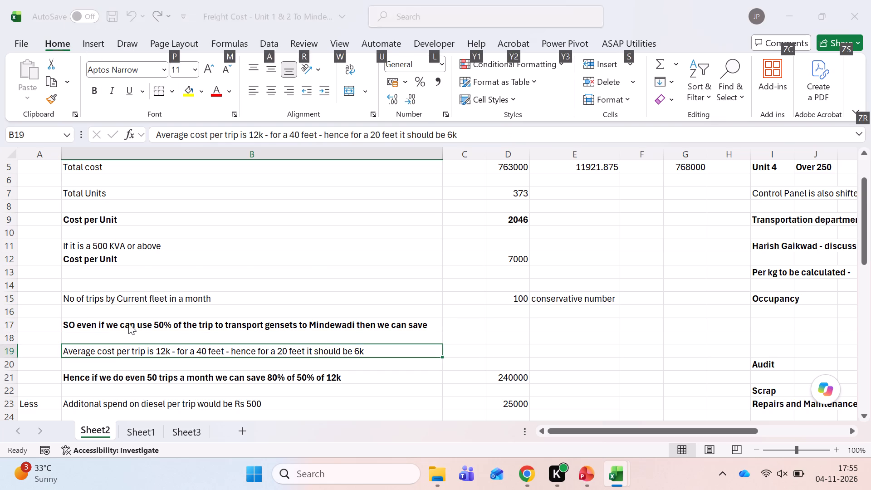
key(F2)
key(space)
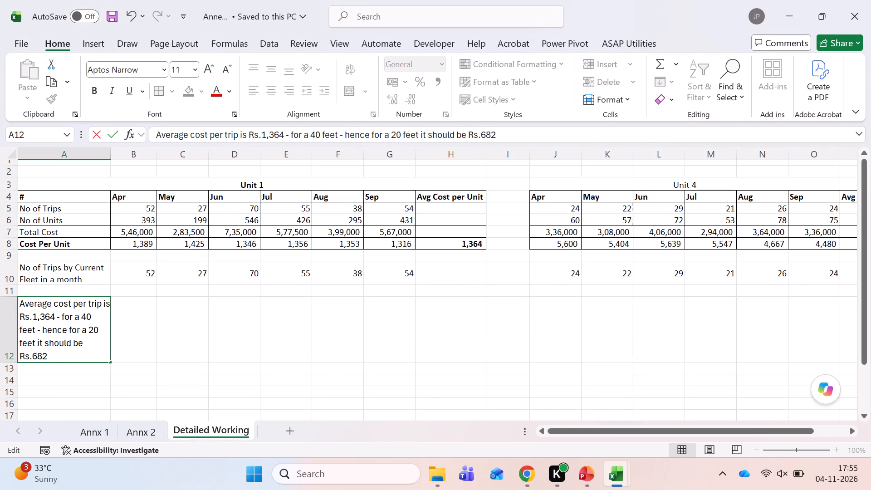
text(for average of 5)
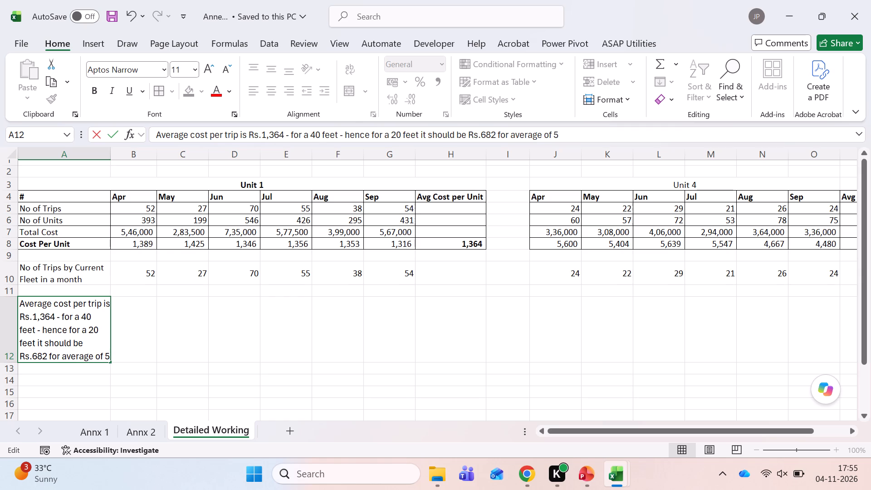
text(0 trips)
key(space)
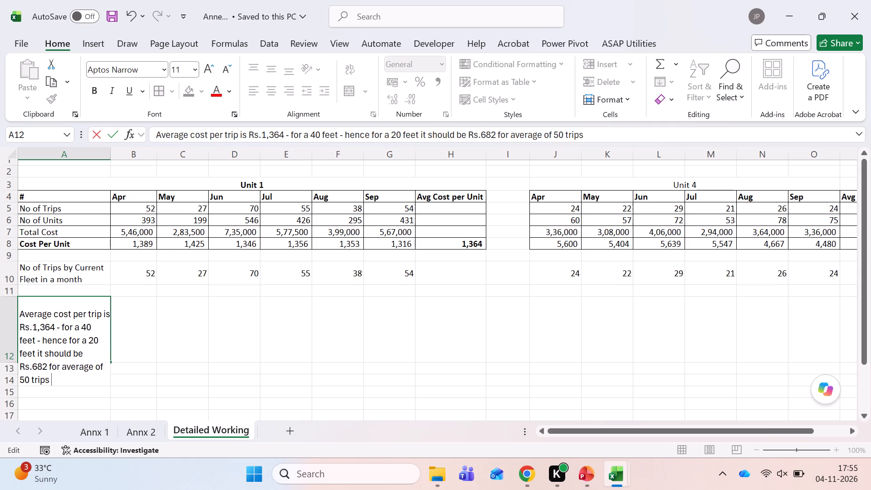
text(from Apr-)
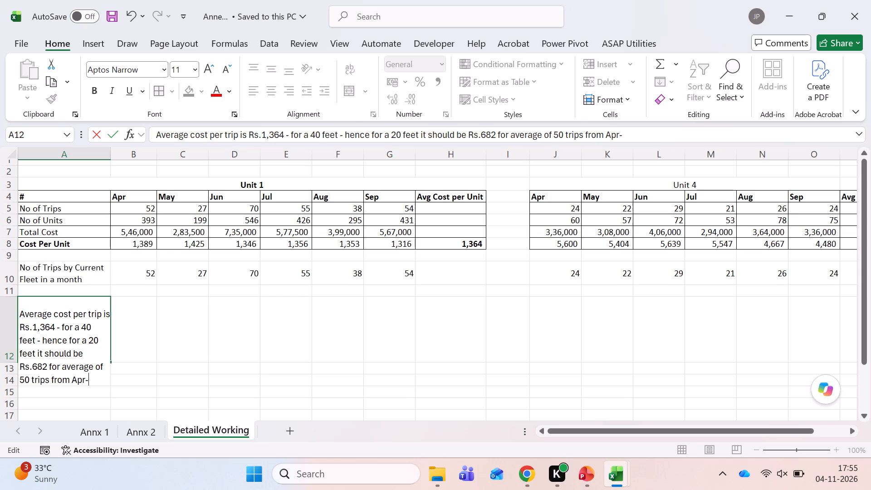
text(Sep'26)
key(Return)
key(Up)
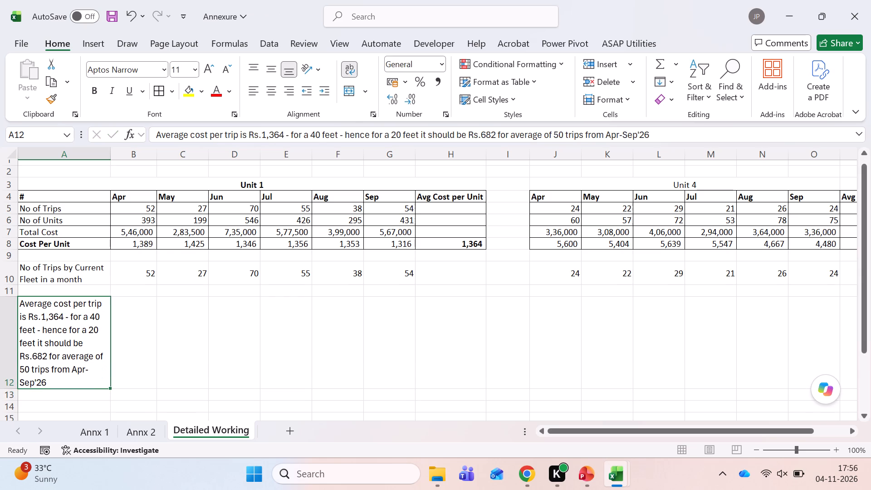
Format the A12 note with a wider column A, middle vertical alignment and bold text, and save the workbook.
drag(112, 151, 148, 171)
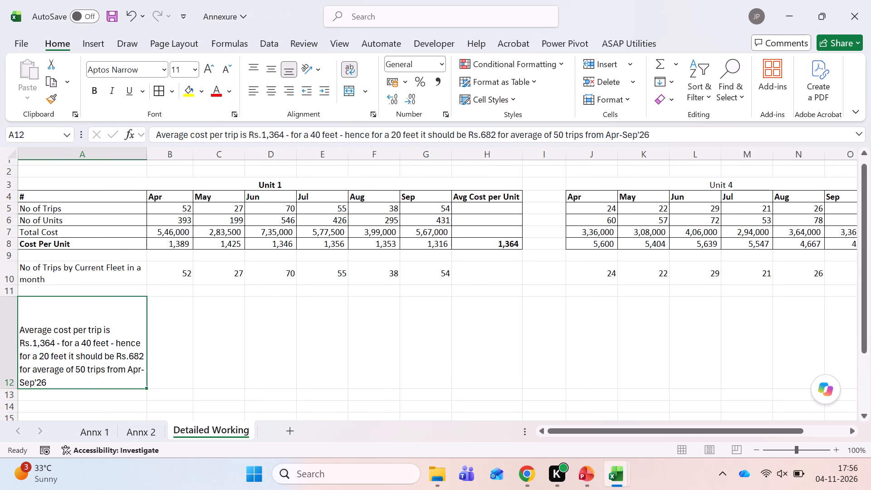
click(271, 69)
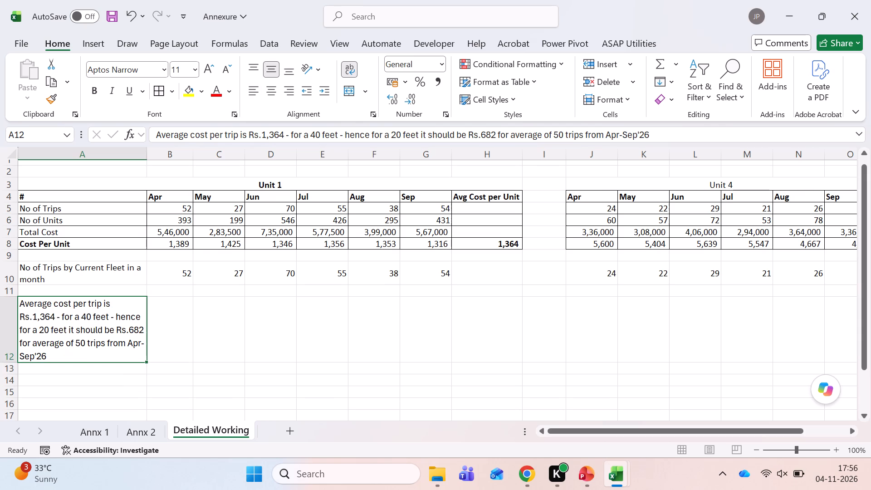
key(ctrl+s)
key(Right)
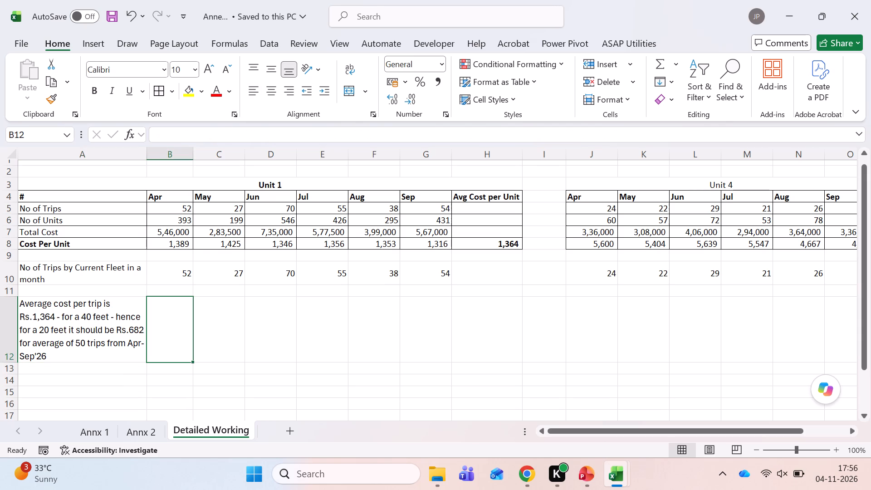
key(Left)
key(ctrl+b)
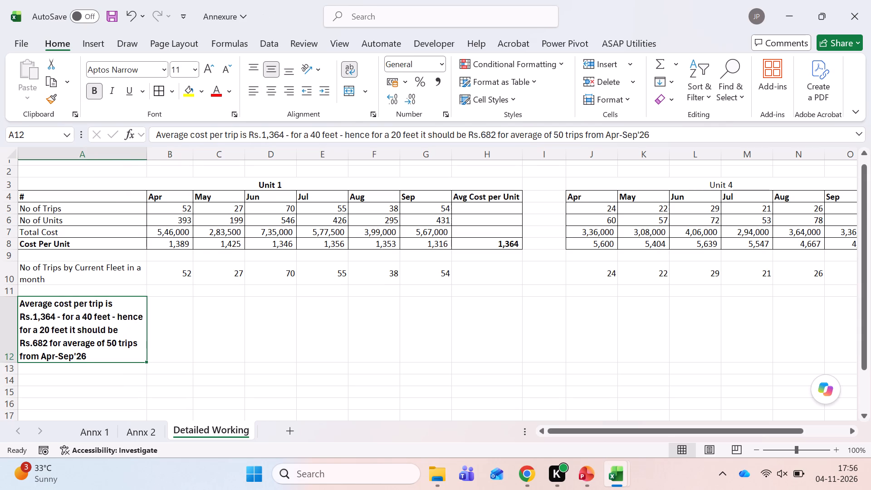
Delete row 10, No of Trips by Current Fleet in a month, from Detailed Working.
key(Right)
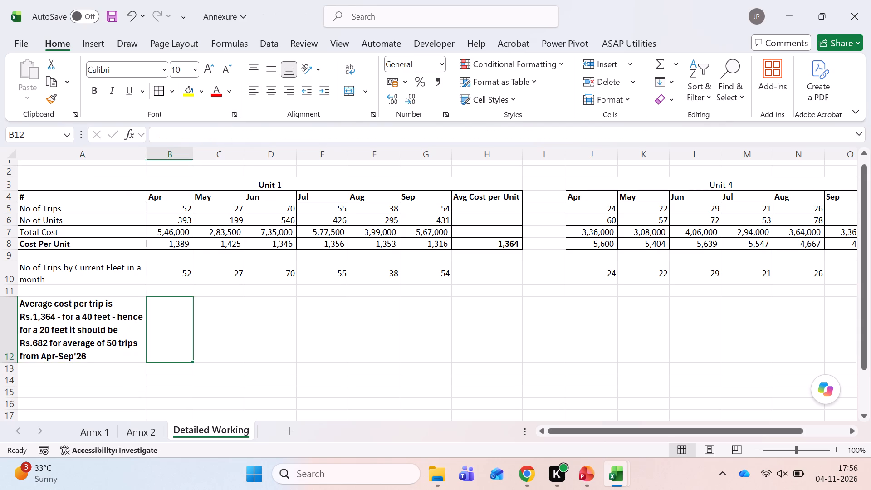
key(Up)
key(Up)
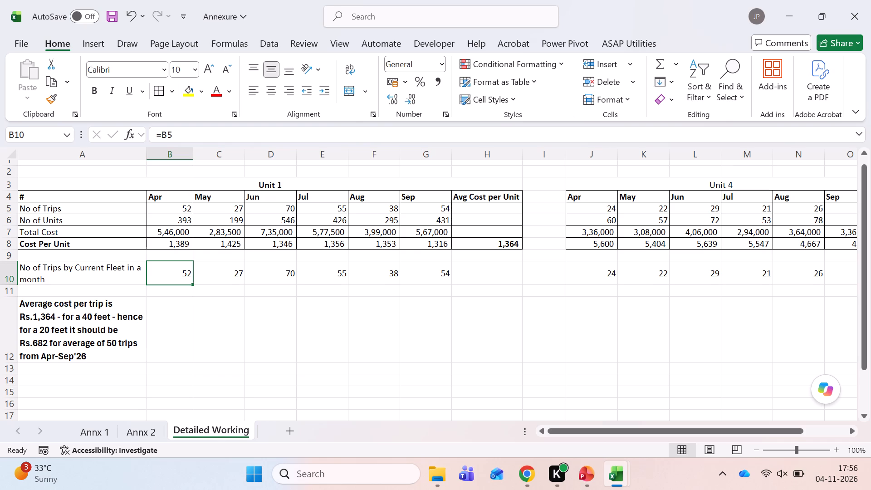
key(shift+space)
key(ctrl+minus)
key(Down)
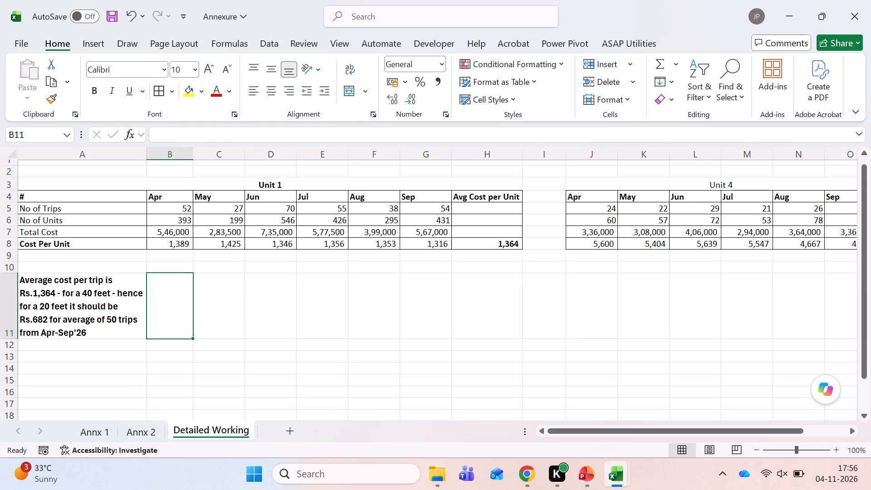
Check the average of Unit 4's No of Trips from Apr to Sep in J5:O5 and return to the A11 note.
key(Left)
key(Left)
key(Right)
key(alt+Tab)
key(alt+Tab)
key(Right)
key(Right)
key(Right)
key(Right)
key(Right)
key(Right)
key(Right)
key(Right)
key(Up)
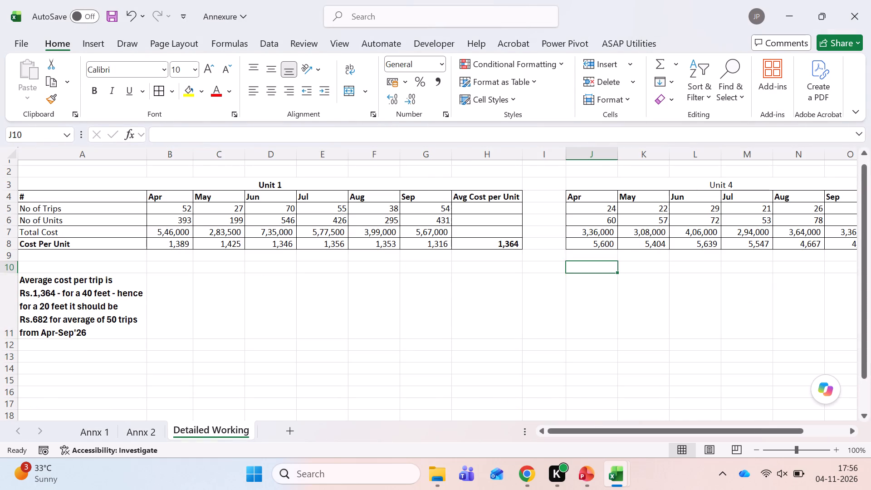
key(Up)
key(Up)
key(Up)
key(Up)
key(Up)
key(shift+Right)
key(shift+Right)
key(shift+Right)
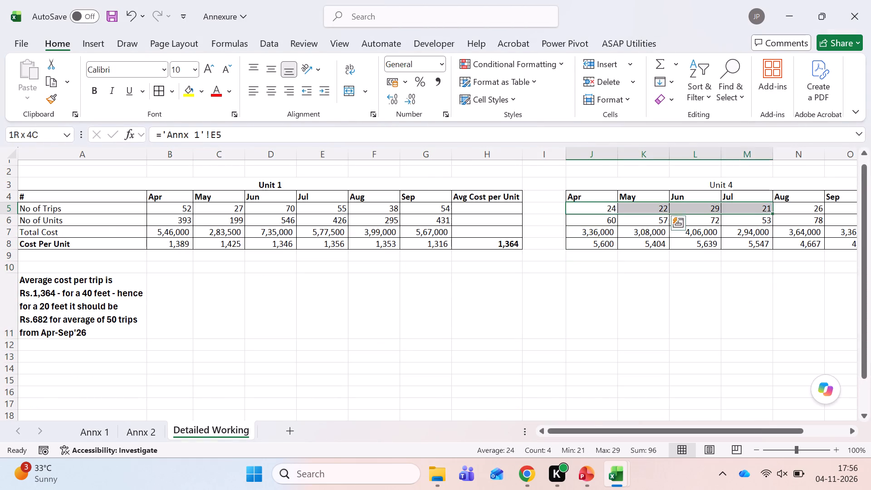
key(shift+Right)
key(shift+Right)
key(shift+Right)
key(shift+Left)
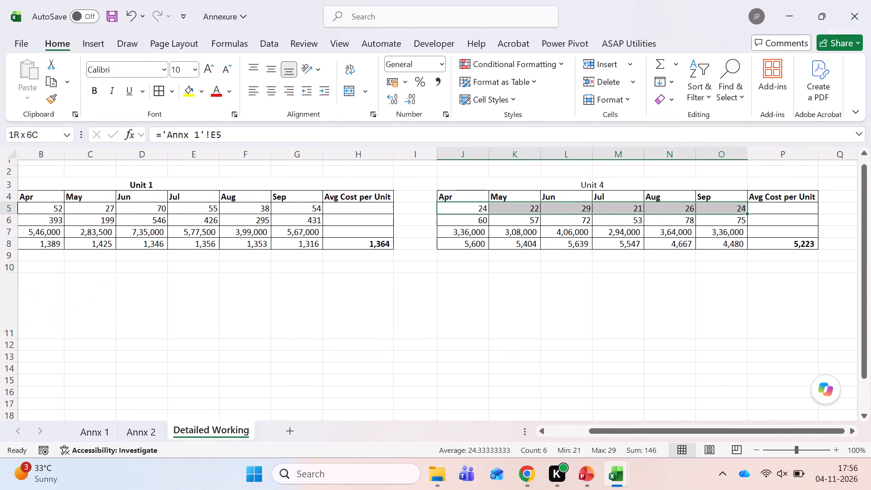
key(Down)
key(Down)
key(Down)
key(Down)
key(Down)
key(Down)
key(Down)
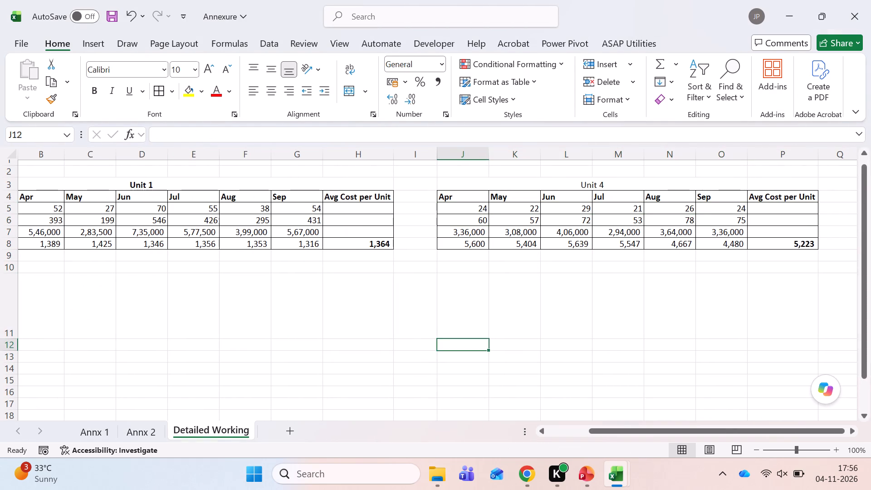
key(Up)
key(ctrl+Left)
key(ctrl+Left)
key(ctrl+Left)
key(ctrl+Left)
key(Right)
key(Right)
key(Left)
key(Left)
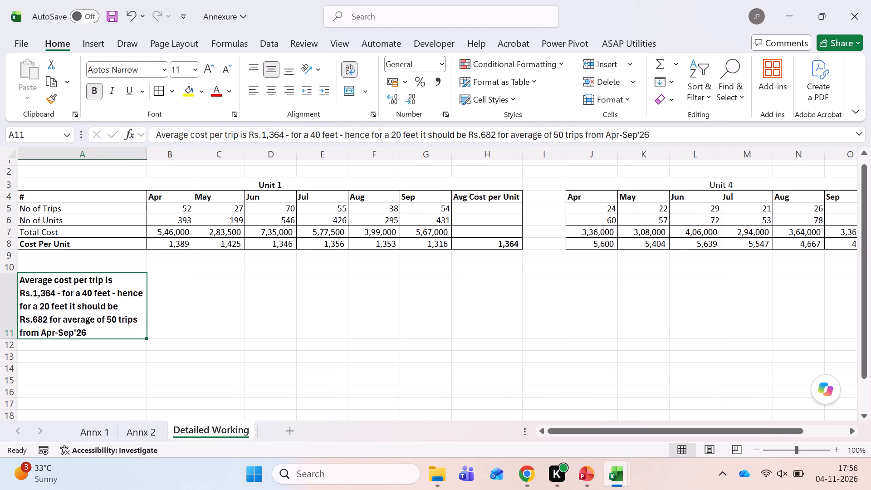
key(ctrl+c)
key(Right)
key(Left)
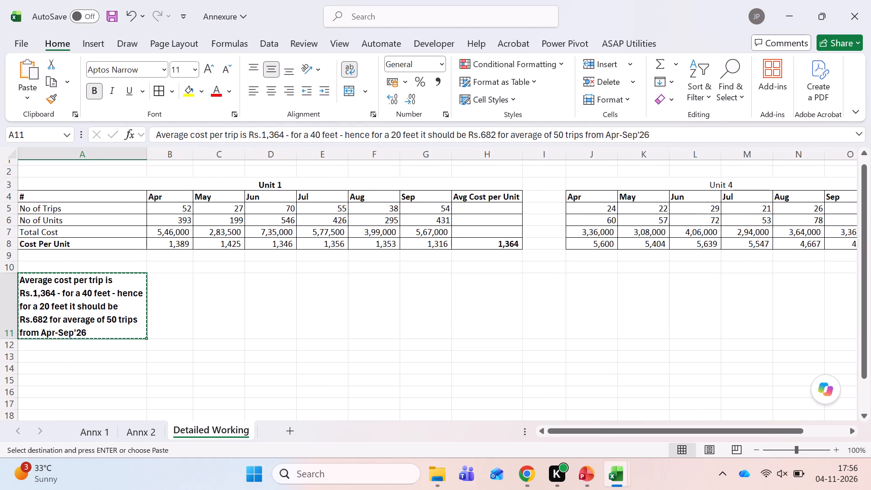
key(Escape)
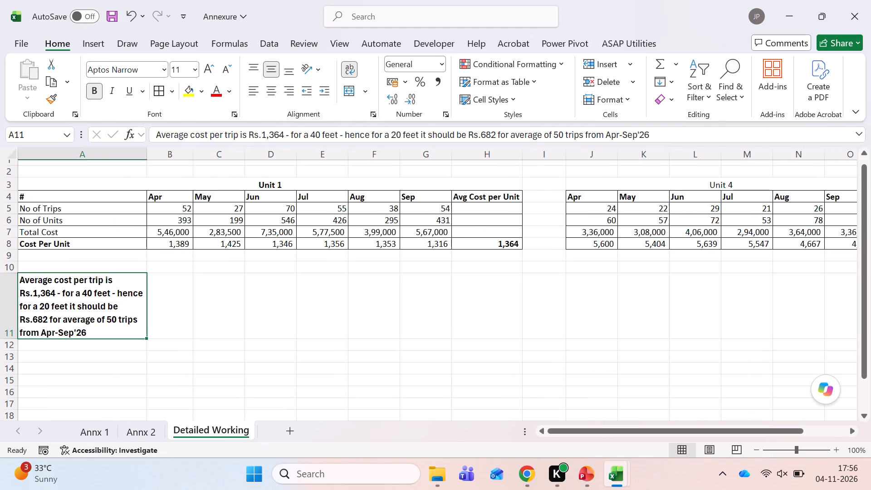
Insert "Unit 1 & 25 Trips Unit 4" after "50 trips" in the A11 note.
key(F2)
key(Up)
key(ctrl+Right)
key(ctrl+Right)
key(ctrl+Right)
key(ctrl+Right)
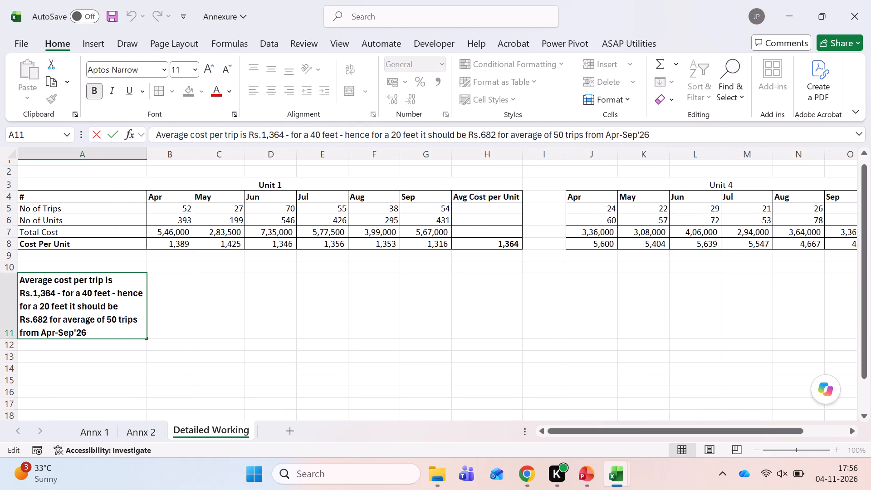
key(Left)
key(space)
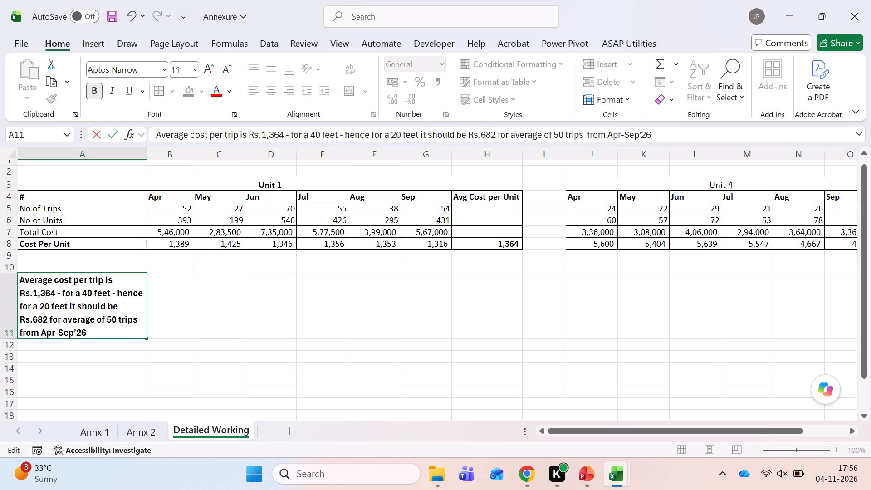
text(Unit 1 &)
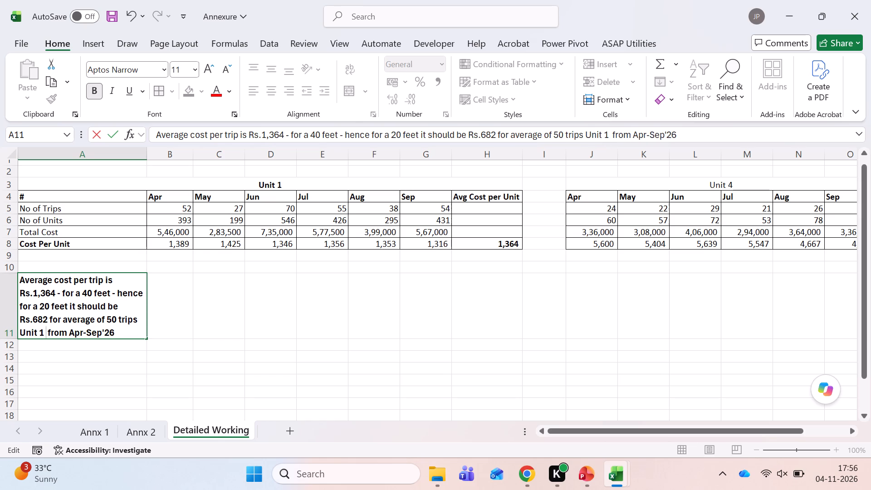
key(space)
text(25 Trips Unit)
key(space)
key(4)
key(Return)
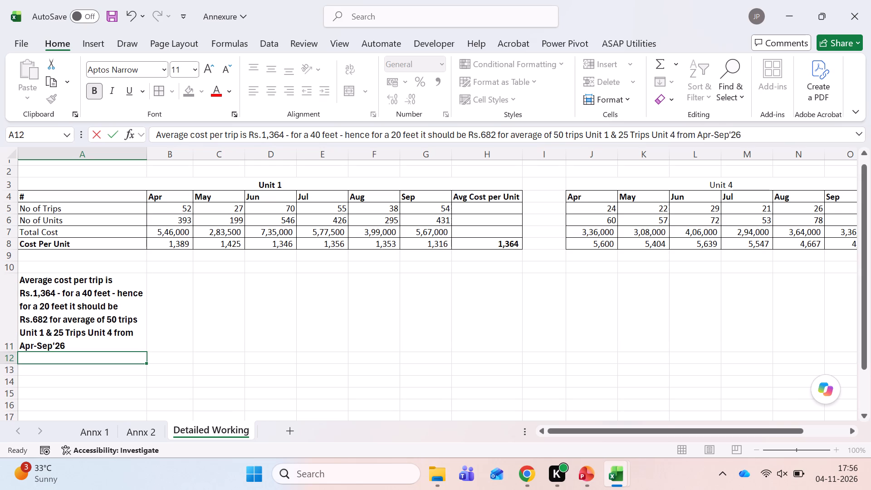
Switch to the Freight Cost workbook and reread the monthly trip savings note in B21 on Sheet2.
key(Up)
key(Right)
key(alt+Tab)
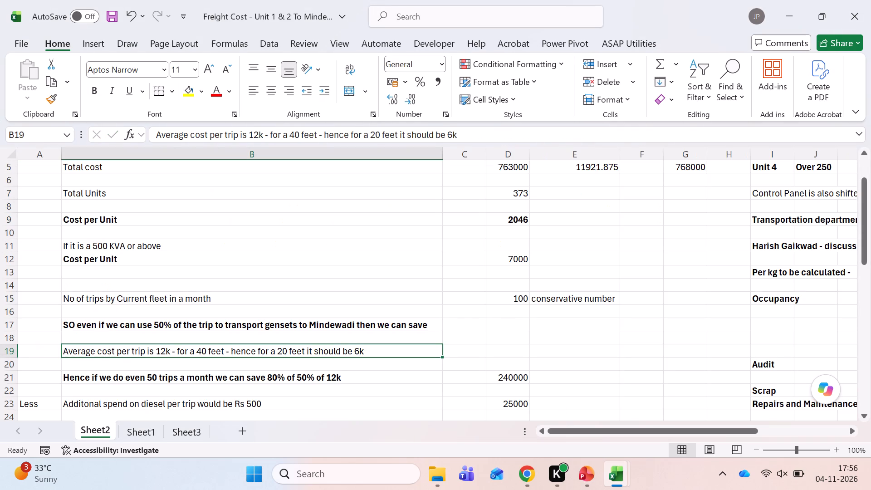
key(alt+Tab)
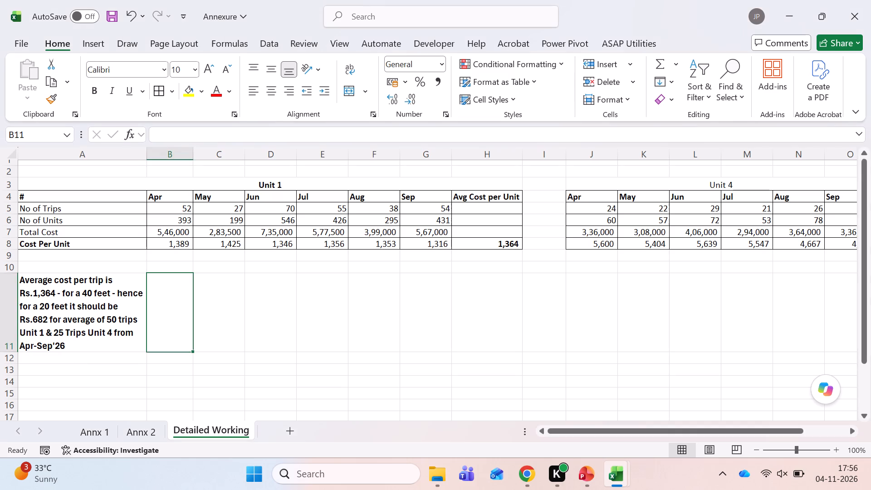
key(Left)
key(alt+Tab)
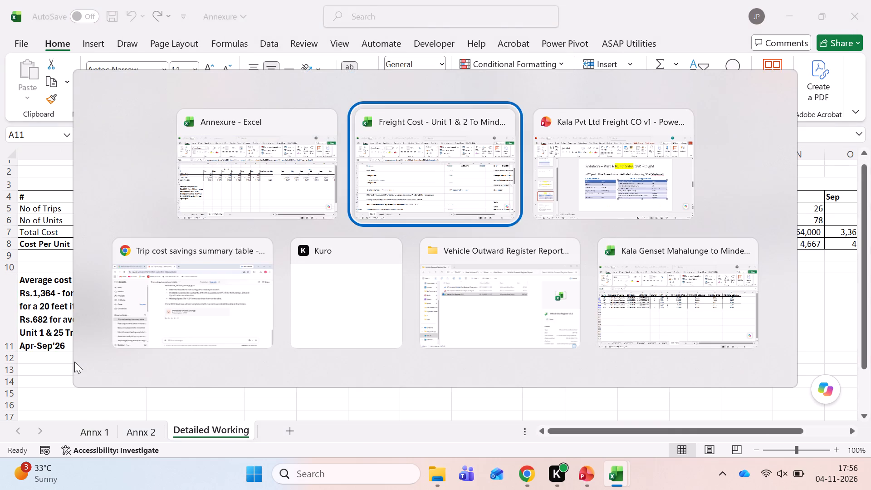
key(Return)
key(Down)
key(Down)
key(Right)
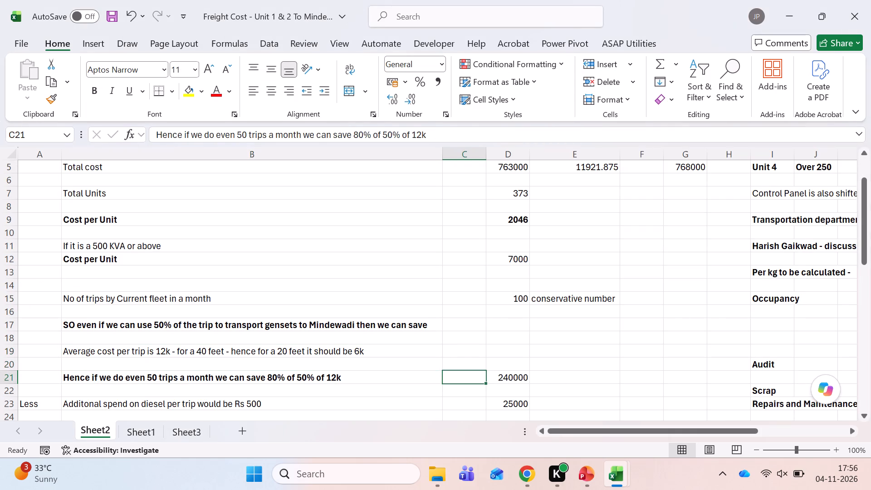
key(Right)
key(Left)
key(Left)
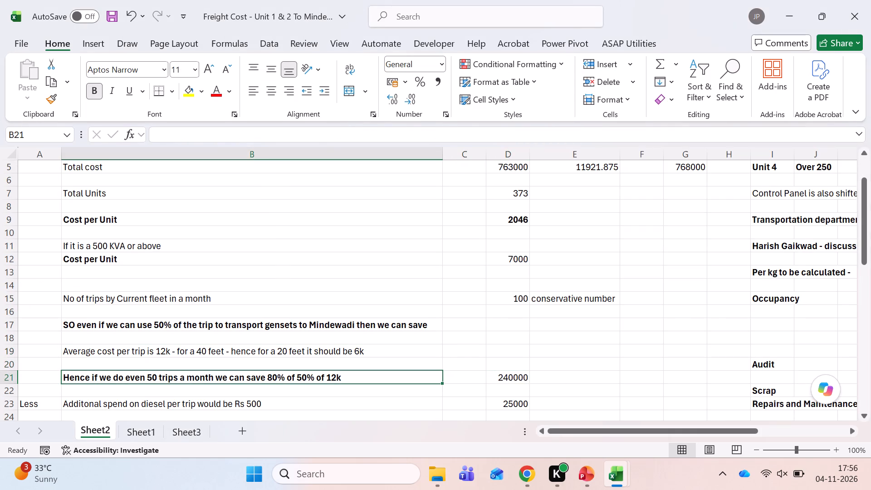
Back in Annexure, copy the A11 note with its formatting to A13 on Detailed Working.
key(alt+Tab)
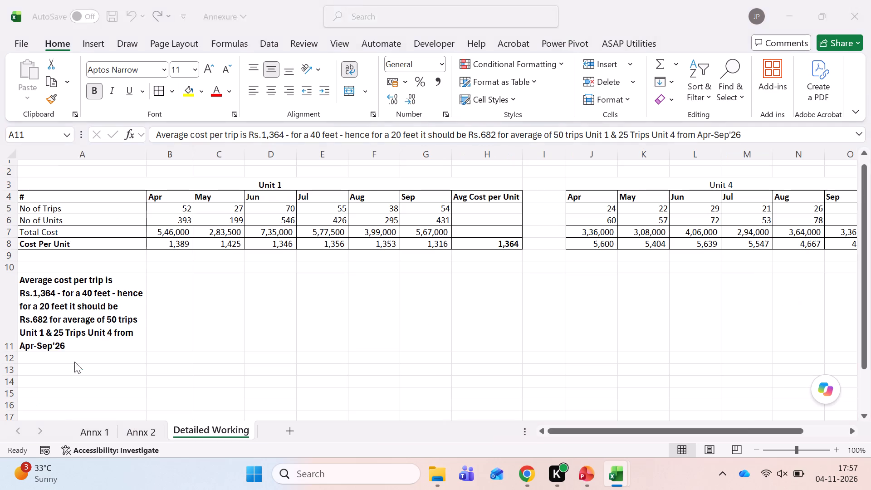
key(ctrl+c)
key(Down)
key(Down)
key(Return)
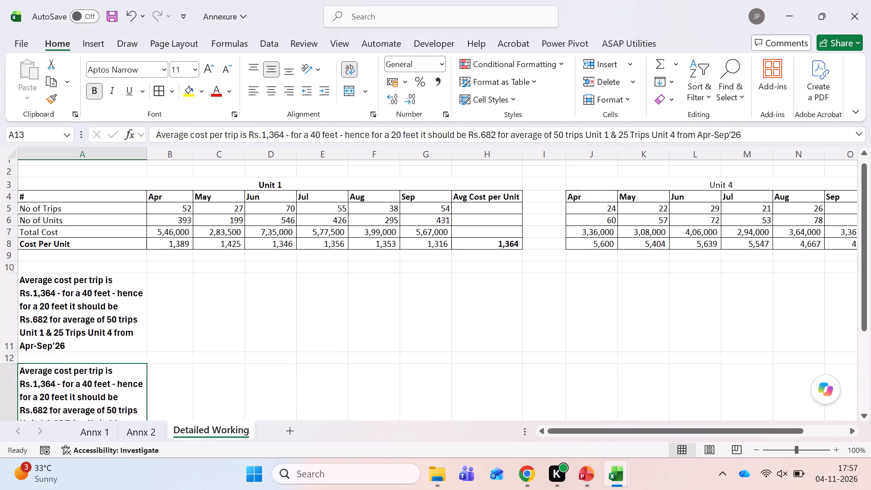
scroll(74, 362, down, 1)
Copy the savings note from B21 of the Freight Cost workbook's Sheet2 and paste it as values into A13 on Annexure's Detailed Working.
key(alt+Tab)
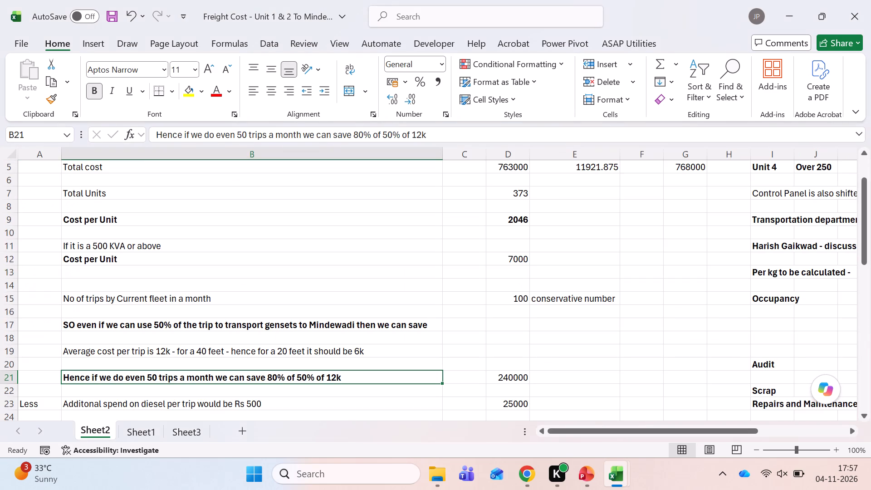
key(ctrl+c)
key(alt+Tab)
key(alt+e)
text(sv)
key(Return)
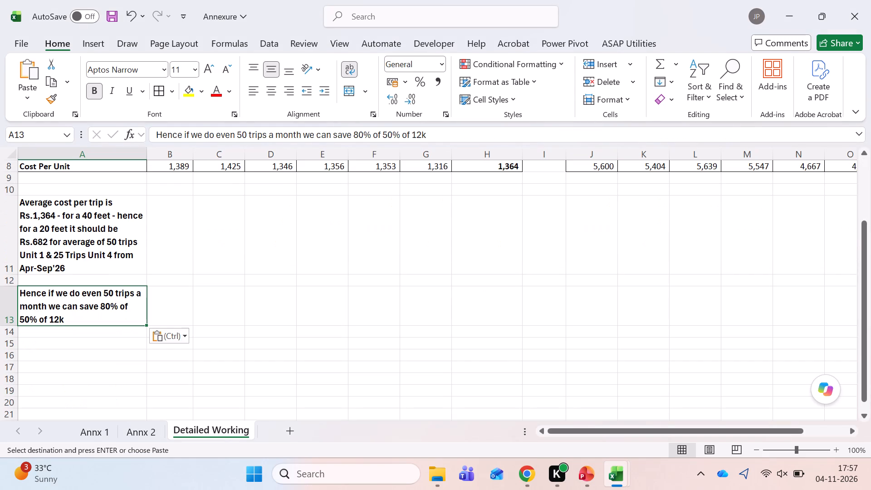
Insert "& 25" after "50" in the A13 savings note so it reads "50 & 25 trips a month".
click(265, 136)
key(Left)
key(Left)
key(Left)
key(Left)
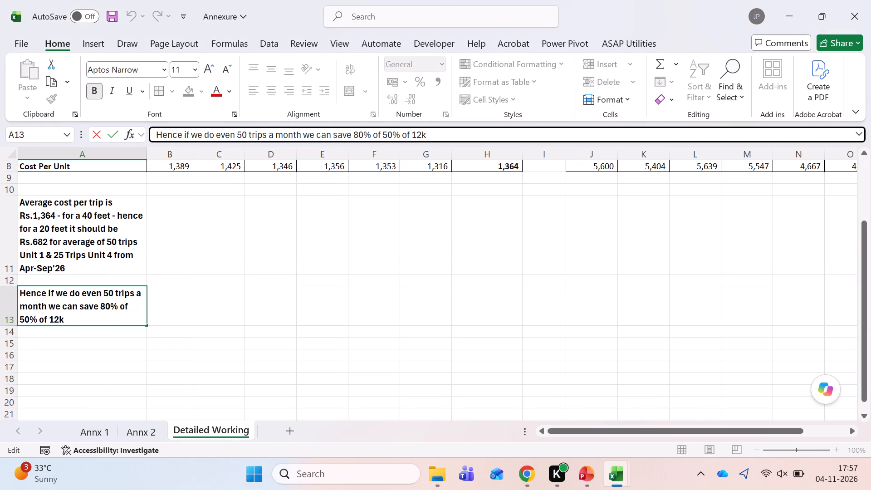
key(Left)
text(& 25)
key(space)
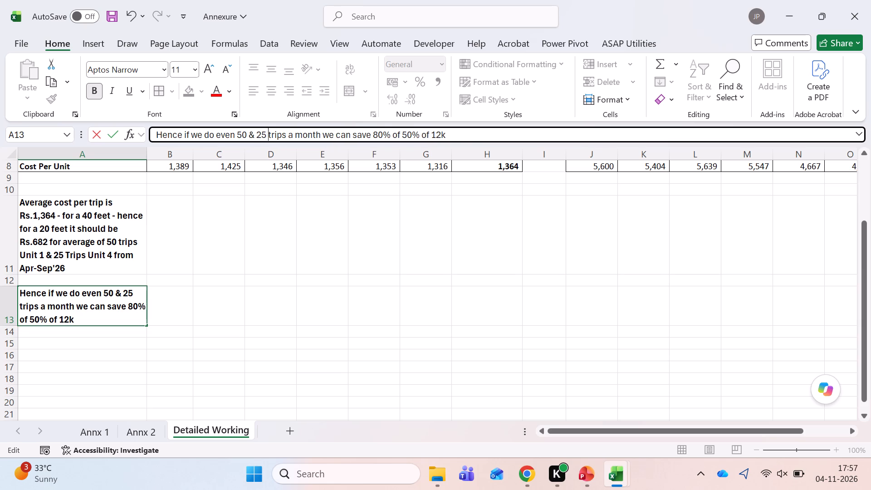
Replace "12k" at the end of the A13 savings note with "Rs.1,364 & 5,223".
click(83, 315)
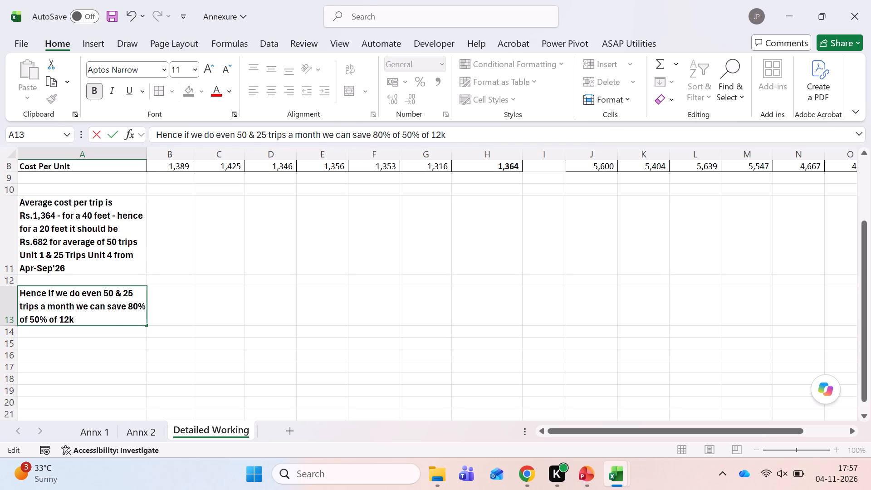
scroll(173, 327, up, 1)
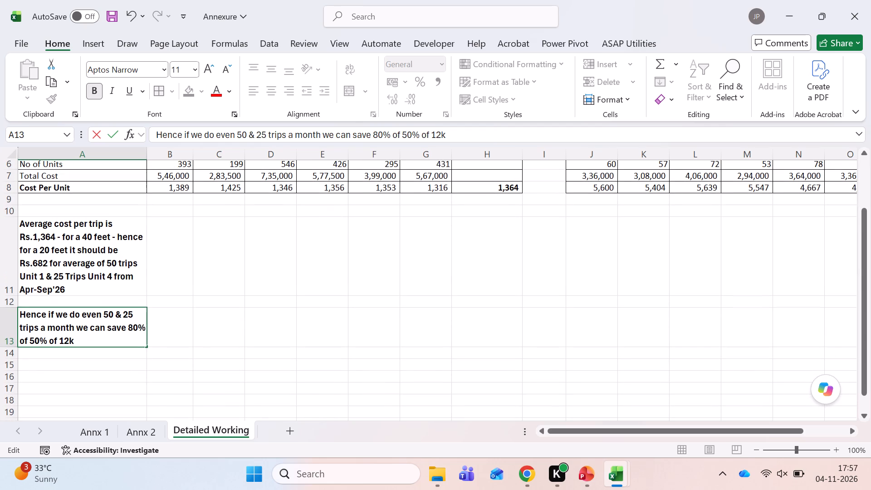
key(BackSpace)
key(BackSpace)
key(BackSpace)
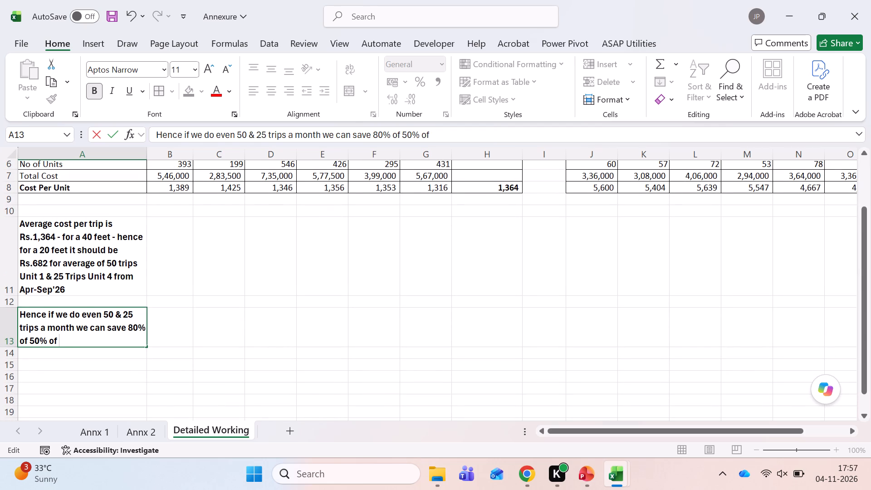
text(Rs.)
text(1,364 &)
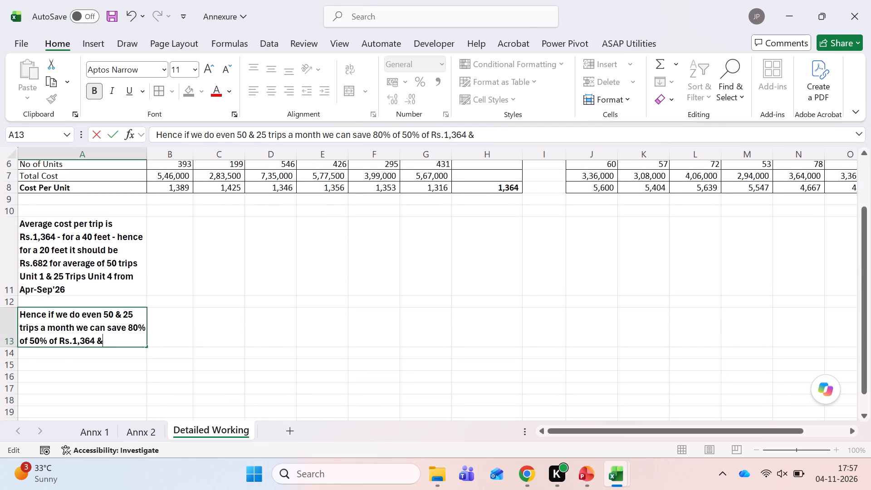
key(space)
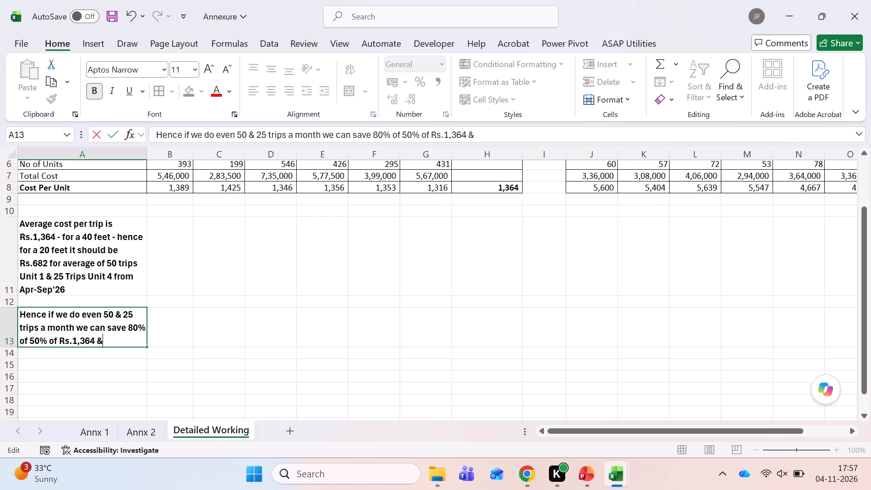
drag(605, 431, 645, 434)
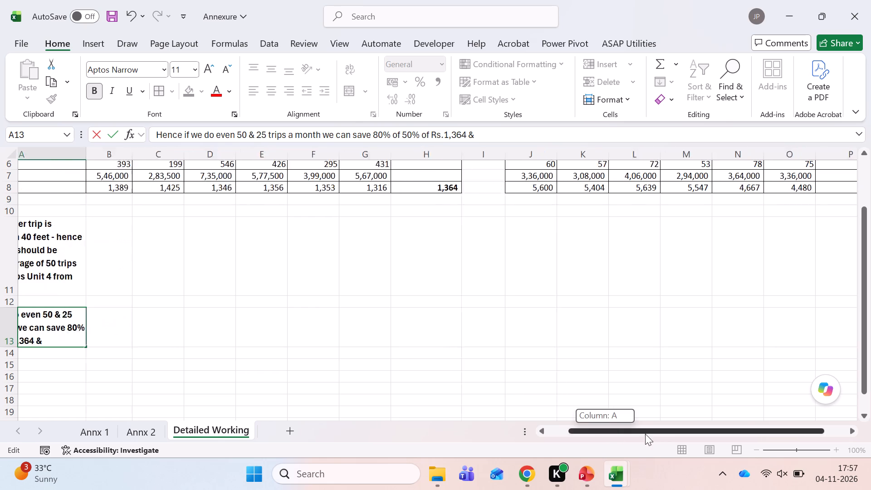
drag(645, 434, 553, 431)
text(5,223)
key(Tab)
Check the D21 savings formula on the Freight Cost workbook's Sheet2, and enter =50*682*0.8 in B13 on Annexure's Detailed Working.
key(alt+Tab)
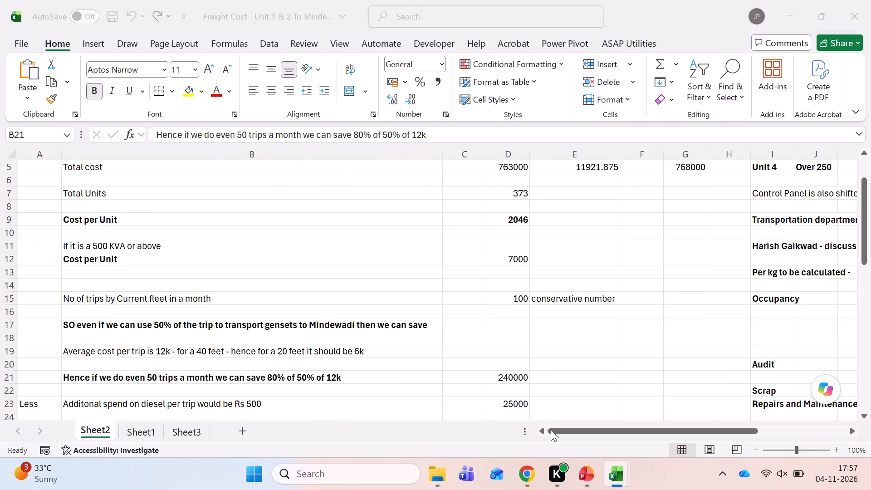
key(Right)
key(Right)
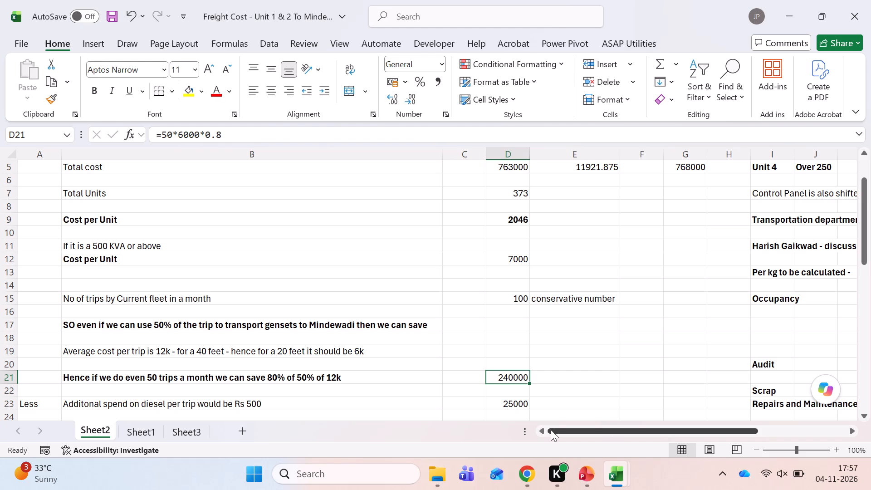
key(alt+Tab)
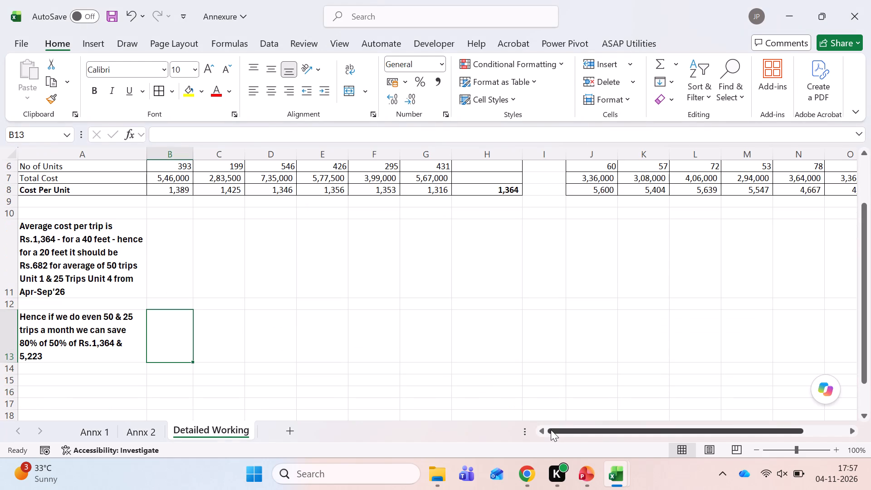
key(alt+Tab)
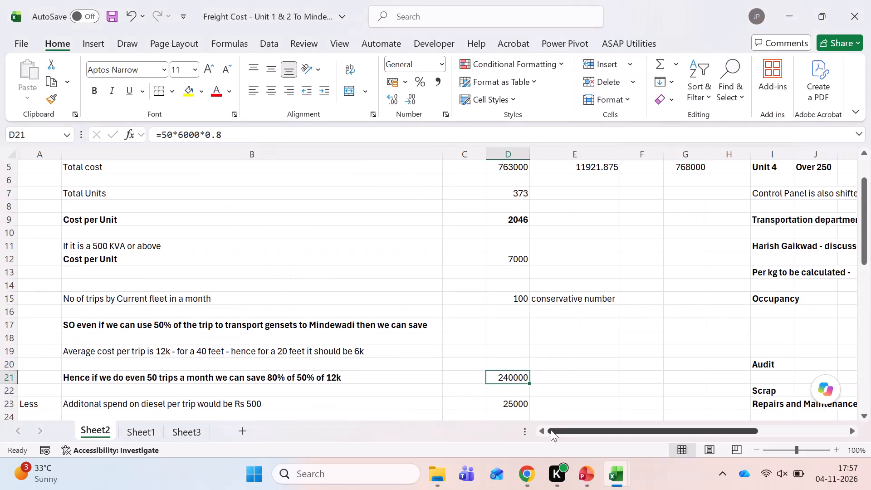
key(alt+Tab)
key(equal)
key(5)
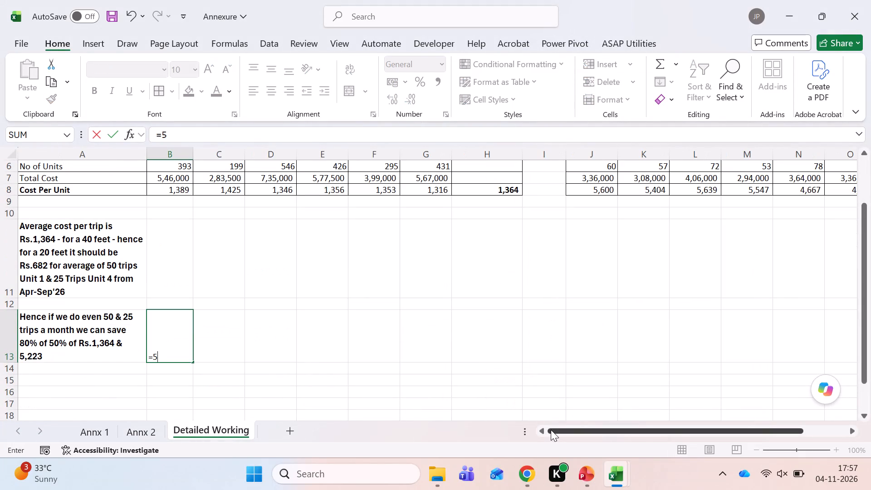
text(0*)
text(682)
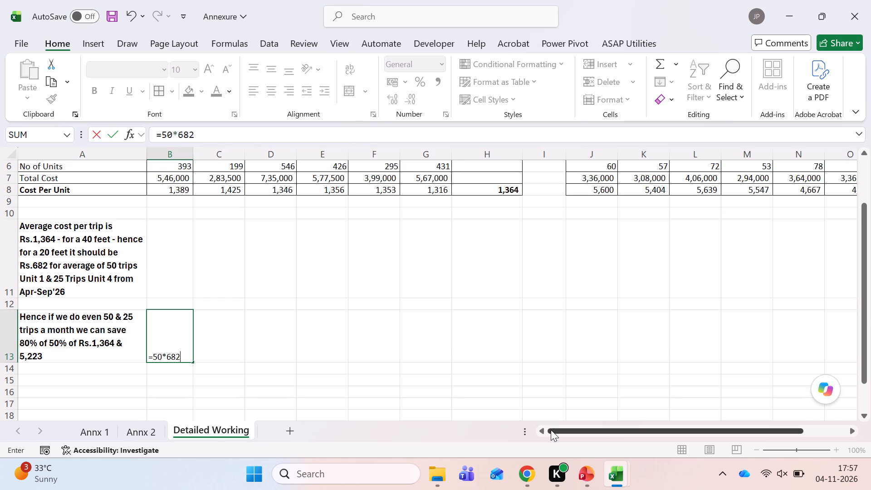
key(shift+asterisk)
text(0.8)
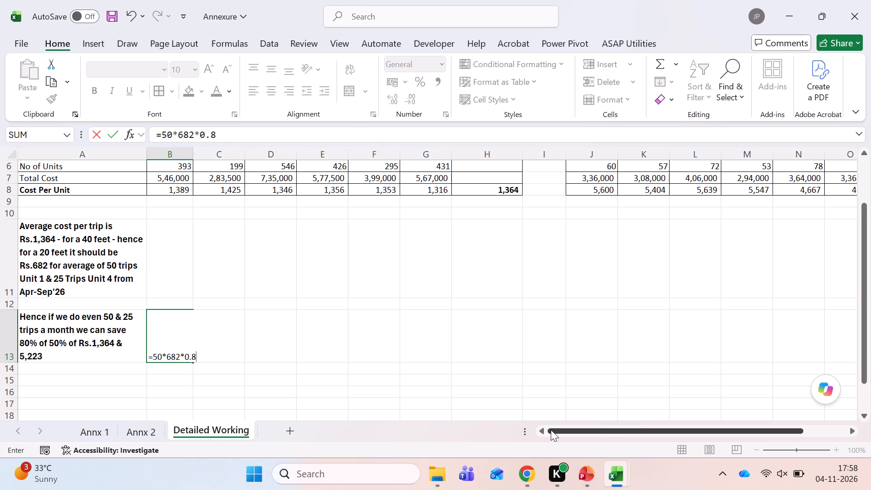
key(Tab)
key(Left)
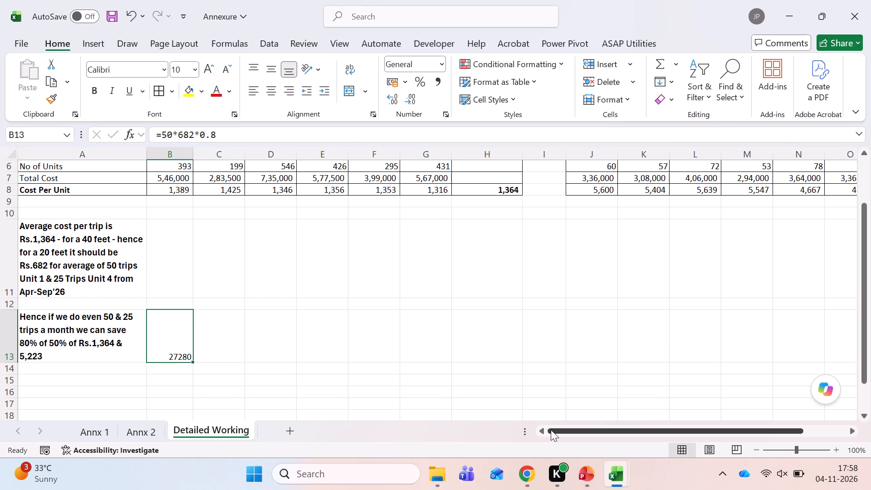
Middle-align the savings figure in B13 vertically and make it bold.
click(269, 71)
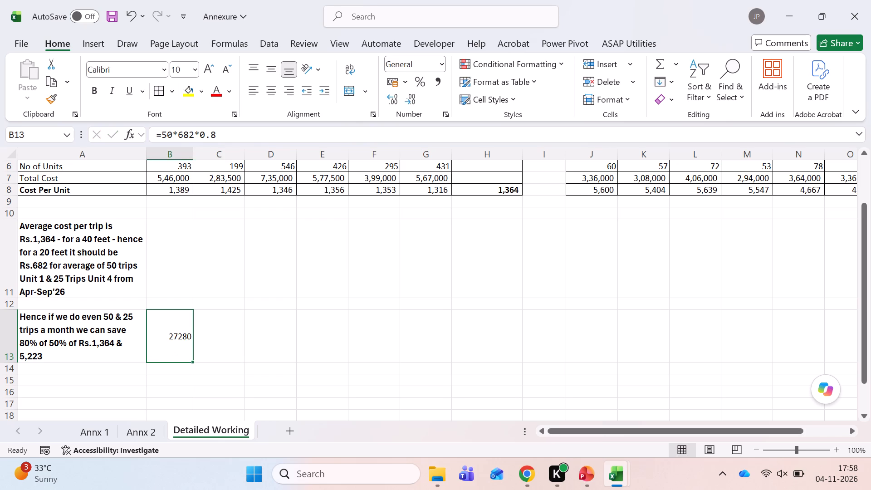
scroll(305, 250, up, 1)
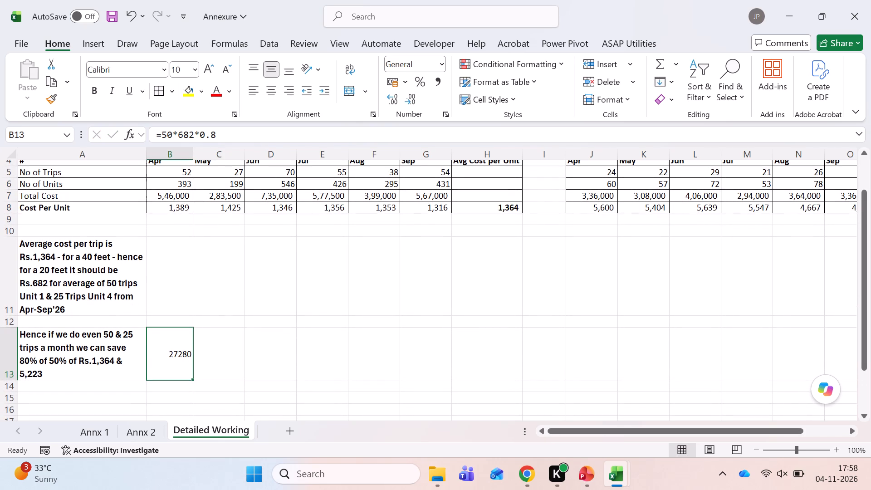
key(ctrl+b)
Examine the Total Units and Cost per Unit cells in D7 and D9 on the Freight Cost workbook's Sheet2, and return to Annexure.
key(alt+Tab)
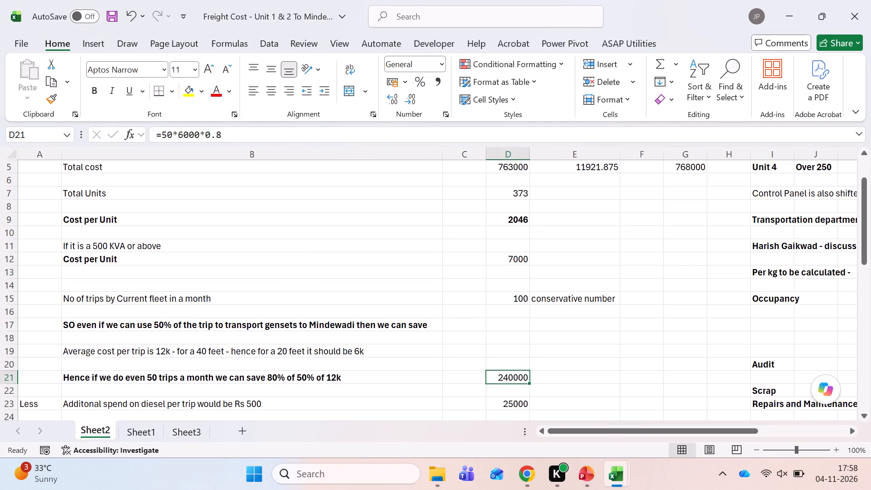
scroll(464, 312, up, 1)
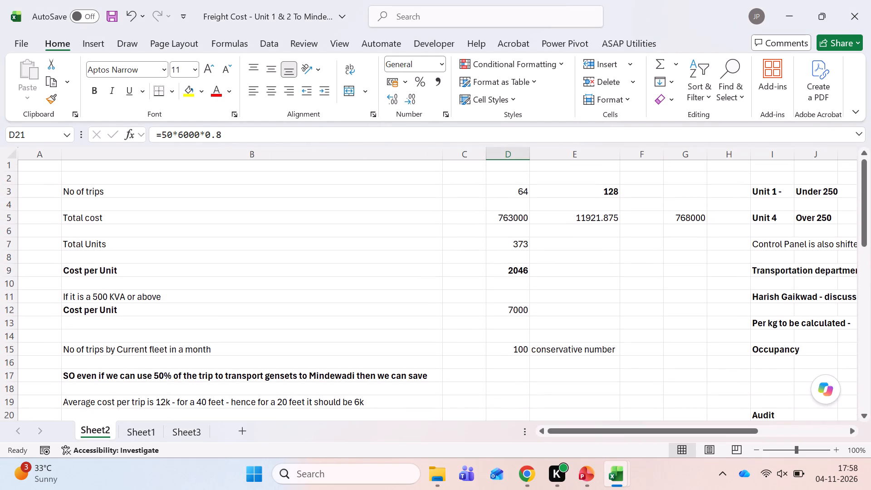
click(506, 242)
key(F2)
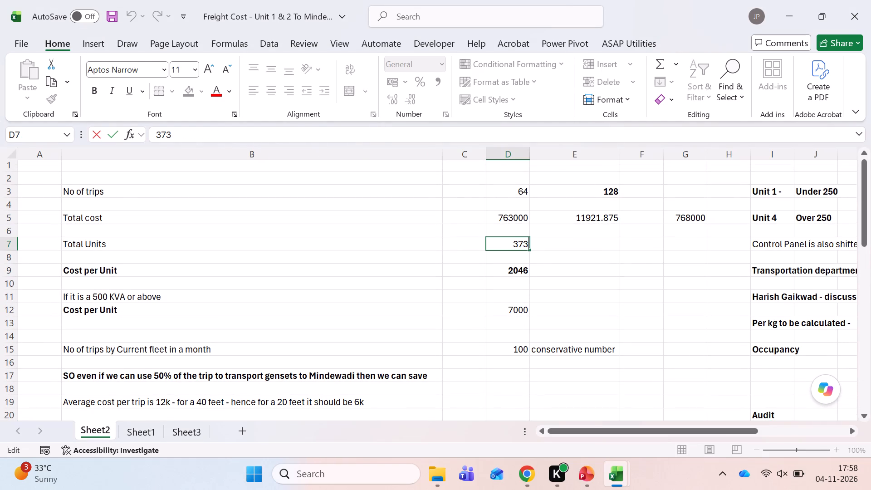
key(Escape)
key(Down)
key(Down)
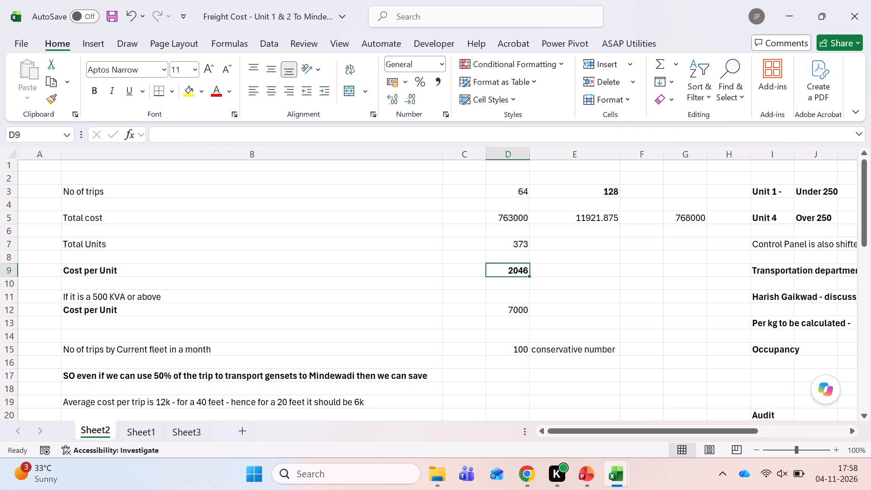
key(F2)
key(Escape)
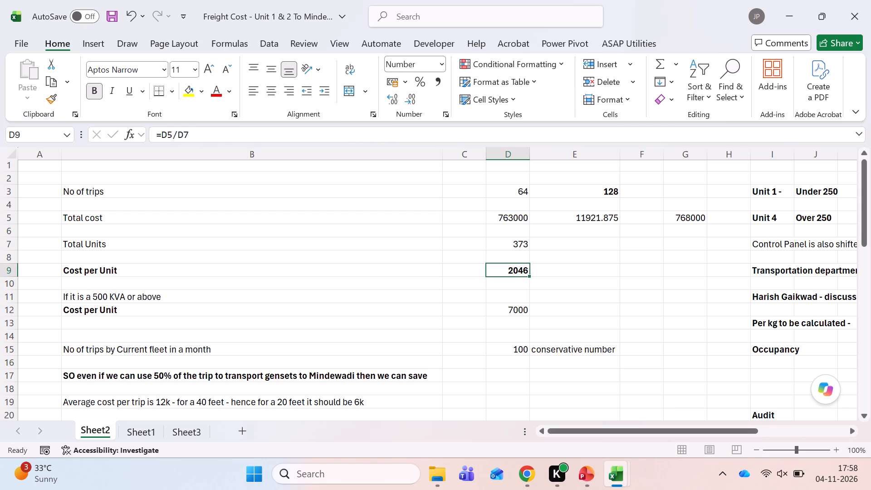
key(alt+Tab)
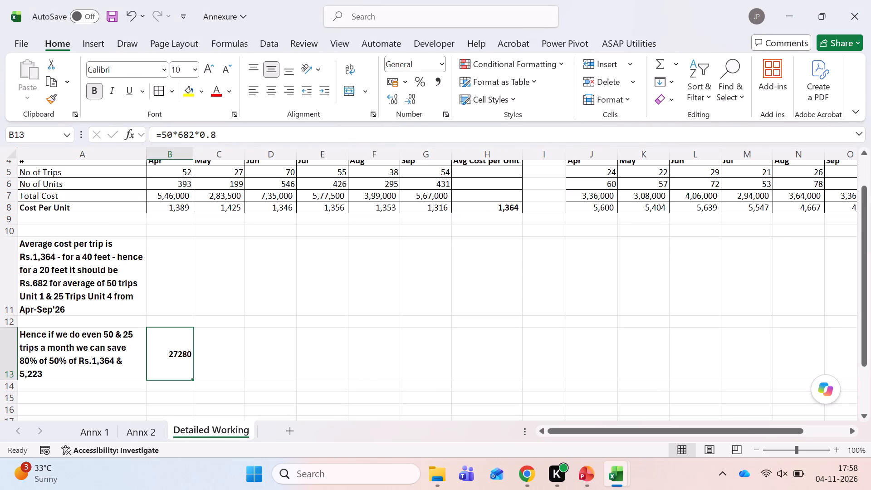
Review Unit 1's April column on Detailed Working, including the Cost Per Unit formula in B8.
key(Up)
key(Up)
key(Up)
key(Up)
key(Up)
key(Up)
key(Up)
key(Up)
key(Up)
key(Up)
key(Up)
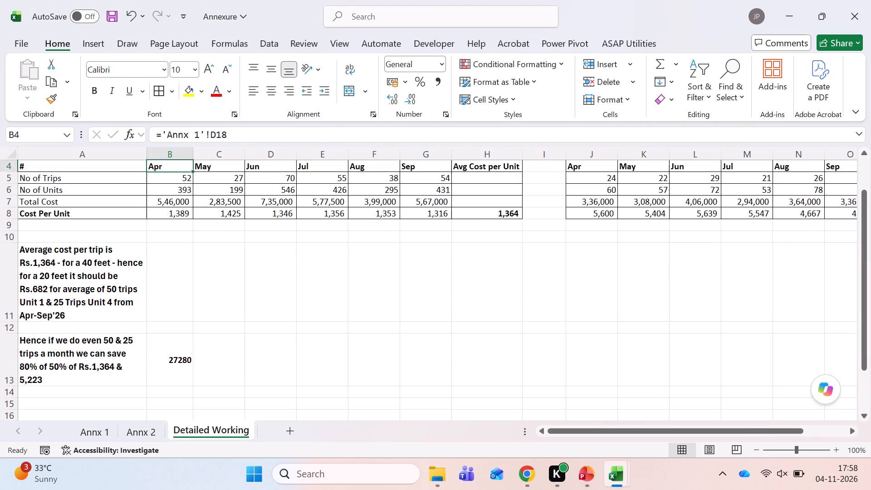
key(Down)
key(Down)
key(Down)
key(Down)
key(Down)
key(Down)
key(F2)
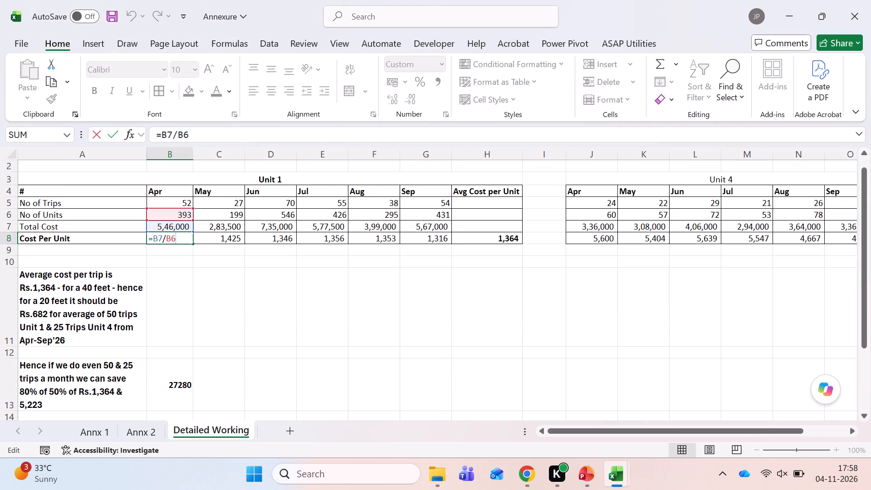
key(Return)
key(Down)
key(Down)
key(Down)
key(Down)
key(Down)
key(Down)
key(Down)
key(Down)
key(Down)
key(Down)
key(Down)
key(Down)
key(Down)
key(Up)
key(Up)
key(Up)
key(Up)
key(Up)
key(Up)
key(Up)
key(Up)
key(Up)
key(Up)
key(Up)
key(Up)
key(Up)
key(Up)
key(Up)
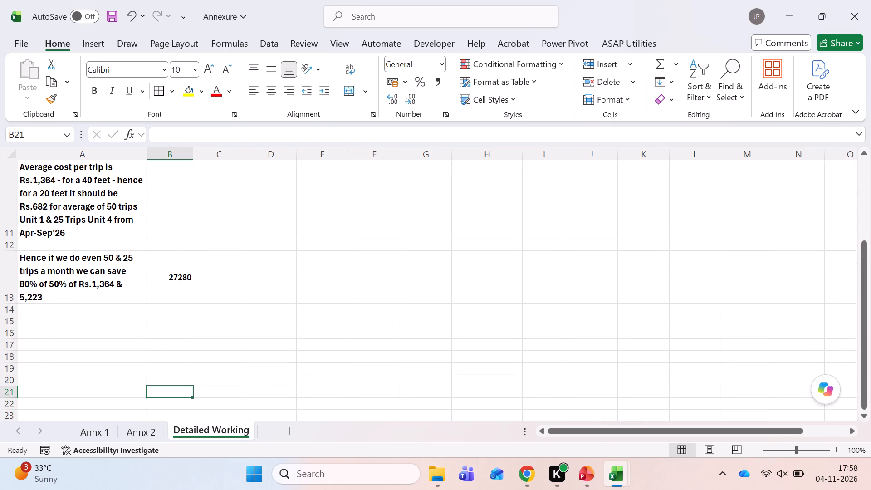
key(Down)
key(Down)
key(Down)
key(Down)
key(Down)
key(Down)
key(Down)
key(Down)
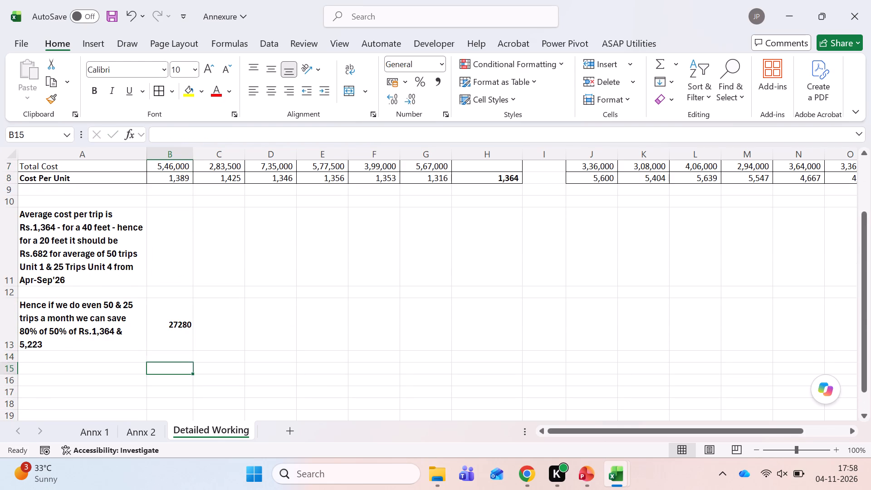
Copy the savings formula from B13 across to C13:G13 for Unit 1's May to September columns.
key(Up)
key(Up)
key(ctrl+c)
key(Right)
key(shift+Right)
key(shift+Right)
key(shift+Right)
key(shift+Right)
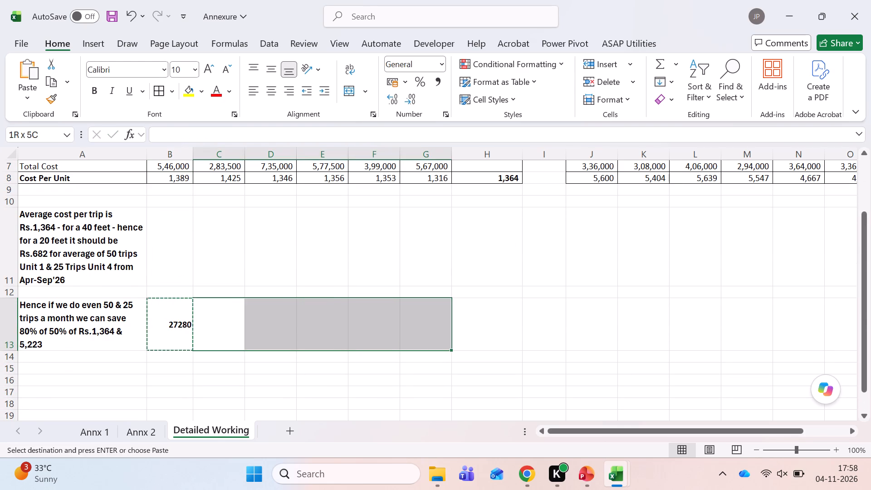
key(Return)
key(Right)
key(Left)
key(Left)
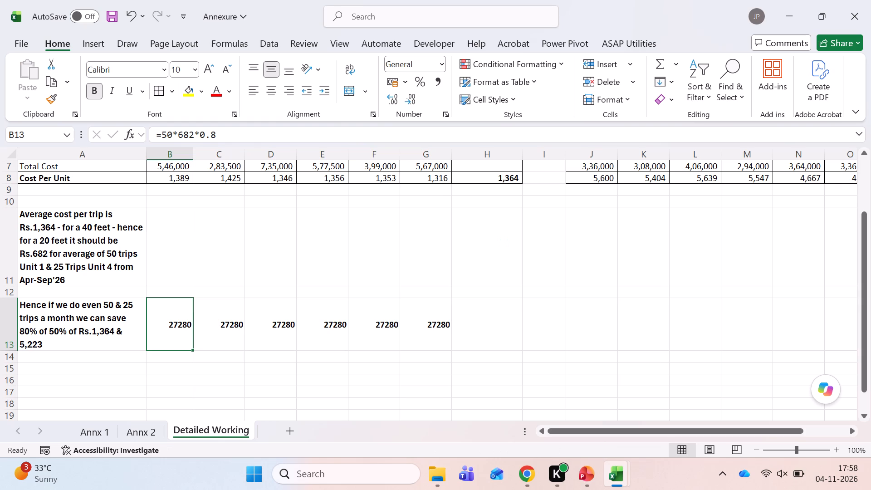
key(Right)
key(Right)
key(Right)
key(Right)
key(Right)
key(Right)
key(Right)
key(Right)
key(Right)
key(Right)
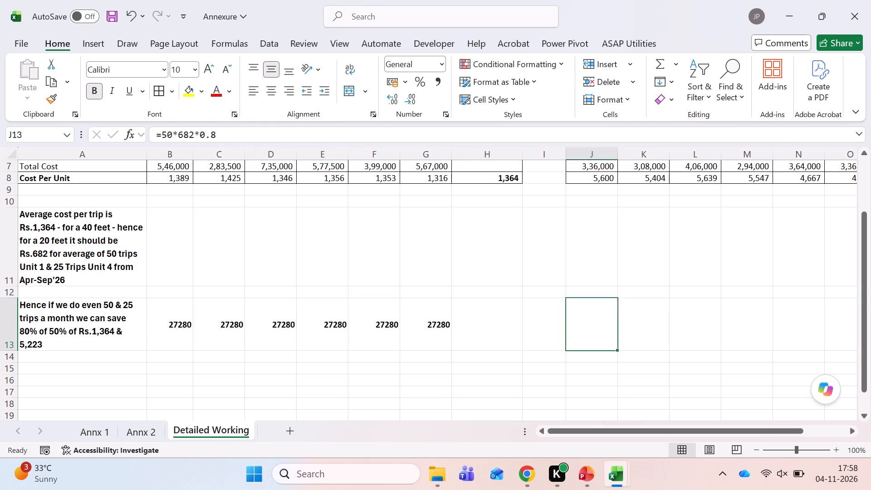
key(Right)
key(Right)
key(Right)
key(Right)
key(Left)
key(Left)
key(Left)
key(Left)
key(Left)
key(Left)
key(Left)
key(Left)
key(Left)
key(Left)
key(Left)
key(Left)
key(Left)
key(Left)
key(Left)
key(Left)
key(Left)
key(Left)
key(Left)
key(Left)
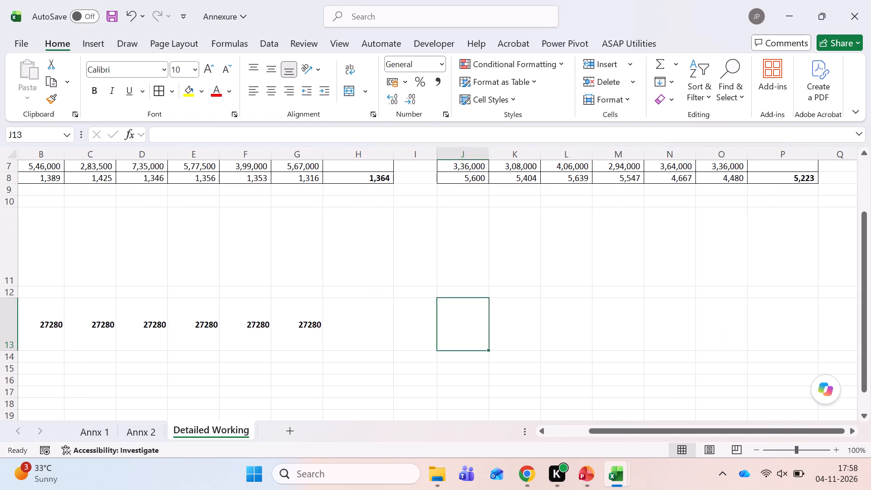
In A11's trip cost note, add "/ Rs. 5223" after Rs.1,364 and "&" after Rs.682.
key(Up)
key(Up)
key(F2)
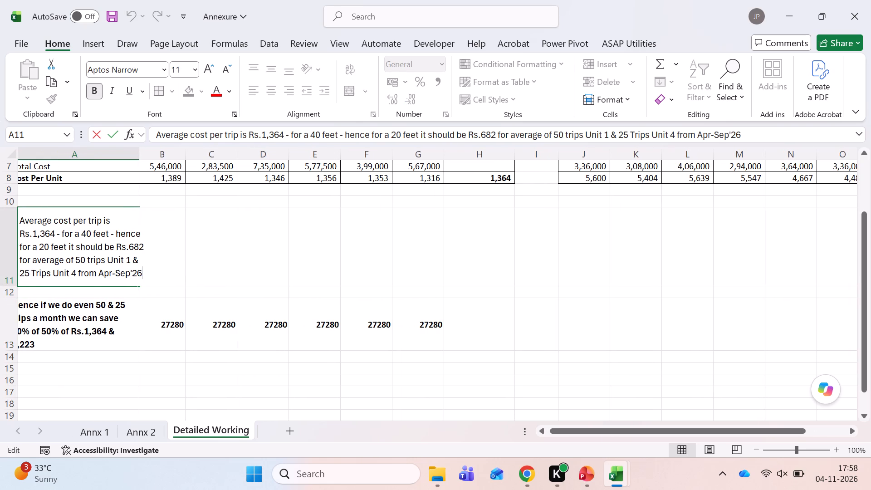
click(141, 244)
click(56, 231)
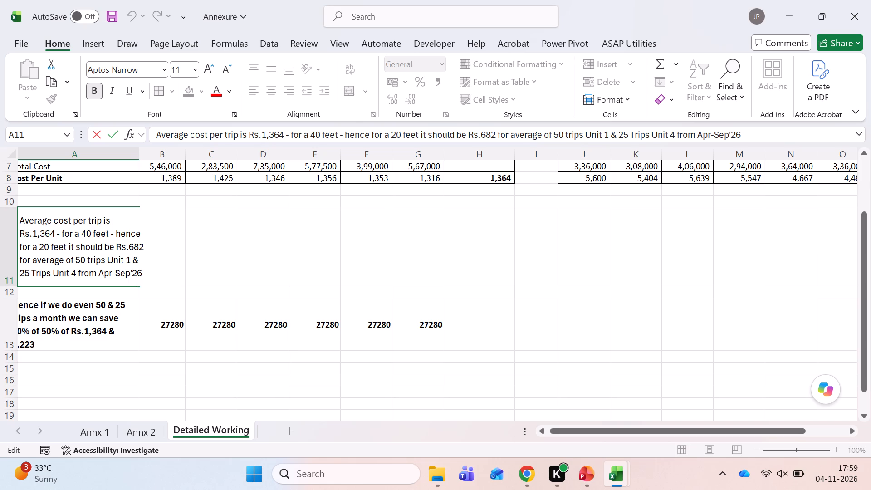
text(/)
key(space)
text(Rs. 5223)
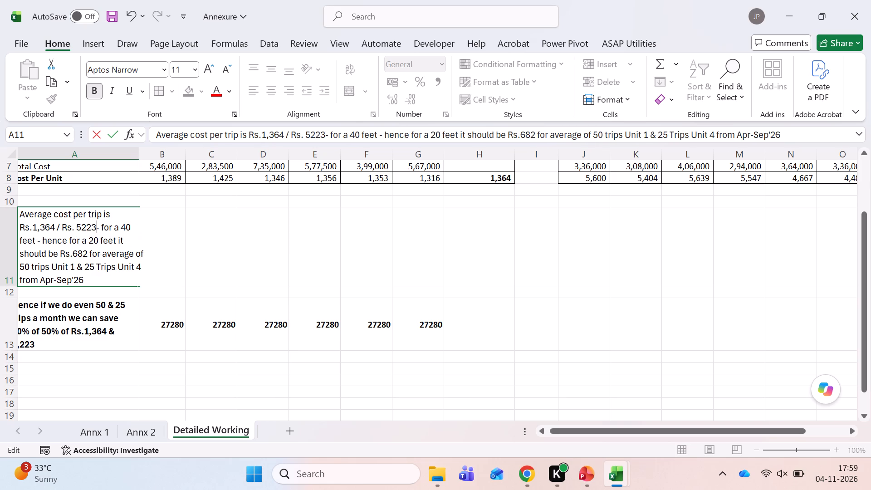
click(88, 255)
key(space)
text(&)
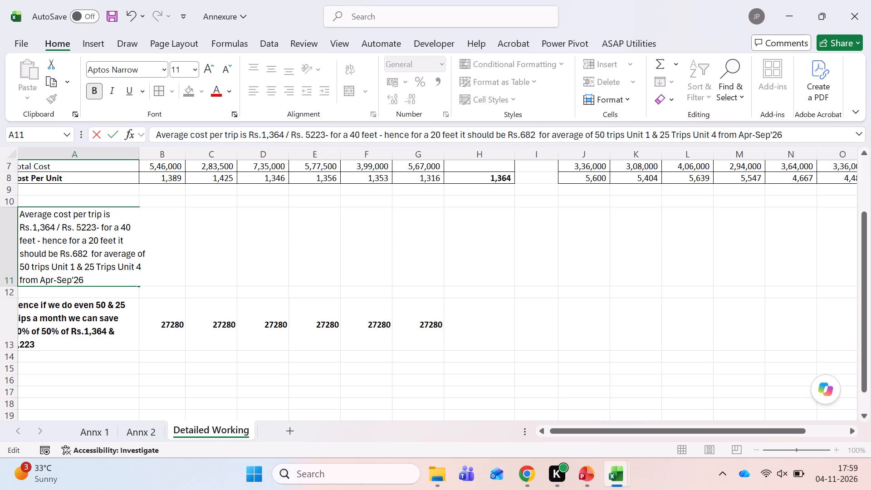
key(space)
key(Return)
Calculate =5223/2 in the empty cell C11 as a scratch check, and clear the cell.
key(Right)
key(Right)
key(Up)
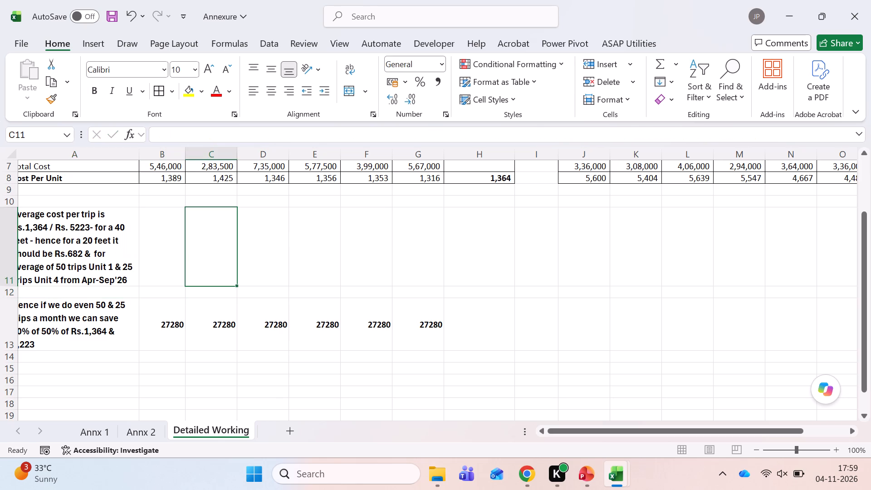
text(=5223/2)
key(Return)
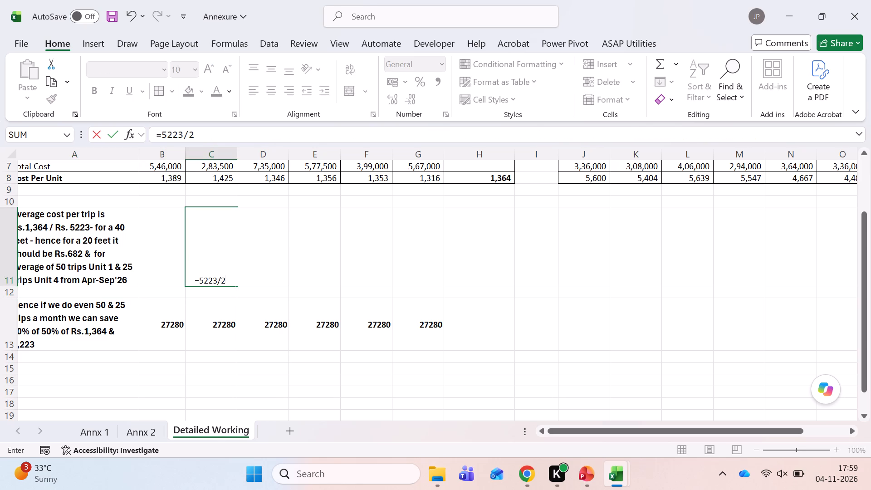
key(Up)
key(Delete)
Add "Rs. 2,612" after the "&" in A11's note as the second 20-feet trip cost.
key(Left)
key(Left)
key(Left)
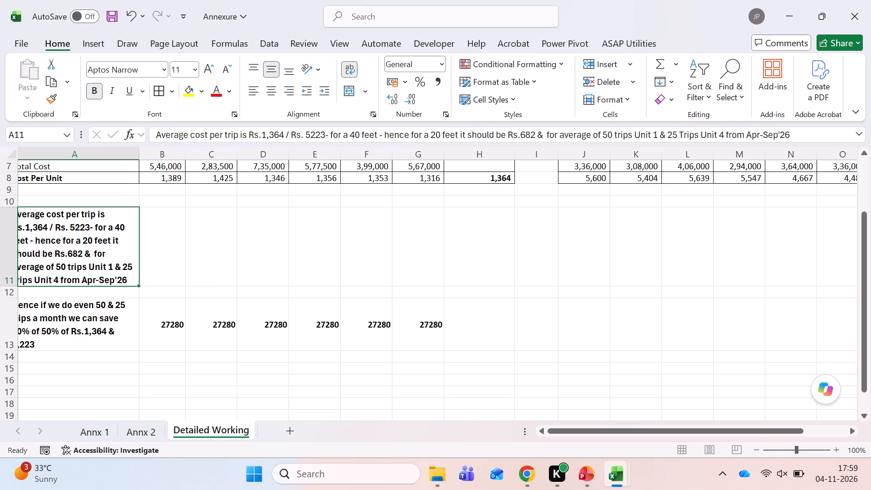
key(F2)
key(Up)
key(Up)
key(Left)
key(Left)
key(Left)
key(Left)
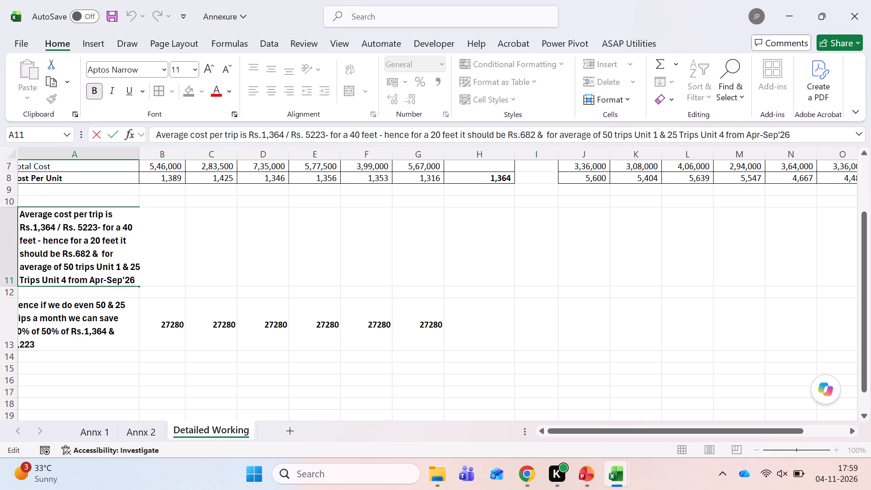
text(Rs.)
key(space)
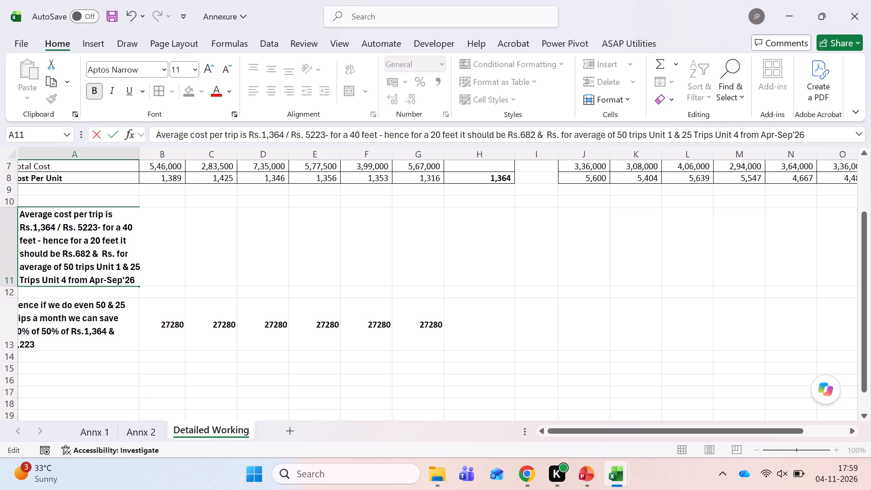
text(2,6)
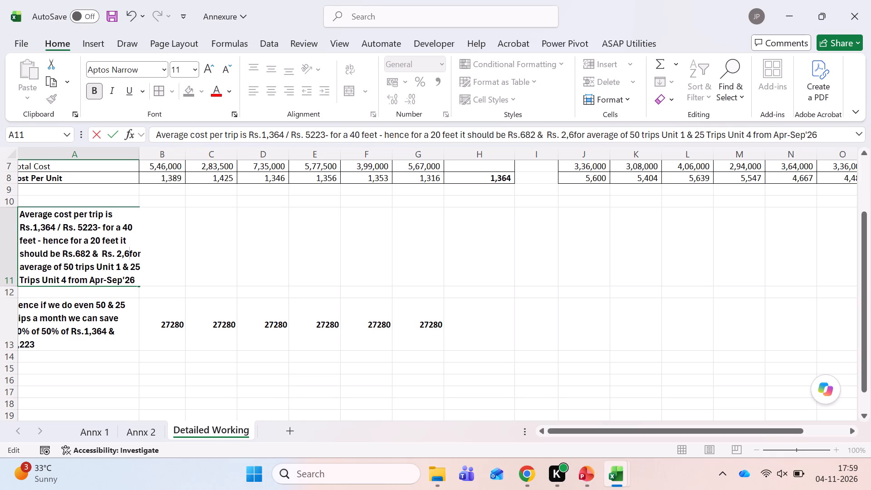
text(12)
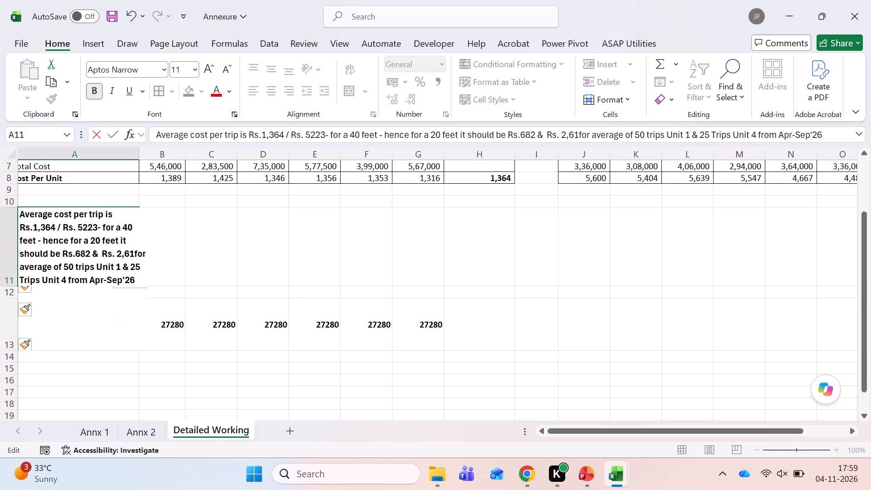
key(space)
key(Return)
Copy Unit 1's savings formula from B13 into J13, under Unit 4's first month.
key(Up)
key(Down)
key(Down)
key(Right)
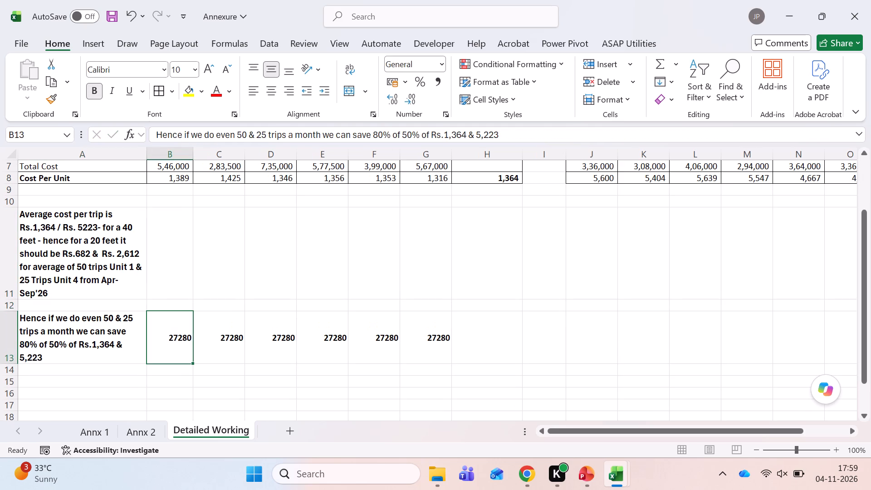
key(ctrl+c)
key(Right)
key(Right)
key(Right)
key(Right)
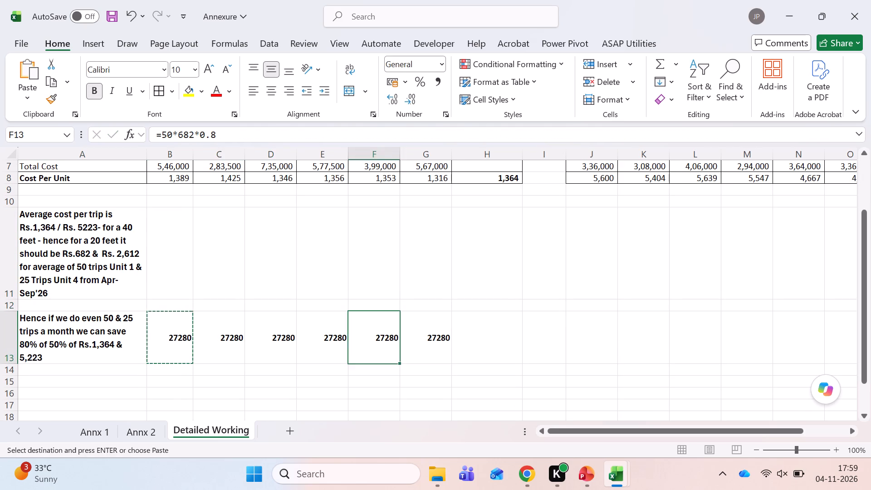
key(Right)
key(Right)
key(Right)
key(Right)
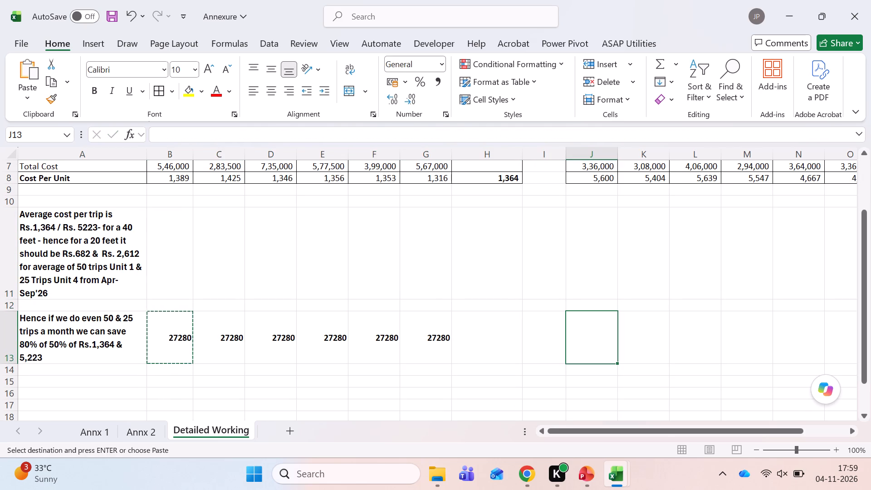
key(Return)
Change Unit 4's savings formula in J13 to =25*2612*0.8.
key(F2)
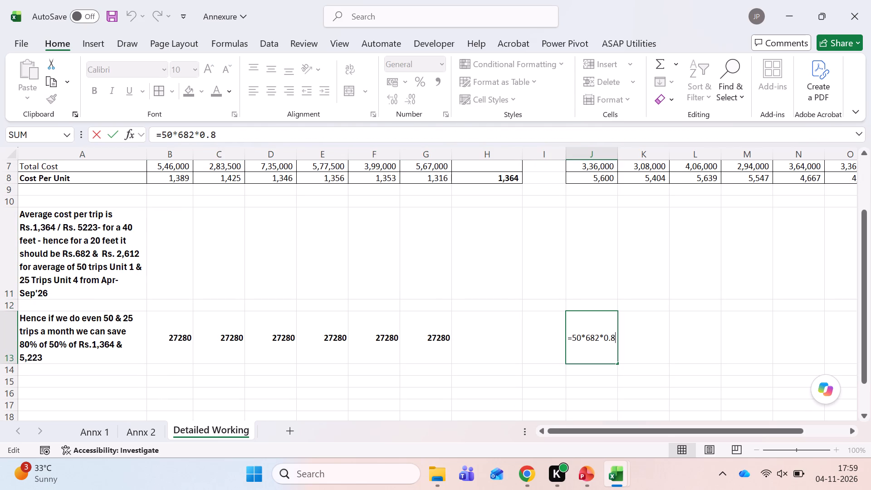
click(581, 339)
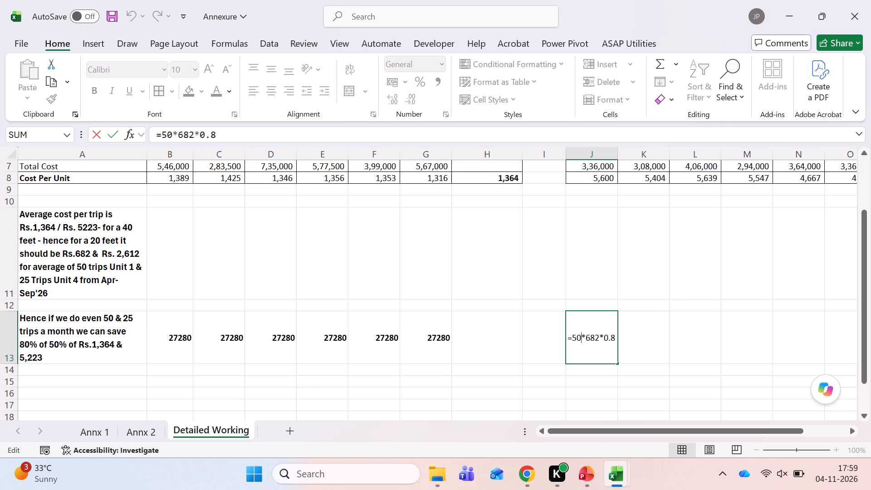
key(BackSpace)
key(BackSpace)
text(25)
key(Right)
key(Right)
key(Right)
key(Right)
key(BackSpace)
key(BackSpace)
key(BackSpace)
text(2612)
key(Tab)
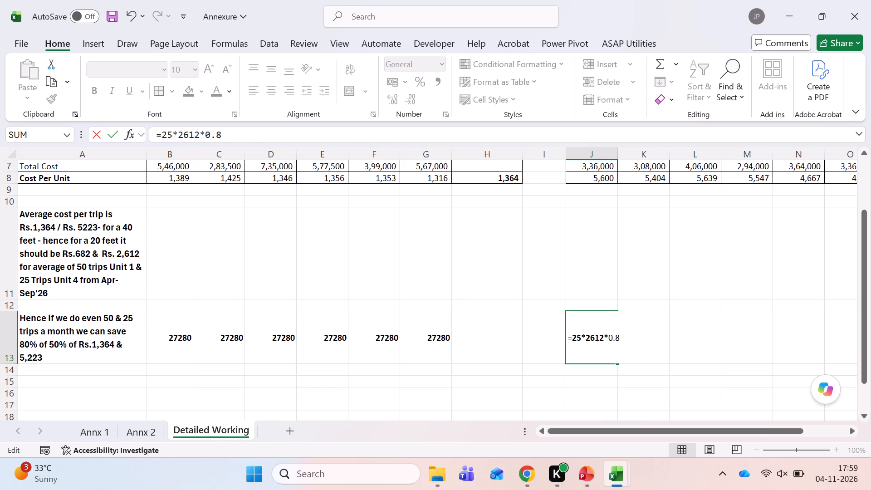
Copy the savings formula from J13 across to K13:O13 for Unit 4's remaining months.
key(Left)
key(ctrl+c)
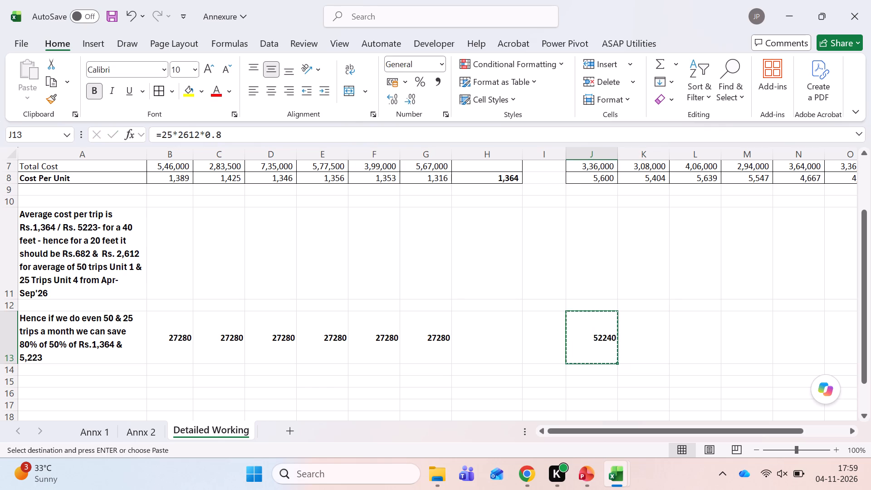
key(Right)
key(shift+Right)
key(shift+Right)
key(shift+Right)
key(shift+Right)
key(Return)
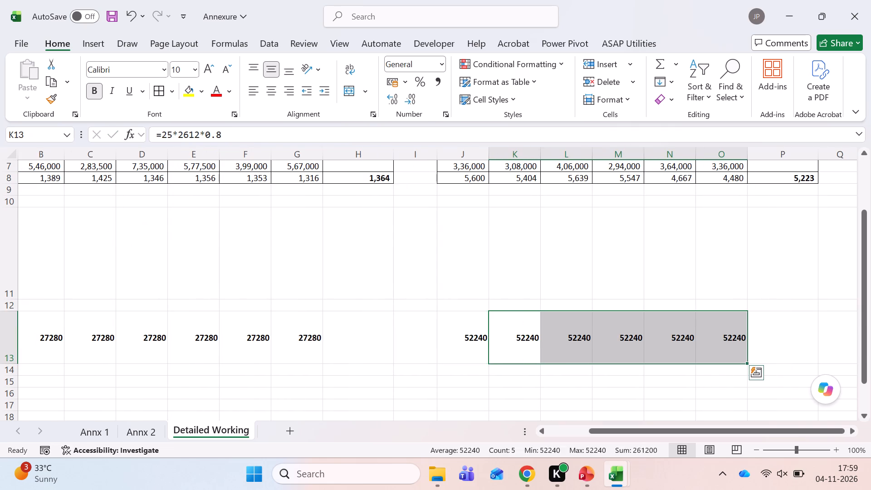
Go to A15 below the savings note and save the Annexure workbook.
key(Down)
key(Up)
key(ctrl+Left)
key(ctrl+Left)
key(ctrl+Left)
key(ctrl+Left)
key(ctrl+Left)
key(Down)
key(Down)
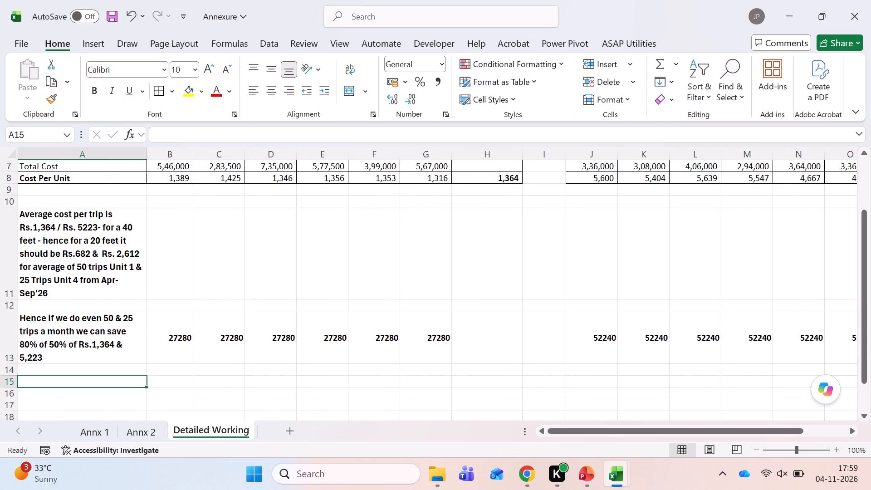
key(ctrl+s)
Examine the trip cost, savings and additional diesel spend rows on the Freight Cost workbook's Sheet2, including D23's formula, and return to Annexure.
key(alt+Tab)
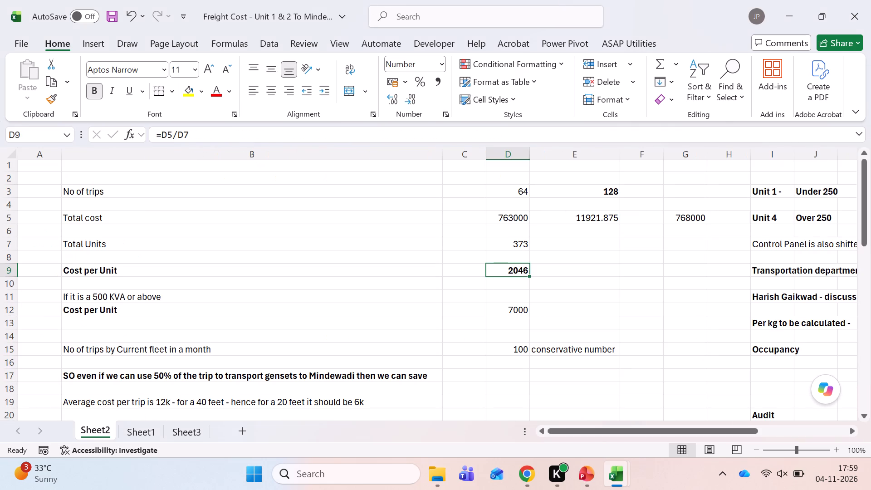
scroll(339, 333, down, 1)
click(317, 330)
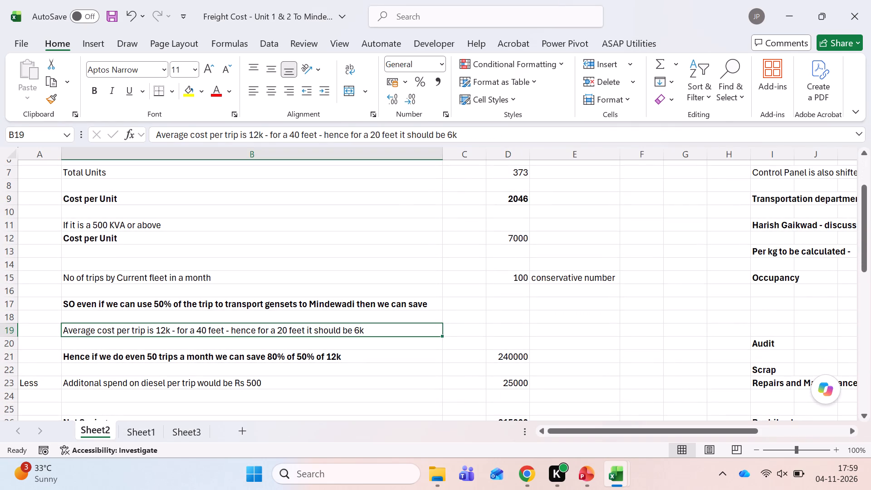
click(304, 361)
click(292, 381)
scroll(292, 381, down, 1)
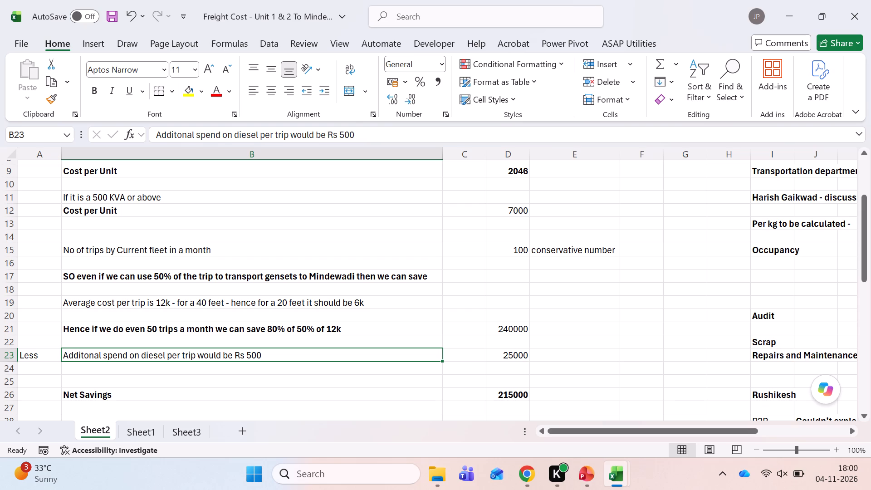
key(Right)
key(Right)
key(F2)
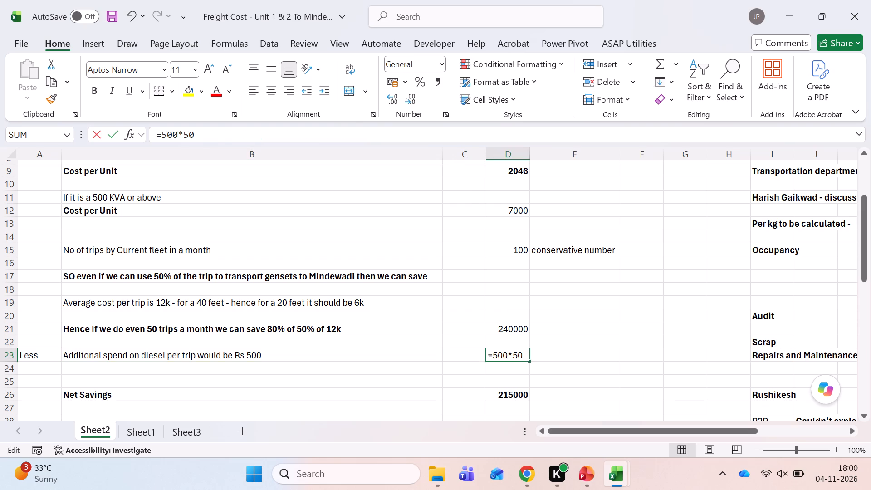
key(Escape)
key(Left)
key(ctrl+Left)
key(ctrl+Left)
key(Right)
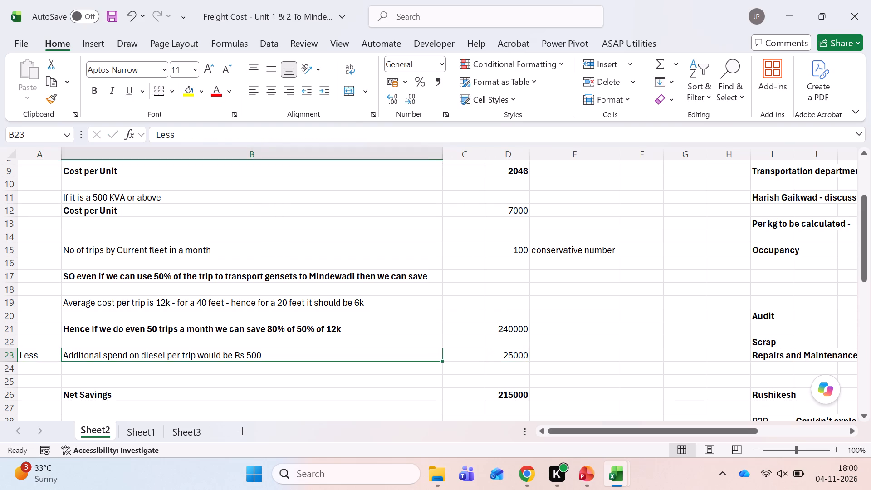
key(Right)
key(Right)
key(alt+Tab)
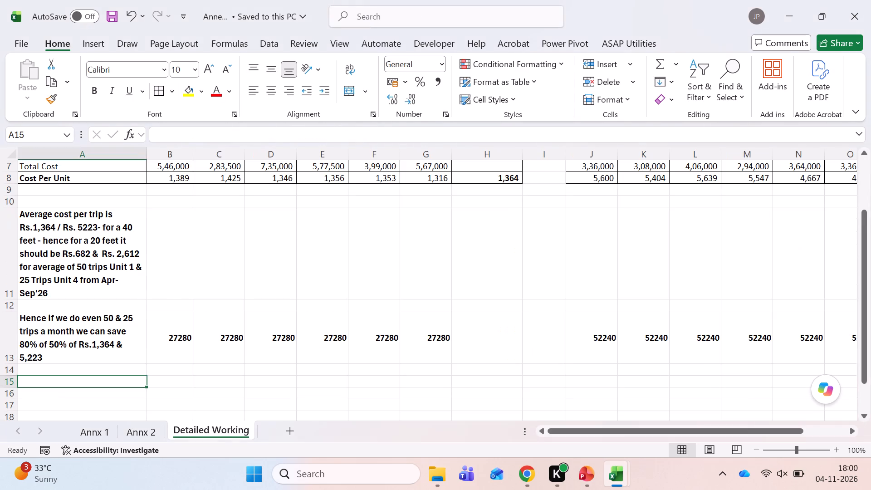
Copy the "Less" label from A23 of the Freight Cost workbook into A15 of Annexure's Detailed Working sheet.
key(alt+Tab)
key(Left)
key(Left)
key(Left)
key(Right)
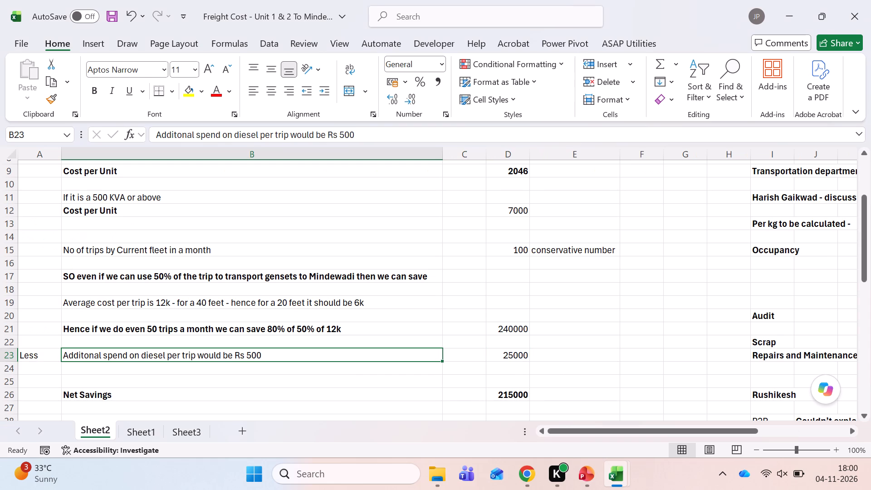
key(Left)
key(ctrl+c)
key(alt+Tab)
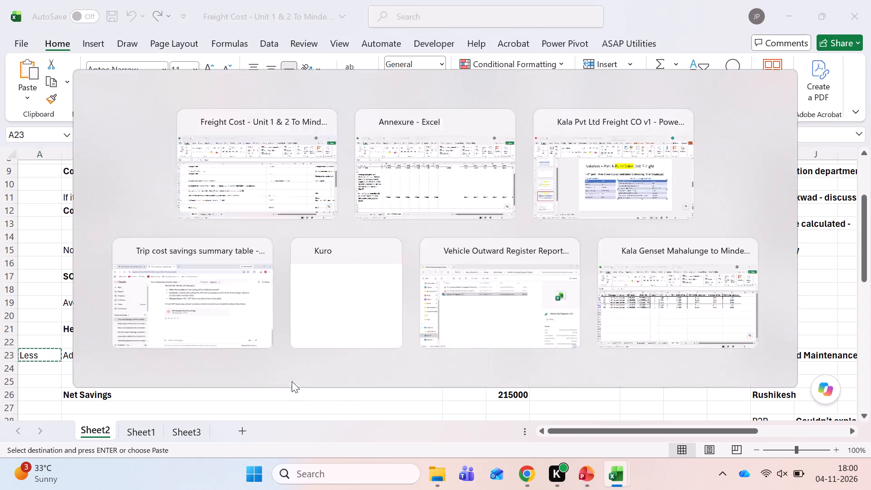
key(ctrl+v)
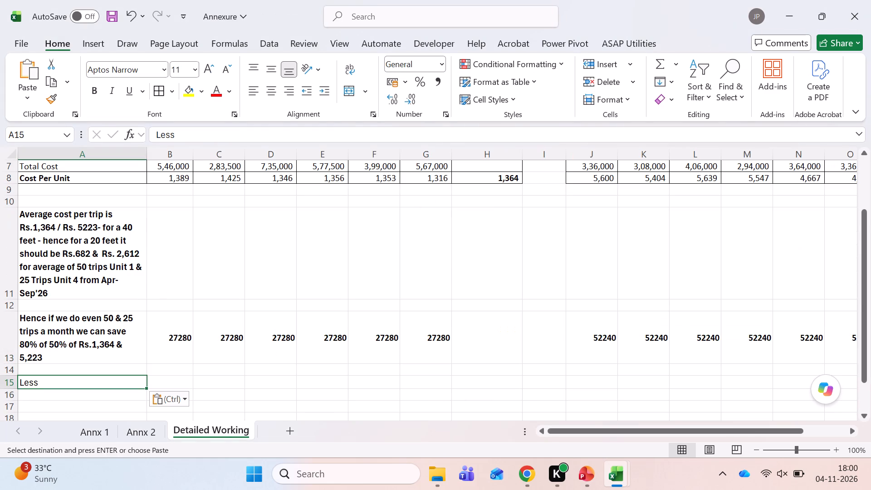
Extend the label in A15 to read "Less : Additional spend".
key(F2)
key(space)
text(: Assitioan)
key(BackSpace)
key(BackSpace)
key(BackSpace)
key(BackSpace)
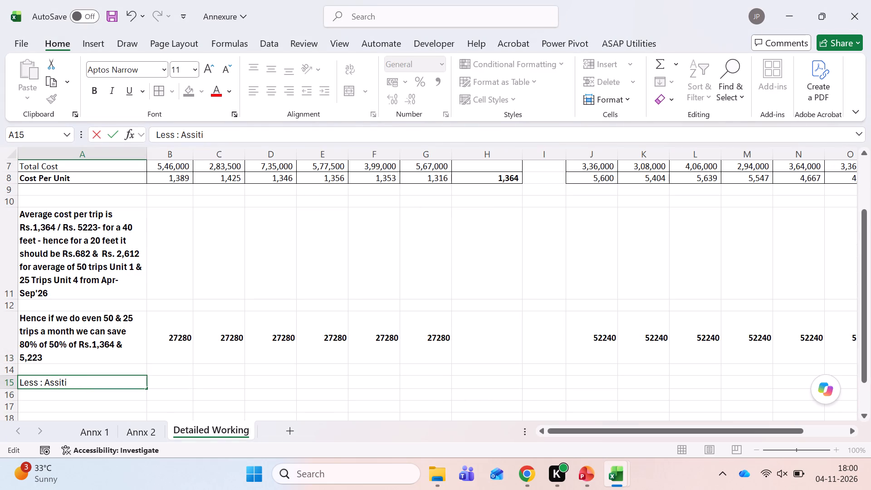
key(BackSpace)
key(BackSpace)
key(BackSpace)
key(BackSpace)
text(dditional spend)
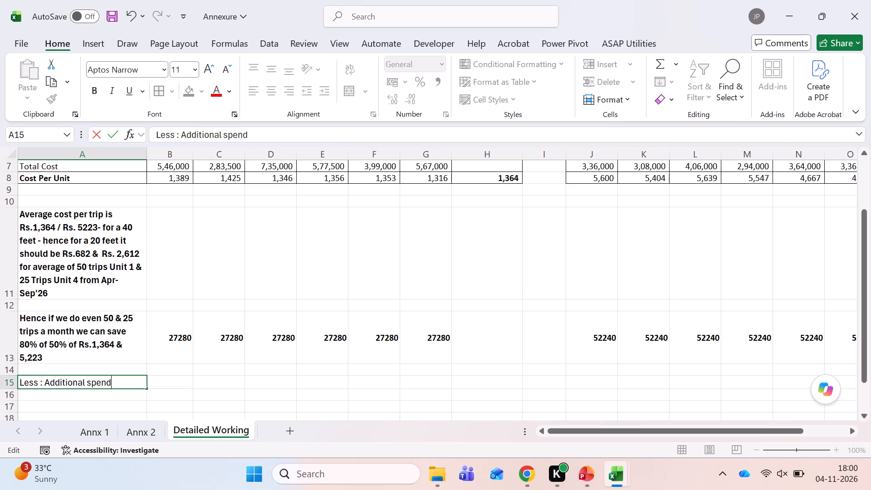
key(Return)
key(Up)
Check the diesel wording in the Freight Cost workbook's B23, and complete Annexure's A15 label with "on Diesel per Trip Rs.900".
key(alt+Tab)
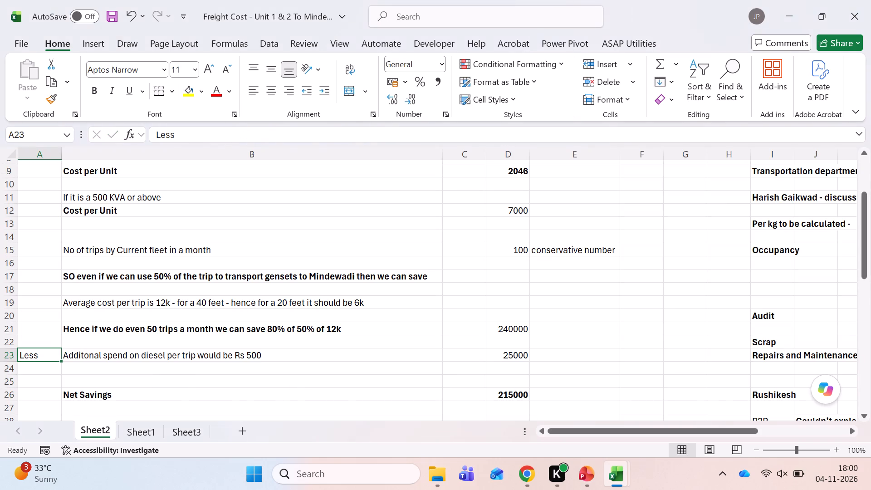
key(Right)
key(alt+Tab)
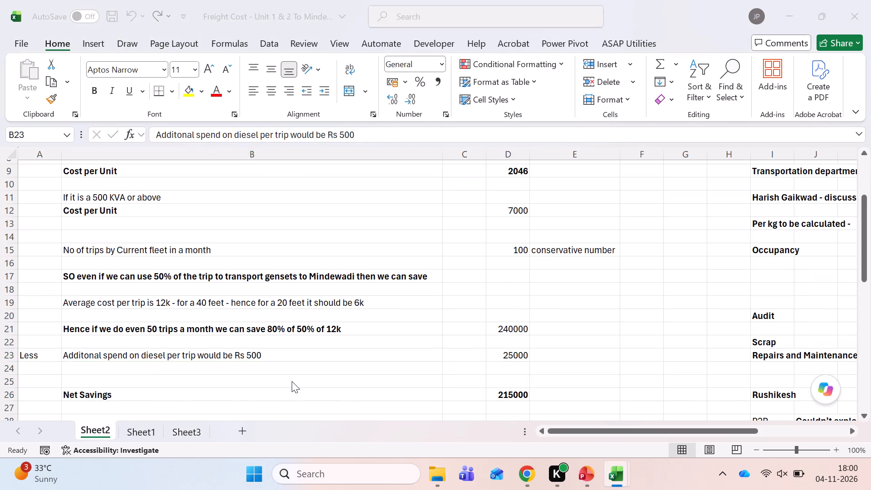
key(F2)
key(space)
text(on Diesel per Trip Rs.900)
key(Return)
key(Up)
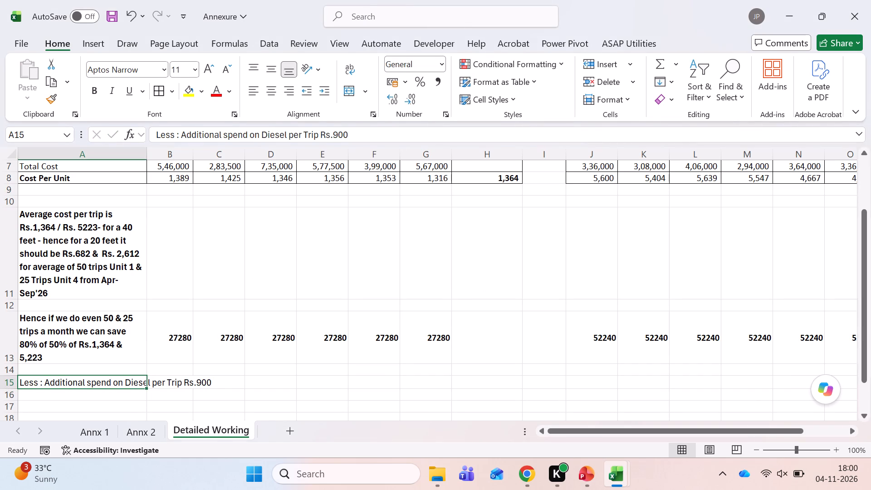
Make the additional diesel spend label in A15 bold and wrap its text.
key(ctrl+b)
key(alt+h)
key(w)
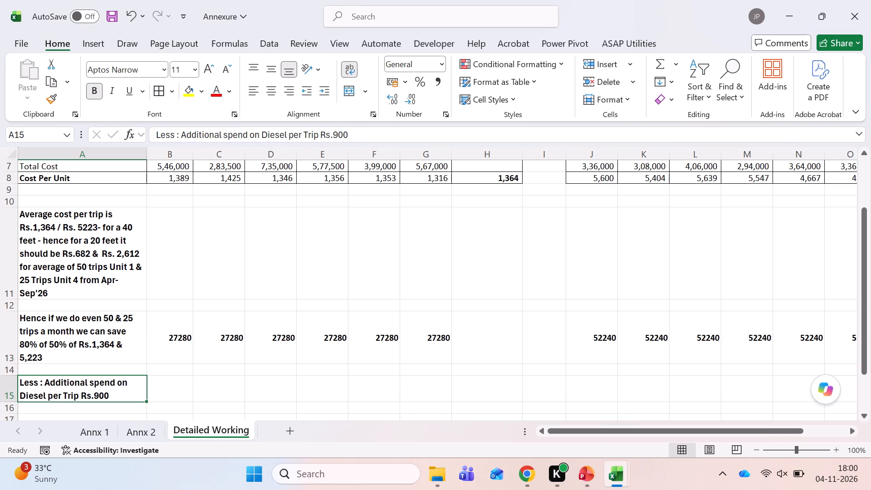
Check the diesel formula in the Freight Cost workbook's D23, and enter =50*900 in B15 of Annexure's Detailed Working sheet.
key(Right)
key(alt+Tab)
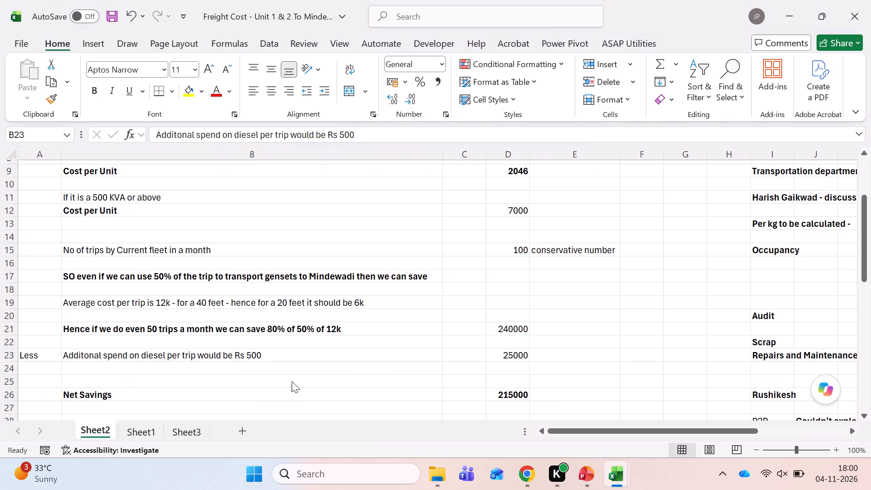
key(Right)
key(Right)
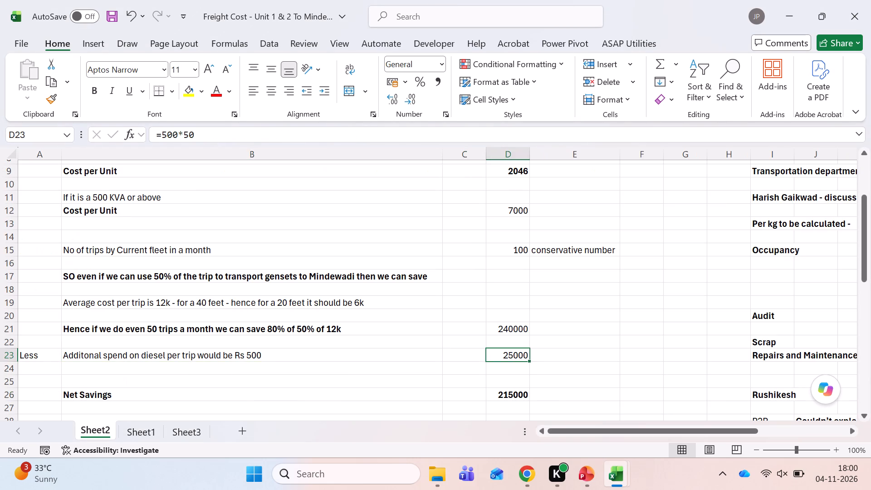
key(alt+Tab)
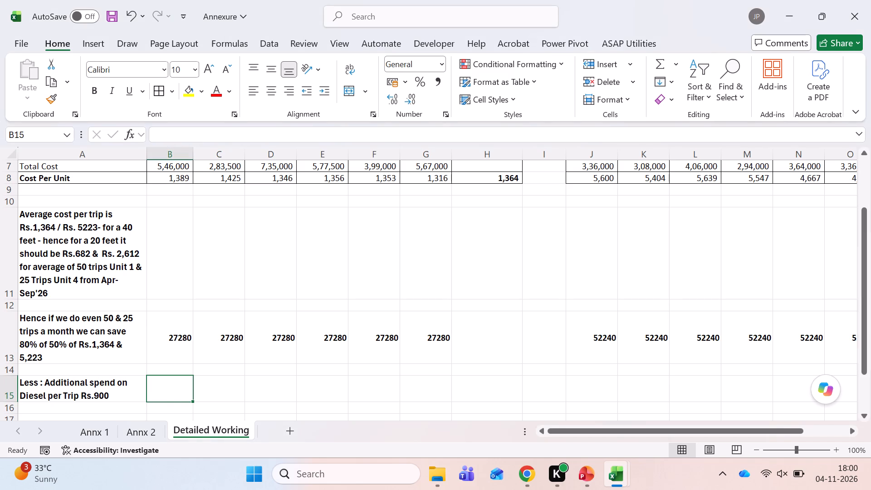
key(equal)
text(50*900)
key(Tab)
Copy the diesel formula from B15 across C15:G15 for the remaining Unit 1 months.
key(Left)
key(ctrl+c)
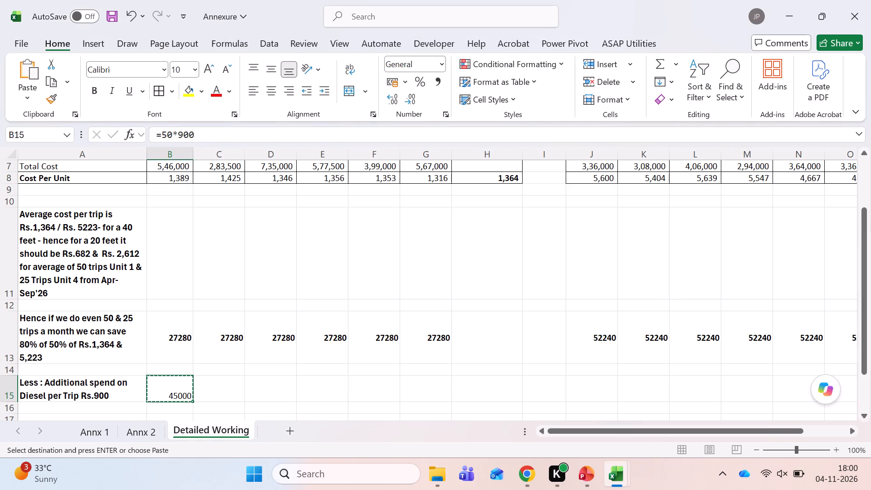
key(Right)
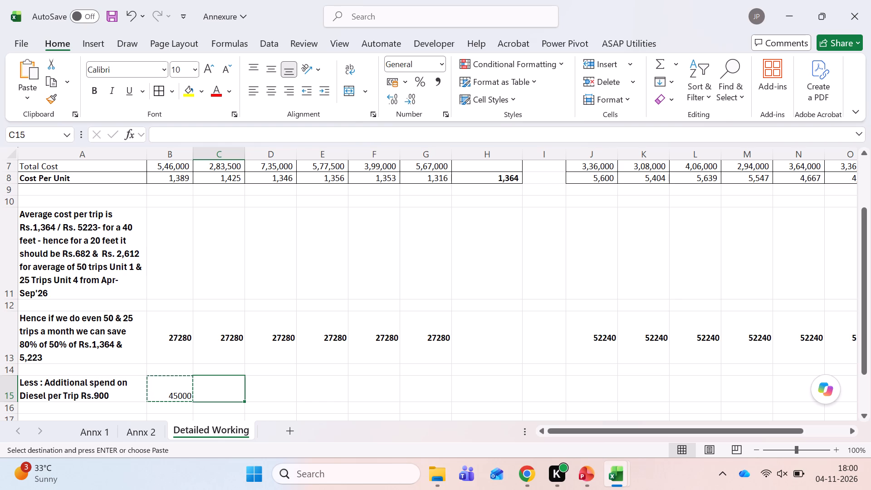
key(shift+Right)
key(shift+Right)
key(shift+Right)
key(shift+Right)
key(Return)
Middle-align the Unit 1 diesel amounts in B15:G15 vertically, trying bold on them and undoing it.
key(Left)
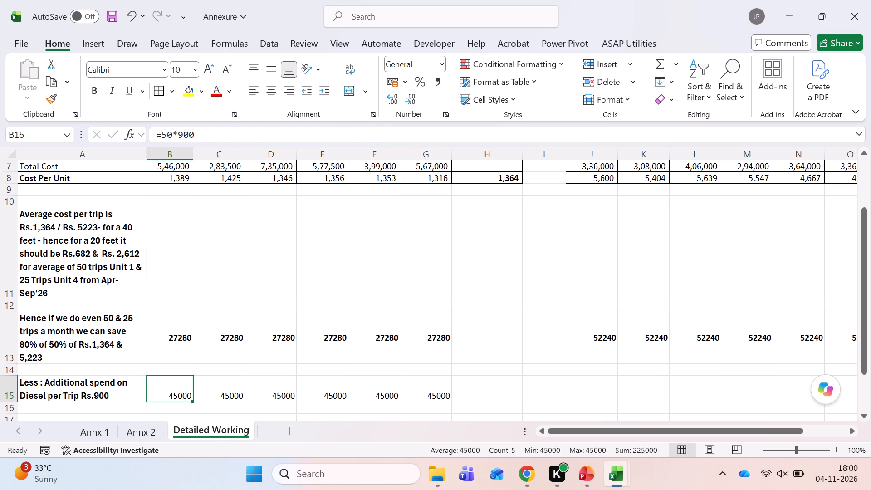
key(shift+Right)
key(shift+Right)
key(shift+Right)
key(shift+Right)
key(shift+Right)
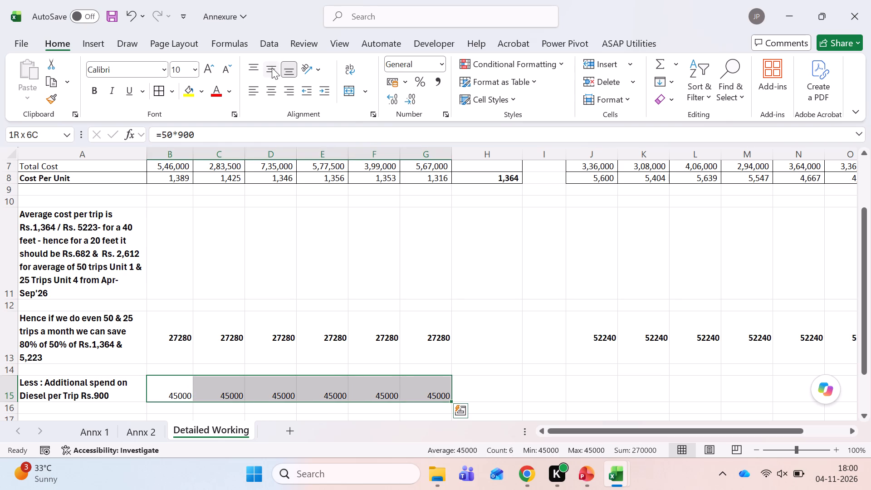
click(272, 68)
key(ctrl+b)
key(ctrl+z)
Enter =25*900 in J15 as Unit 4's April diesel deduction.
key(Right)
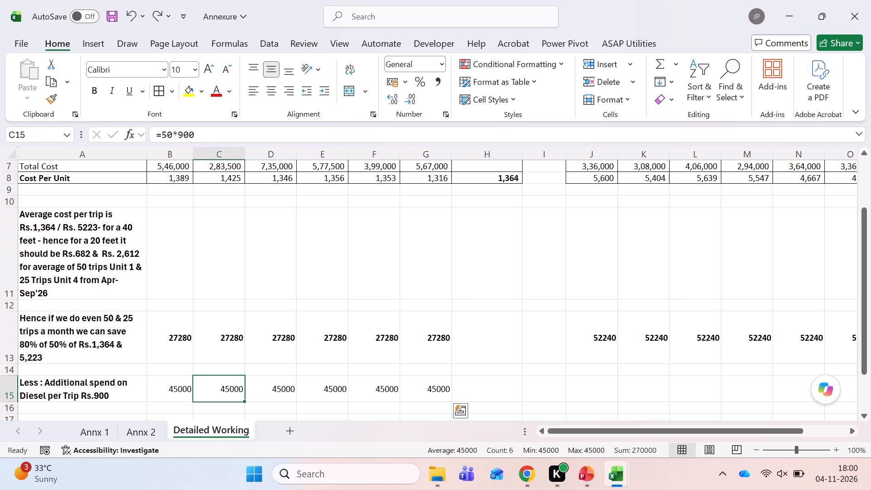
key(Right)
key(Right)
key(Right)
key(Right)
key(Right)
key(Right)
key(Right)
text(=25*900)
key(Tab)
Copy the diesel formula from J15 across K15:O15 for the remaining Unit 4 months.
key(Left)
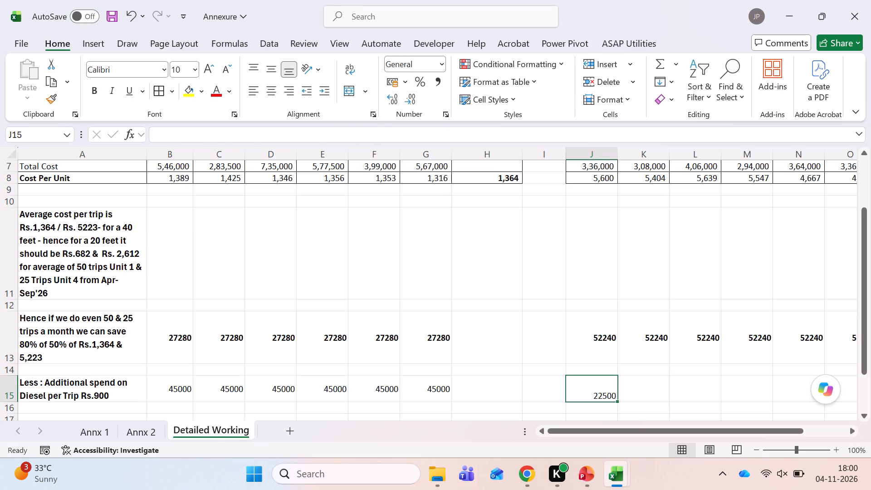
key(ctrl+c)
key(Right)
key(shift+Right)
key(shift+Right)
key(shift+Right)
key(shift+Right)
key(Return)
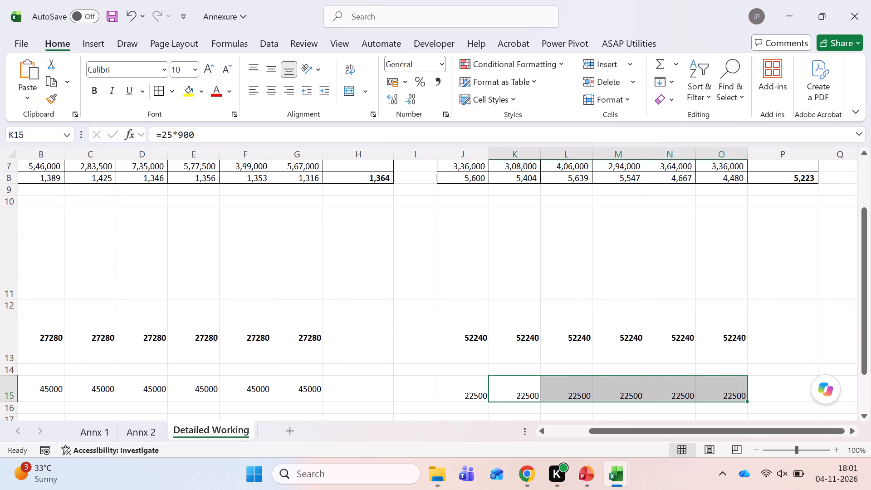
Middle-align the Unit 4 diesel amounts in J15:O15 vertically.
key(Left)
key(shift+Right)
key(shift+Right)
key(shift+Right)
key(shift+Right)
key(shift+Right)
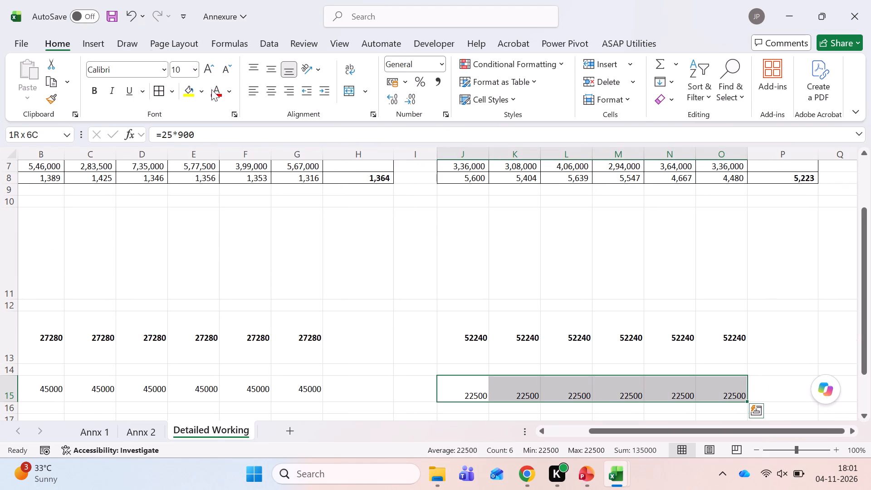
click(277, 73)
With A17 of Annexure selected, examine the Net Savings formula in D26 of the Freight Cost workbook's Sheet2, and return to Annexure.
scroll(371, 338, down, 1)
key(Down)
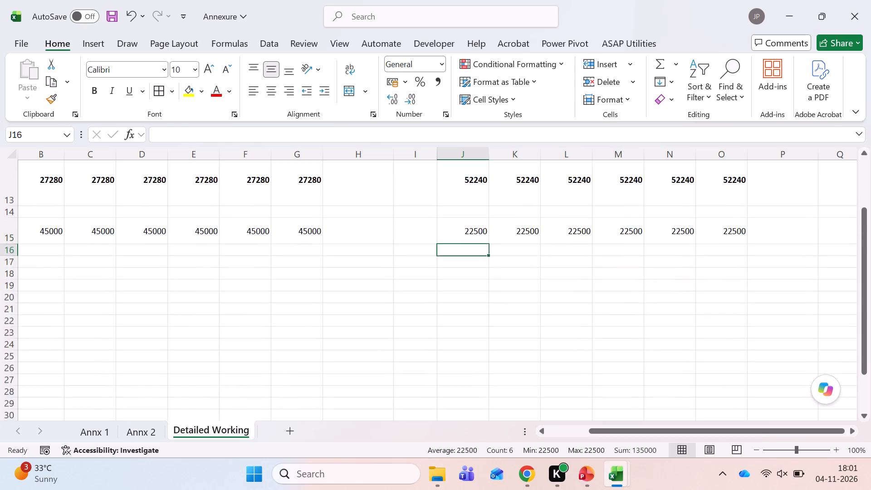
key(Down)
key(Down)
key(Up)
key(ctrl+Left)
key(ctrl+Left)
key(ctrl+Left)
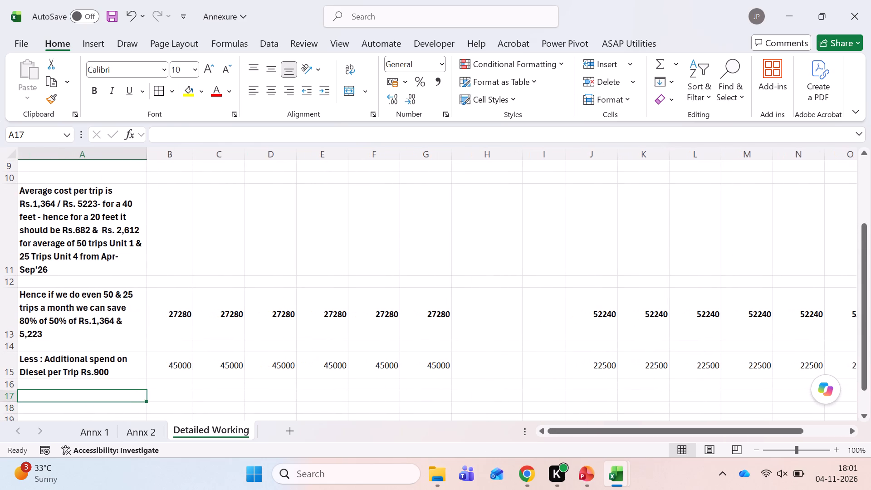
key(ctrl+Left)
key(alt+Tab)
scroll(269, 358, down, 1)
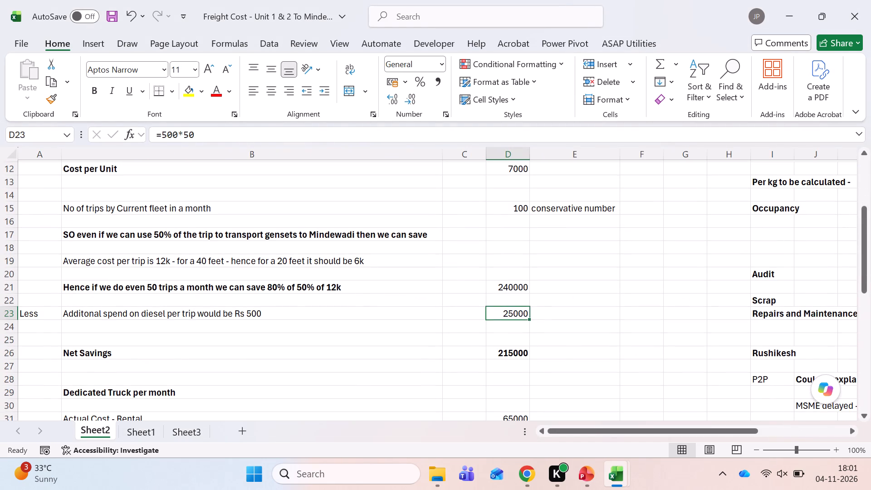
key(Down)
key(Down)
key(Down)
key(F2)
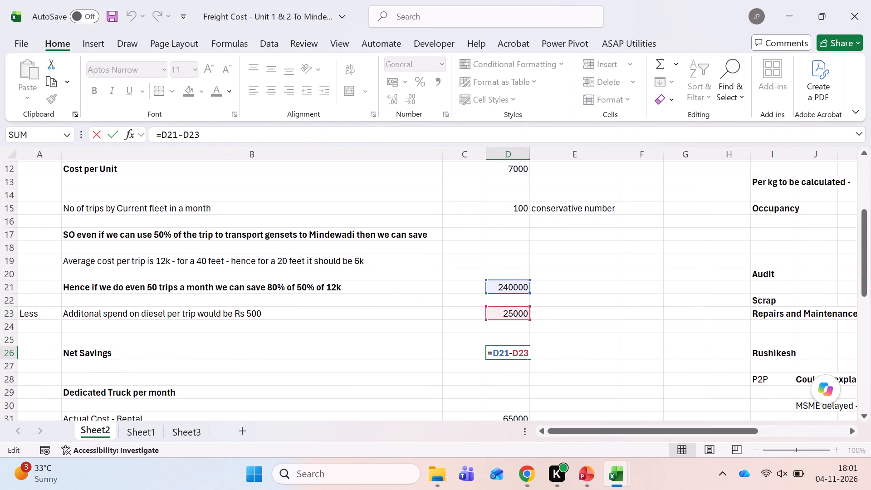
key(Escape)
key(alt+Tab)
Enter the label "Net Savings" in A17 of Annexure's Detailed Working sheet and make it bold.
text(Net Savings)
key(Tab)
key(Left)
key(ctrl+b)
With B17 of Annexure selected, examine the savings formula in the Freight Cost workbook's D21, and return to Annexure.
key(Right)
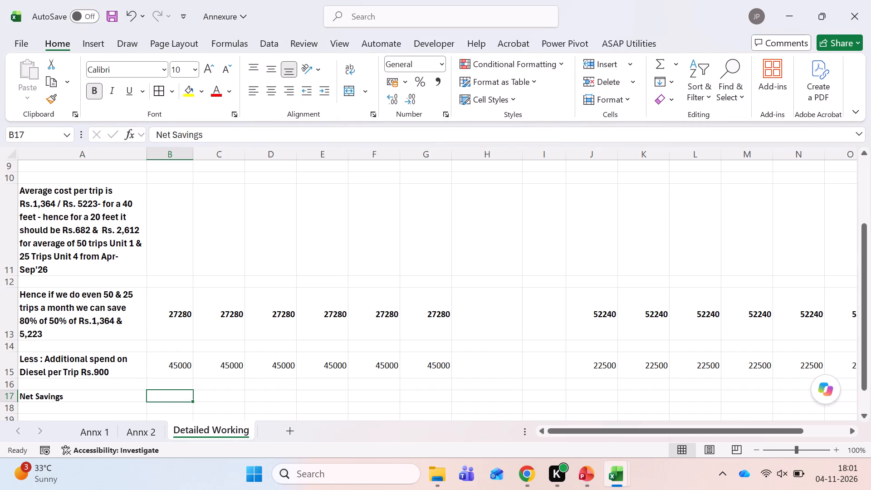
key(alt+Tab)
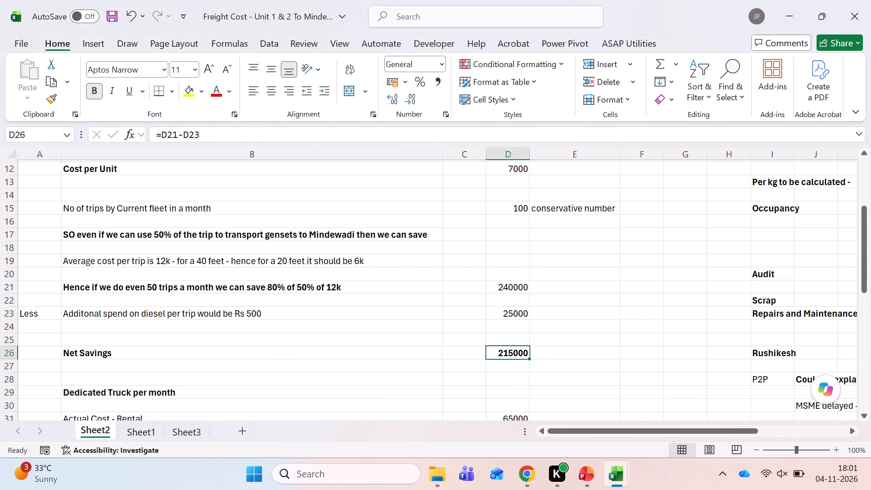
key(Up)
key(Up)
key(Up)
key(Up)
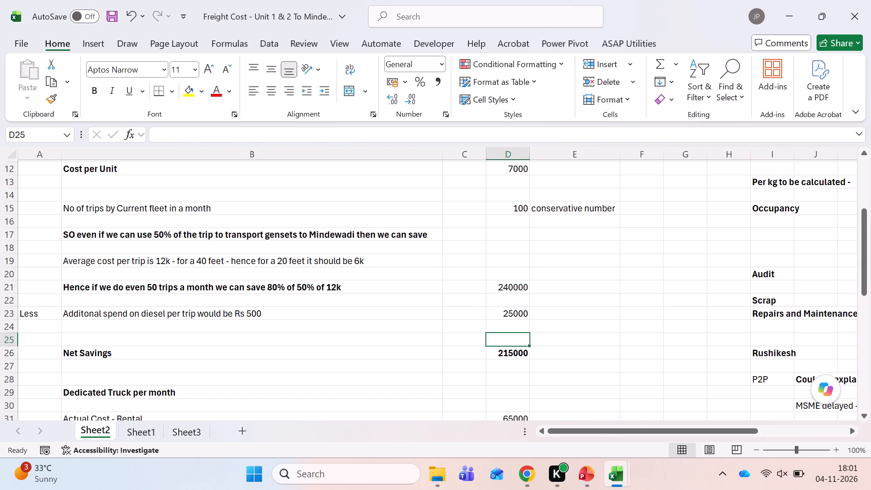
key(Up)
key(F2)
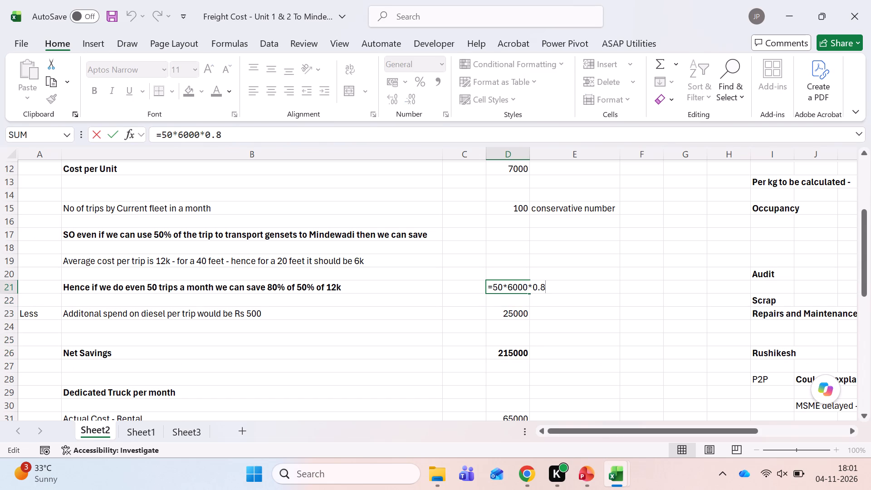
key(Escape)
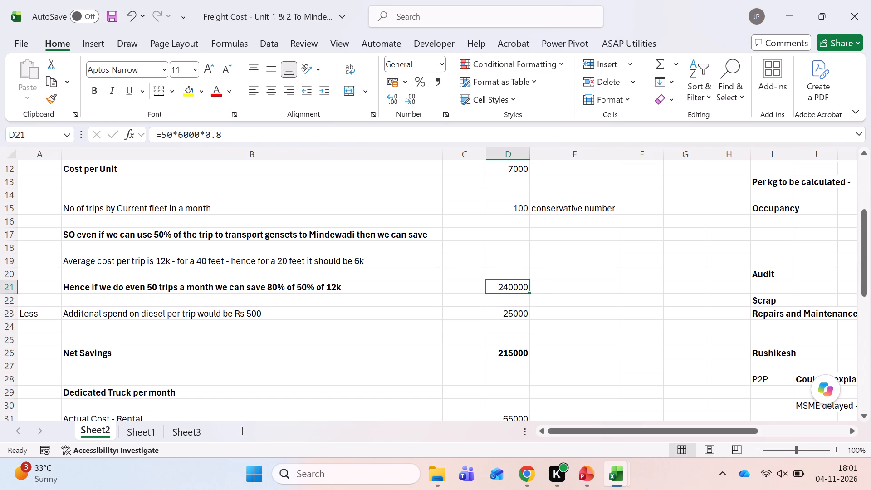
key(alt+Tab)
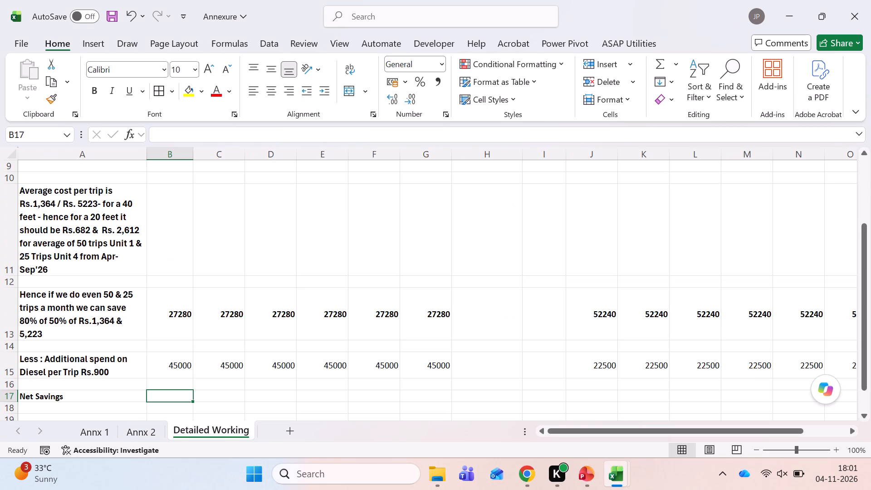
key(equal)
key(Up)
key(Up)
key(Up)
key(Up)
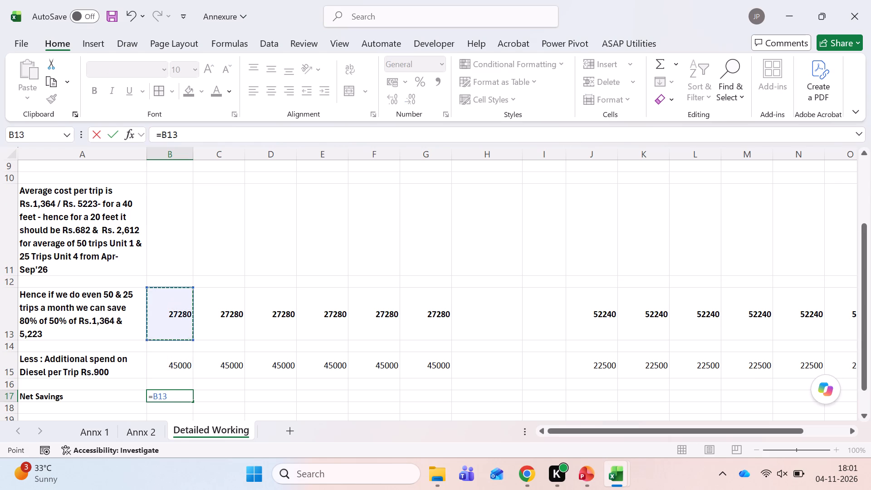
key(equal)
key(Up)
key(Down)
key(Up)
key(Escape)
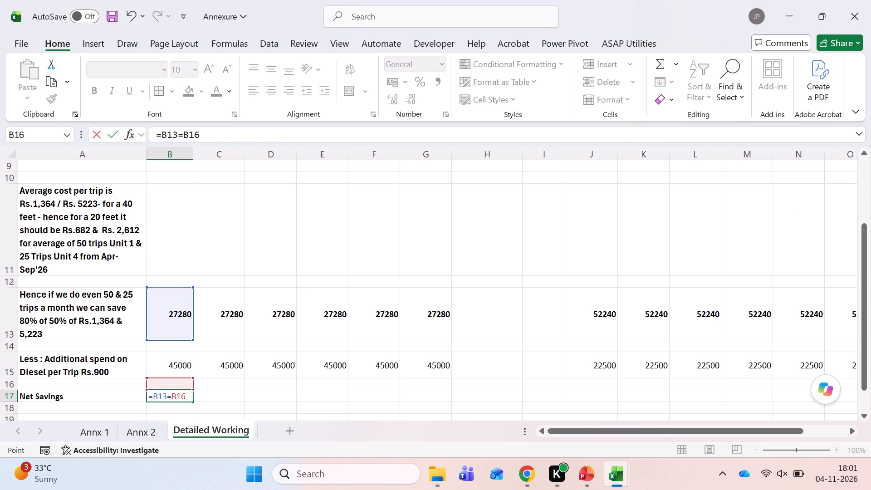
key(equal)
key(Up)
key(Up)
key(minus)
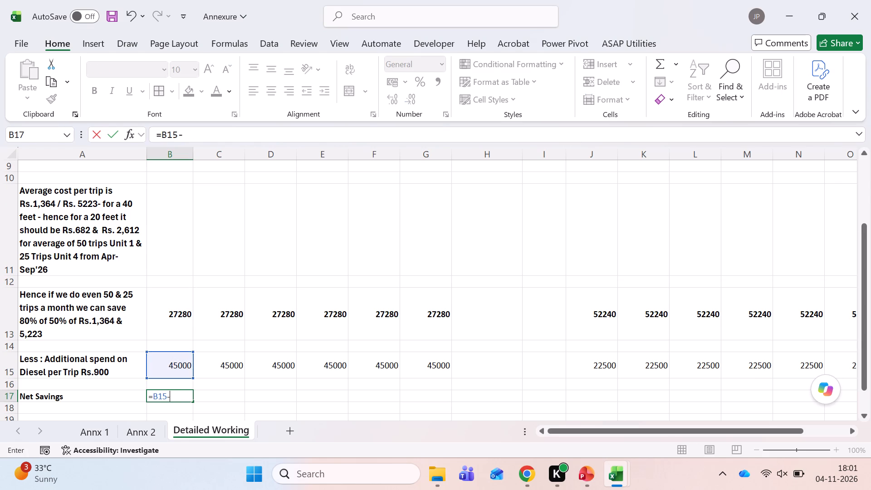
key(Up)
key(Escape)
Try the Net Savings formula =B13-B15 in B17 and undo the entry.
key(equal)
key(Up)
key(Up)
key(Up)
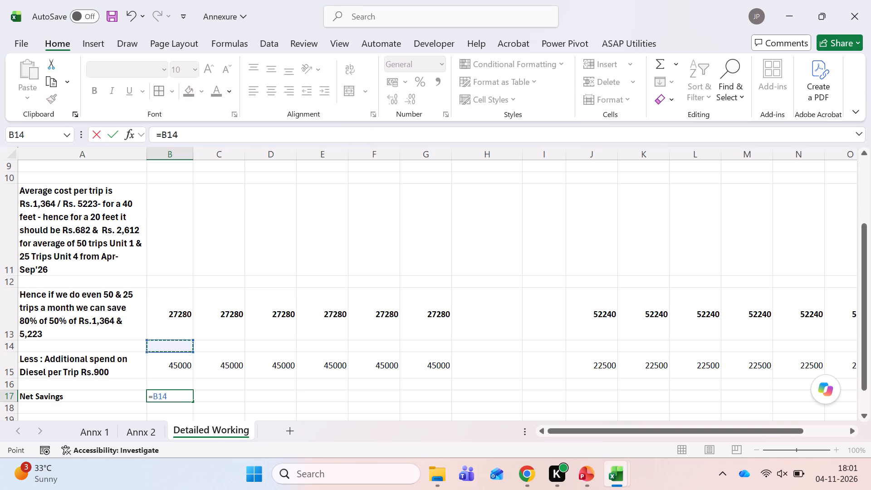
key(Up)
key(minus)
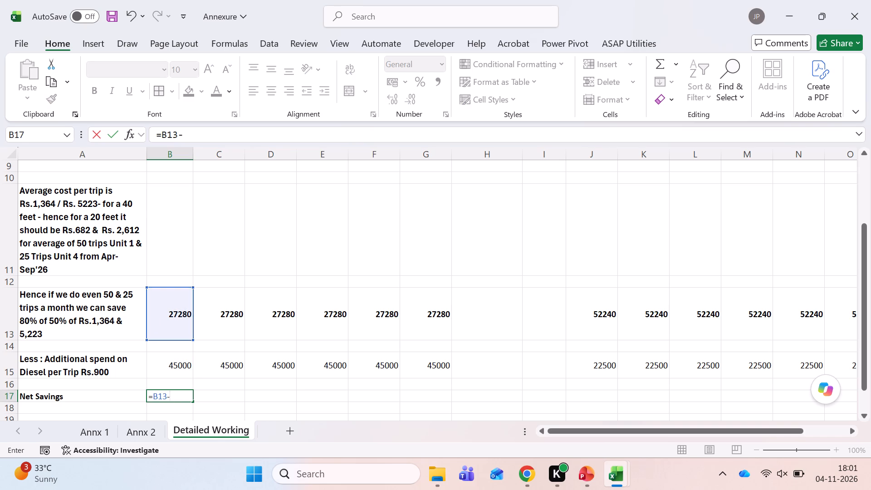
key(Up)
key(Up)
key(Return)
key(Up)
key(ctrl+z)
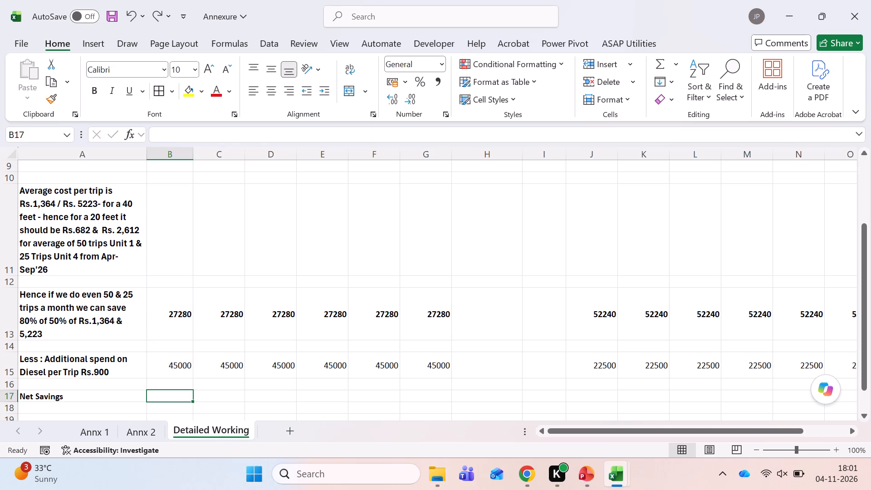
Review the formulas behind Unit 1's April saving in B13 and cost per unit in B8.
click(176, 314)
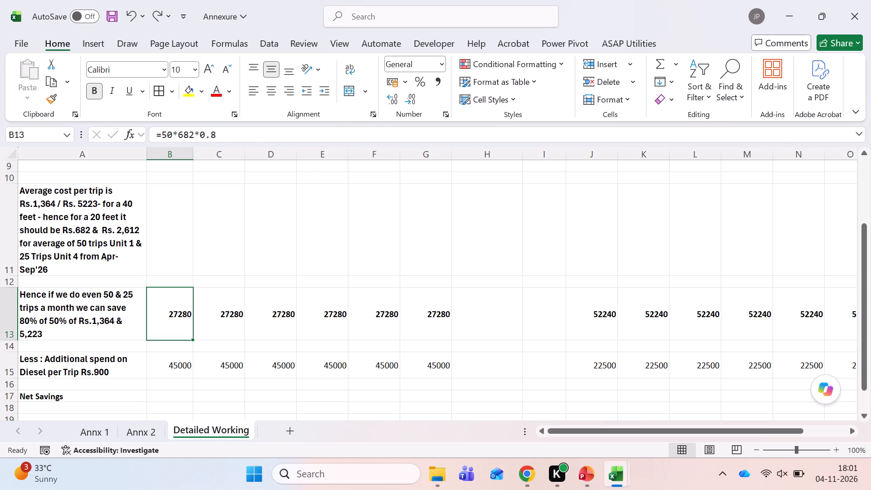
scroll(311, 310, up, 2)
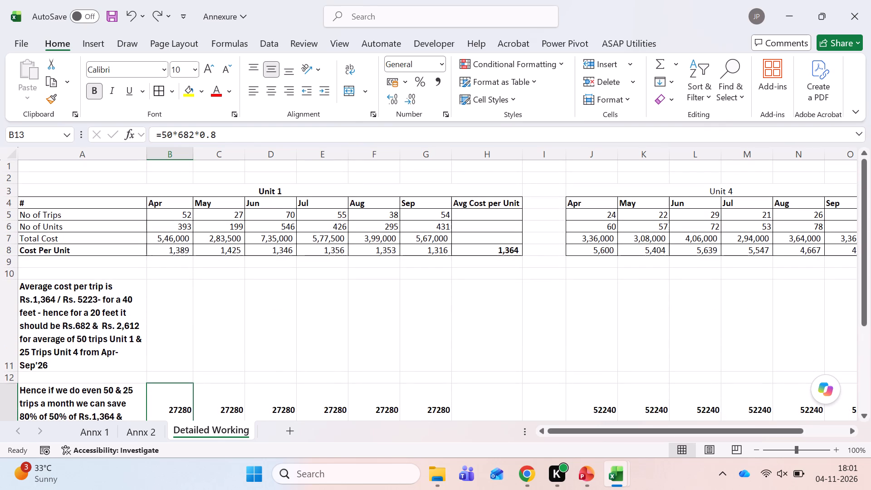
click(173, 265)
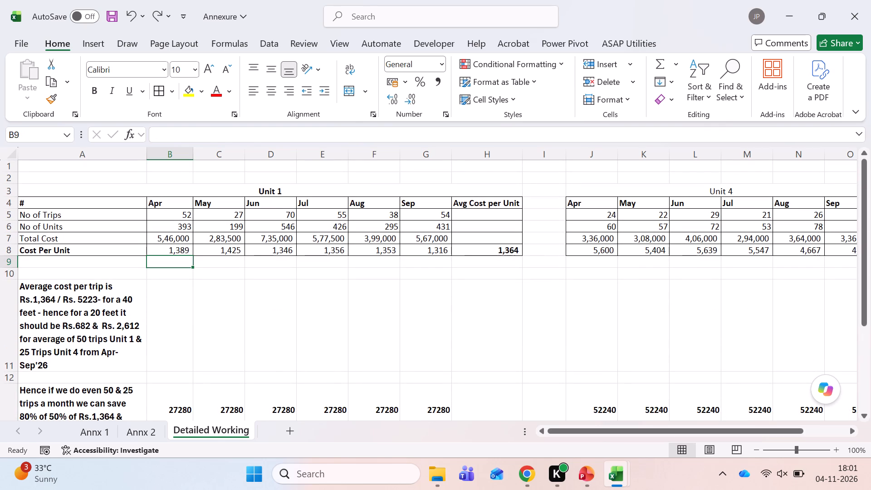
click(173, 249)
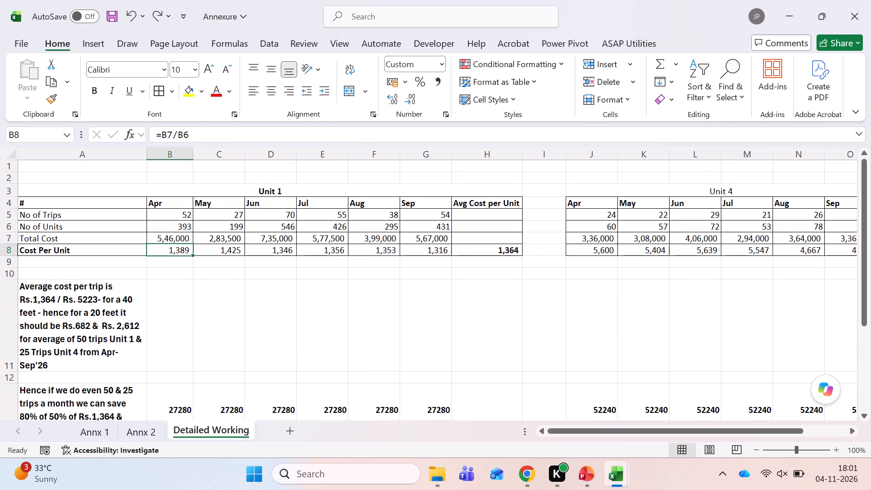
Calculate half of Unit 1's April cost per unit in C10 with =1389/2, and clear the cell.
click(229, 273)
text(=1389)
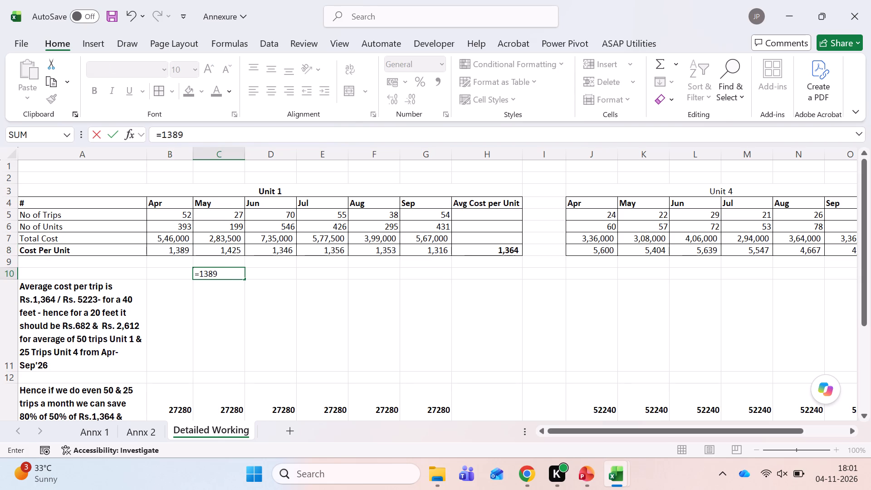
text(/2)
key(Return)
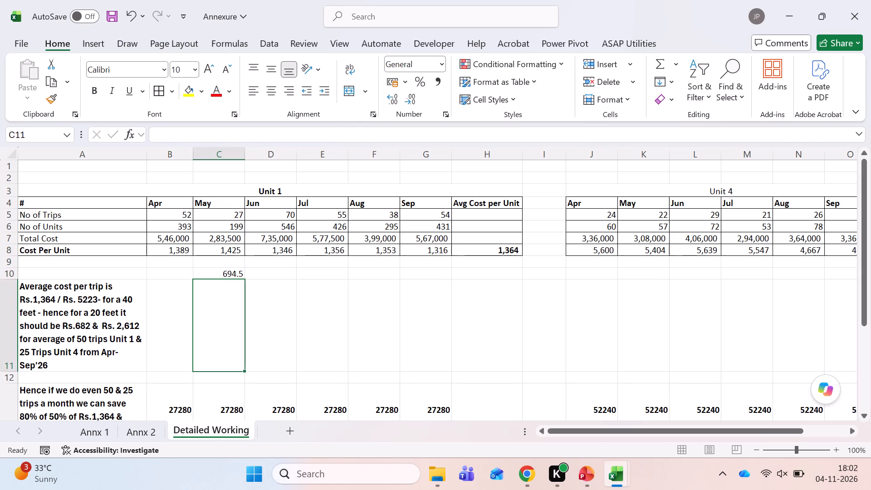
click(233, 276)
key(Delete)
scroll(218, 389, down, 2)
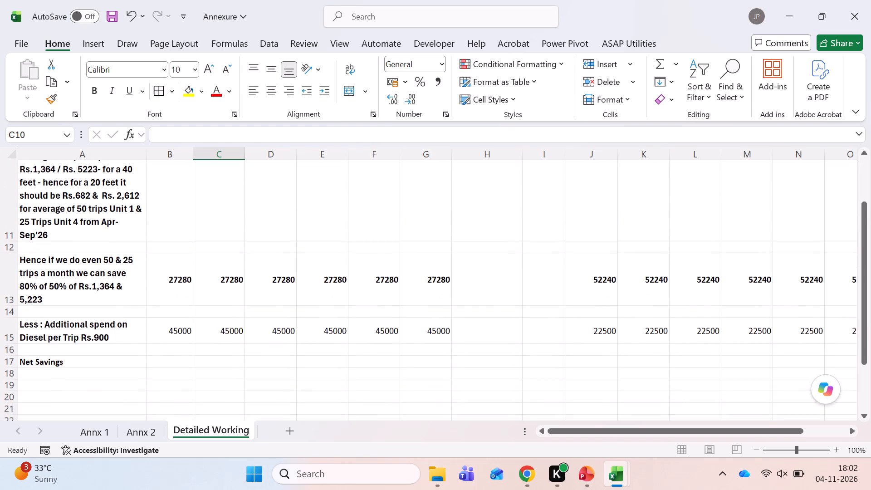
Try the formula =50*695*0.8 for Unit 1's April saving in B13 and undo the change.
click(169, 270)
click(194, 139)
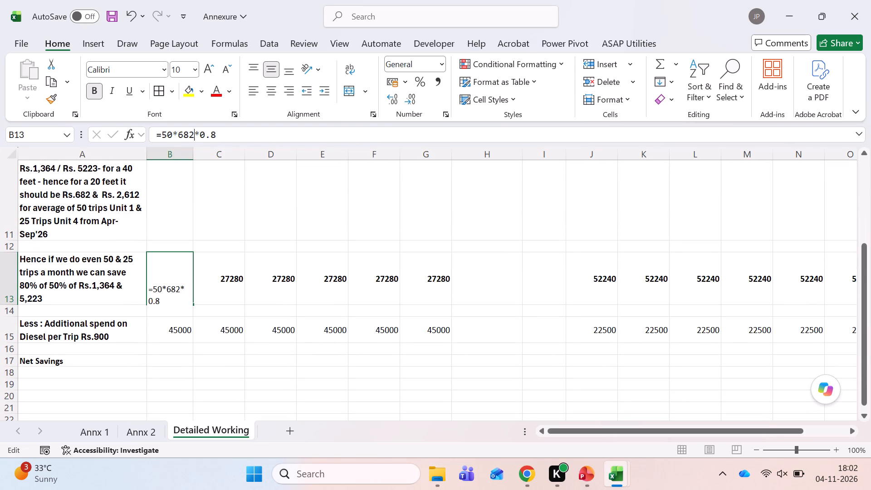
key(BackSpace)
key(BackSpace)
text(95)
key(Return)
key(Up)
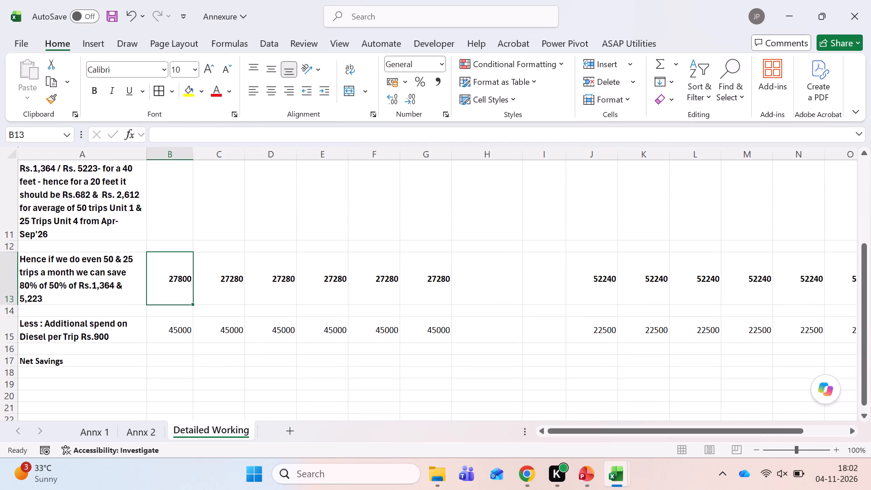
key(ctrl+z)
Look over the Unit 1 cost table and the savings and diesel rows beneath it on Detailed Working.
key(Down)
key(Down)
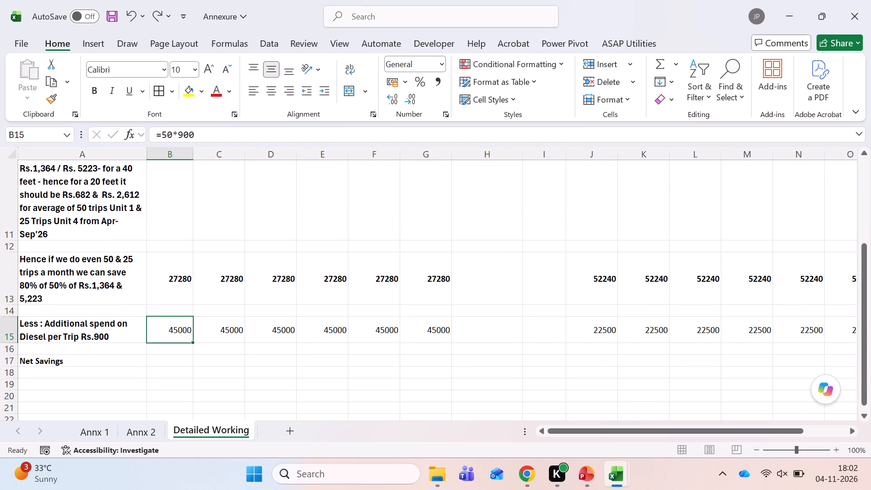
key(Up)
key(Up)
key(Up)
key(Up)
key(Up)
key(Up)
key(Up)
key(Up)
key(Up)
key(Up)
key(Up)
key(Down)
key(Down)
key(Down)
key(Down)
key(Down)
key(Down)
key(Down)
key(Down)
key(Down)
key(Down)
key(Down)
key(Down)
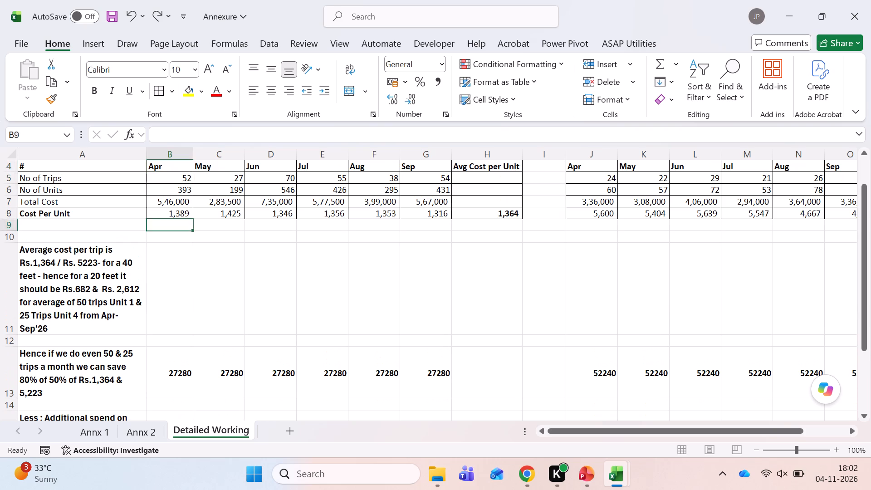
key(Left)
key(Left)
key(Up)
key(Up)
key(Up)
key(Up)
key(Up)
key(Up)
key(Up)
key(Up)
key(Up)
key(Up)
key(Up)
key(Up)
key(Up)
key(Up)
key(Down)
key(Down)
key(Down)
key(Down)
key(Down)
key(Down)
key(Down)
key(Down)
key(Down)
key(Down)
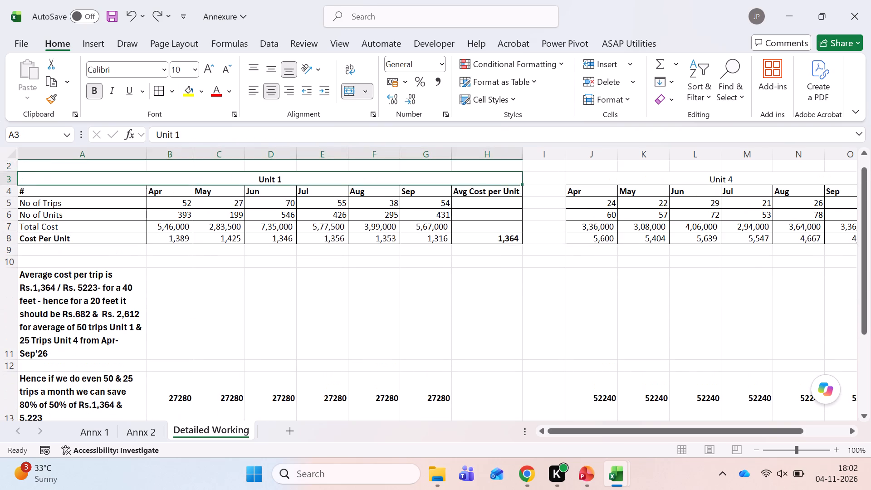
key(Up)
key(Up)
key(Up)
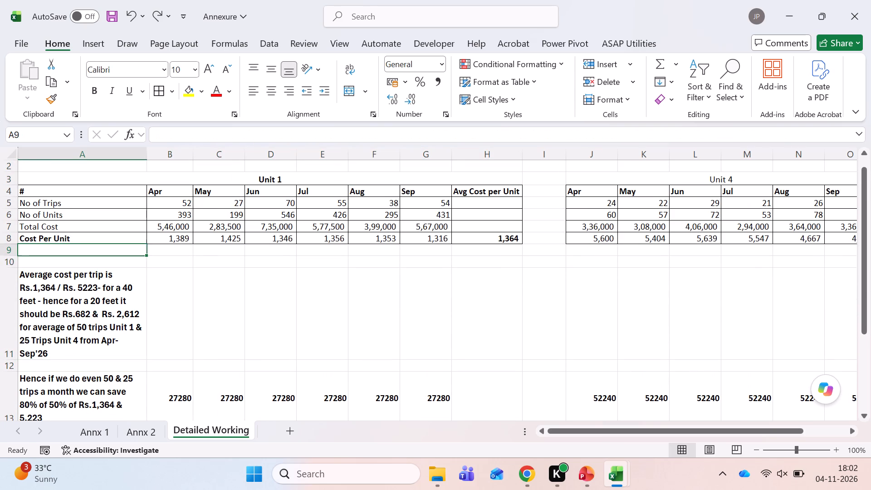
Delete rows 11 to 17 of Detailed Working, from the average cost per trip note through Net Savings.
key(Down)
key(Down)
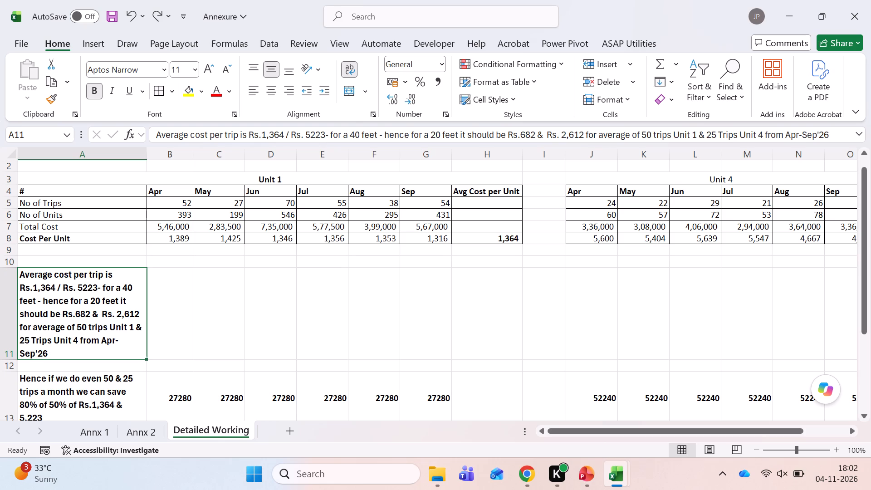
key(shift+Down)
key(shift+Down)
key(shift+Down)
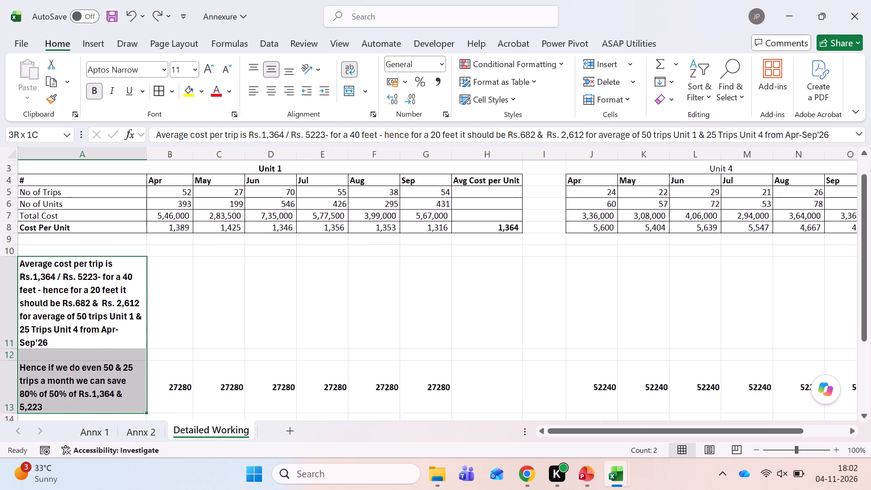
key(shift+Down)
key(shift+Down)
key(shift+Down)
key(shift+Down)
key(shift+Down)
key(shift+Down)
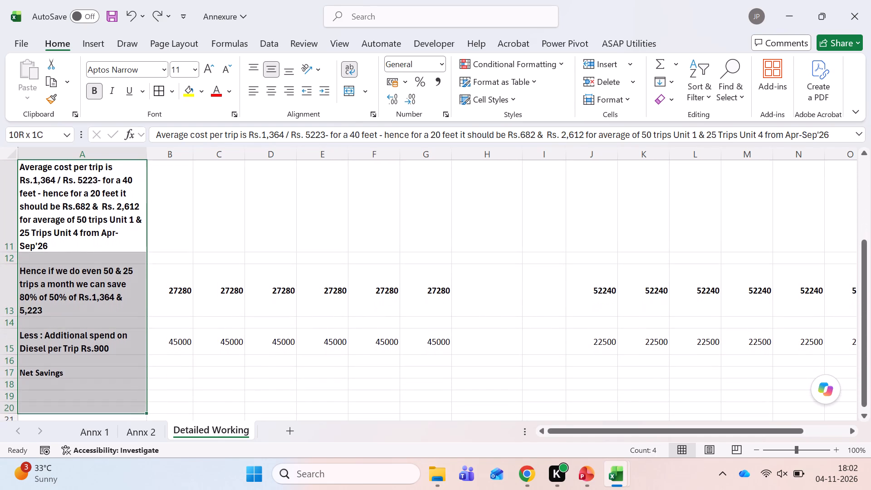
key(shift+Up)
key(shift+Up)
key(shift+Up)
key(shift+space)
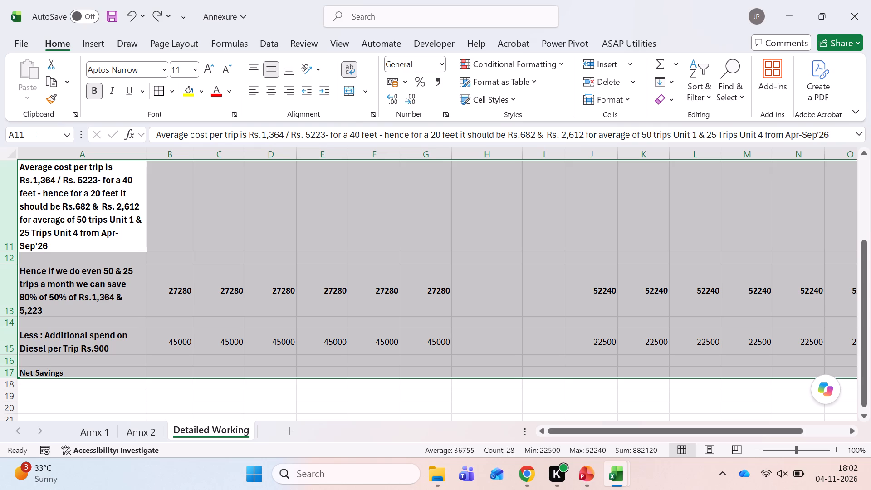
key(ctrl+minus)
Examine the Unit 4 and Unit 1 shifting tables on Annx 1 and return to the Unit 1 table on Detailed Working.
key(ctrl+Left)
key(ctrl+Up)
key(ctrl+Up)
key(ctrl+Up)
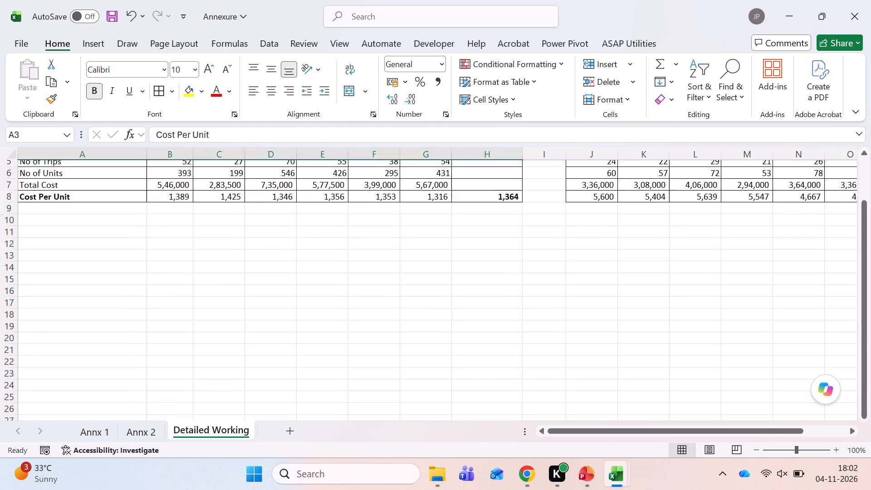
key(ctrl+Up)
key(Down)
key(Down)
key(ctrl+Page_Up)
key(ctrl+Page_Up)
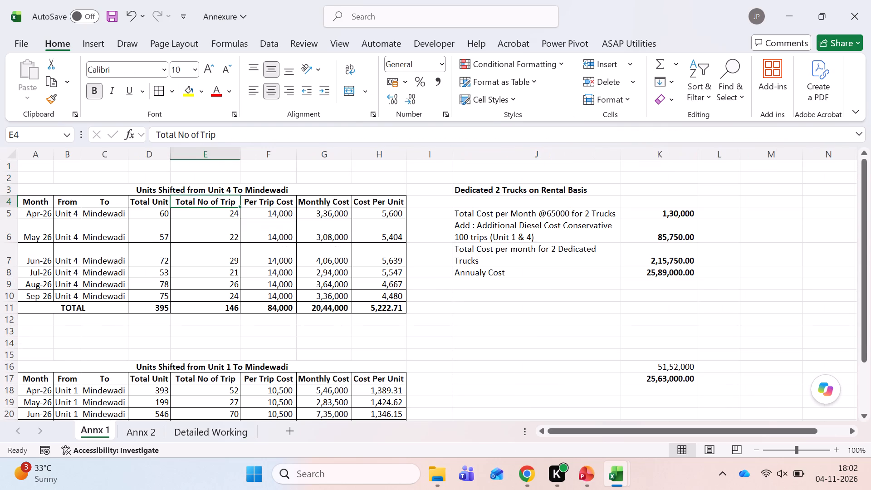
key(ctrl+Page_Down)
key(ctrl+Page_Down)
key(ctrl+Page_Down)
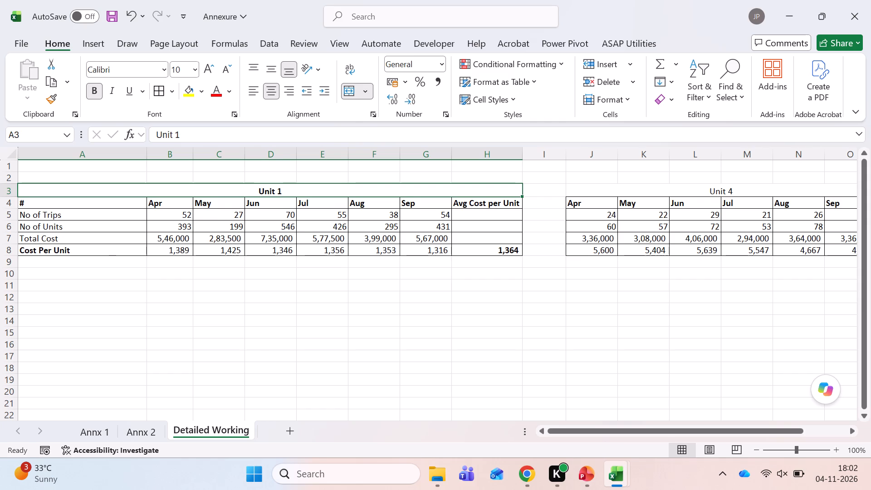
key(ctrl+Page_Up)
key(ctrl+Page_Up)
key(ctrl+Page_Down)
key(ctrl+Page_Down)
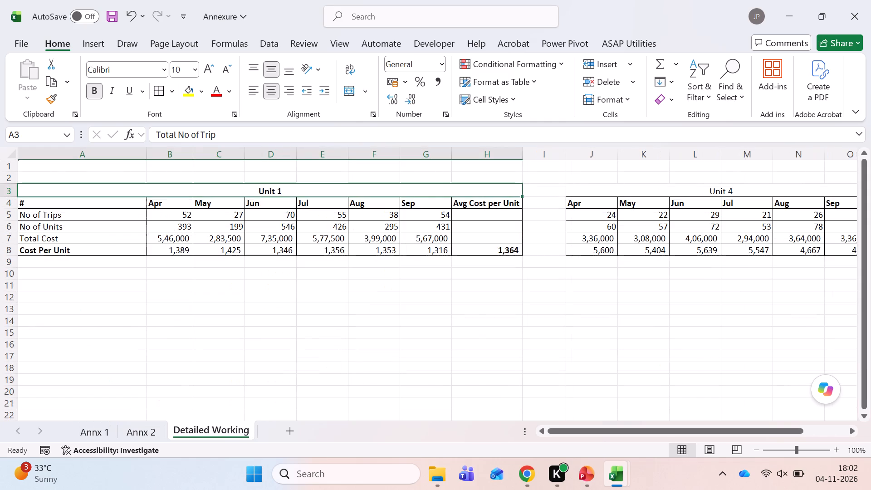
key(Down)
key(Down)
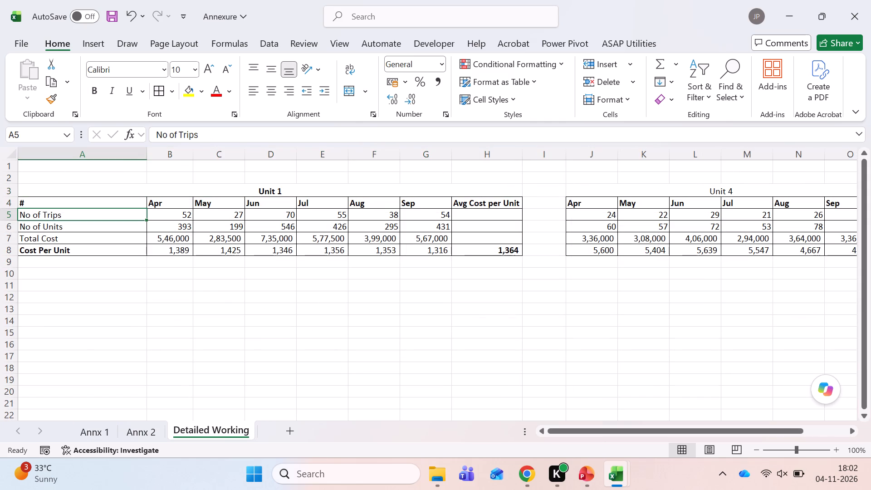
Enter the heading Month in A12, below the Unit 1 table.
click(49, 298)
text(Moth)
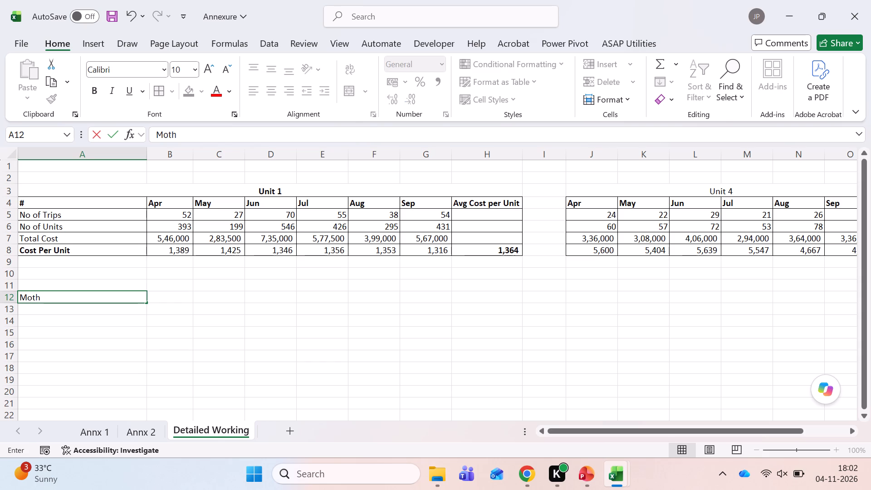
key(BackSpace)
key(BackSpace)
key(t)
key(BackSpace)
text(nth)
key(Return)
List the months Apr-26, May-26, Jun-26, Jul-26, Aug-26 and Sep-26 in A13:A18 under Month.
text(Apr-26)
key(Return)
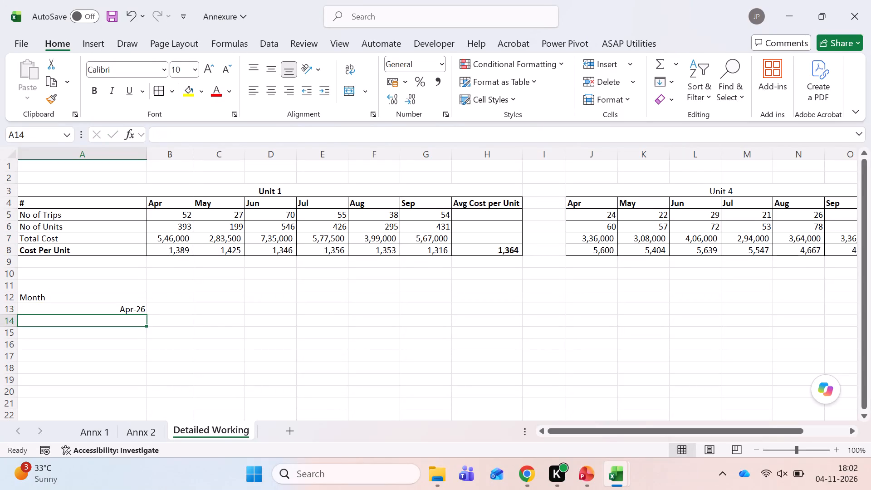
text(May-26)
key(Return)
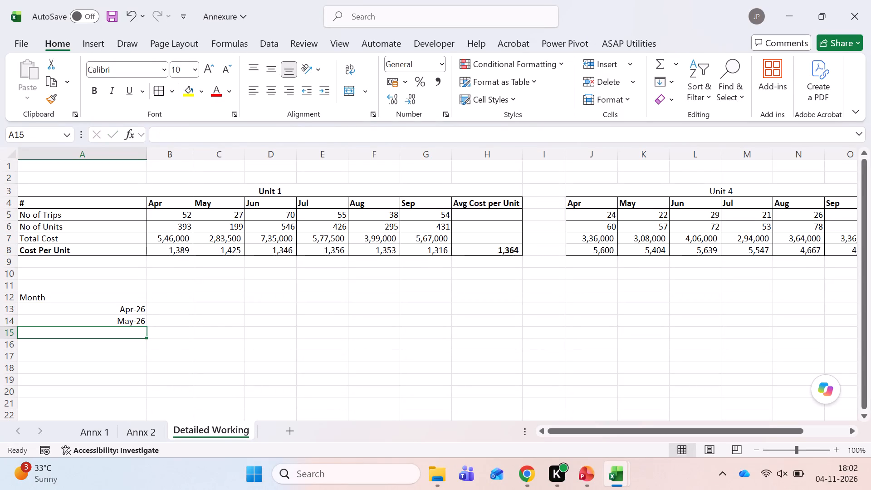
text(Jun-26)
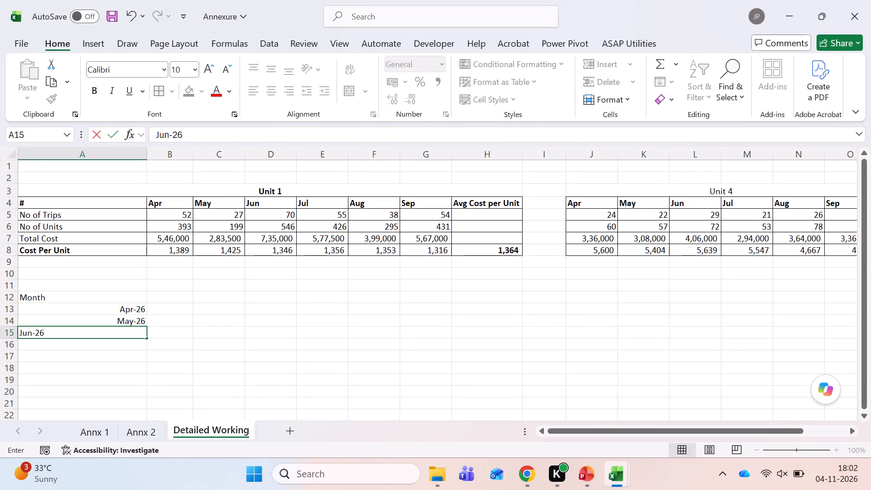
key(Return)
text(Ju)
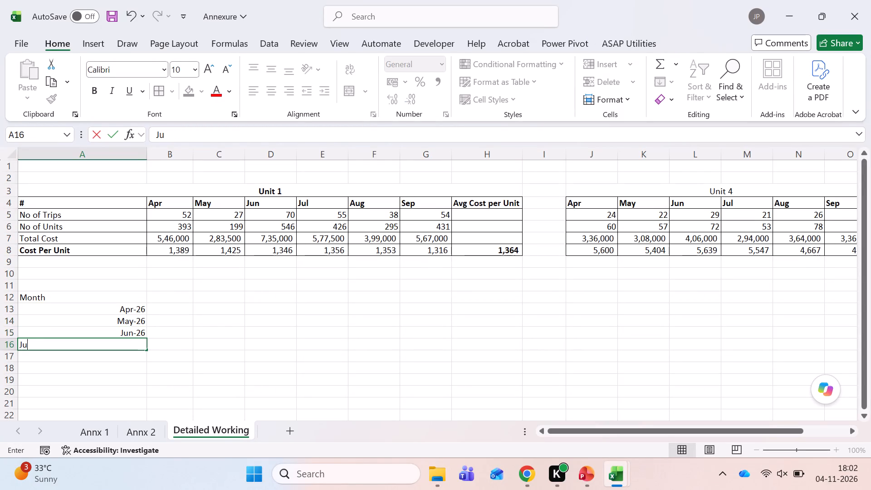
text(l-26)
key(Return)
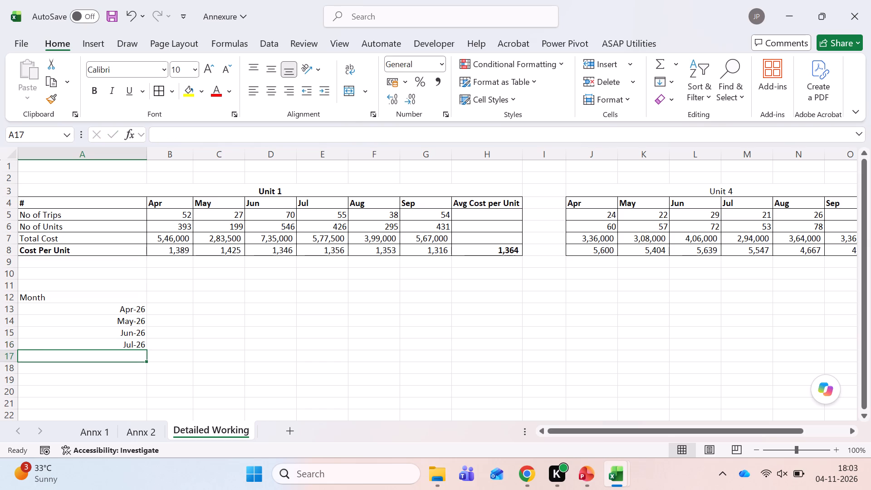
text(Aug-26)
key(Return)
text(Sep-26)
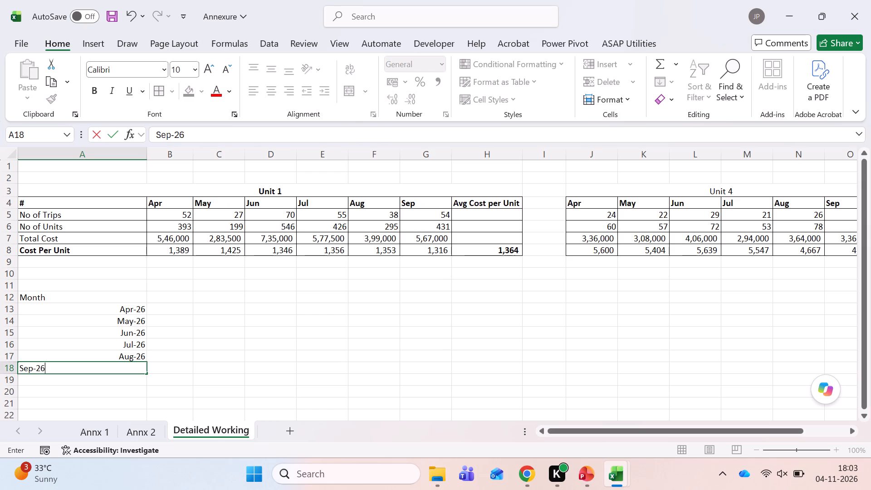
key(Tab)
Enter the heading No of Units in B12 beside Month.
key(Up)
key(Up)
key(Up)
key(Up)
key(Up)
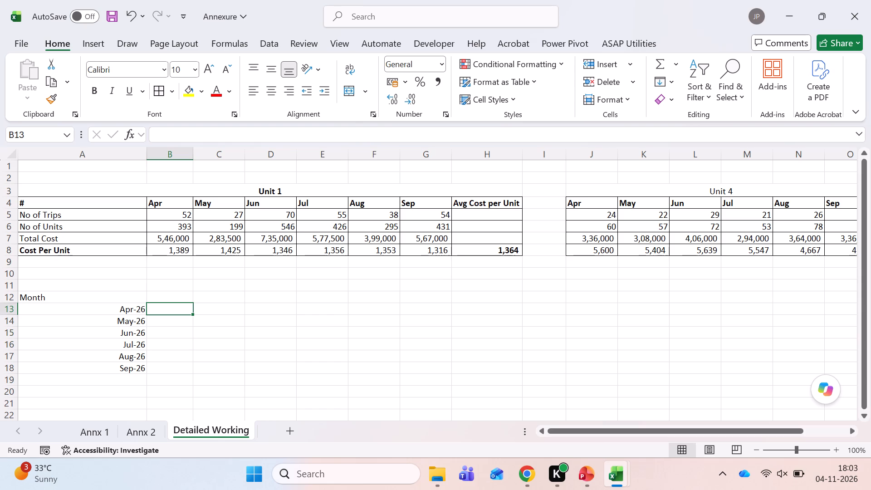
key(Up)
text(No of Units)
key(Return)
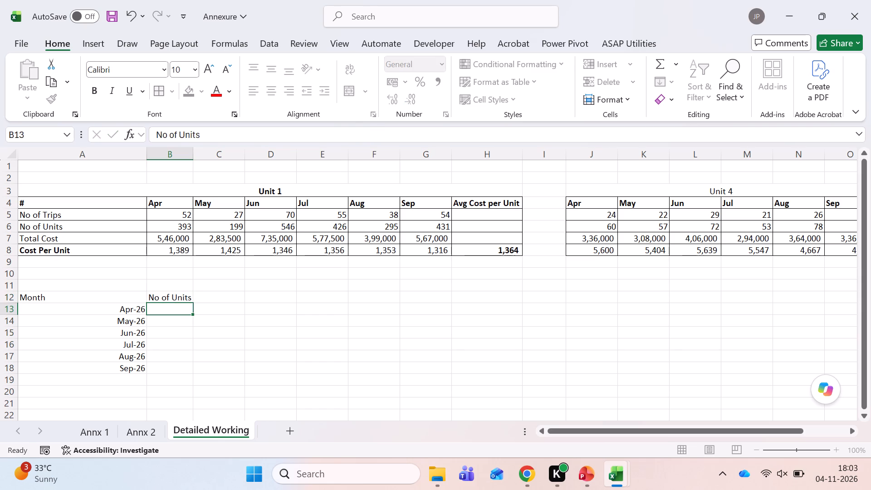
Fill B13:B18 under No of Units with 52, 27, 70, 55, 38 and 54 for Apr-26 to Sep-26.
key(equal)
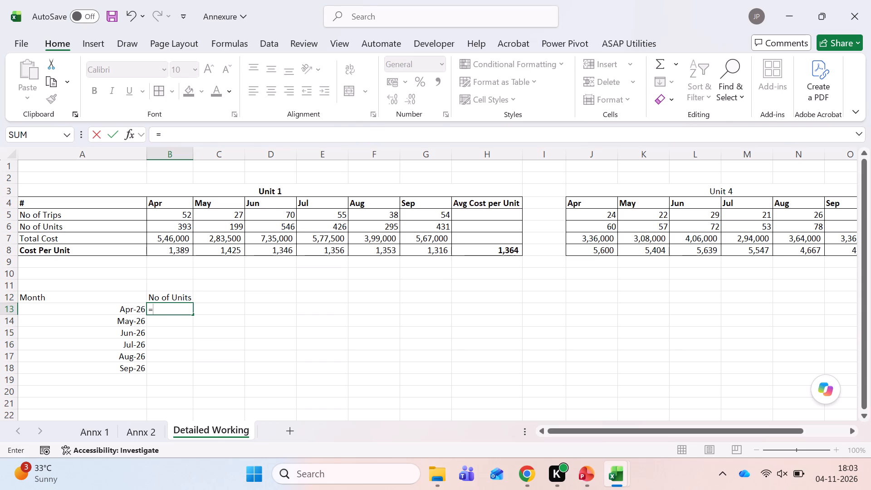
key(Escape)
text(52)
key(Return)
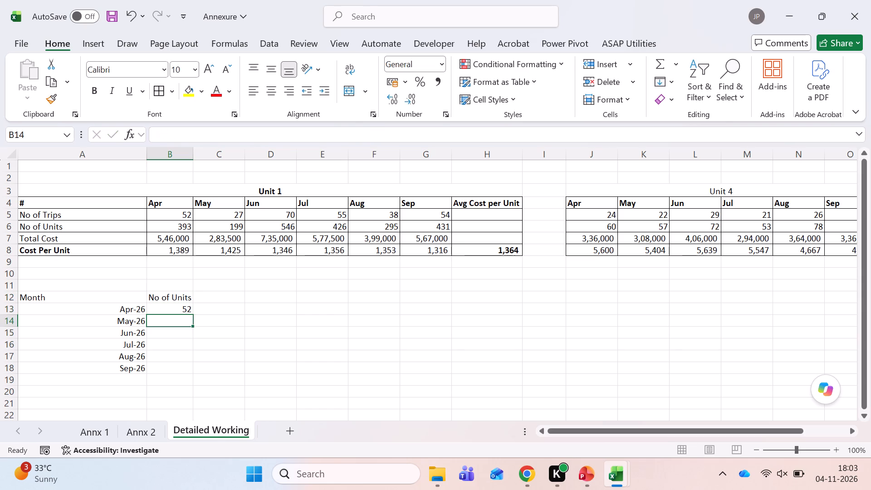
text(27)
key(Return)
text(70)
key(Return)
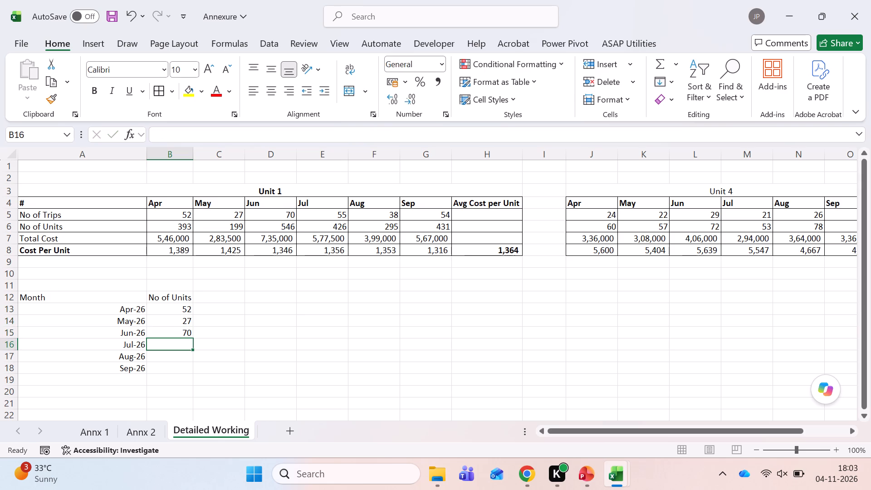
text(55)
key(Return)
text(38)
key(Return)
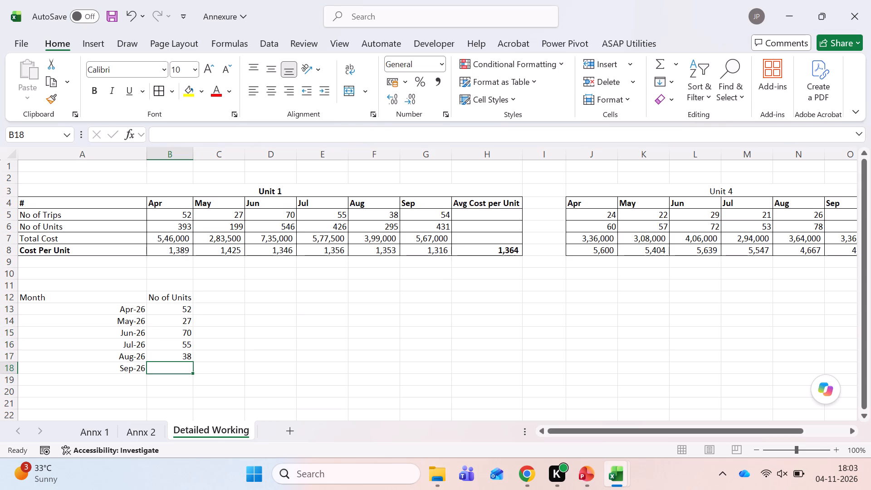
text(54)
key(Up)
Enter the heading Total Cost in C12 beside No of Units.
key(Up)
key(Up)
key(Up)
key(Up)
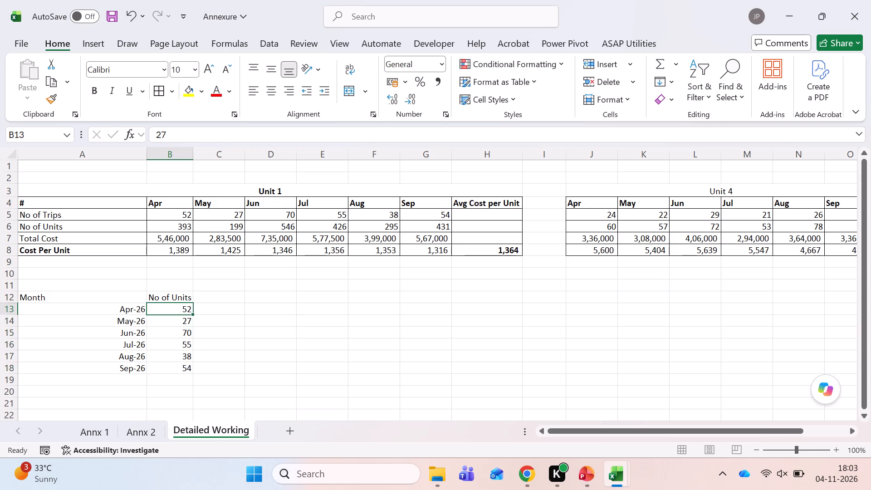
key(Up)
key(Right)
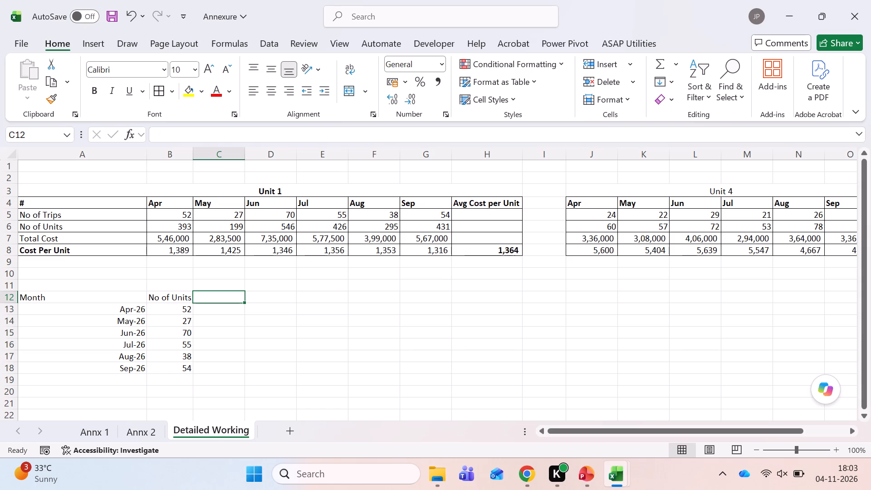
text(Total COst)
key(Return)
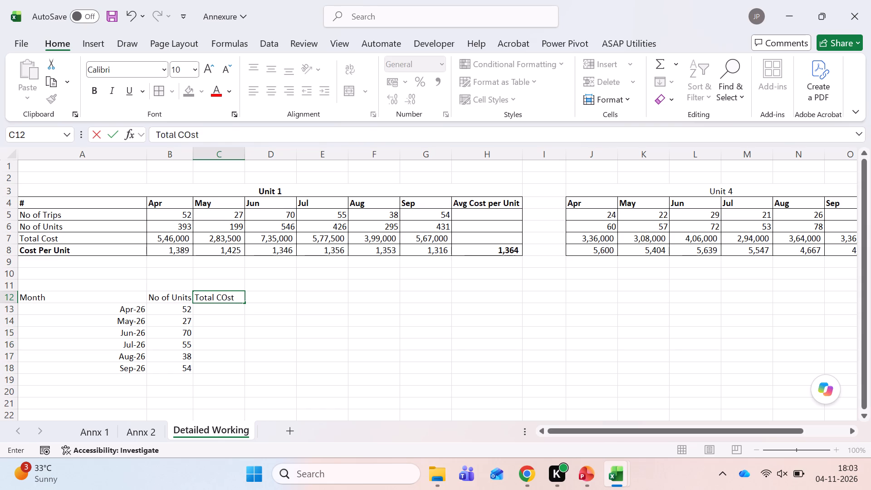
Fill C13:C18 under Total Cost with 546000, 283500, 735000, 577500, 399000 and 567000 for Apr-26 to Sep-26.
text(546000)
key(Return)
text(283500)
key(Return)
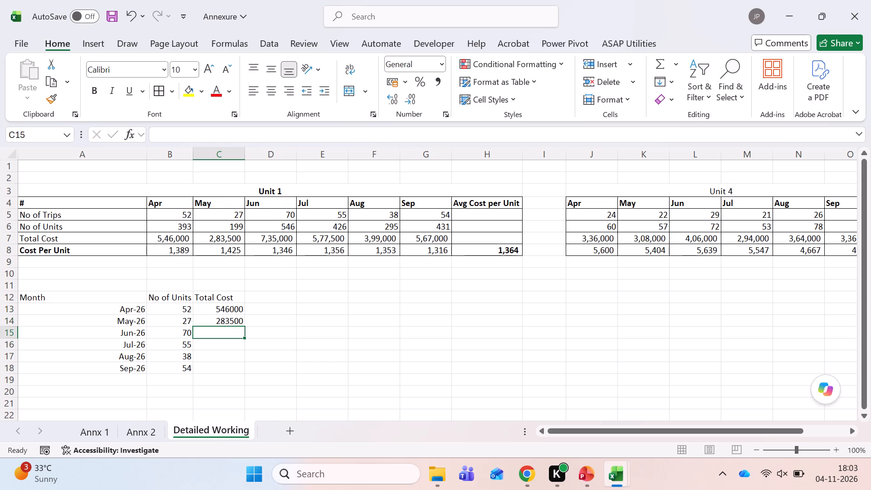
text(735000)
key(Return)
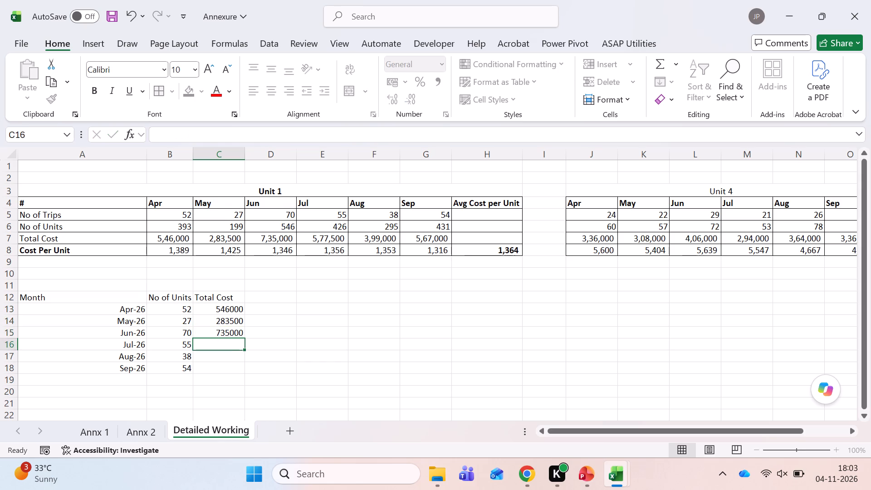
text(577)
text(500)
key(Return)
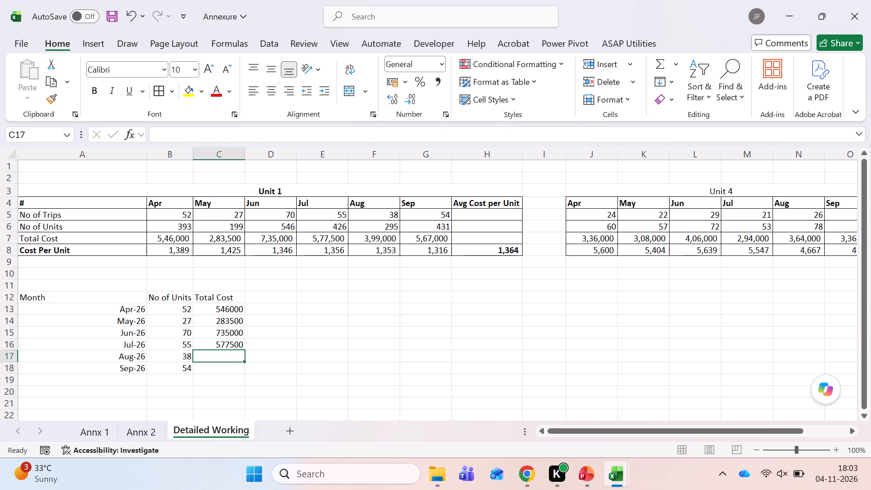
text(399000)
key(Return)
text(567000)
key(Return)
Enter the heading Avg Cost Per Unit in D12 beside Total Cost.
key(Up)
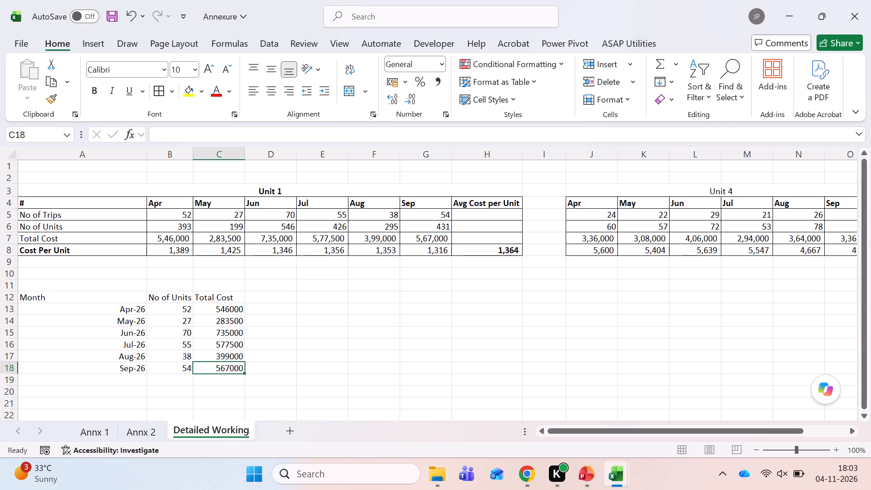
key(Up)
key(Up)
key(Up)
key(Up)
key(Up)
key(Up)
key(Right)
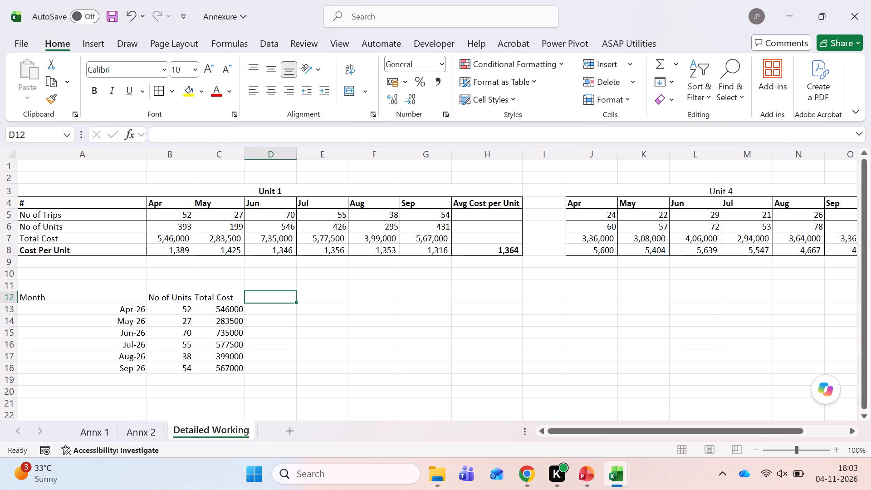
text(Avg Cost Per Unit)
key(Return)
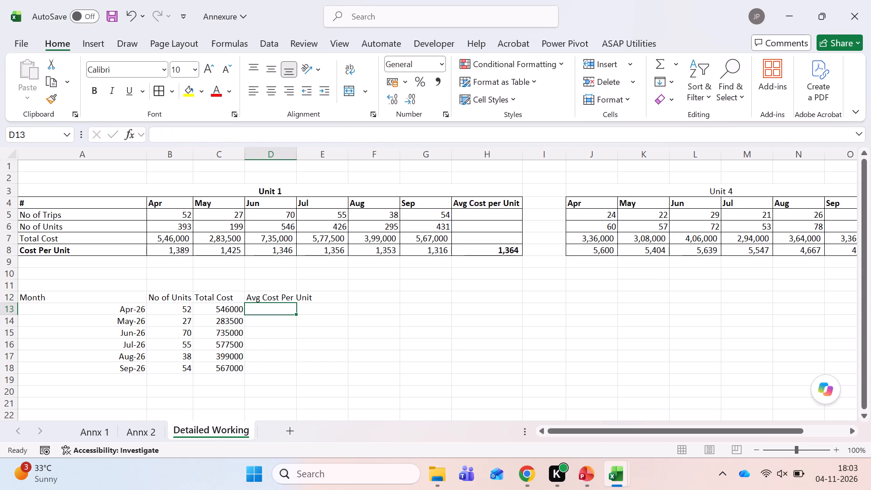
Calculate the Apr-26 average cost per unit in D13 with the formula =C13/B13.
key(equal)
key(Left)
key(slash)
key(Left)
key(Left)
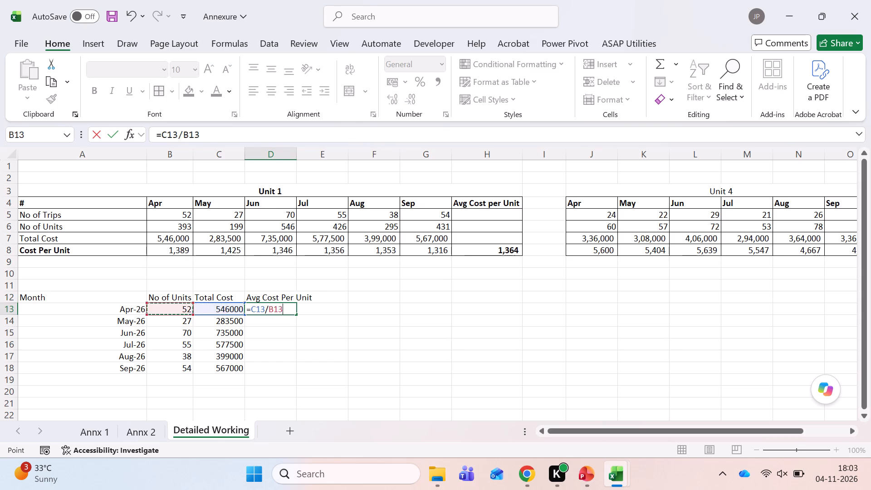
key(Return)
key(Up)
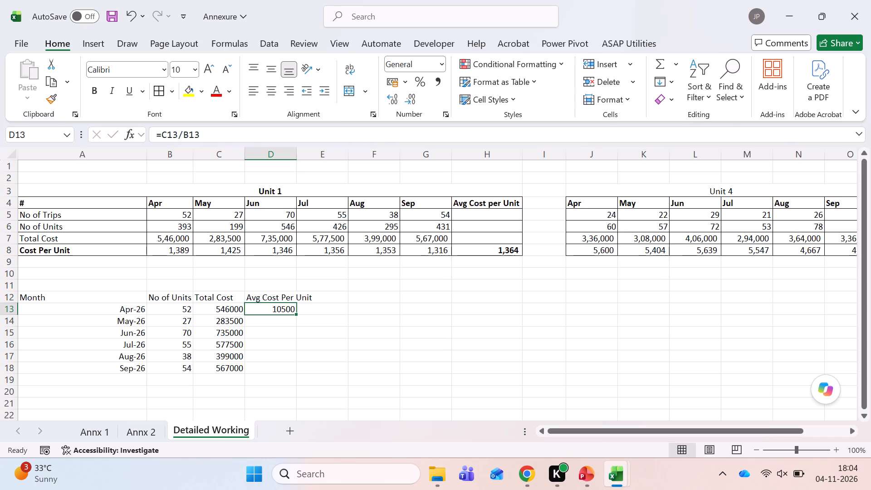
Replace the No of Units values in B13:B18 with 393, 199, 546, 426, 295 and 431.
key(Up)
key(Up)
key(Up)
key(Up)
key(Up)
key(Left)
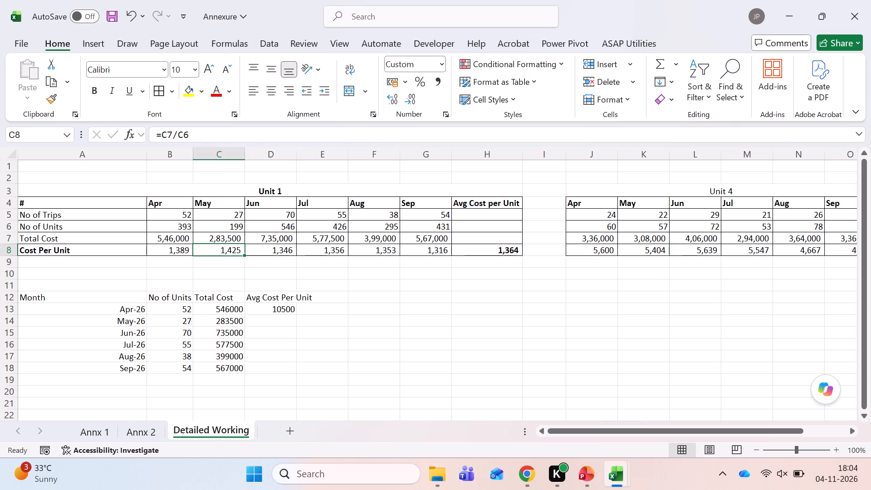
key(Left)
key(Down)
key(Down)
key(Down)
key(Down)
key(Down)
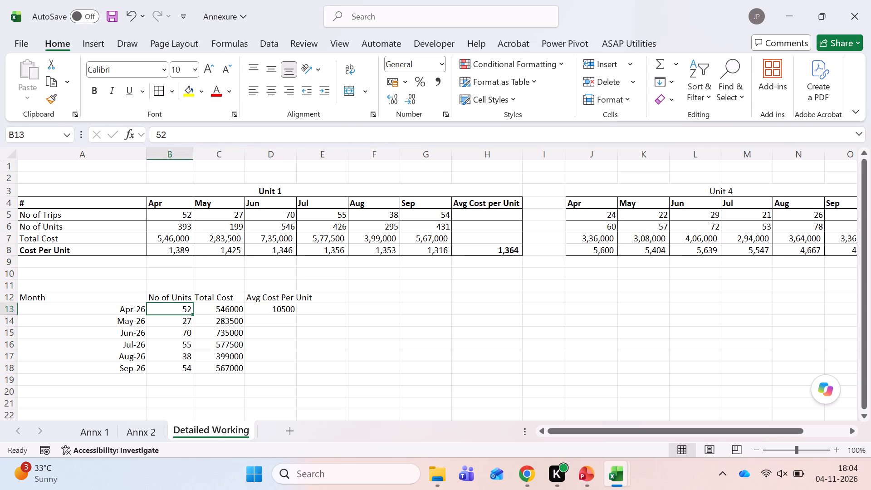
text(393)
key(Return)
text(199)
key(Return)
text(546)
key(Return)
key(5)
key(BackSpace)
text(426)
key(Return)
text(29)
key(4)
key(BackSpace)
key(5)
key(Return)
text(431)
key(Tab)
Copy the average cost formula from D13 down to D14:D18 for May-26 to Sep-26.
key(Up)
key(Up)
key(Up)
key(Up)
key(Up)
key(Right)
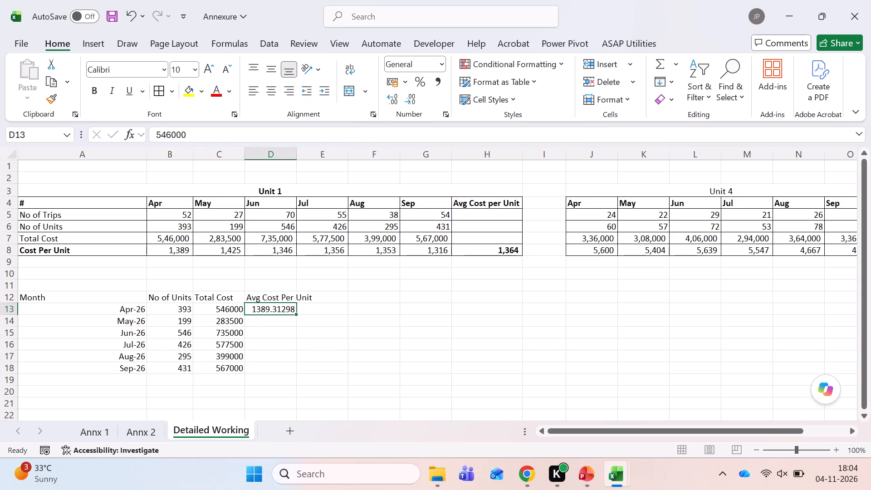
key(ctrl+c)
key(Down)
key(shift+Down)
key(shift+Down)
key(shift+Down)
key(shift+Down)
key(Return)
key(Up)
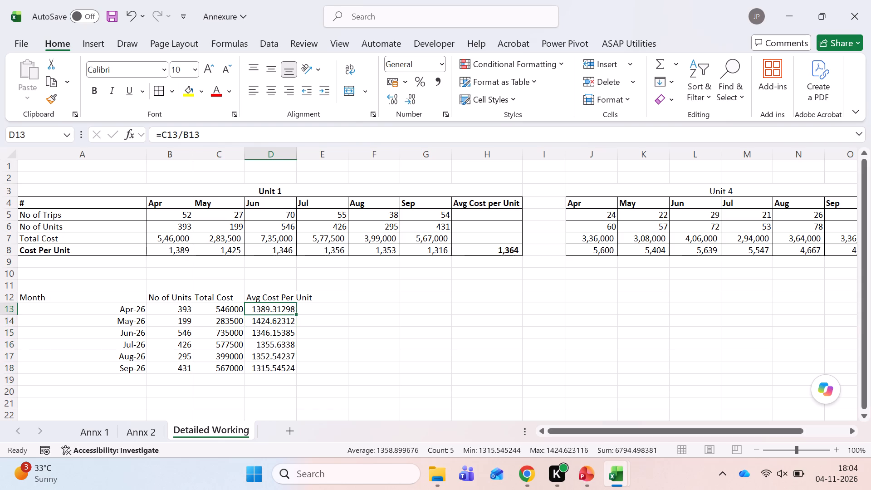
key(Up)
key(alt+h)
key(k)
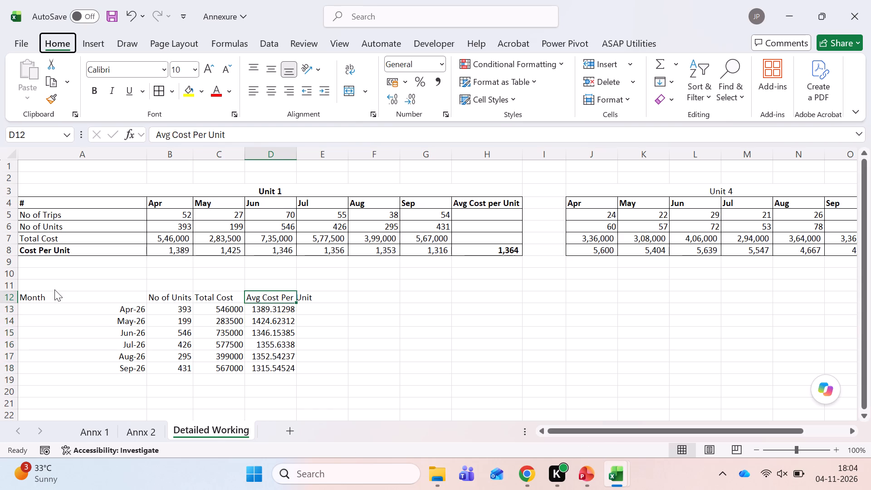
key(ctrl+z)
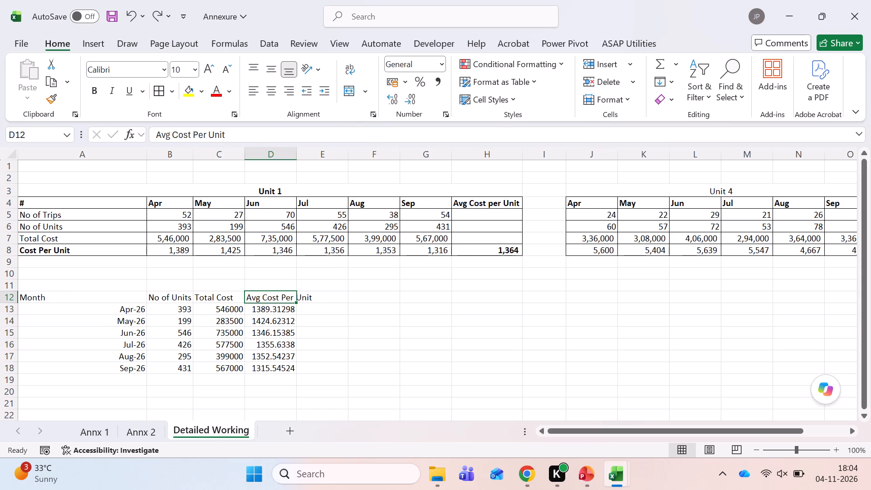
Apply comma number style to the average costs in D13:D18.
key(Down)
key(ctrl+shift+Down)
key(alt+h)
key(k)
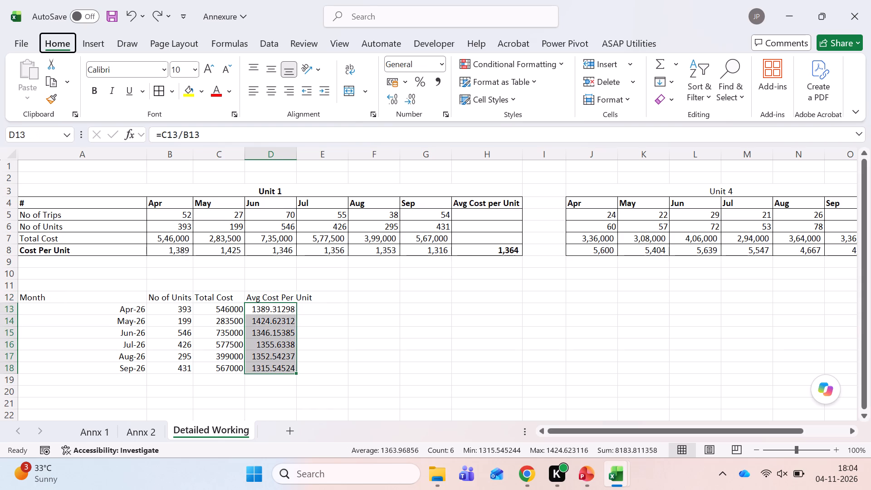
Auto-fit column D to the width of the Avg Cost Per Unit heading.
key(Right)
key(Up)
key(Left)
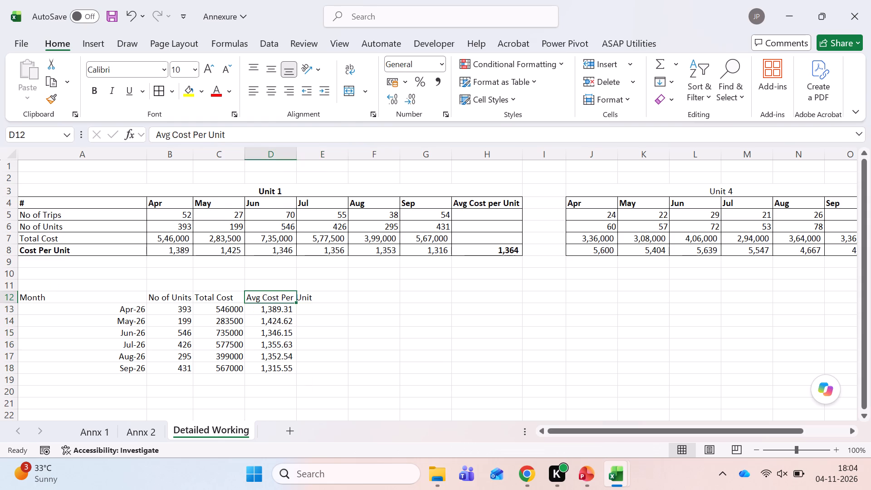
double_click(295, 147)
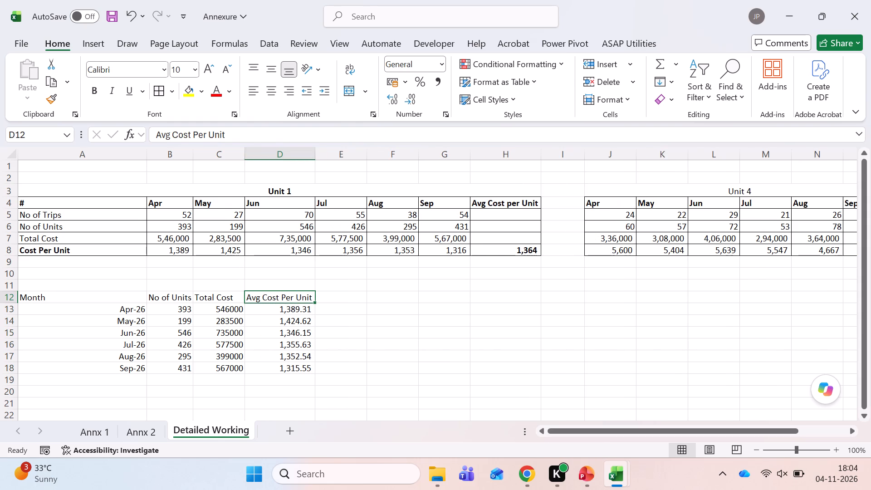
Enter the title Unit 1 in A11 above the monthly table.
click(94, 288)
key(shift+Right)
key(shift+Right)
key(shift+Right)
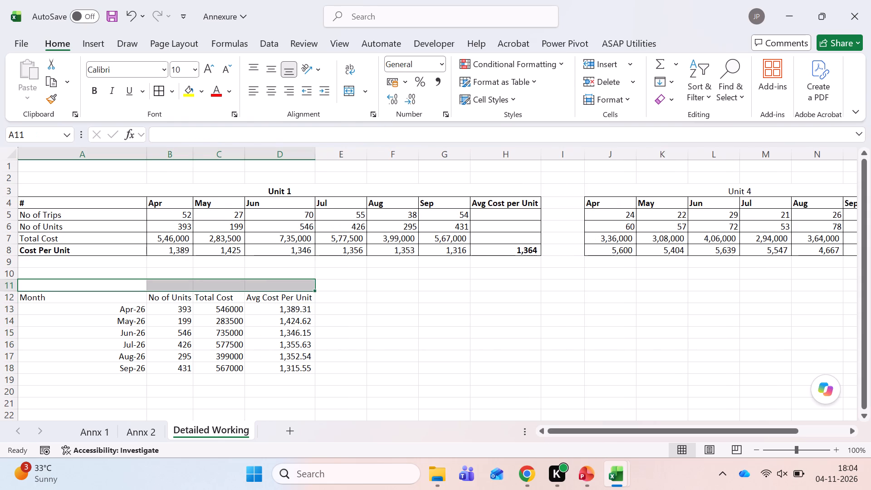
key(Right)
key(Left)
text(Unit 1)
key(Tab)
key(Left)
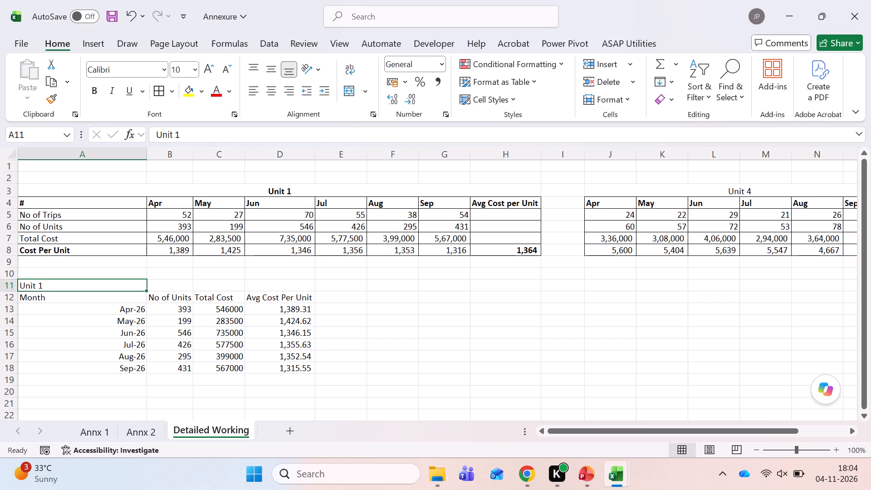
Delete the old Unit 1 table in A3:H8, shifting the remaining cells left.
drag(43, 187, 309, 253)
key(ctrl+minus)
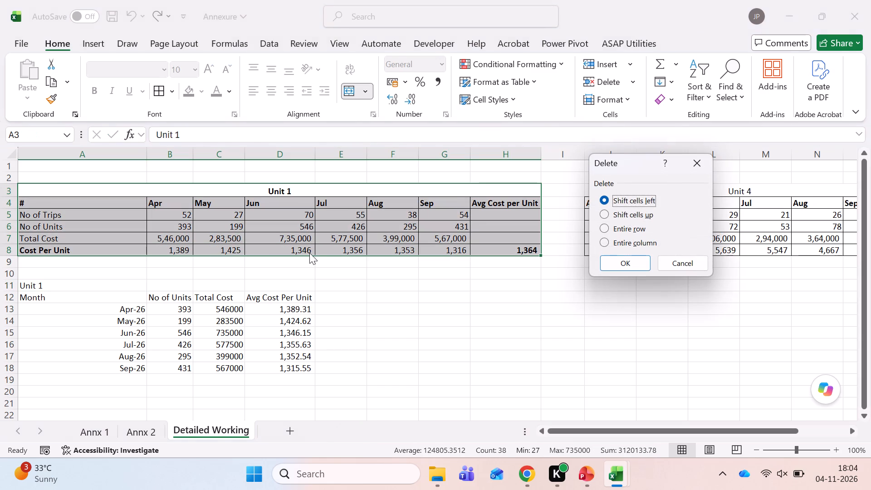
key(Return)
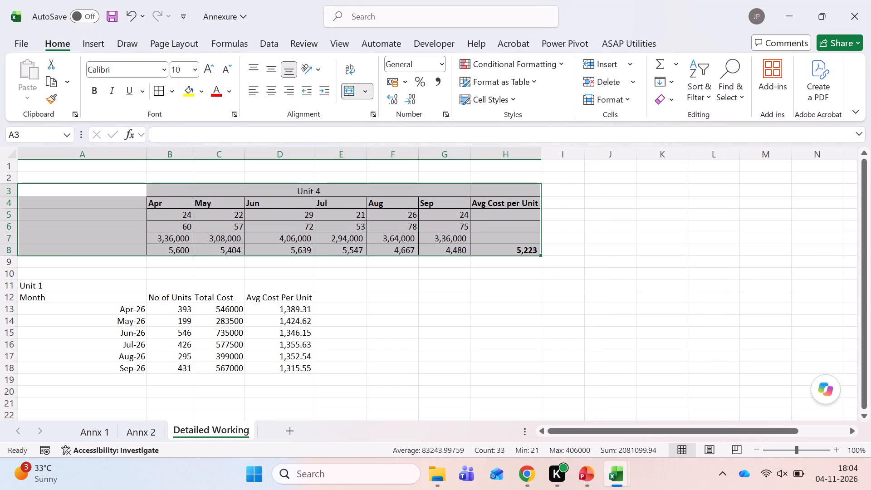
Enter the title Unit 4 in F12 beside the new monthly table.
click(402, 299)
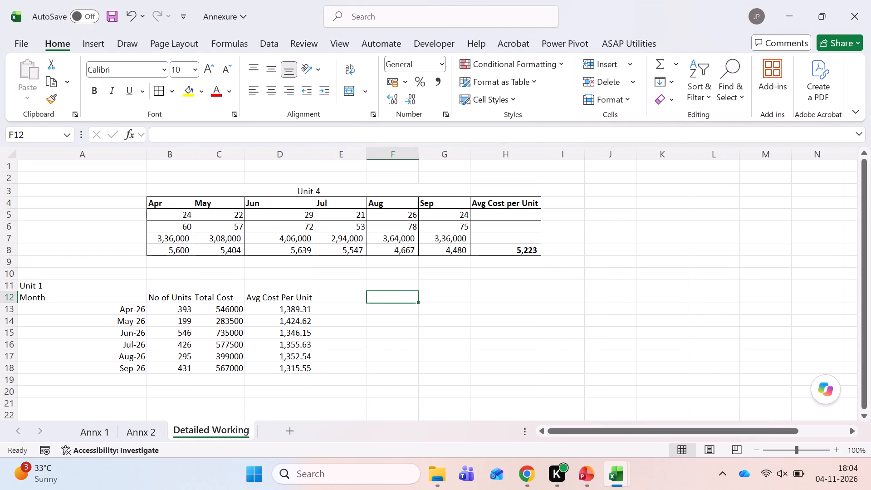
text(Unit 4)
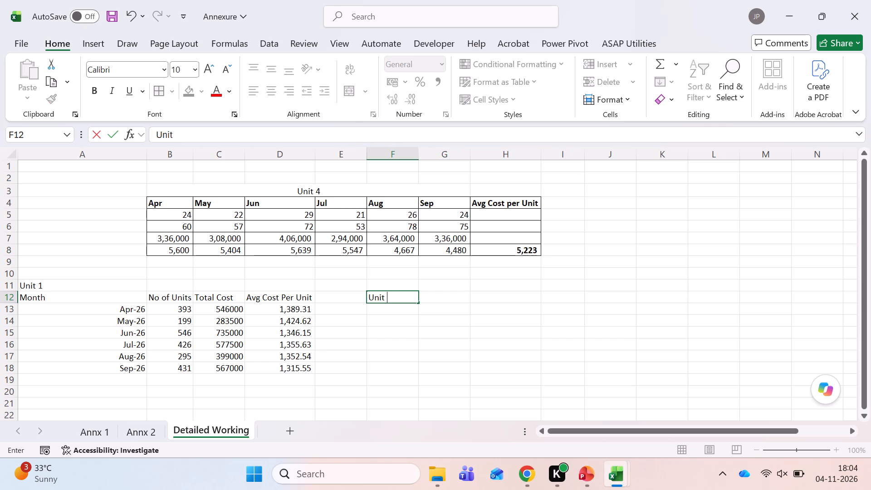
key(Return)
Copy the headings Month, No of Units, Total Cost and Avg Cost Per Unit from A12:D12 to F12:I12.
key(Left)
key(Left)
key(Left)
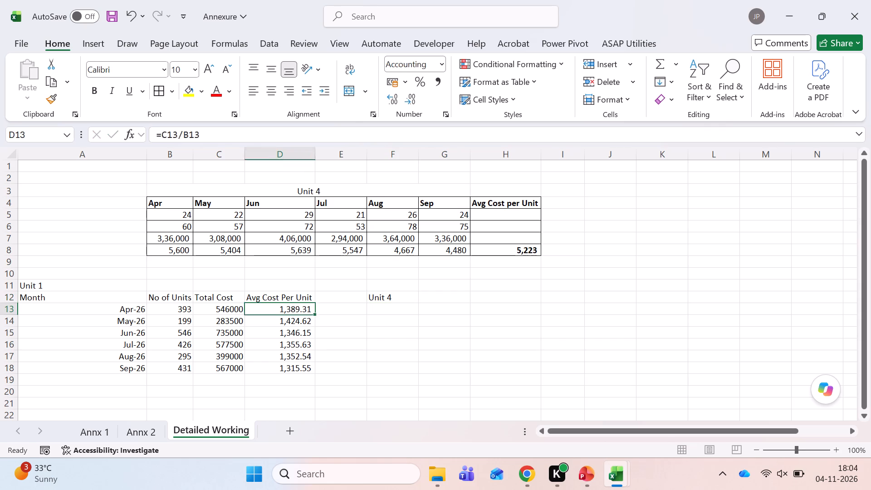
key(Left)
key(Left)
key(Left)
key(Up)
key(shift+Right)
key(shift+Right)
key(shift+Right)
key(shift+Right)
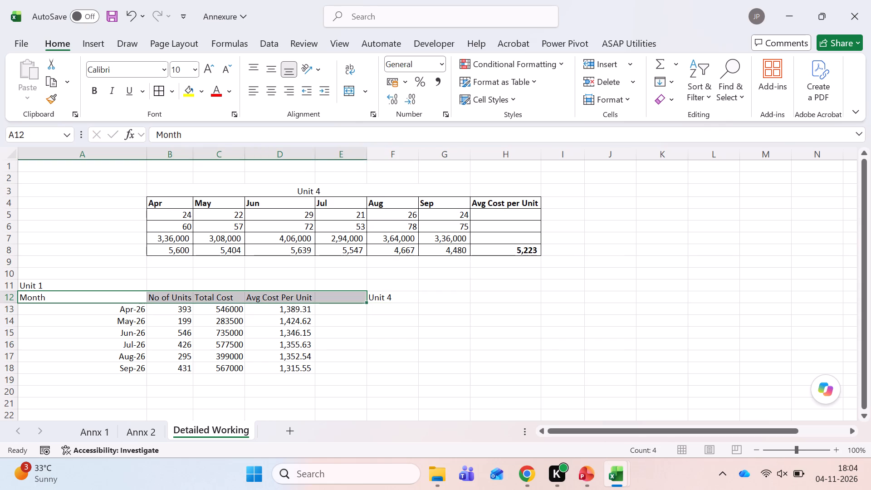
key(Left)
key(shift+Right)
key(shift+Right)
key(shift+Right)
key(shift+Right)
key(shift+Left)
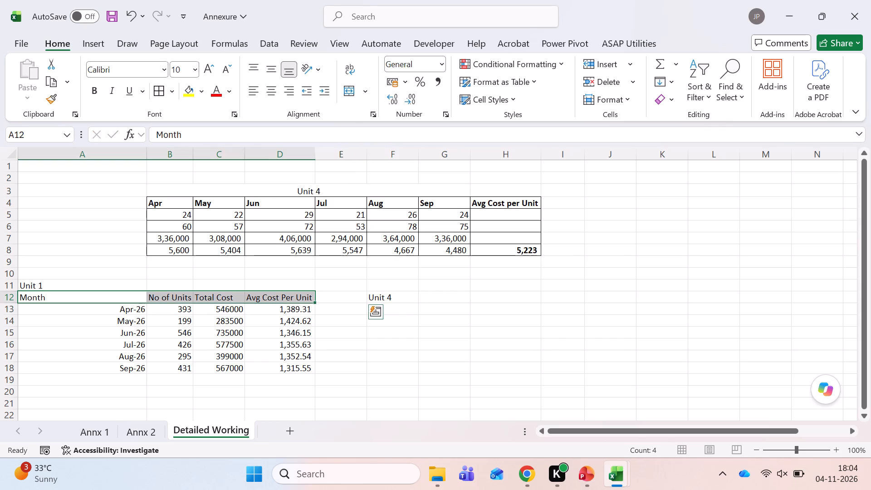
key(ctrl+c)
key(Down)
key(Right)
key(Right)
key(Right)
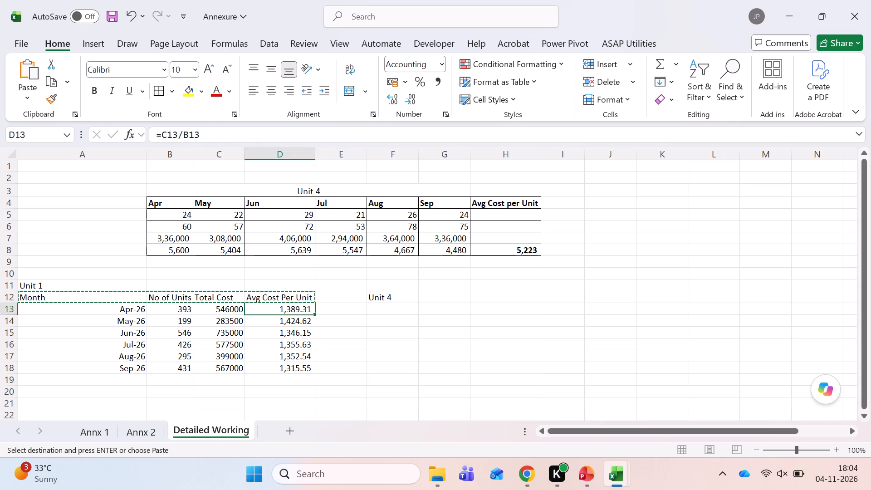
key(Right)
key(Right)
key(Up)
key(Return)
Move the Unit 1 title from A11 to F11 above the copied headings.
key(Left)
key(Left)
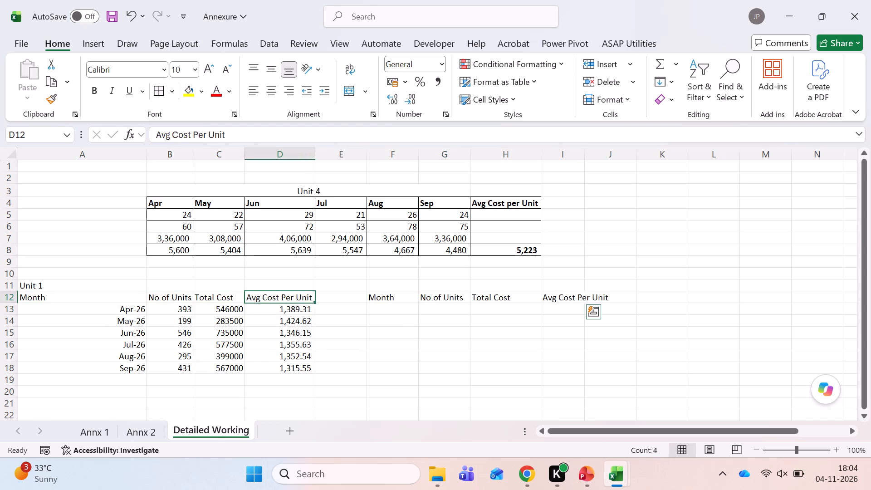
key(Left)
key(Up)
key(ctrl+Left)
key(ctrl+x)
key(Right)
key(Right)
key(Right)
key(Right)
key(Right)
key(Return)
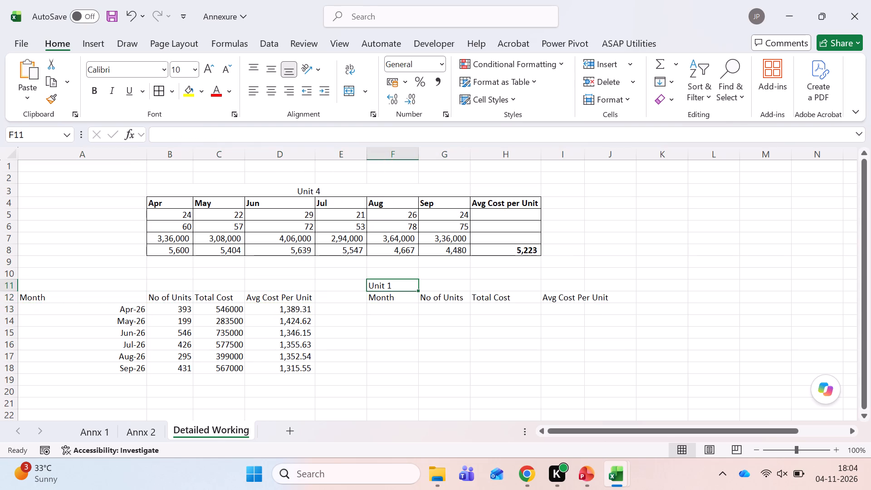
Change the title in F11 to Unit 4.
key(F2)
key(BackSpace)
key(4)
key(Return)
Copy the months Apr-26 to Sep-26 from A13:A18 into F13:F18 of the Unit 4 table.
key(Down)
key(Left)
key(Left)
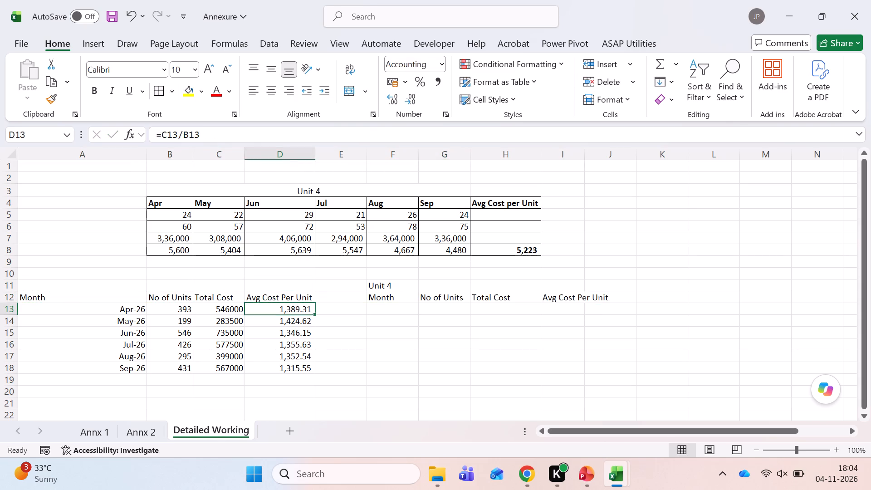
key(Left)
key(Left)
key(Left)
key(shift+Down)
key(shift+Down)
key(shift+Down)
key(shift+Down)
key(shift+Down)
key(ctrl+c)
key(Right)
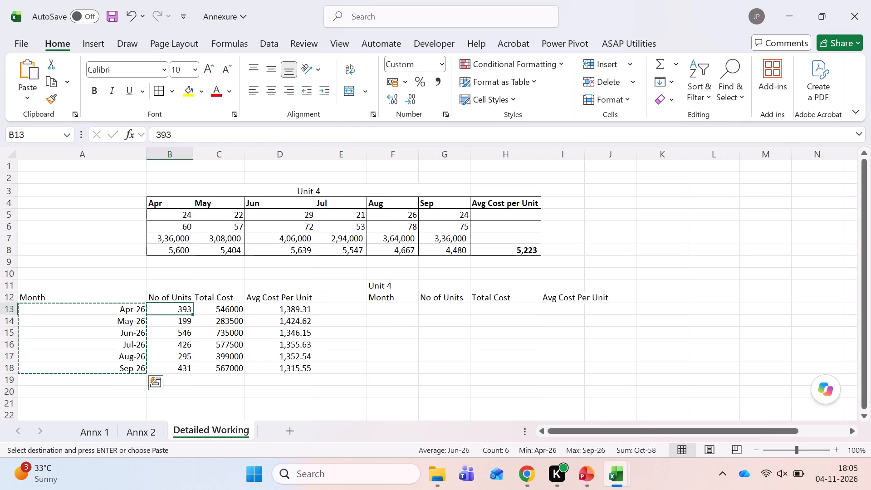
key(Right)
key(Right)
key(Right)
key(Right)
key(Return)
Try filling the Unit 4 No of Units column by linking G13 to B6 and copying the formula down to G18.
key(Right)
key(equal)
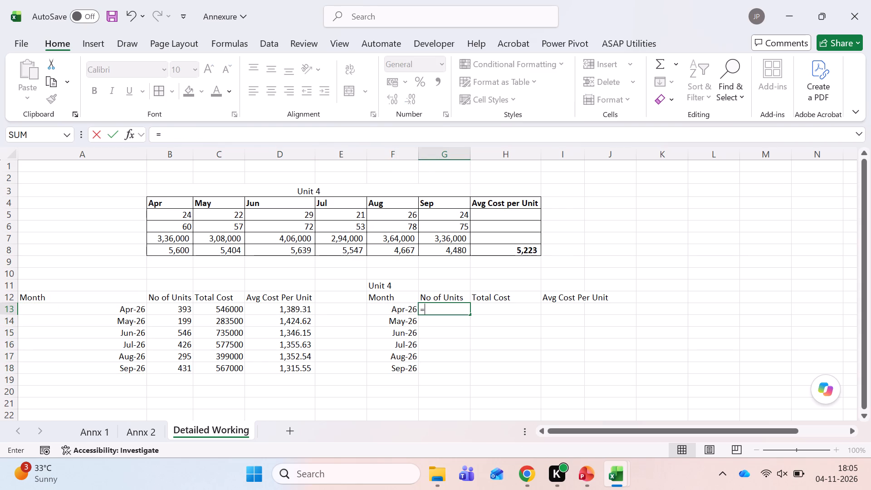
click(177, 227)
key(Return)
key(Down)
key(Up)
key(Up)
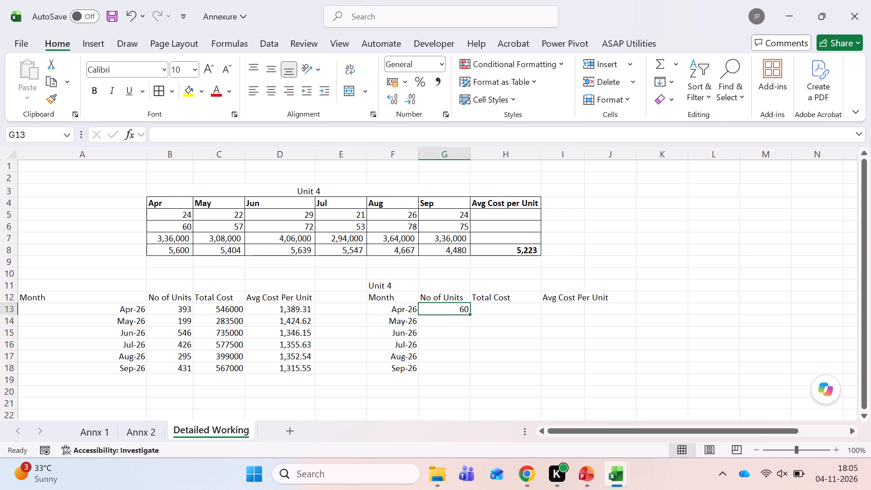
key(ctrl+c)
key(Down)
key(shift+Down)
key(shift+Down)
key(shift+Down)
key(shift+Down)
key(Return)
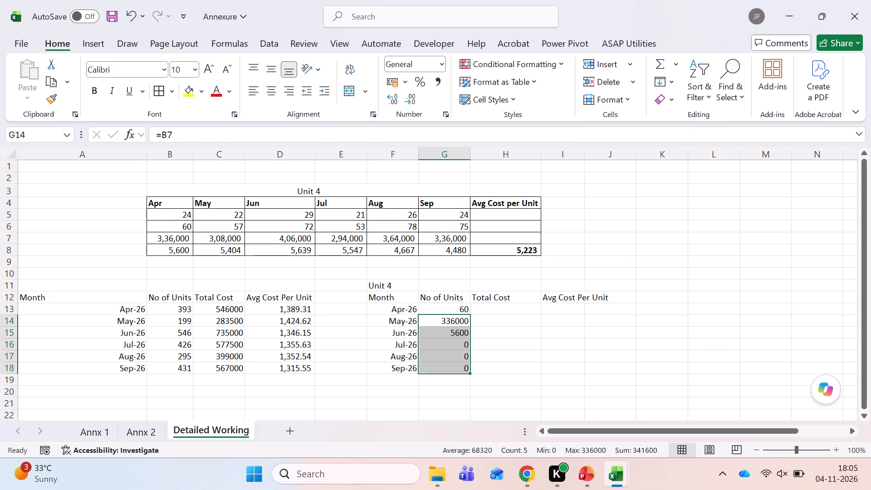
Enter the Unit 4 No of Units values 60, 57, 72, 53, 78 and 75 in G13:G18.
key(Up)
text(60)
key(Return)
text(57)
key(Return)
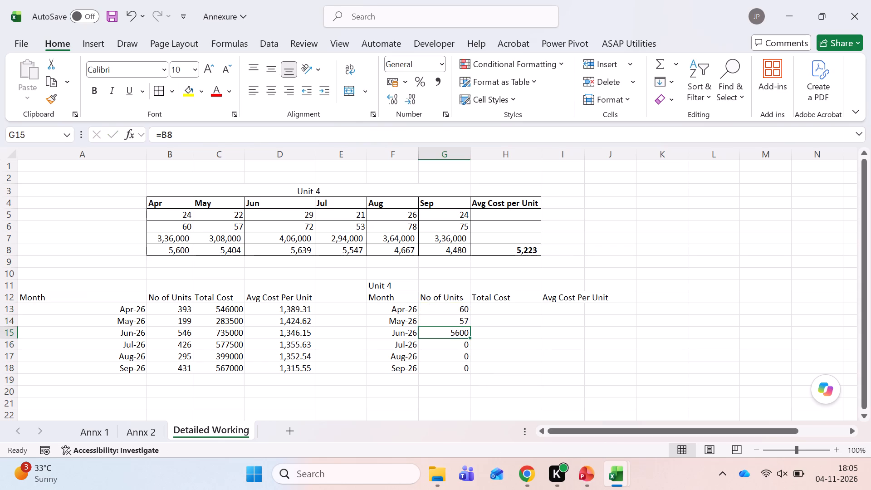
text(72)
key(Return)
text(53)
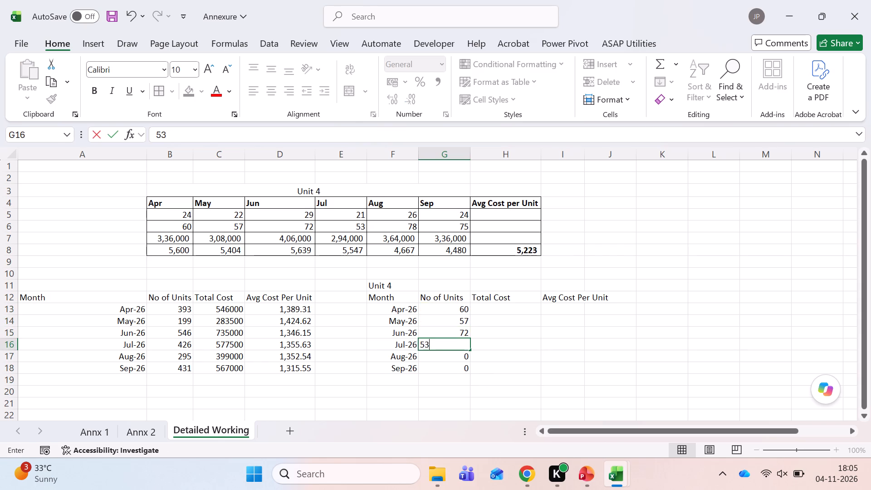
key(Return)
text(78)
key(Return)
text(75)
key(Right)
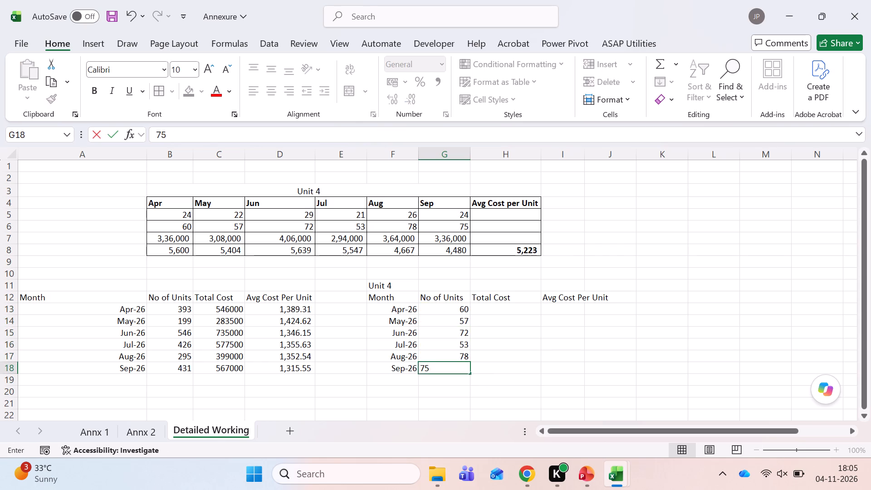
Enter the Unit 4 Total Cost values 336000, 308000, 406000, 294000, 364000 and 336000 in H13:H18.
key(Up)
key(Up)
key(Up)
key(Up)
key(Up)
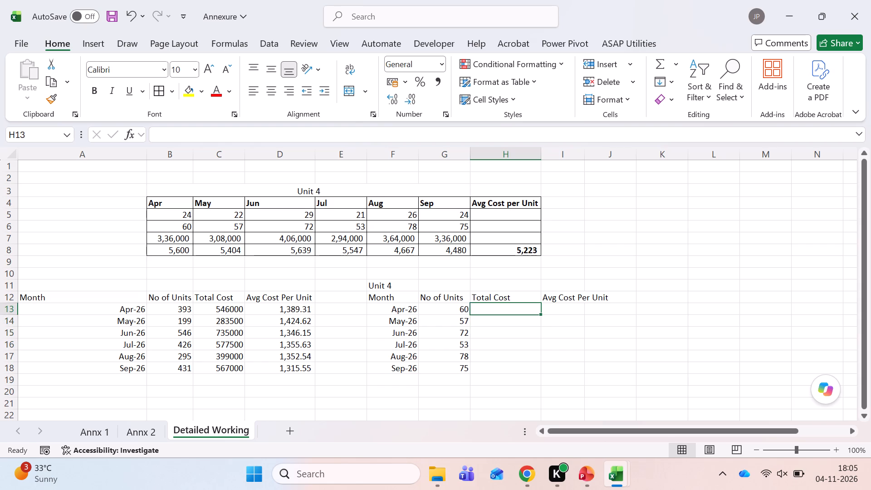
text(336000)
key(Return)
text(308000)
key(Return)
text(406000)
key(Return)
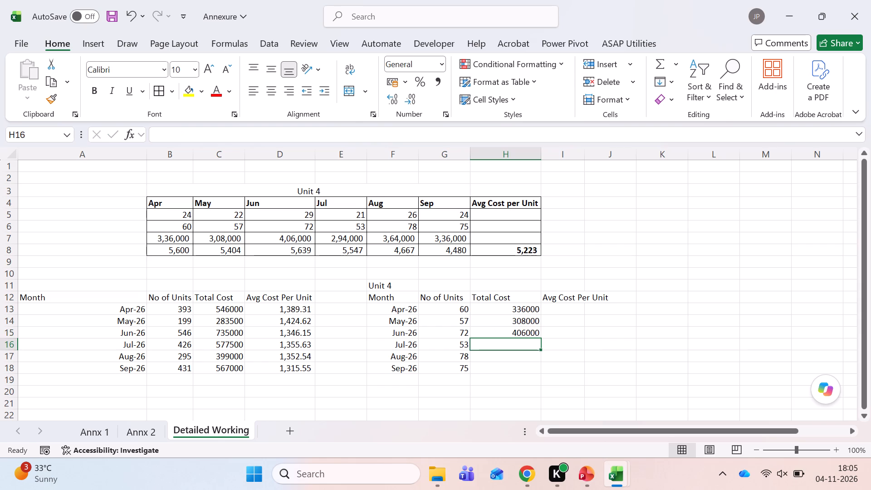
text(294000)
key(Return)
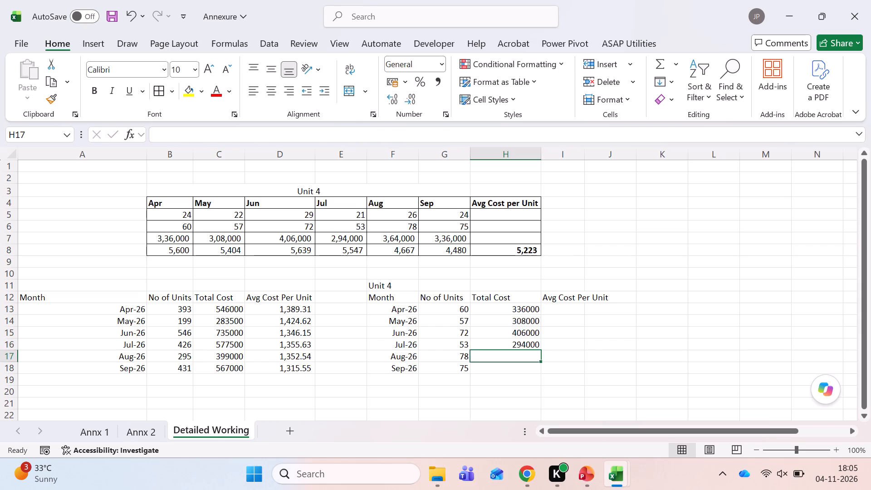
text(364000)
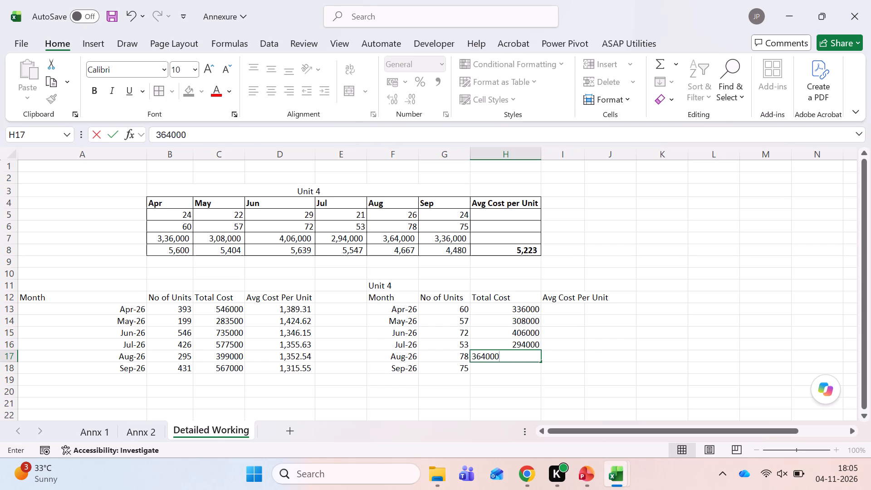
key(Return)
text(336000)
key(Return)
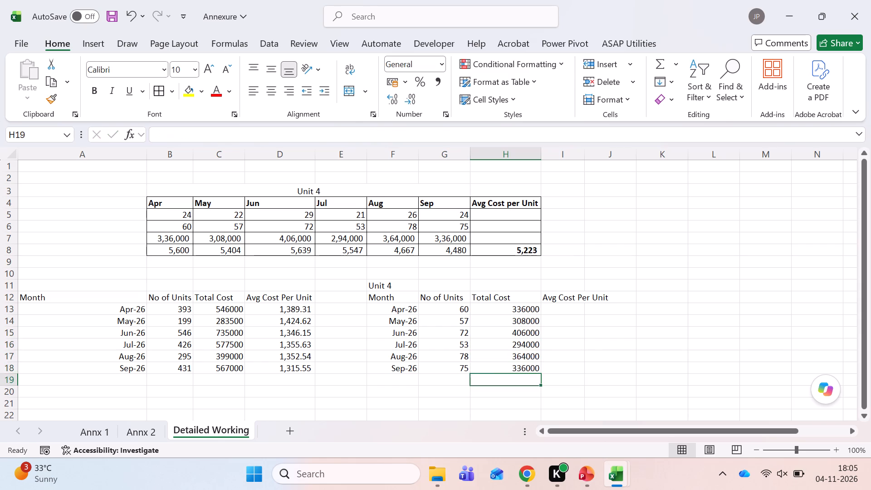
Calculate April's average cost per unit for Unit 4 in I13 with =H13/G13.
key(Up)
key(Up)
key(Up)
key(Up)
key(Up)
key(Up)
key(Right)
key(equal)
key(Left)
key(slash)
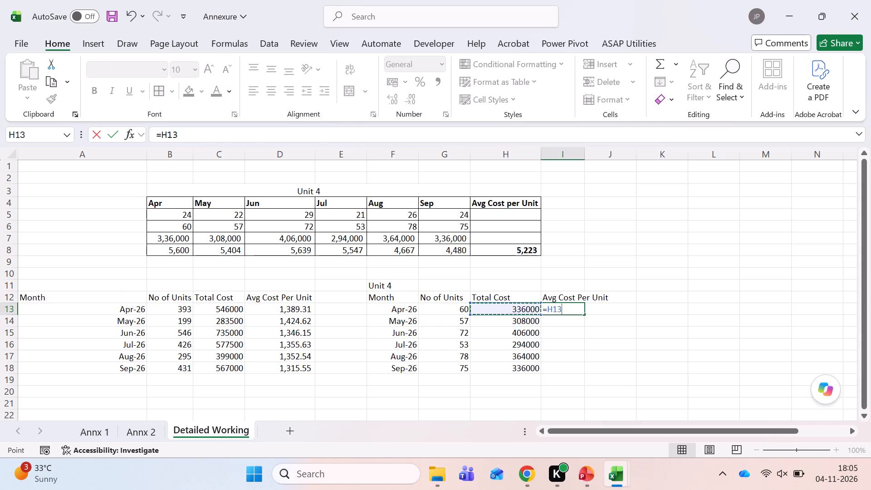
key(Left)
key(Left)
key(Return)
Copy the average cost formula from I13 down to I14:I18.
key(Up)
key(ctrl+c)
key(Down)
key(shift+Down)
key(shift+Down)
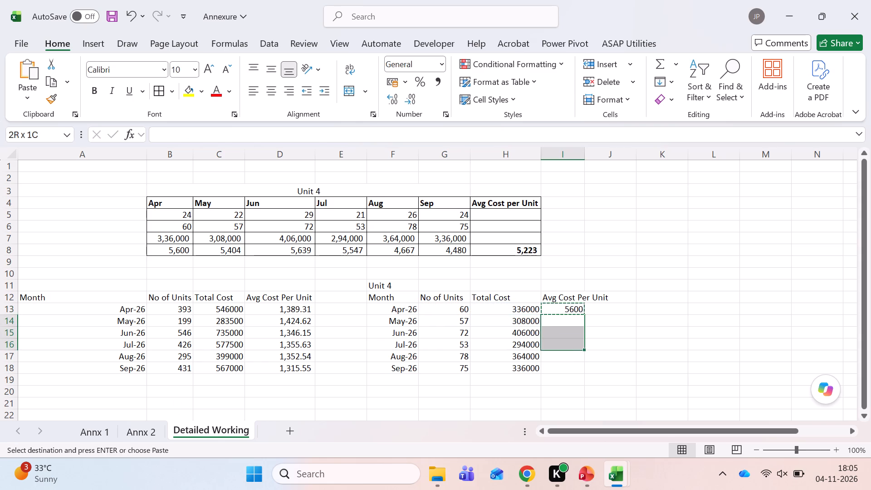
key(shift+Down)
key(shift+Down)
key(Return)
Apply the comma number style to the Unit 4 average costs in I13:I18.
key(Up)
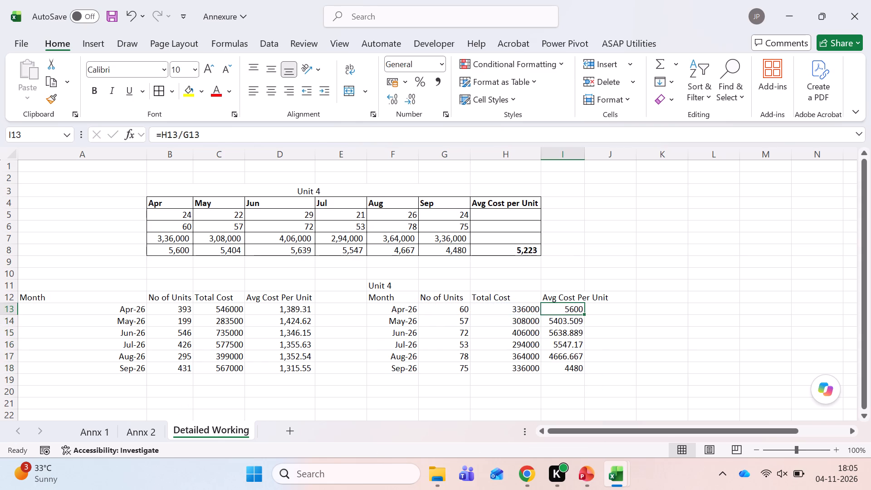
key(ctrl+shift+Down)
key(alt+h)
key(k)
Auto-fit the width of column I to its Avg Cost Per Unit heading.
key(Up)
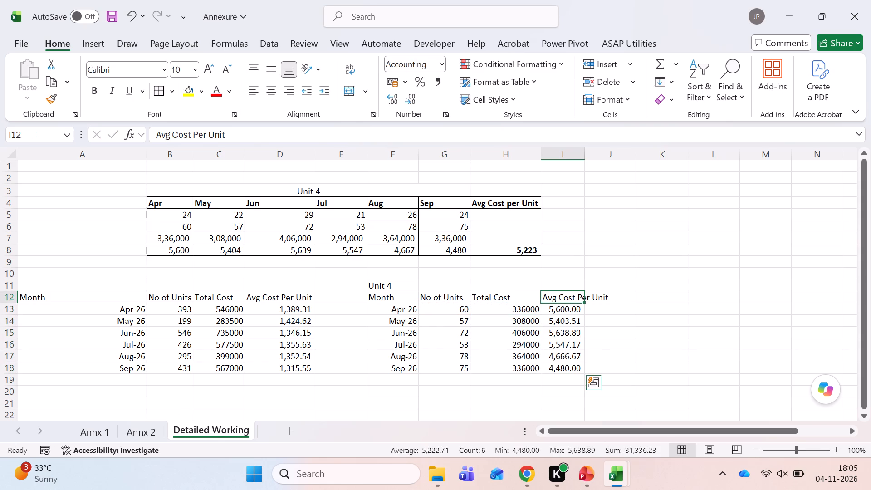
double_click(581, 151)
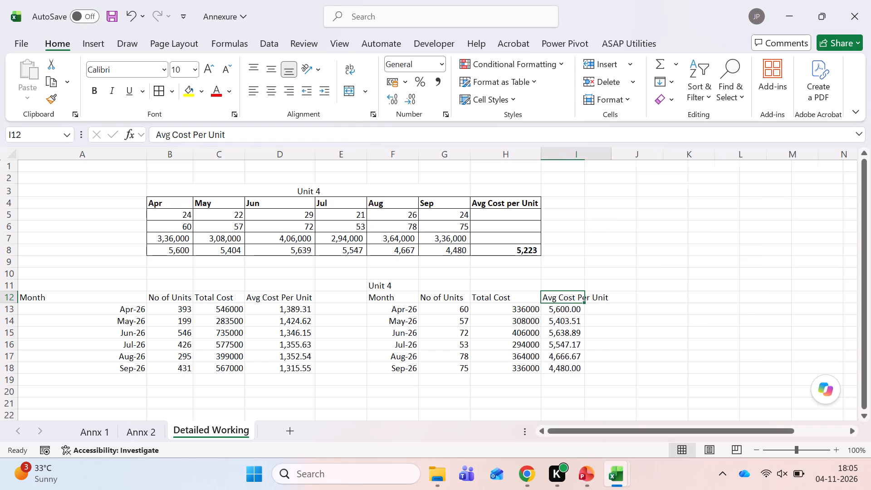
Apply all borders to the Unit 4 table in F12:I18.
key(Left)
key(Left)
key(Left)
key(shift+Right)
key(shift+Right)
key(shift+Right)
key(shift+Down)
key(shift+Down)
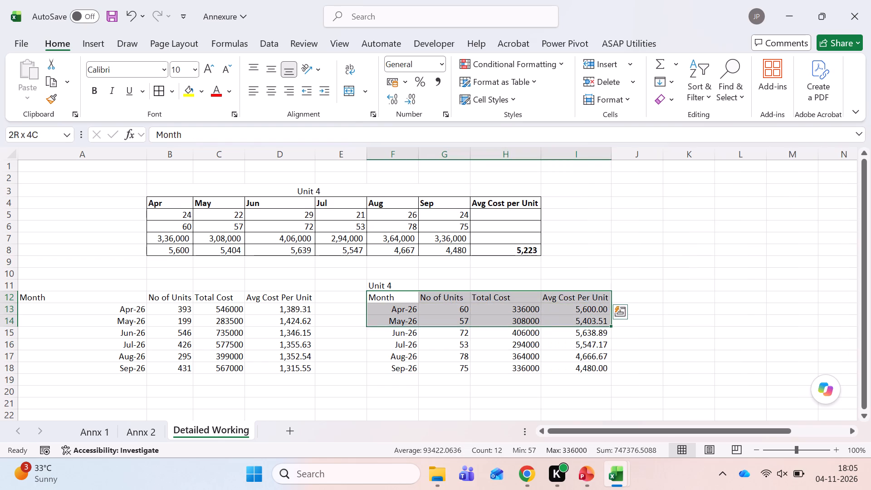
key(shift+Down)
key(shift+Down)
key(shift+Down)
key(shift+Down)
key(alt+h)
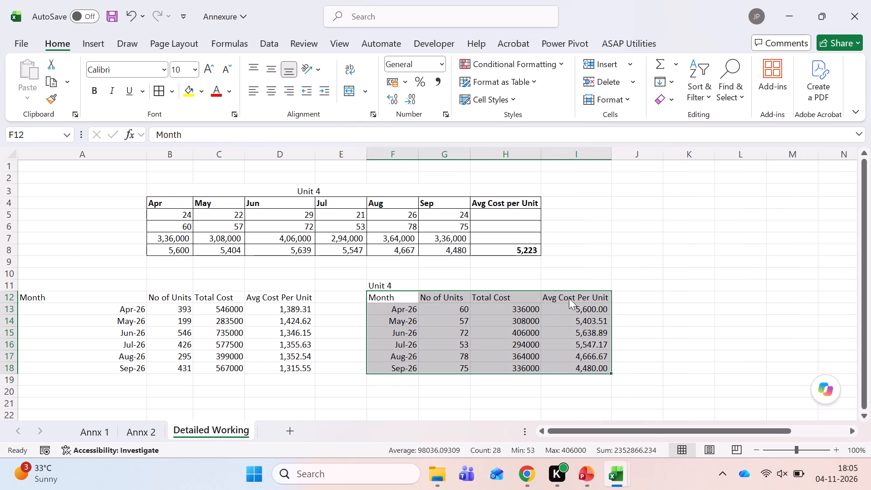
key(alt+b)
key(a)
Enter the title Unit 1 in A11 above the first monthly table.
key(Up)
key(ctrl+Left)
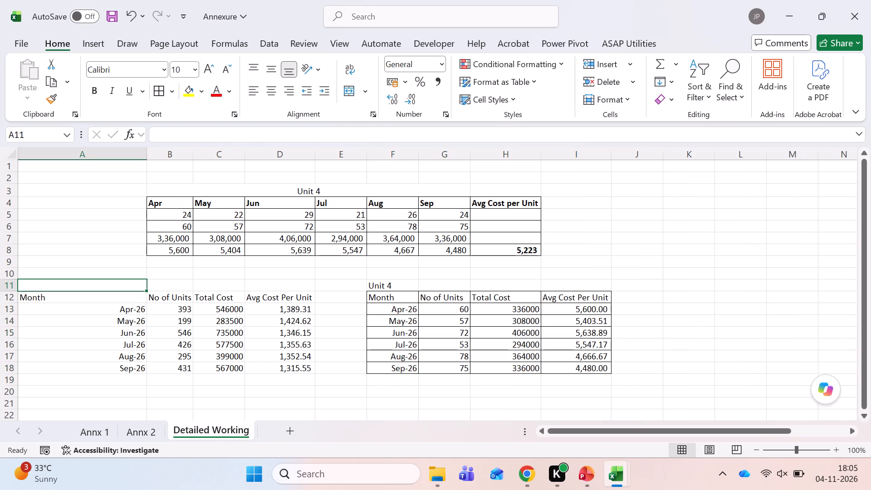
text(Unit 1)
key(Return)
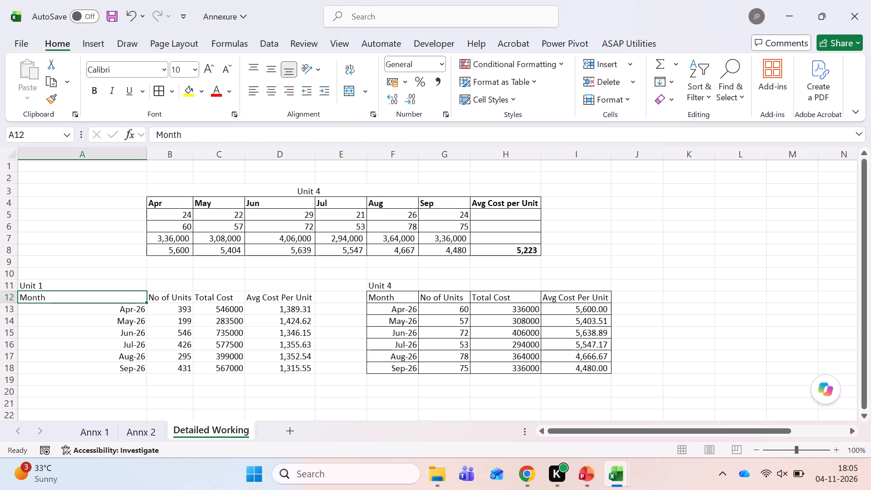
Delete rows 3 to 10, which hold the old horizontal Unit 4 table and the blank rows below it.
key(Up)
key(Up)
key(Up)
key(Up)
key(Up)
key(Up)
key(Up)
key(Up)
key(Up)
key(shift+space)
key(shift+Down)
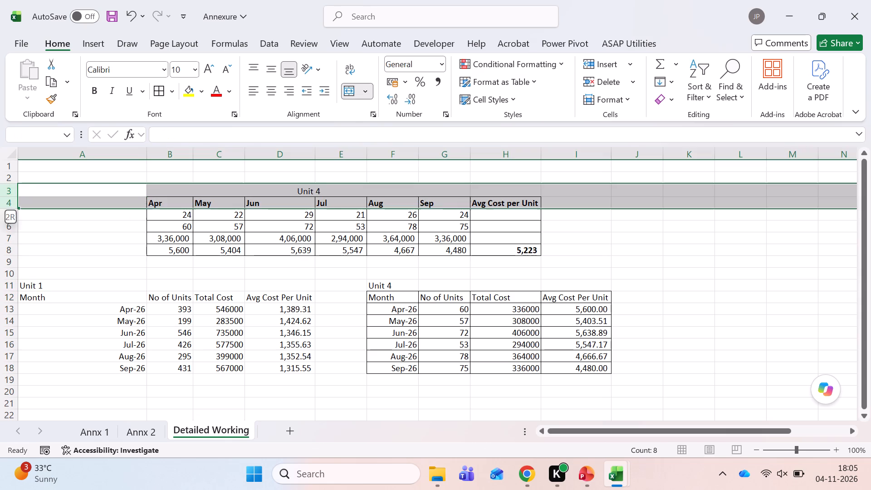
key(shift+Down)
key(shift+Down)
key(shift+Down)
key(shift+Down)
key(shift+Down)
key(shift+Down)
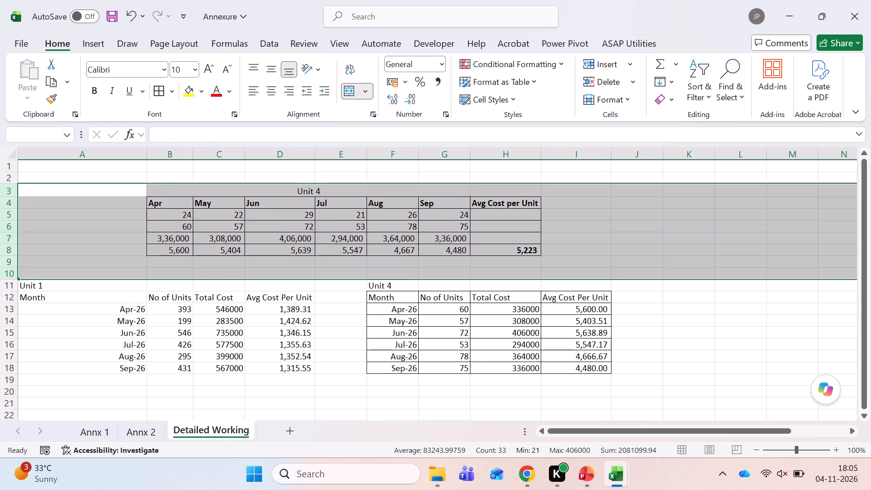
key(ctrl+minus)
Make the table titles Unit 1 in A3 and Unit 4 in F3 bold.
key(Down)
key(Up)
key(ctrl+b)
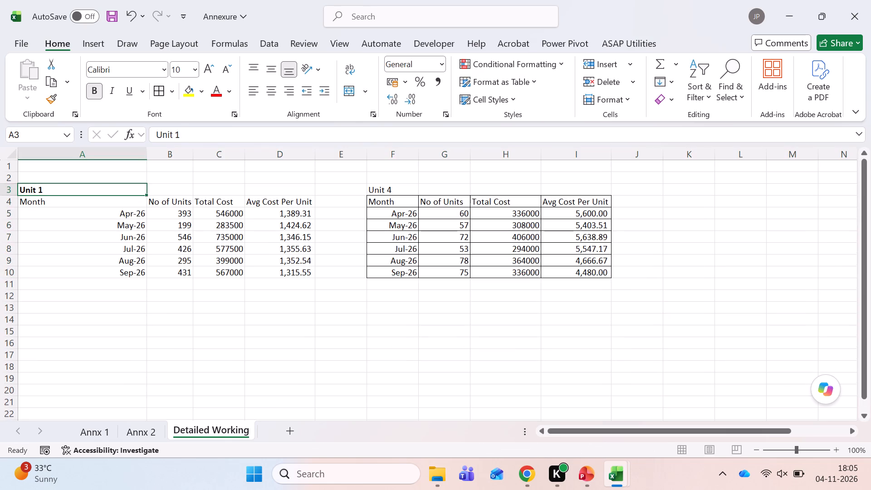
key(Right)
key(Right)
key(Right)
key(Right)
key(Right)
key(ctrl+b)
Auto-fit the width of column A to its contents.
key(ctrl+Left)
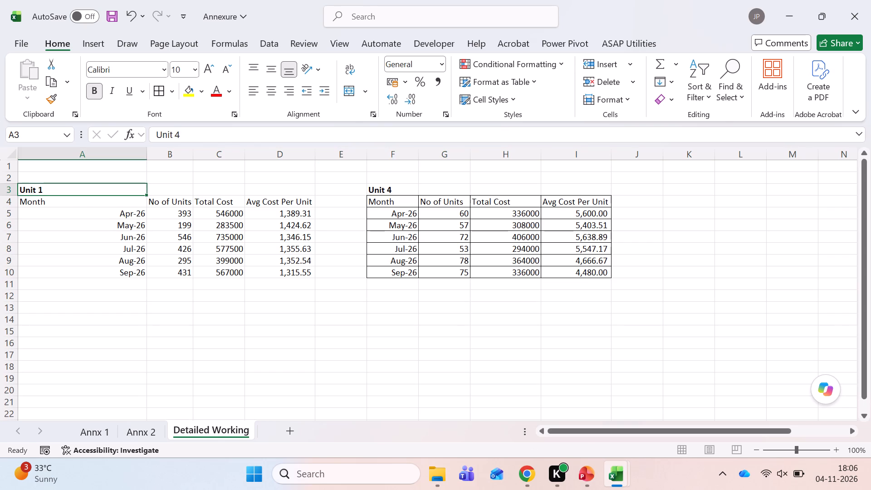
double_click(146, 151)
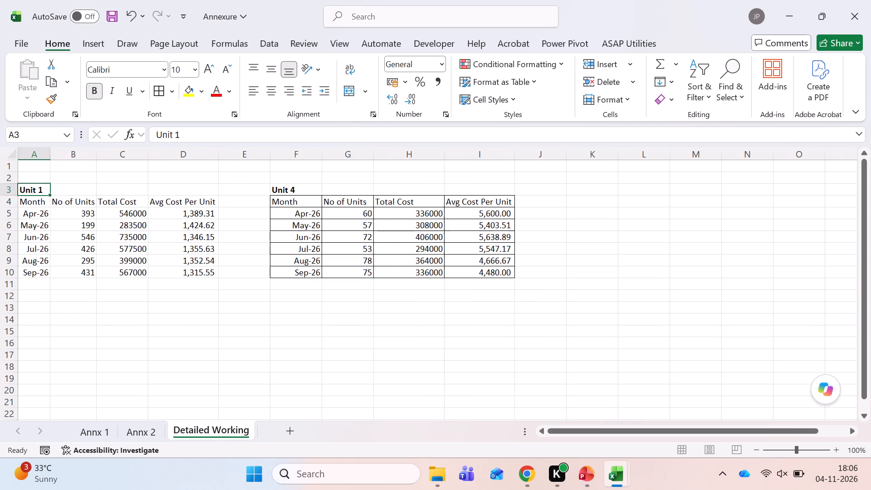
Apply all borders to the Unit 1 table in A4:D10.
key(Down)
key(shift+Right)
key(shift+Right)
key(shift+Right)
key(shift+Right)
key(shift+Down)
key(shift+Left)
key(shift+Down)
key(shift+Down)
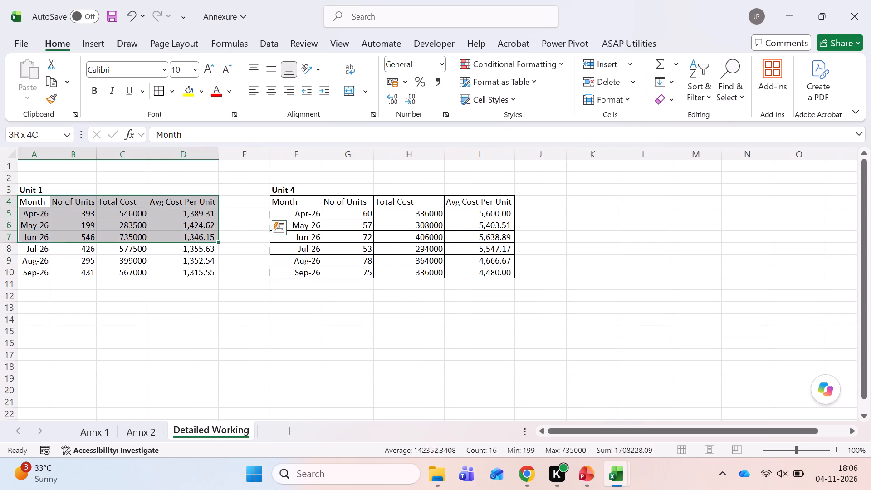
key(shift+Down)
key(shift+Down)
key(shift+Down)
key(alt+h)
key(alt+b)
key(a)
key(Down)
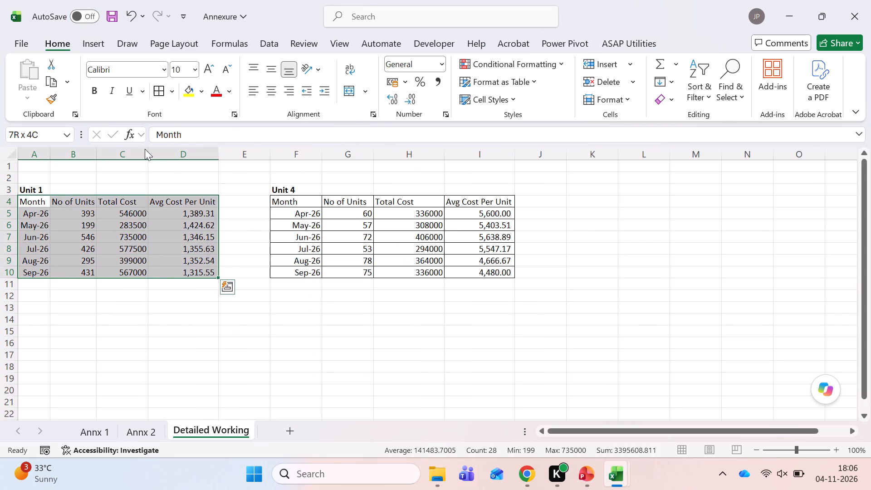
Check the summary statistics of Unit 1's average costs per unit in D5:D10.
key(Down)
key(Down)
key(Right)
key(Right)
key(Right)
key(Up)
key(Up)
key(shift+Down)
key(shift+Down)
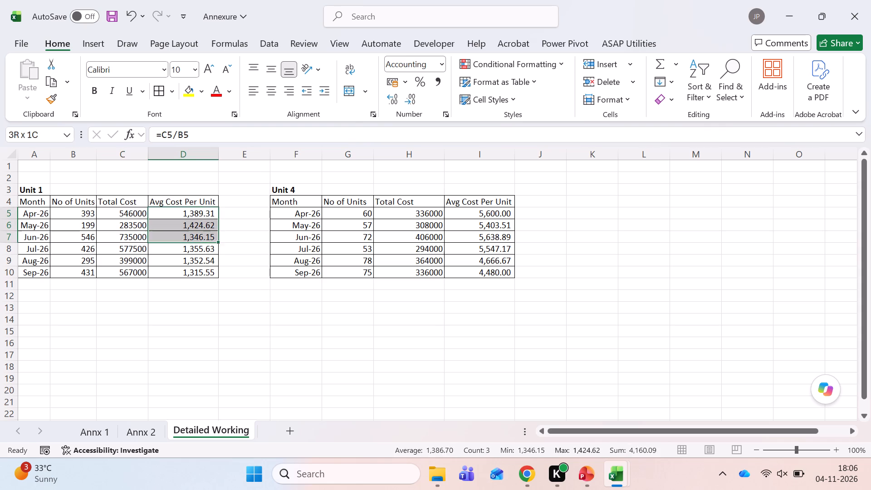
key(shift+Down)
key(shift+Down)
key(shift+Down)
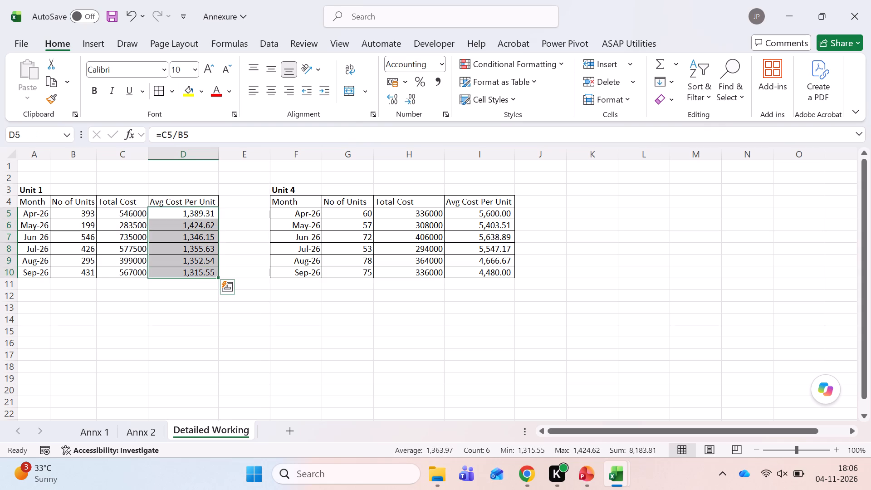
Calculate the average of D5:D10 in D11 below Unit 1's average cost column and make it bold.
key(Down)
key(Down)
key(Down)
key(Down)
key(Down)
key(Down)
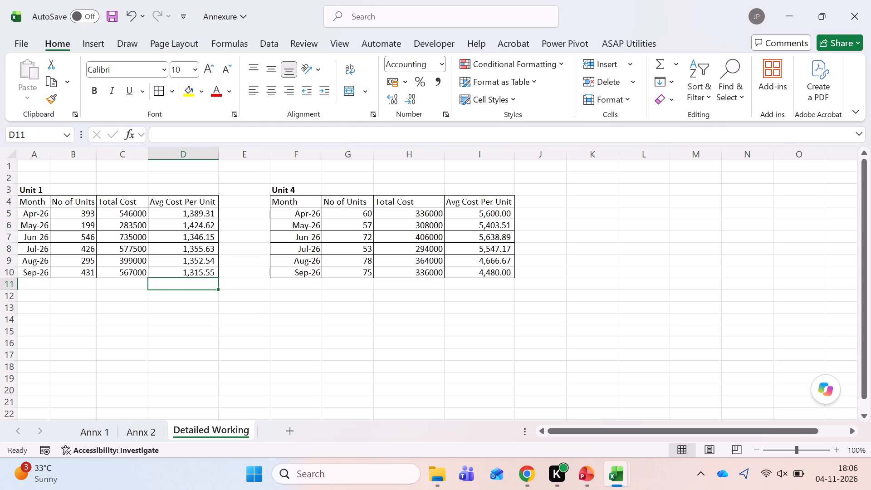
text(=averag)
key(Tab)
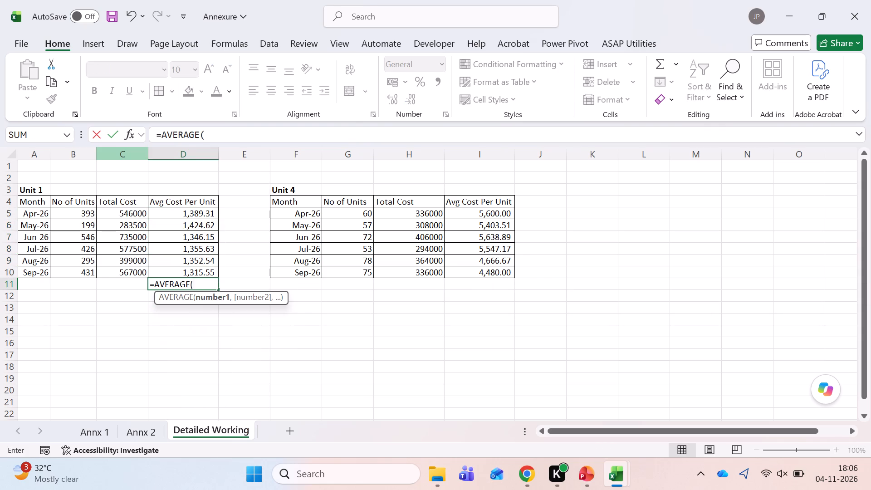
key(Up)
key(Up)
key(Up)
key(Up)
key(Up)
key(Up)
key(shift+Down)
key(shift+Down)
key(shift+Down)
key(shift+Down)
key(shift+Down)
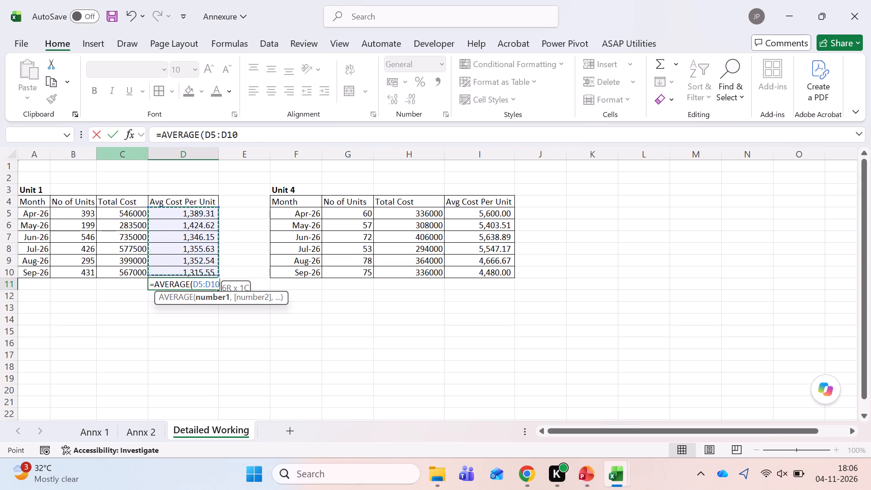
key(shift+parenright)
key(Tab)
key(Left)
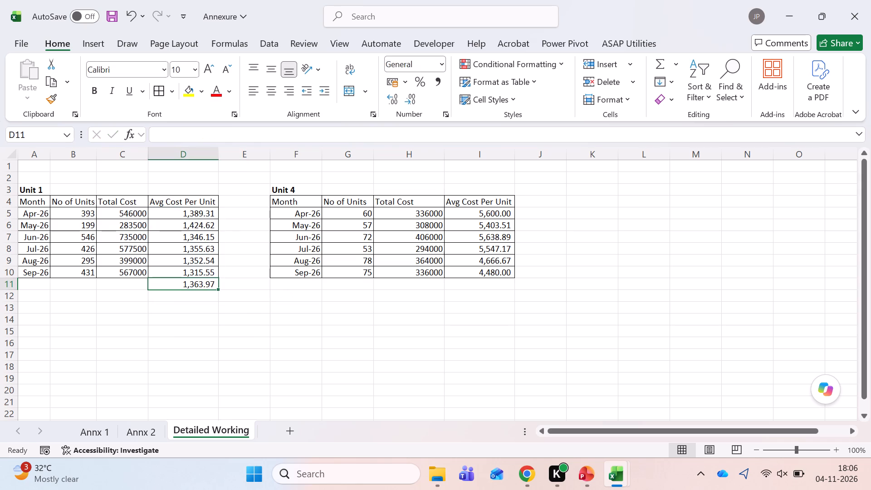
key(ctrl+b)
Add bold sum totals for Unit 1's total cost in C11 and number of units in B11.
key(Left)
key(alt+equal)
key(Tab)
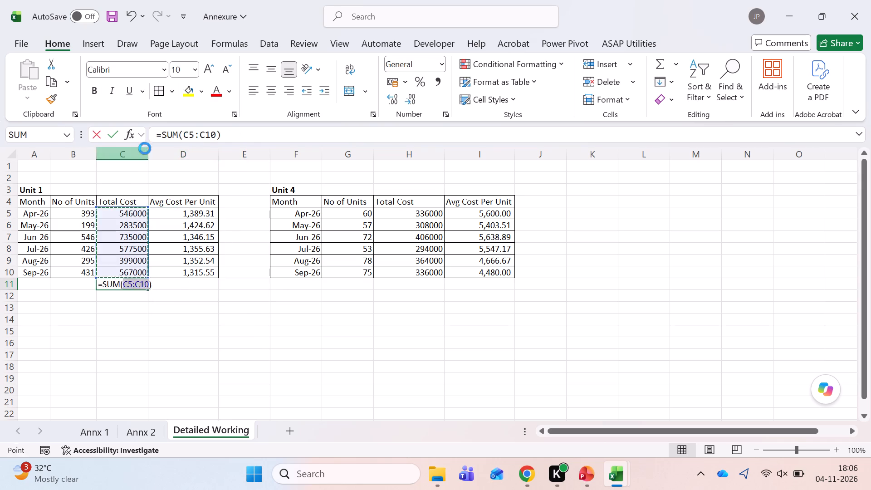
key(Left)
key(ctrl+b)
key(Left)
key(alt+equal)
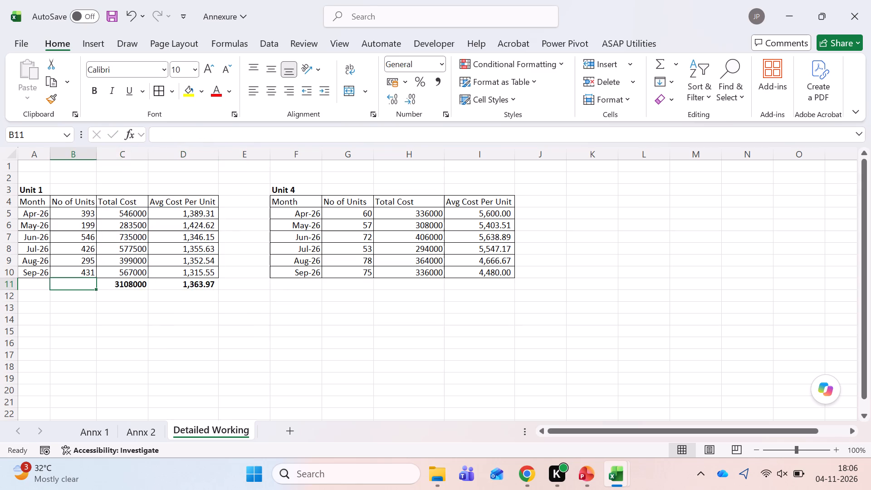
key(Tab)
key(Left)
key(ctrl+b)
Add bold sum totals for Unit 4's number of units in G11 and total cost in H11.
key(Right)
key(Right)
key(Right)
key(Right)
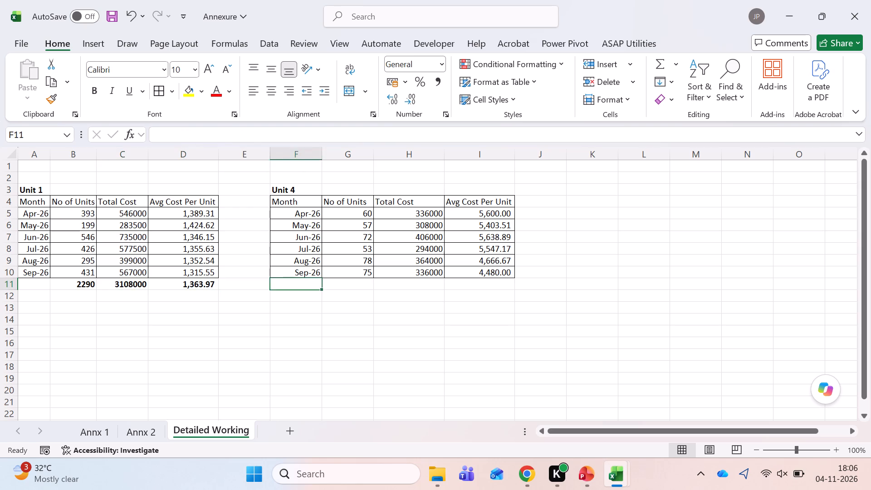
key(Right)
key(alt+equal)
key(Tab)
key(Left)
key(ctrl+b)
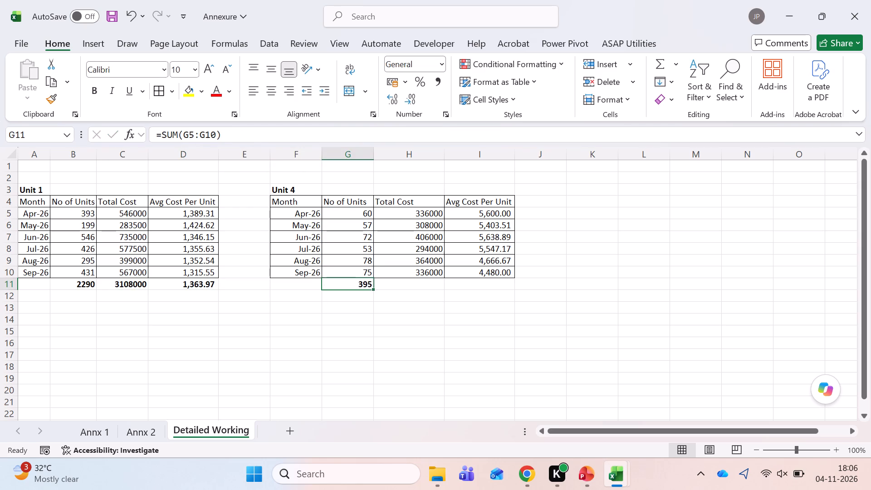
key(Right)
key(alt+equal)
key(Tab)
key(Left)
key(ctrl+b)
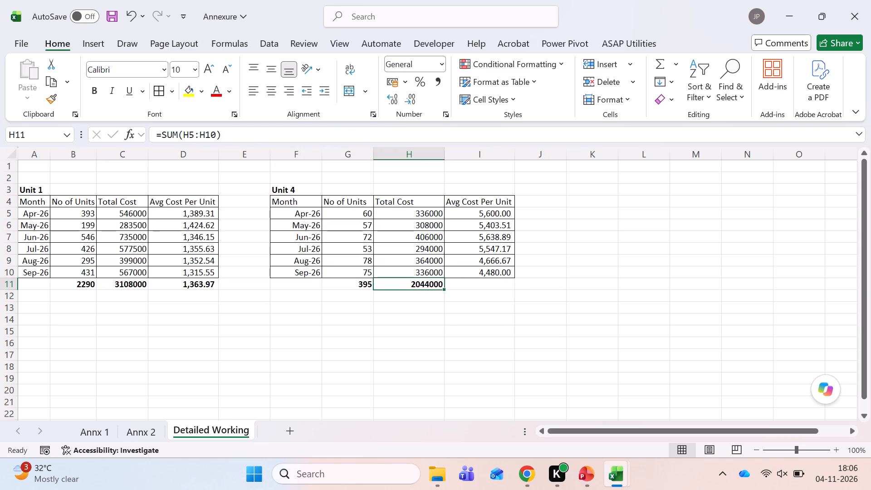
Copy Unit 1's average formula from D11 to I11 below Unit 4's average cost column.
key(ctrl+Left)
key(Left)
key(Left)
key(Left)
key(ctrl+c)
key(Right)
key(Right)
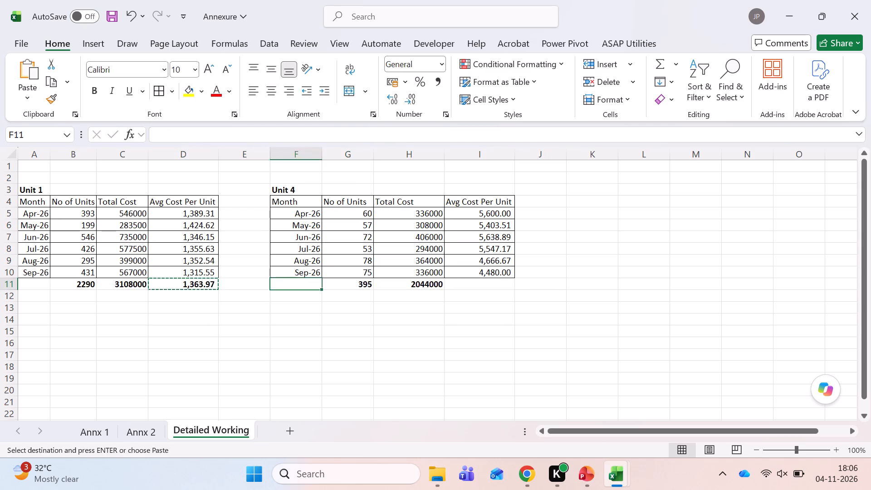
key(Right)
key(Right)
key(Right)
key(Right)
key(Left)
key(Return)
key(Down)
key(Up)
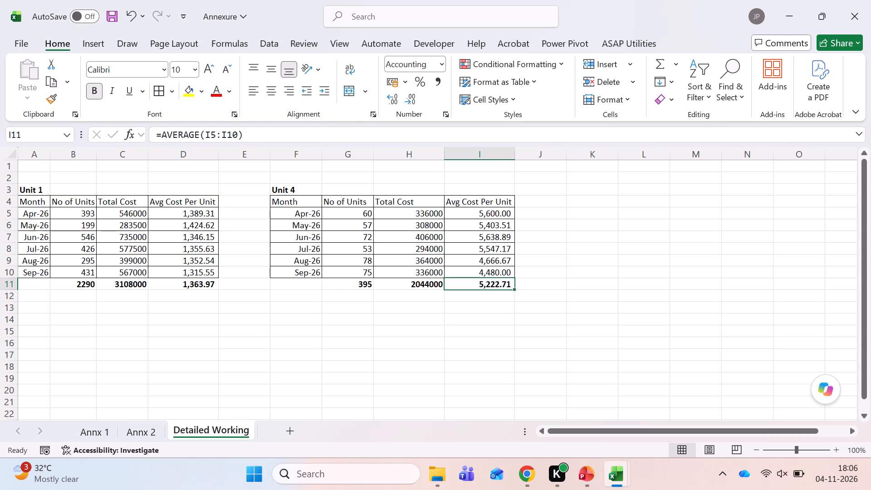
Save the Annexure workbook.
key(ctrl+Left)
key(ctrl+Left)
key(ctrl+Left)
key(ctrl+s)
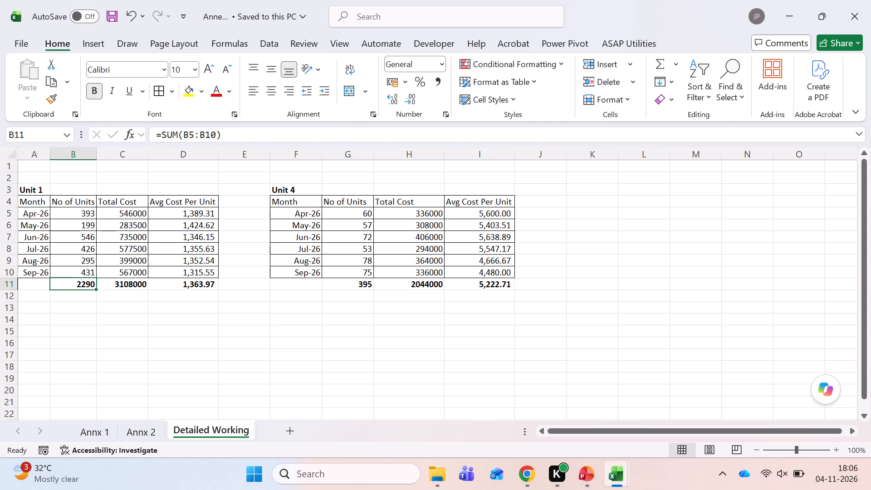
Enter the bold heading Estimated Hired Trucks in A14.
key(Down)
key(Down)
key(Down)
key(Left)
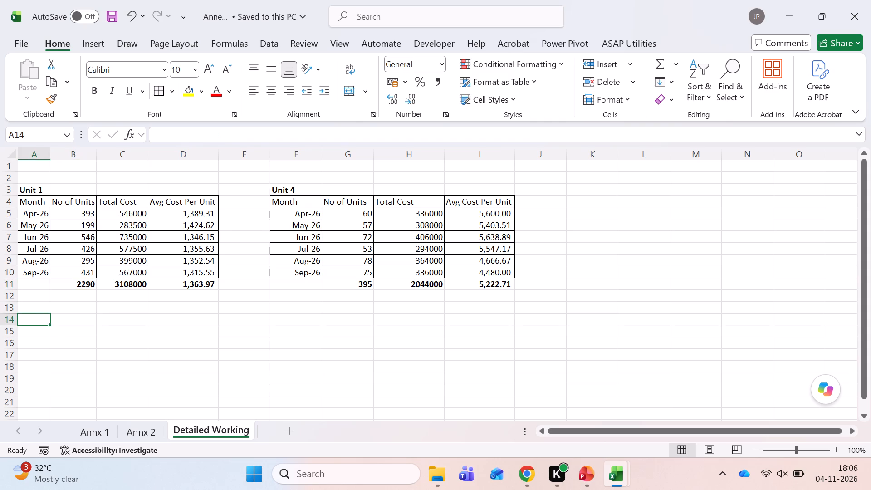
text(Estimated)
key(space)
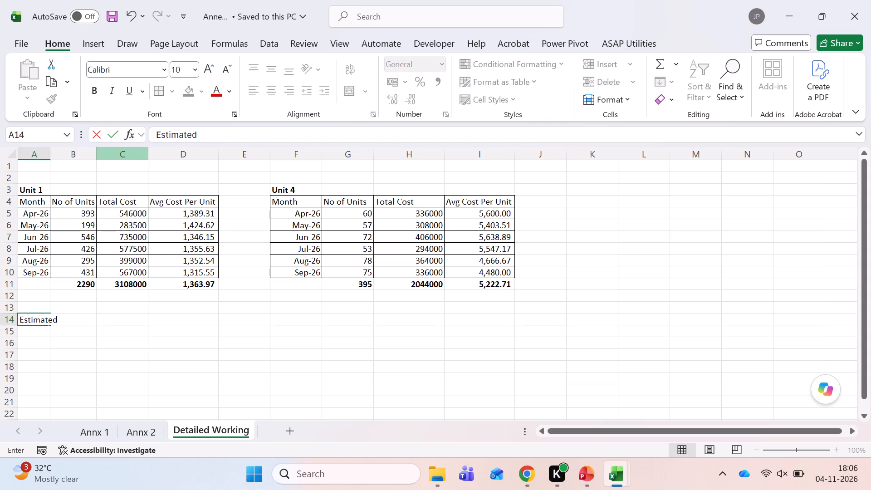
text(Hired Trucks)
key(Tab)
key(Left)
key(ctrl+b)
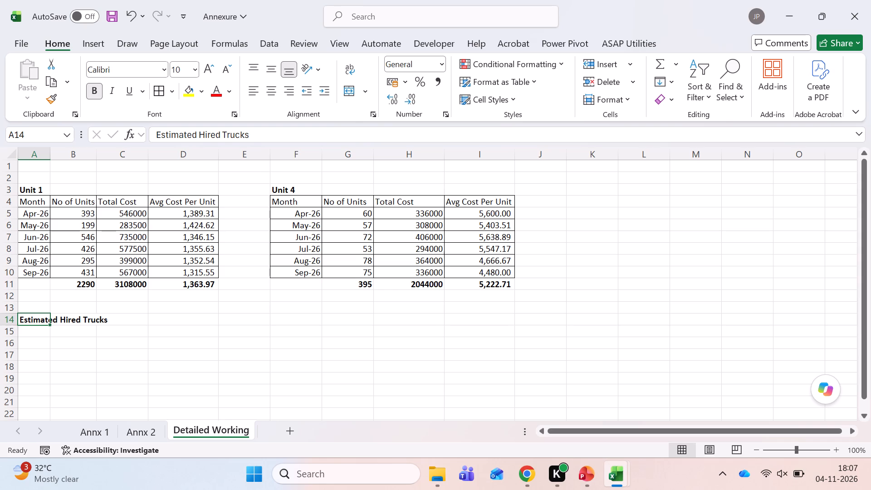
Switch to the Freight Cost workbook and examine the trip and savings calculations on Sheet2.
key(alt+Tab)
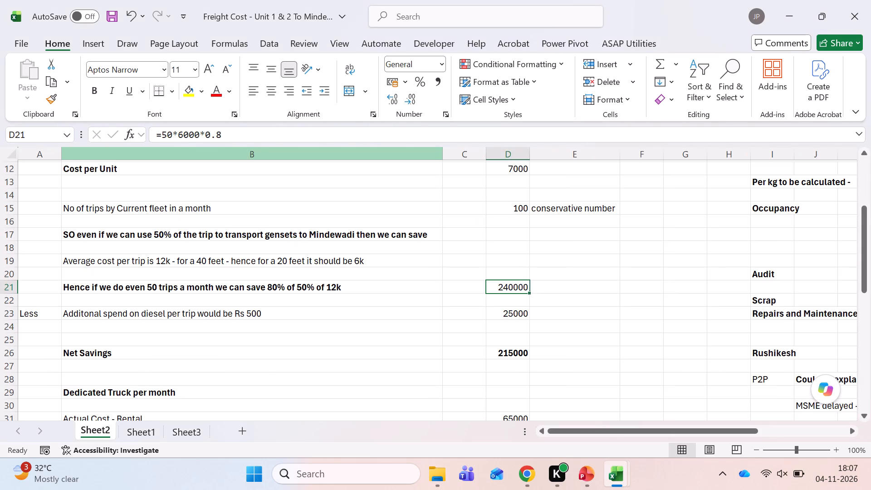
scroll(186, 225, up, 3)
scroll(186, 225, down, 1)
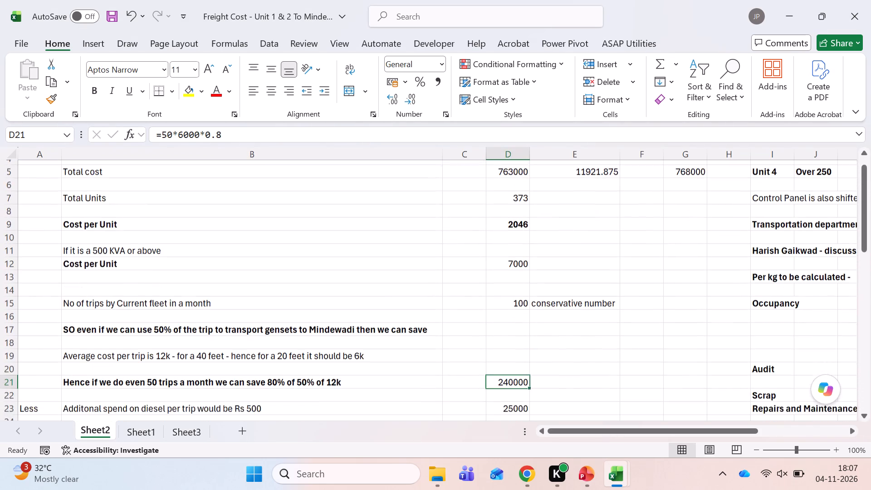
scroll(186, 225, down, 2)
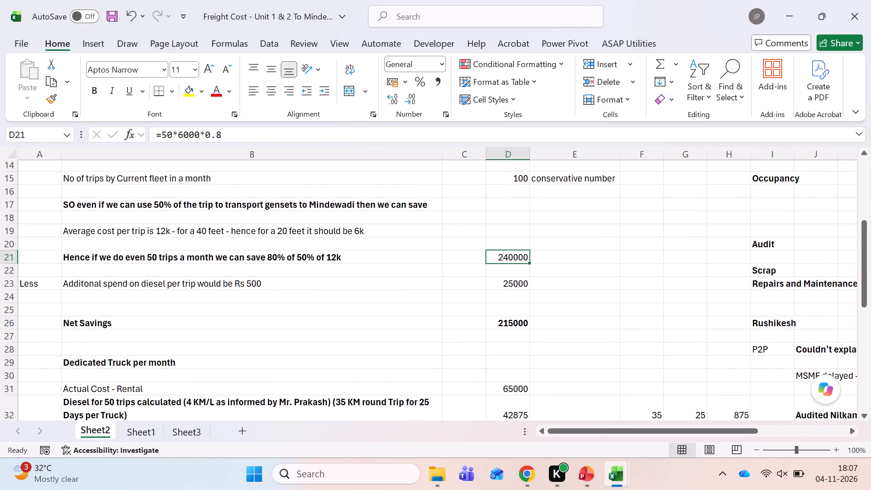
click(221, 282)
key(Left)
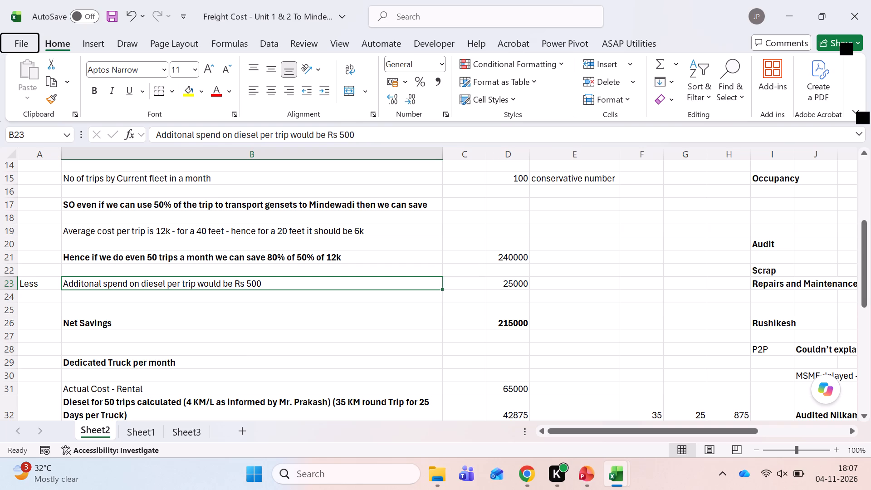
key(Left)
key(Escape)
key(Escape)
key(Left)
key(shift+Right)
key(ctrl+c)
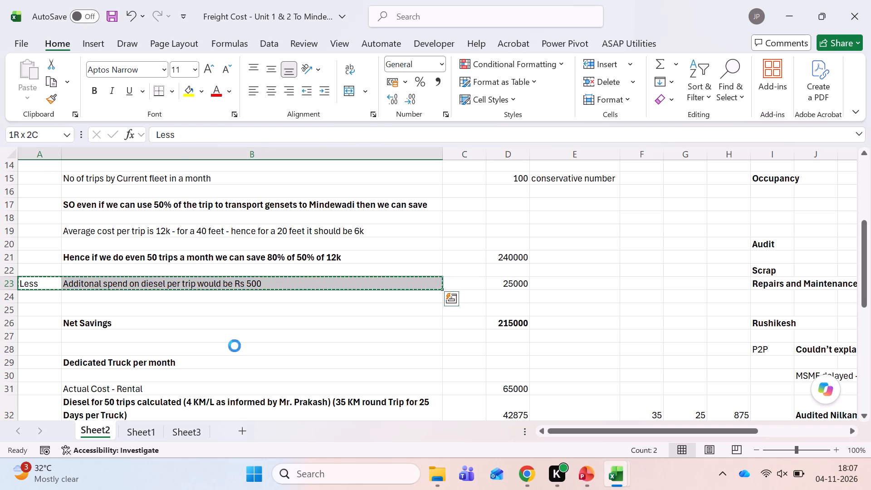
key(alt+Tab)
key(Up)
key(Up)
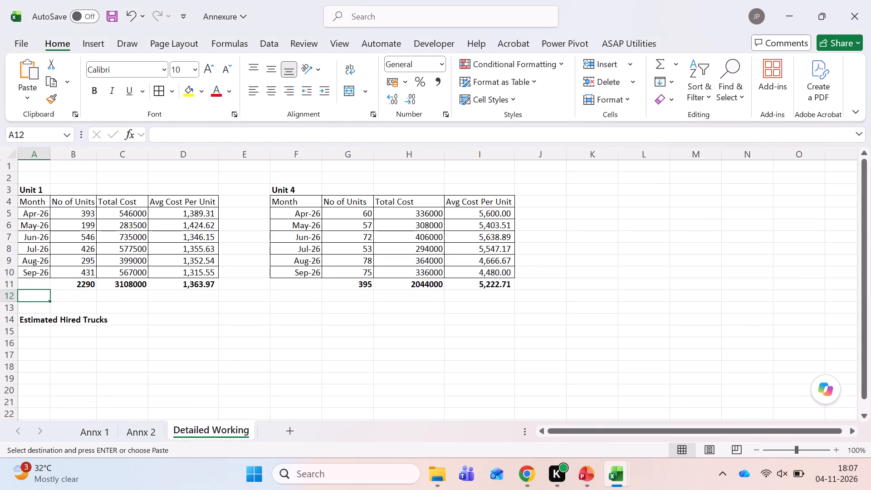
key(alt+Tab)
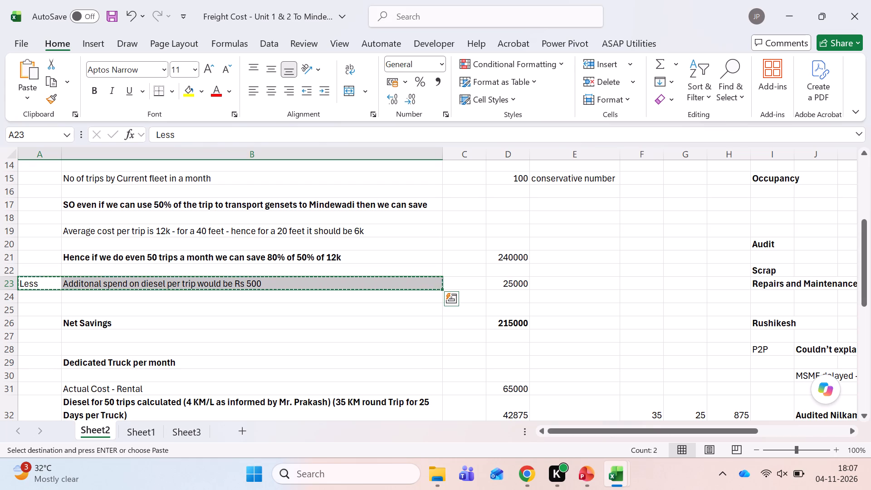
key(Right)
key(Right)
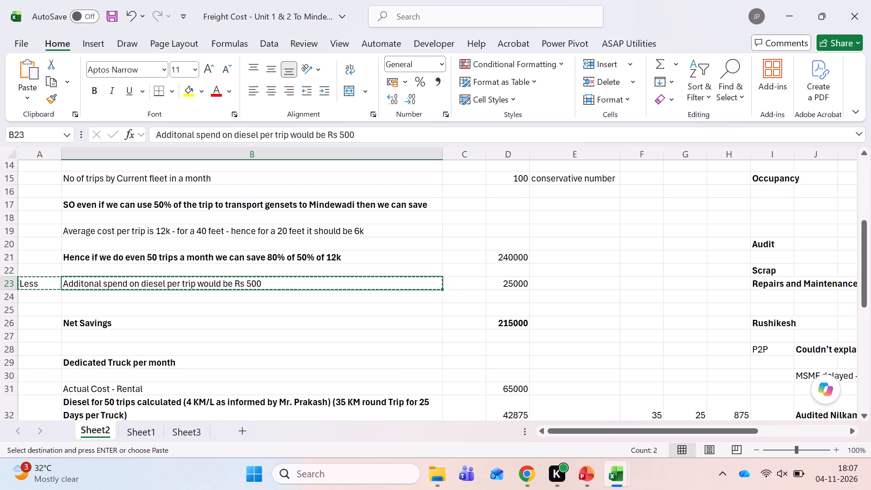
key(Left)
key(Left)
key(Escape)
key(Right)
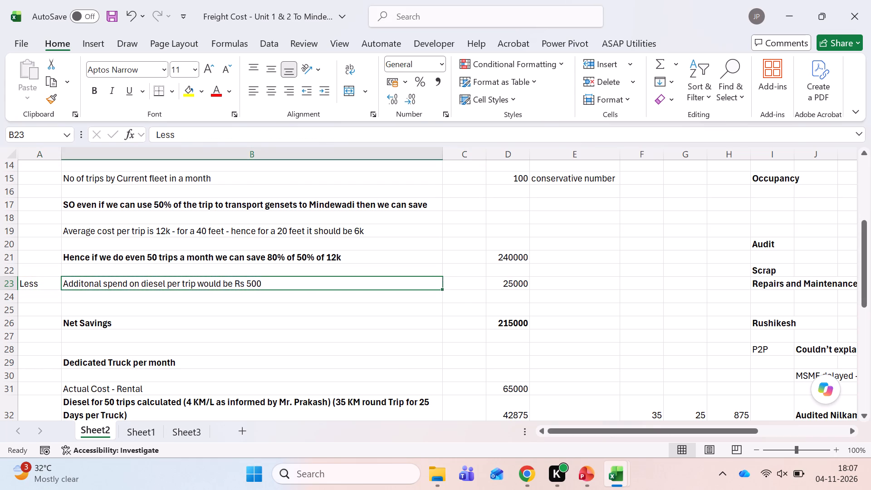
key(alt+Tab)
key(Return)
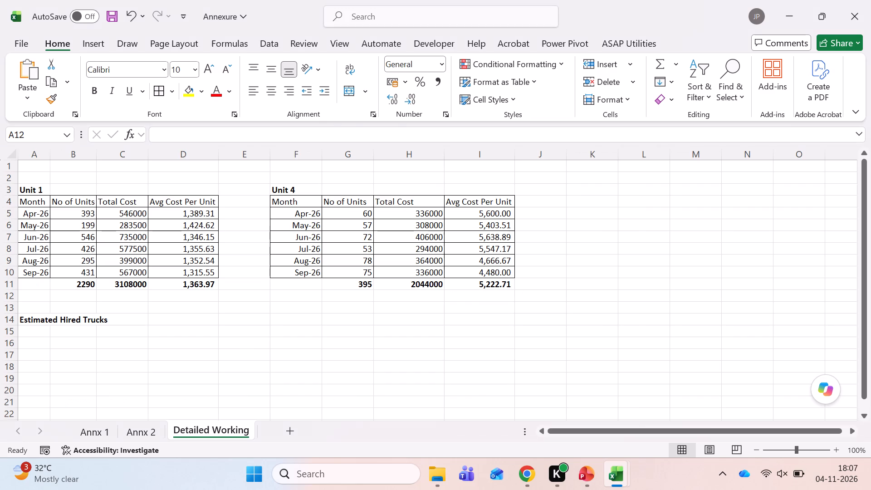
Review the trip, cost and savings lines on Sheet2 of the Freight Cost workbook, and return to Annexure.
key(alt+Tab)
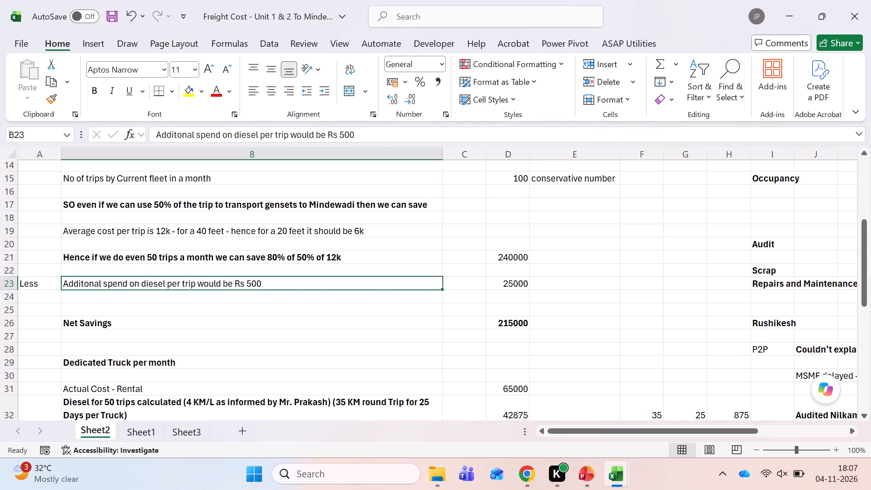
scroll(235, 346, up, 2)
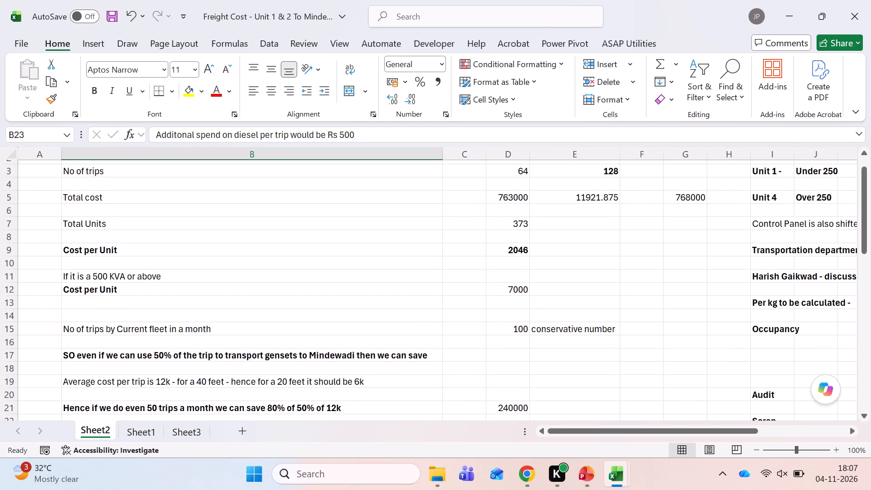
scroll(295, 328, down, 1)
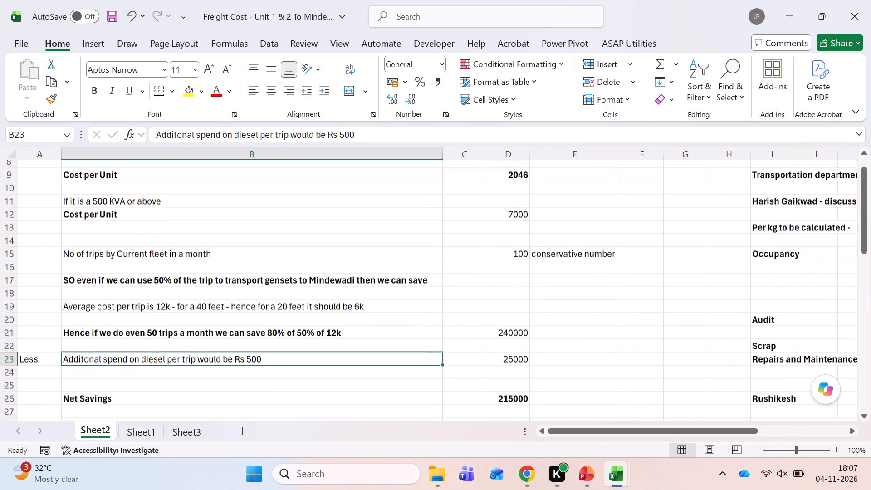
scroll(295, 328, down, 1)
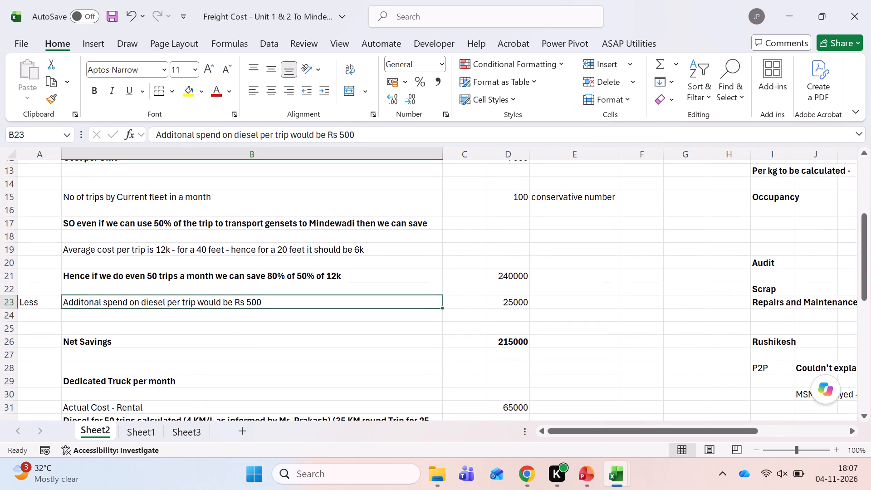
key(alt+Tab)
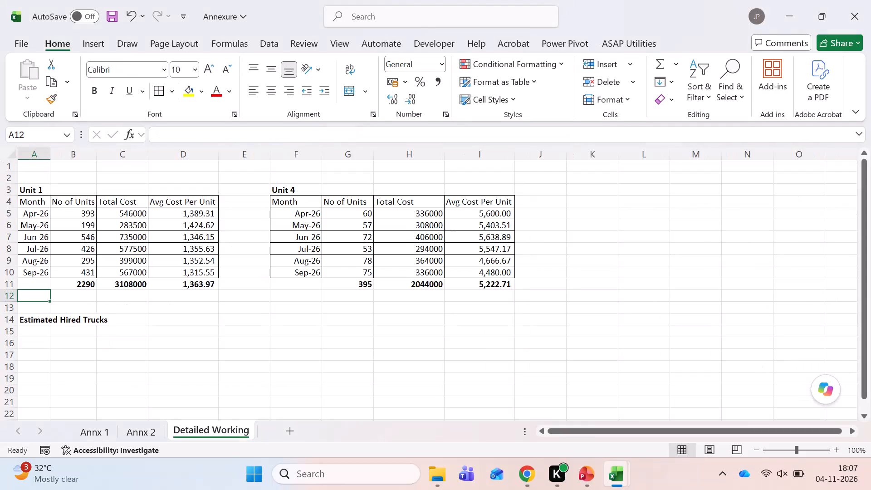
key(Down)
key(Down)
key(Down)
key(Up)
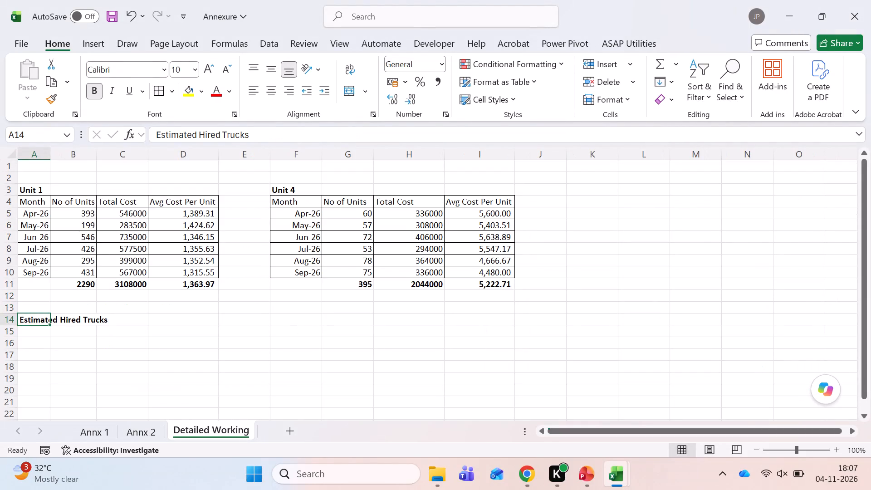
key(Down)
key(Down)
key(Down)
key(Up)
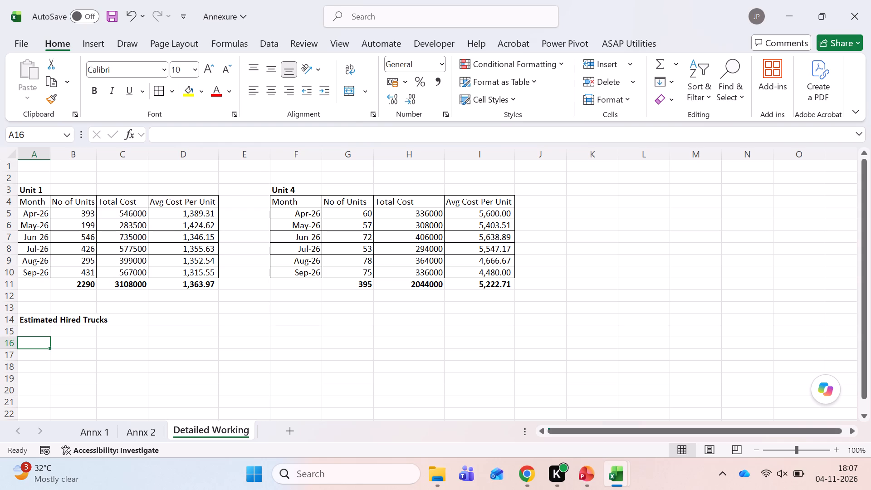
Copy the Unit 1 and Unit 4 monthly tables in A4:I10, without totals, to A15 under the Estimated Hired Trucks heading.
key(Up)
key(Up)
key(Up)
key(Up)
key(Up)
key(Up)
key(Up)
key(Up)
key(Up)
key(Up)
key(Up)
key(Up)
key(shift+Right)
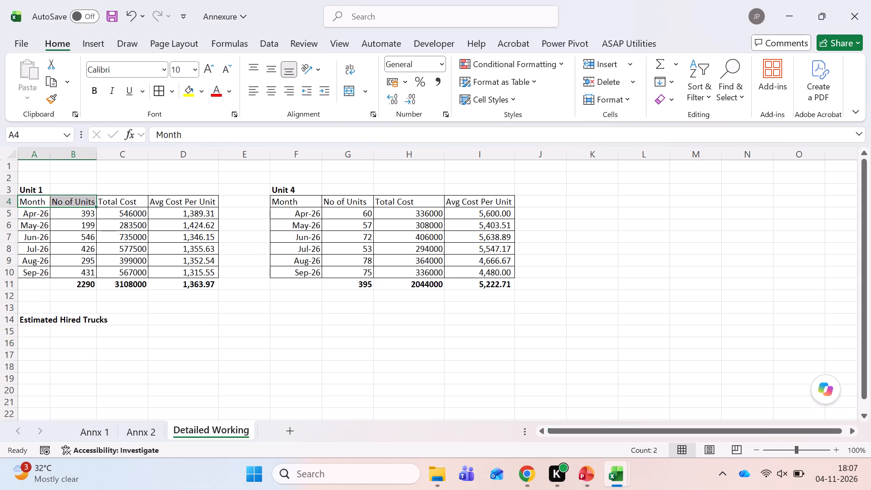
key(shift+Right)
key(shift+Right)
key(shift+Right)
key(shift+Left)
key(shift+Right)
key(shift+Right)
key(shift+Right)
key(shift+Right)
key(shift+Right)
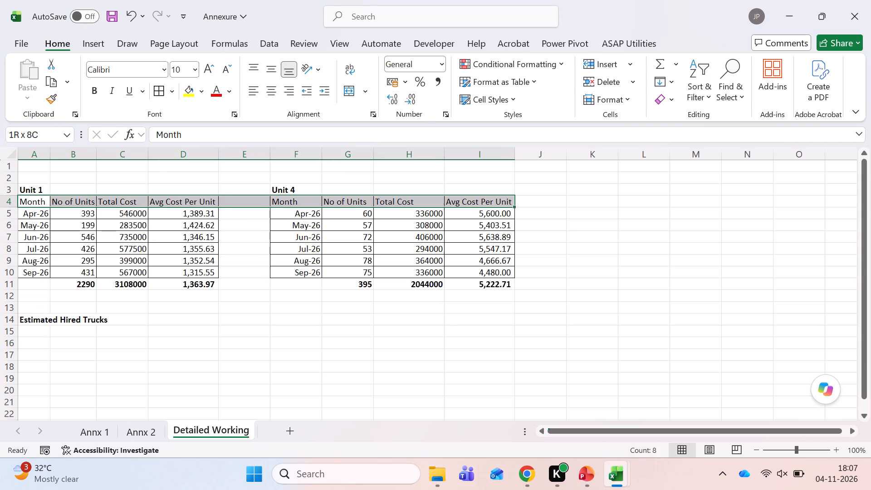
key(shift+Right)
key(shift+Left)
key(shift+Down)
key(shift+Down)
key(shift+Down)
key(shift+Down)
key(shift+Down)
key(shift+Down)
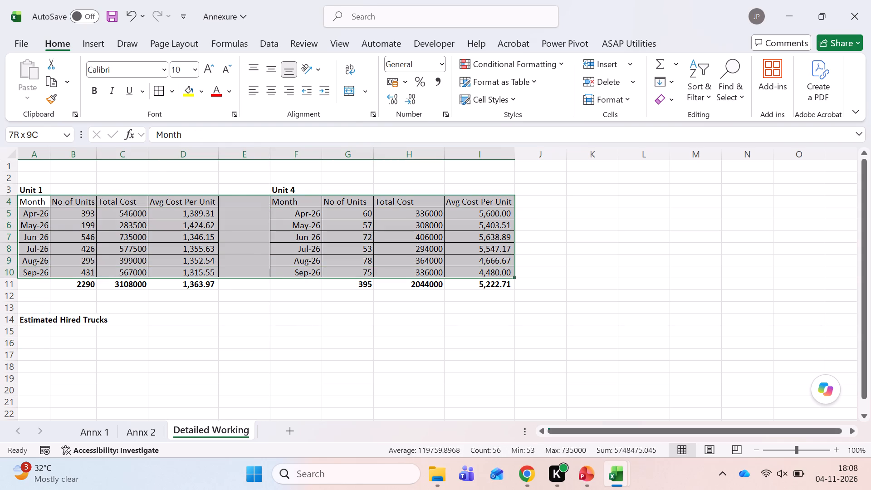
key(ctrl+c)
key(Down)
key(Down)
key(Down)
key(Down)
key(Down)
key(Down)
key(Down)
key(Down)
key(Down)
key(Down)
key(Down)
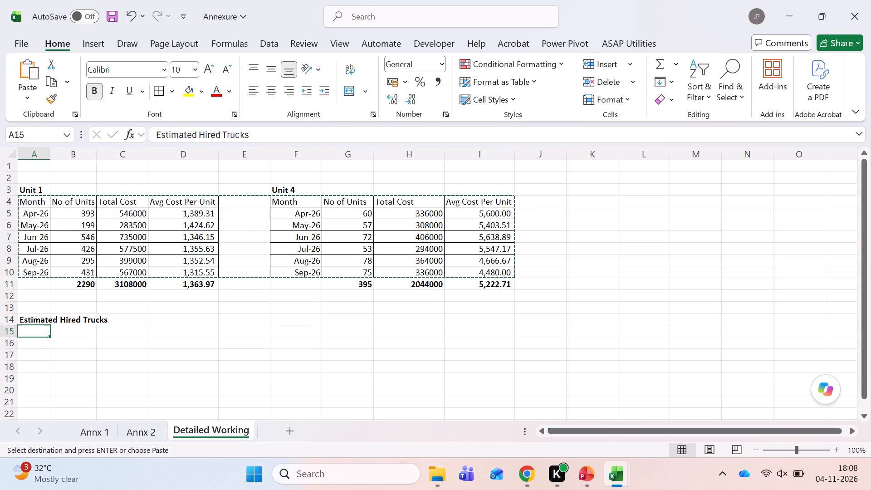
key(Return)
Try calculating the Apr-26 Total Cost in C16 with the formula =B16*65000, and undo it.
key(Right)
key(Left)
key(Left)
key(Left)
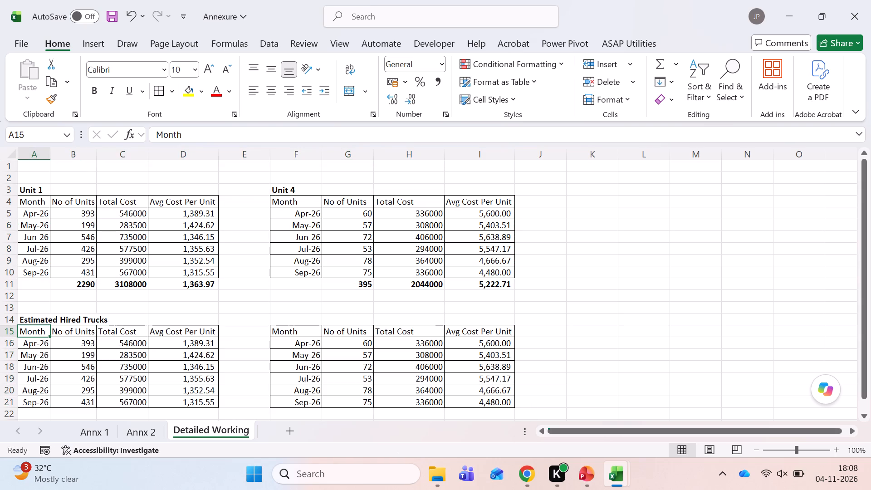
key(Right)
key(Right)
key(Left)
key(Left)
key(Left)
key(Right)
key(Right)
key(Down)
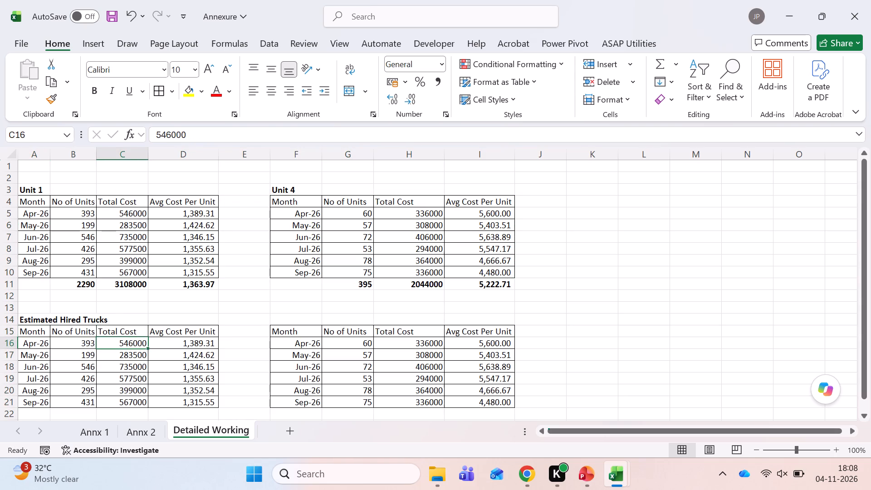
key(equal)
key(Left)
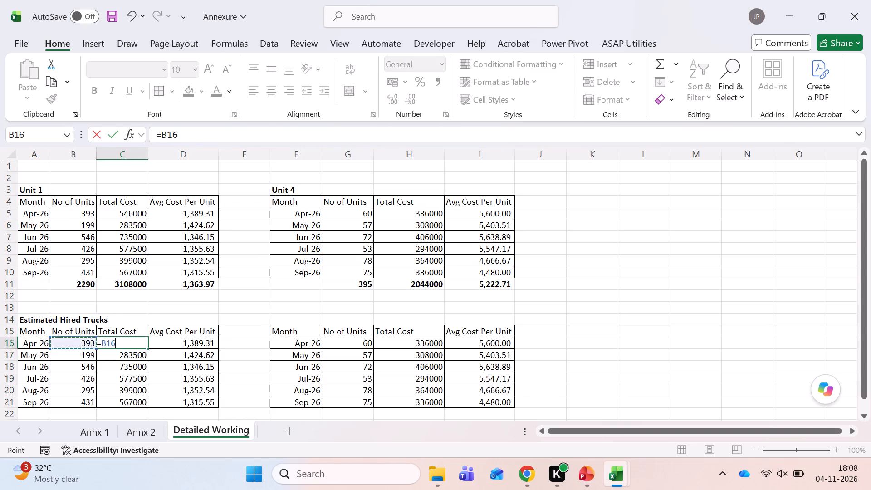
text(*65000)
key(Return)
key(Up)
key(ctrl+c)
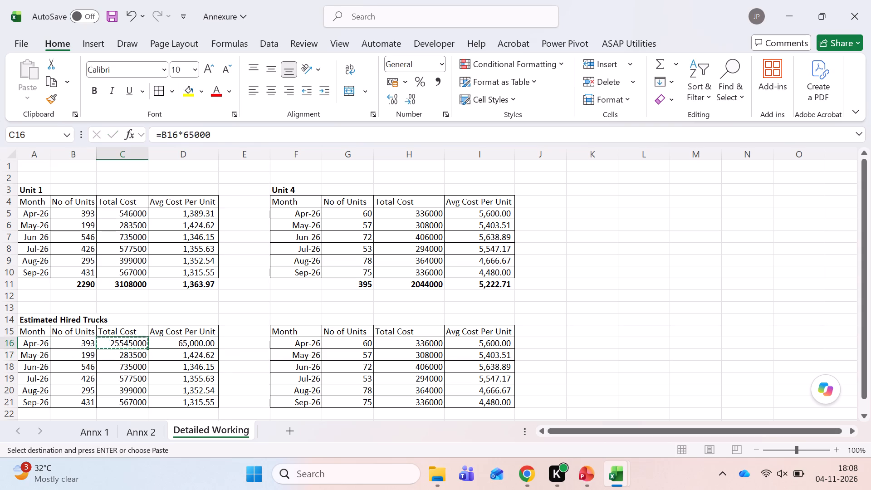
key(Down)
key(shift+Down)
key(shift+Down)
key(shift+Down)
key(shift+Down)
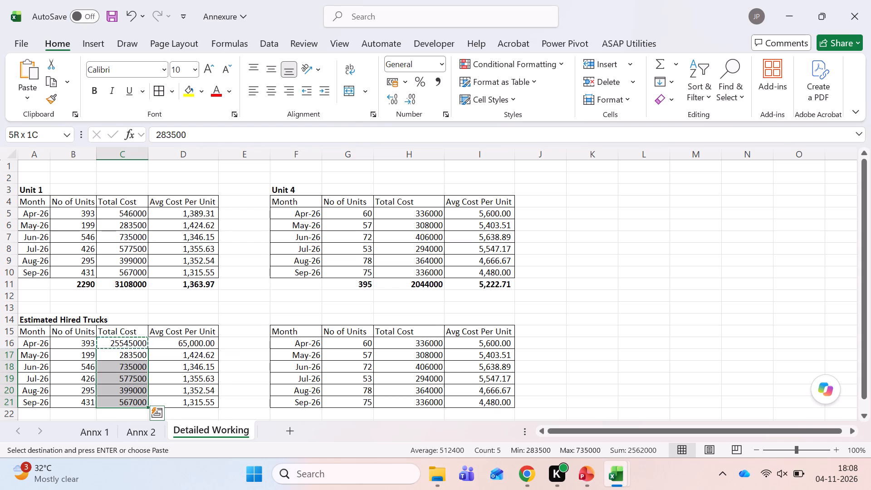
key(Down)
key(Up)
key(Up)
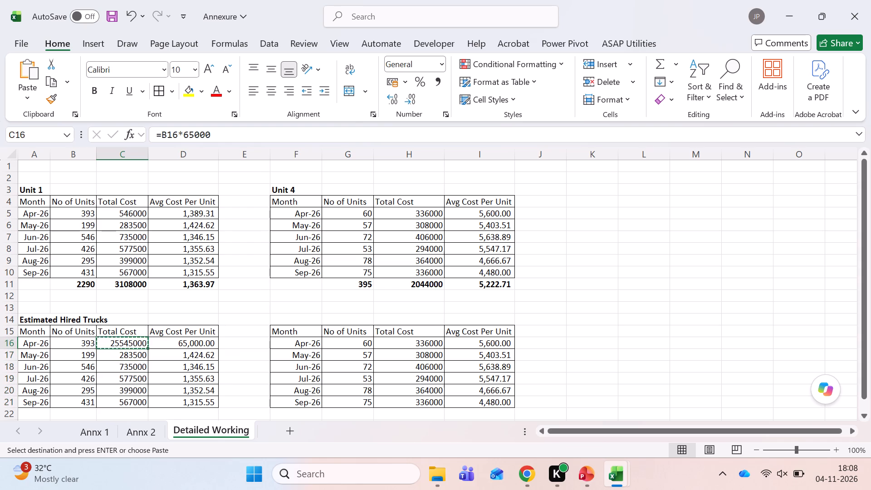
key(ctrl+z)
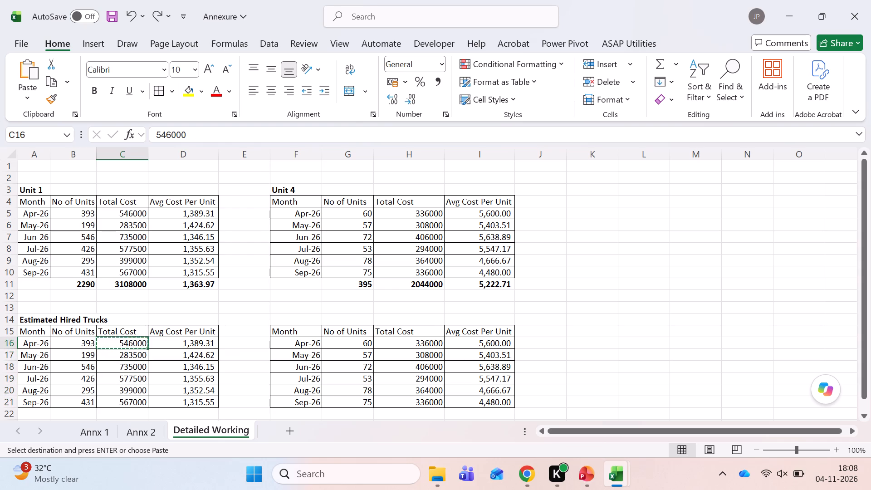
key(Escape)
Set the Total Cost in C16:C21 to 65000 for every month from Apr-26 to Sep-26.
key(Left)
key(Up)
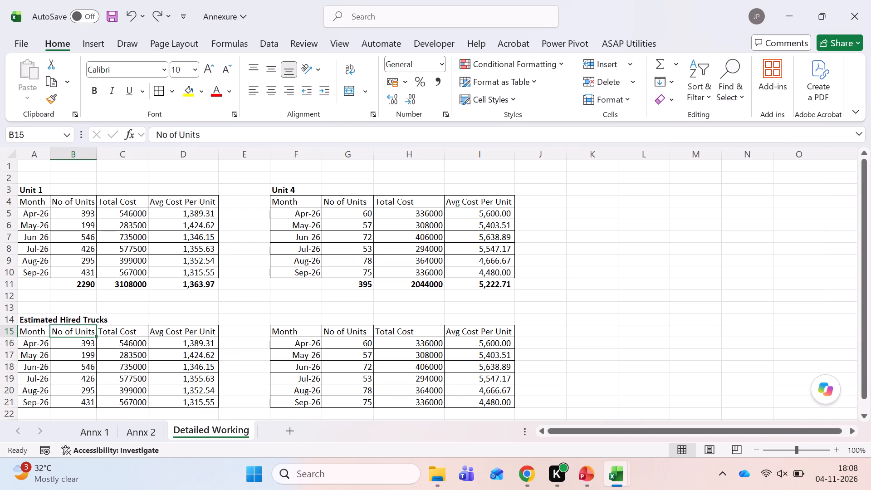
key(Right)
key(Left)
key(Left)
key(Up)
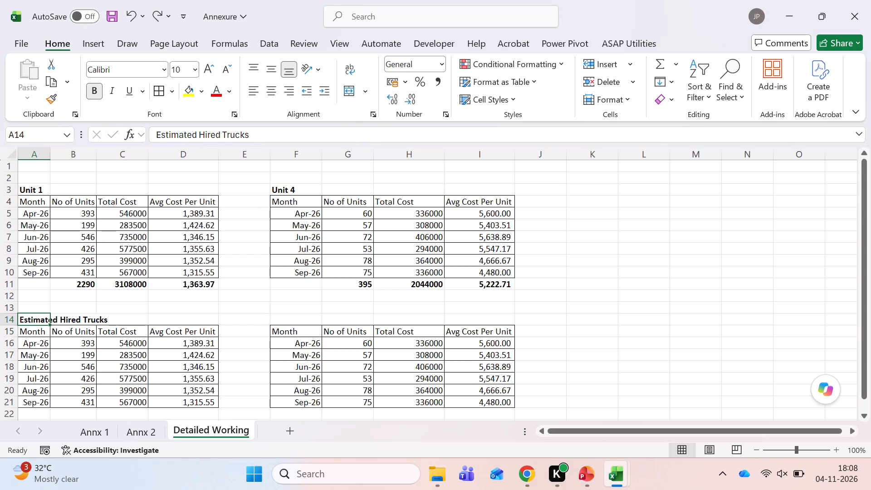
key(Down)
key(Down)
key(Right)
key(Right)
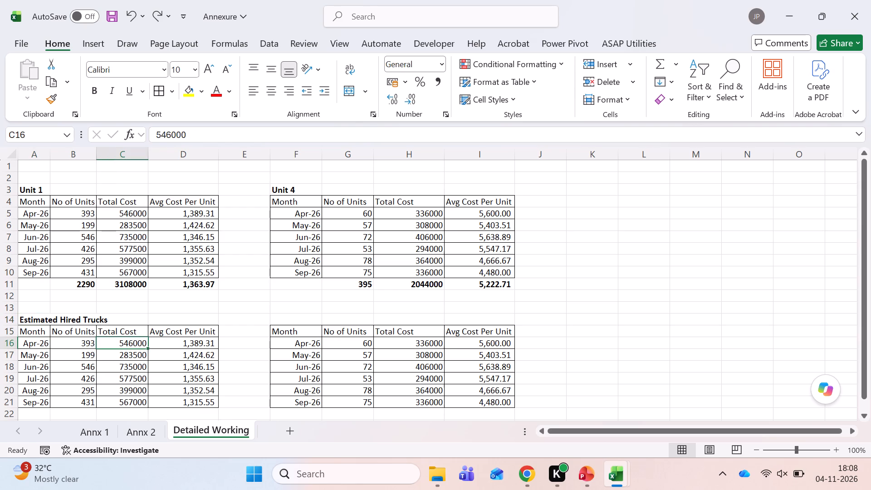
text(65000)
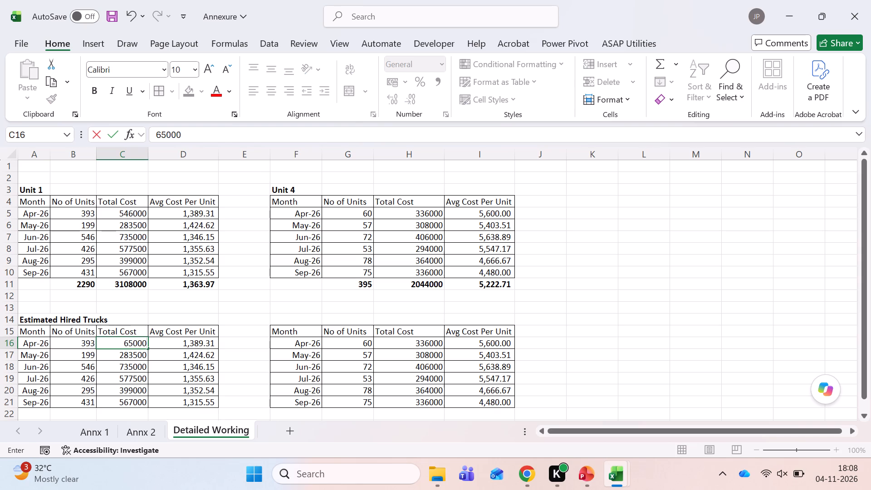
key(Return)
key(Up)
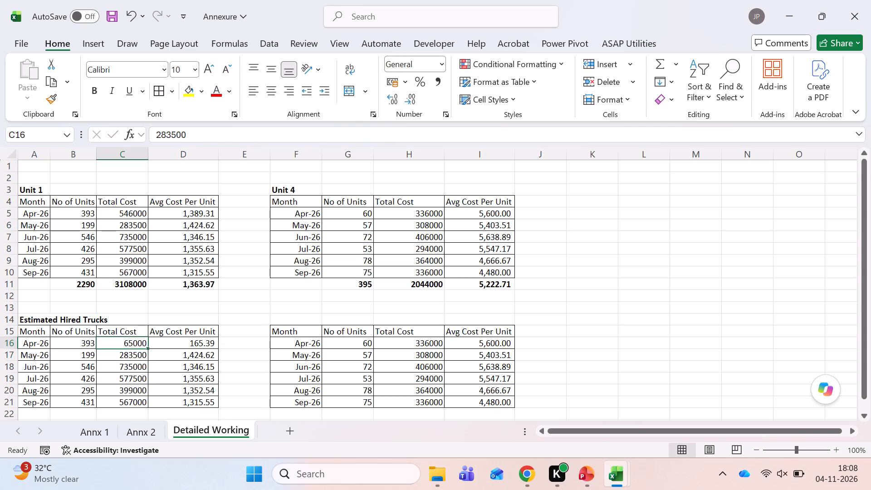
key(ctrl+c)
key(Down)
key(shift+Down)
key(shift+Down)
key(shift+Down)
key(shift+Down)
key(Return)
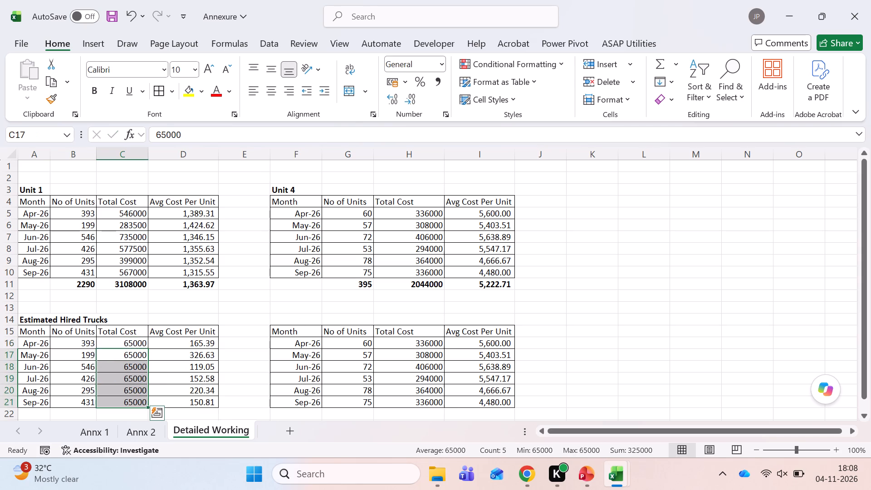
Set the Total Cost in H16:H21 of the second hired trucks table to 65000 for every month.
key(Up)
key(Right)
key(Right)
key(Left)
key(Right)
key(Right)
key(Right)
key(Right)
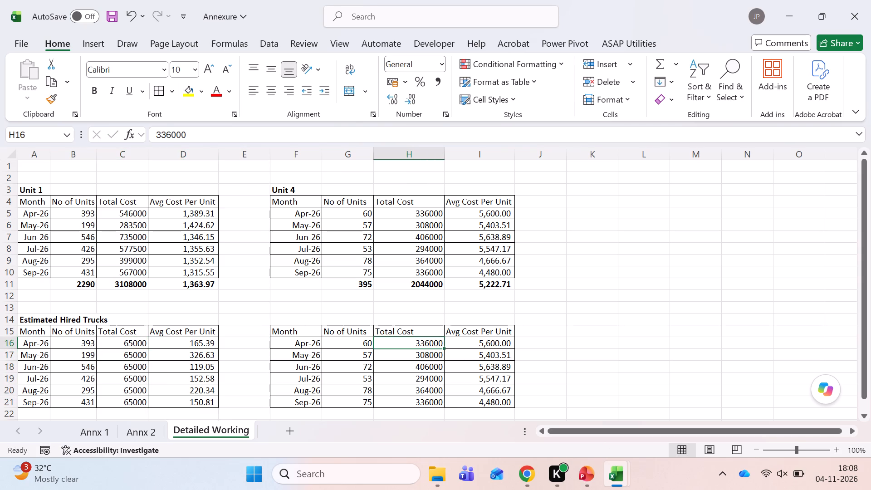
text(65000)
key(Tab)
key(Left)
key(ctrl+c)
key(Down)
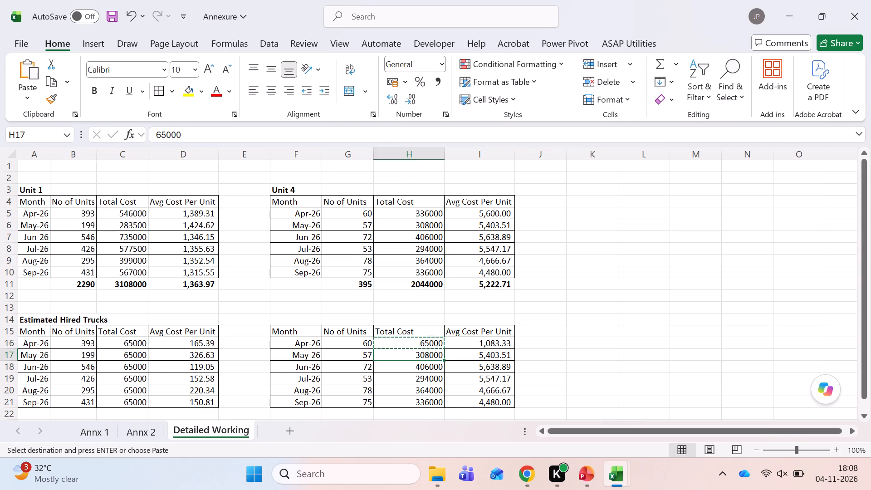
key(shift+Down)
key(shift+Down)
key(shift+Down)
key(shift+Down)
key(Return)
Extend the heading in A14 to read Estimated Hired Trucks on Fixed Cost.
key(Up)
key(Up)
key(Left)
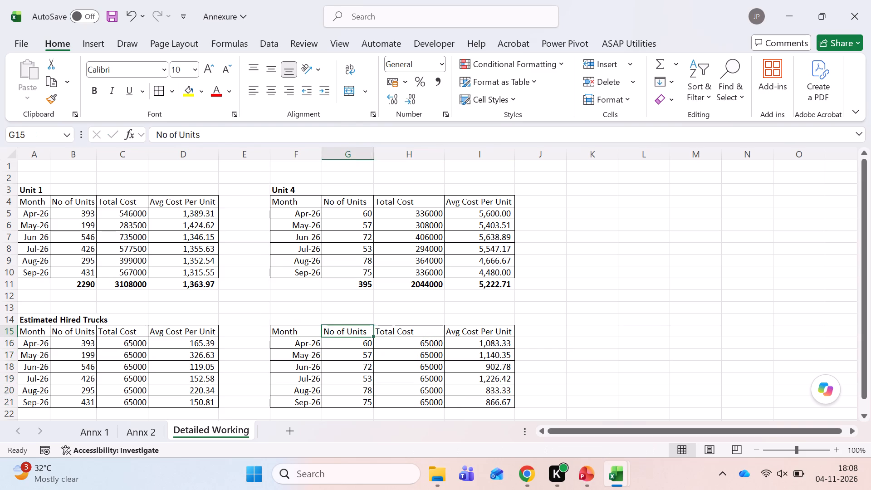
key(Left)
key(Left)
key(Left)
key(Left)
key(Left)
key(Up)
key(Left)
key(F2)
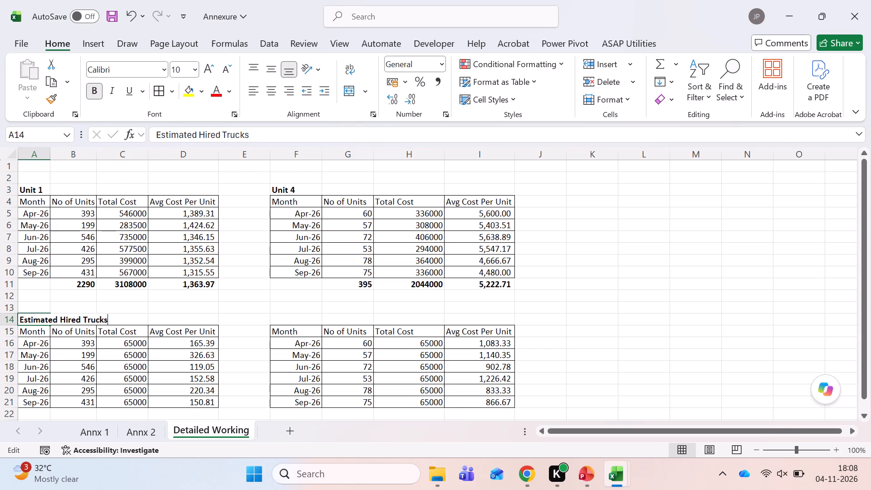
key(space)
text(on Fixed Cosr)
key(Return)
key(Up)
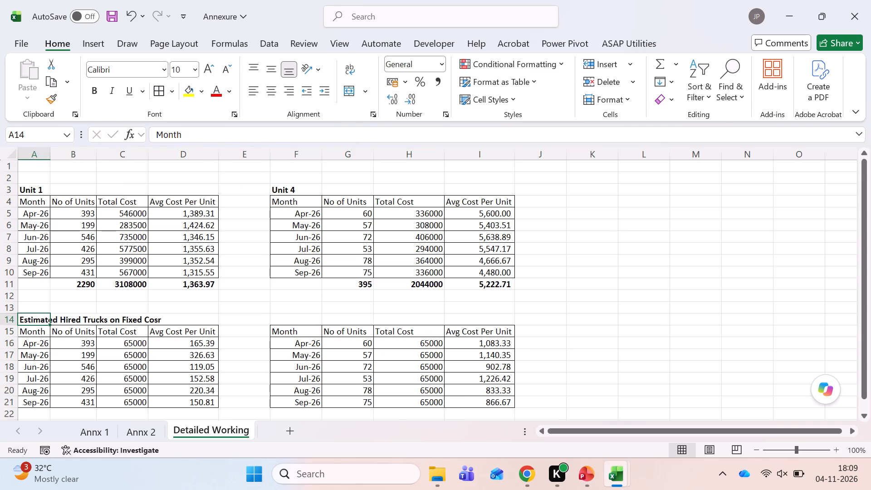
key(F2)
key(BackSpace)
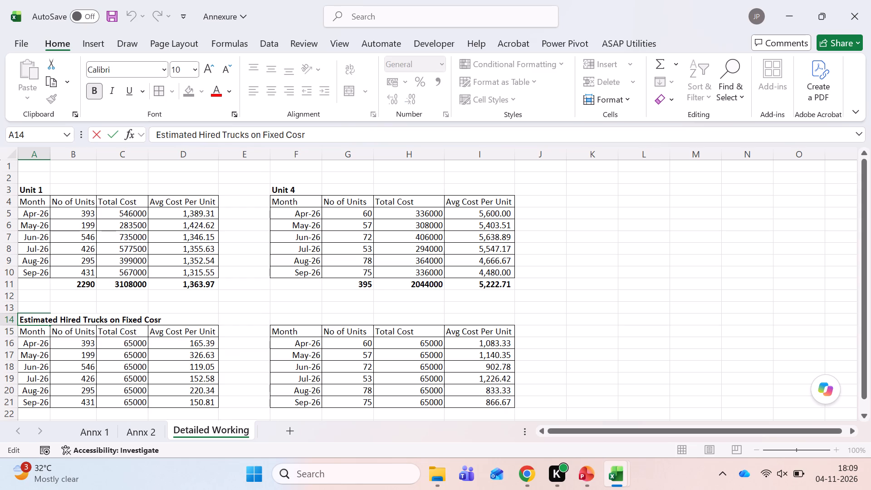
key(t)
key(Return)
Sum rows 16 to 21 of the No of Units, Total Cost and Avg Cost Per Unit columns in B22:D22.
key(Down)
key(Down)
key(Down)
key(Down)
key(Down)
key(Down)
key(Down)
key(Down)
key(Down)
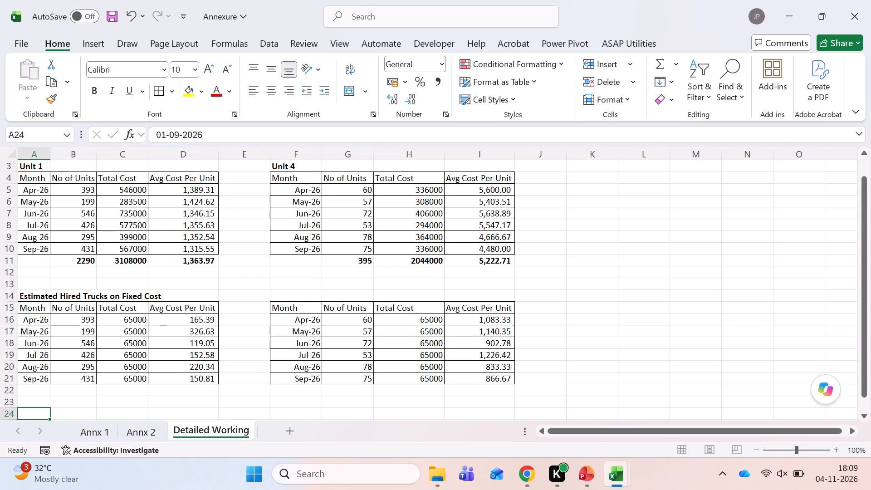
key(Up)
key(Up)
key(Right)
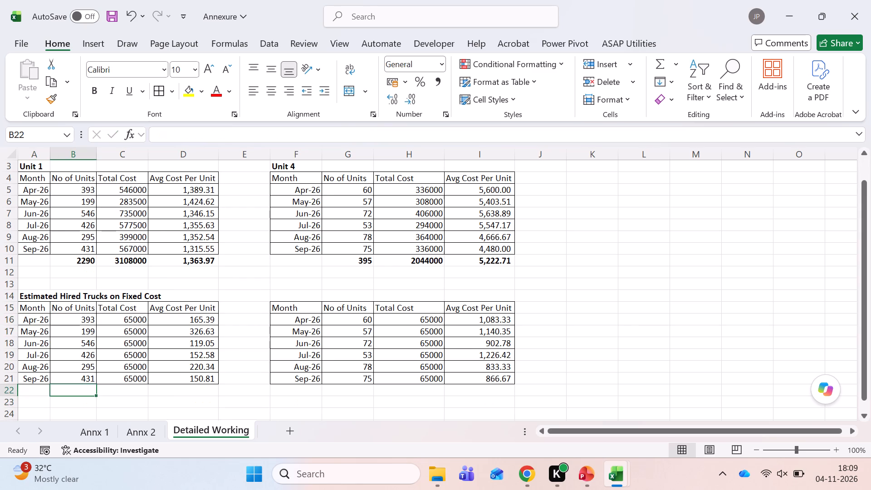
key(alt+equal)
key(Tab)
key(Left)
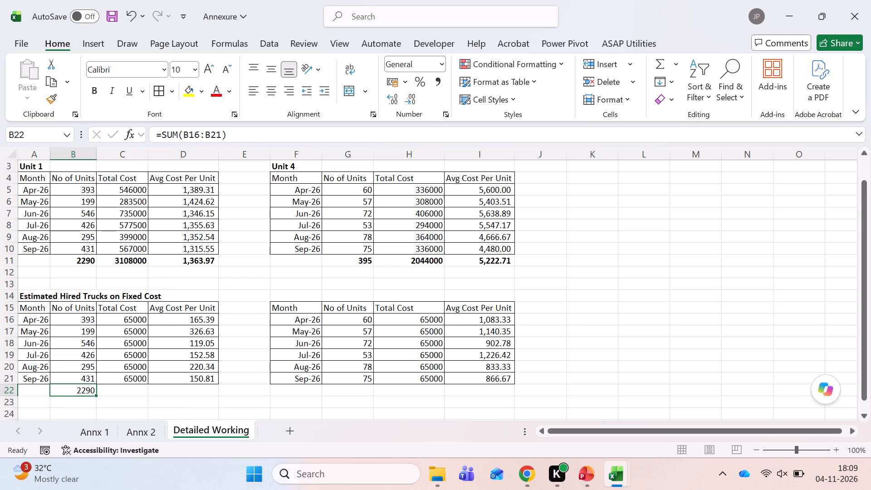
key(ctrl+c)
key(Right)
key(shift+Right)
key(Return)
Make the totals in B22:D22 bold.
key(Left)
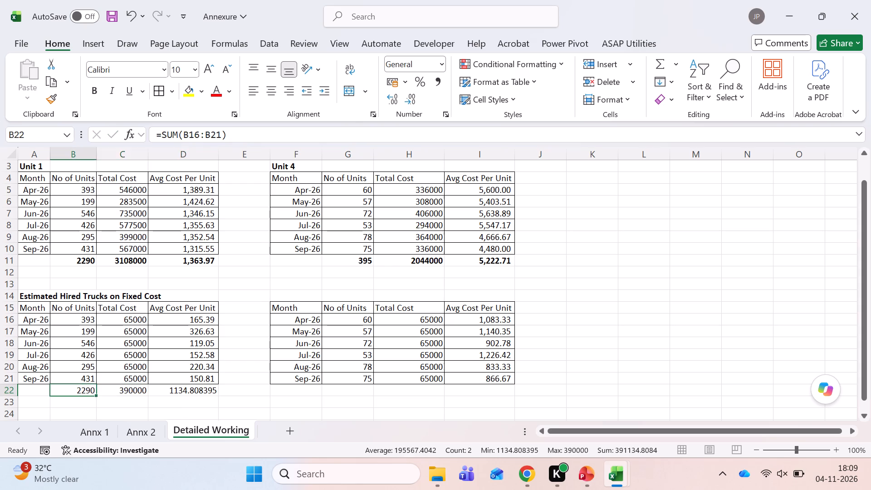
key(shift+Right)
key(shift+Right)
key(ctrl+b)
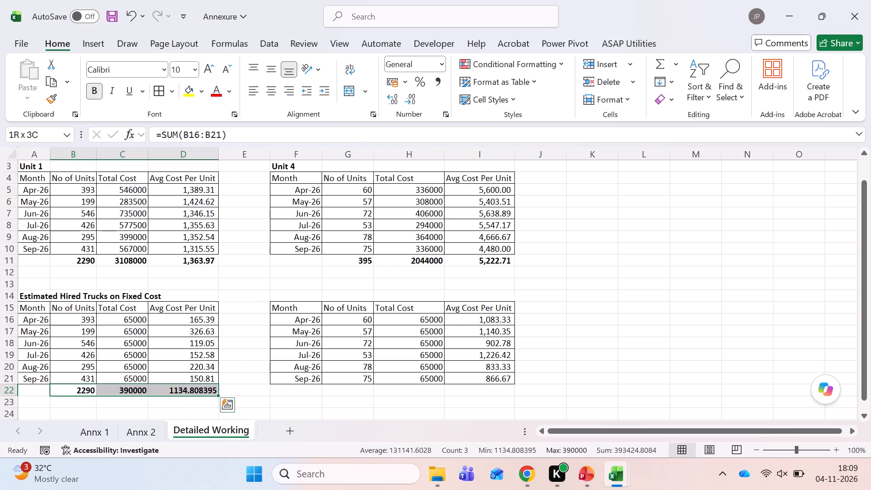
Replace the Avg Cost Per Unit total in D22 with the average of D16:D21.
key(Right)
key(Right)
key(Up)
key(Up)
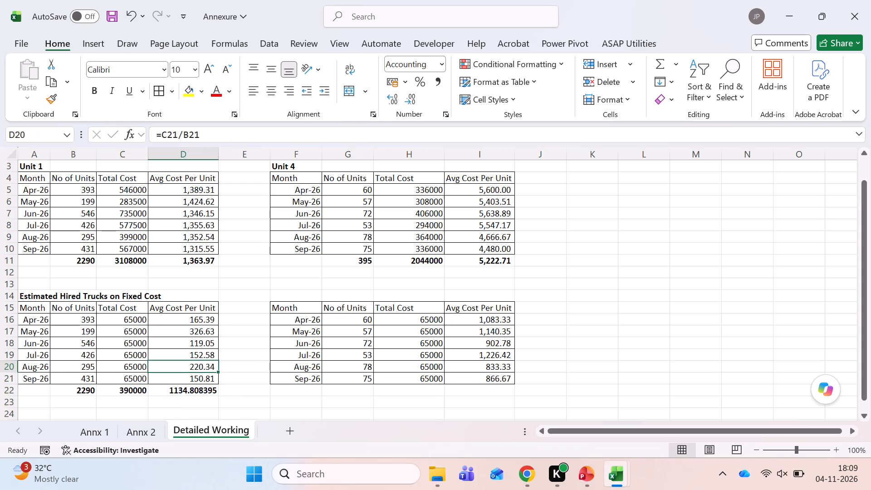
key(Up)
key(Up)
key(Up)
key(Down)
key(Down)
key(Down)
key(Down)
key(Down)
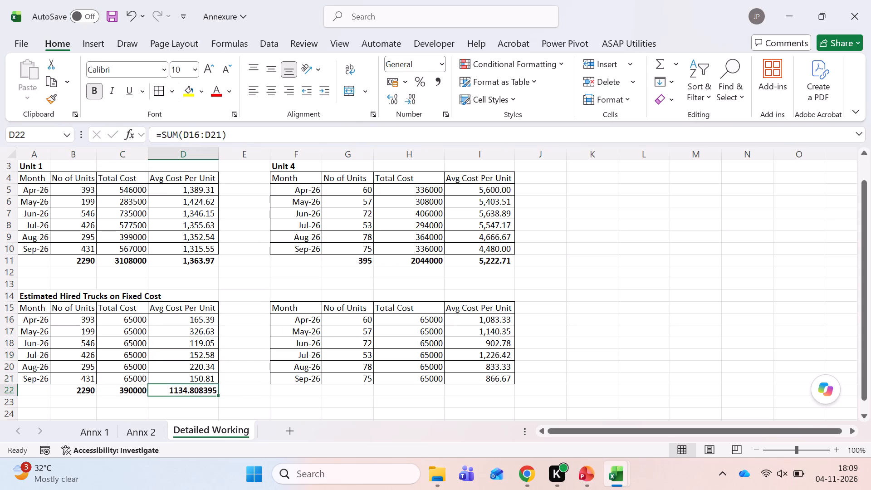
text(=avera)
key(Tab)
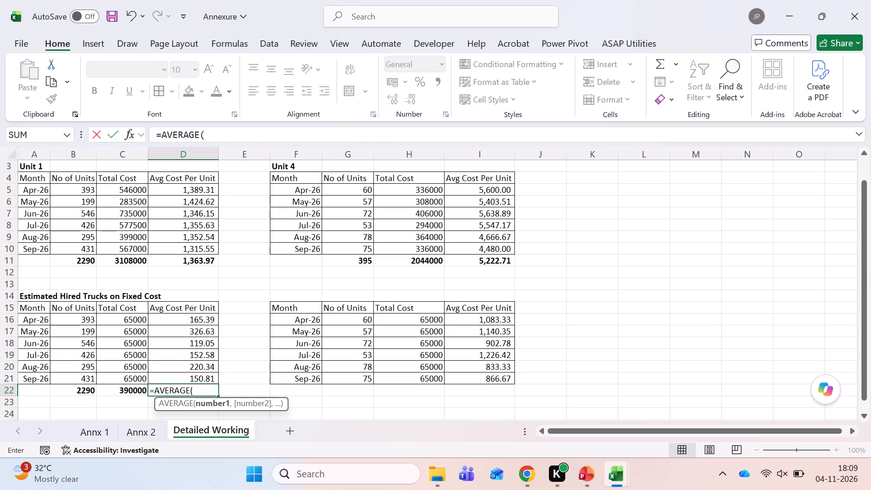
key(Up)
key(Up)
key(Up)
key(Up)
key(Up)
key(Up)
key(shift+Down)
key(shift+Down)
key(shift+Down)
key(shift+Down)
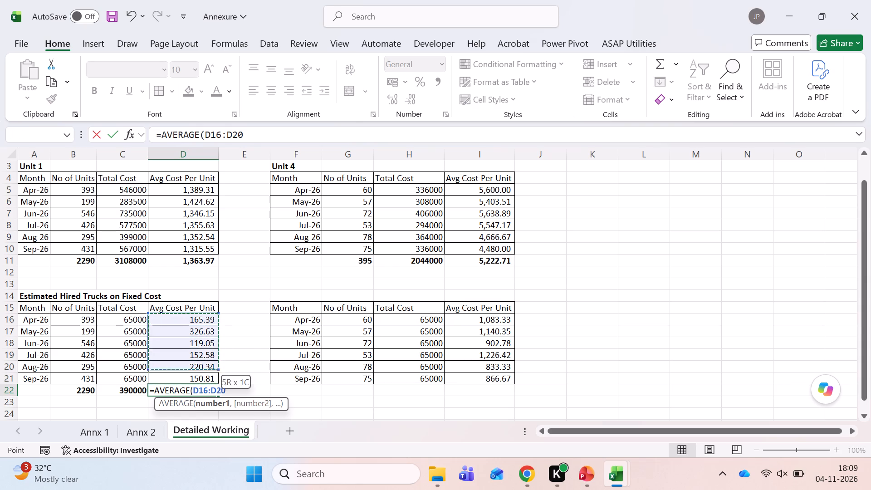
key(shift+Down)
key(shift+parenright)
key(Tab)
key(Left)
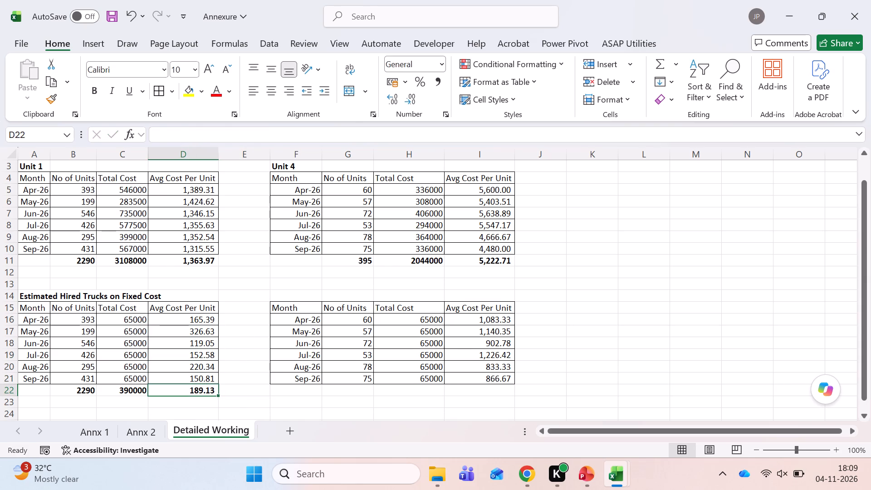
Copy the average formula from D22 to I22 under the second hired trucks table.
key(ctrl+c)
key(Right)
key(Right)
key(Right)
key(Right)
key(Right)
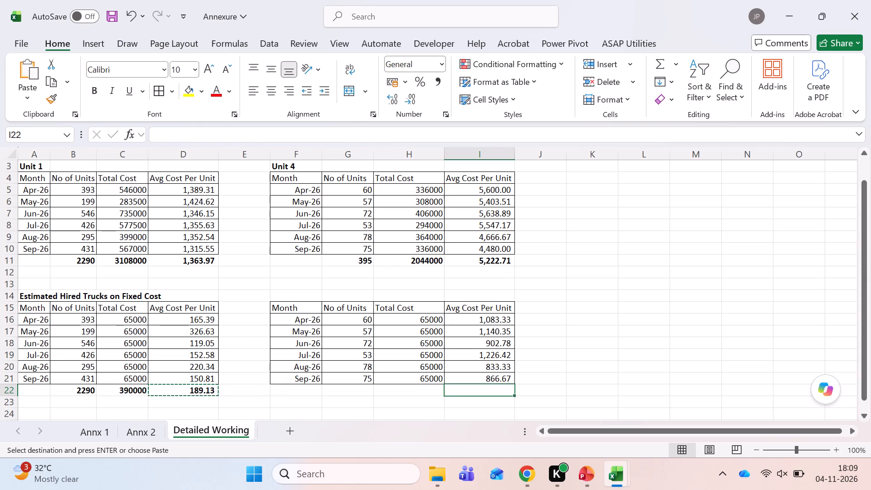
key(Return)
Copy the B22 total formula to G22:H22 to total No of Units and Total Cost in the second hired trucks table.
key(Left)
key(Left)
key(Left)
key(Left)
key(Left)
key(Left)
key(Left)
key(ctrl+c)
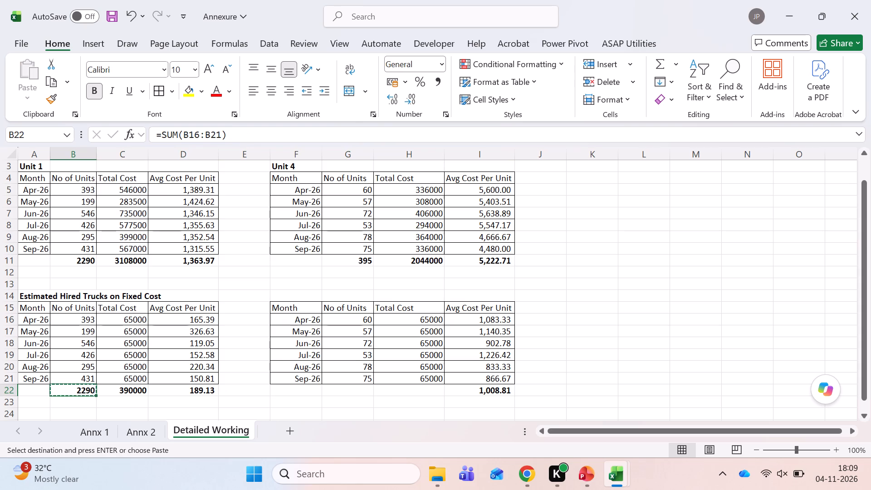
key(Right)
key(Right)
key(Right)
key(Right)
key(Right)
key(shift+Right)
key(Return)
key(Down)
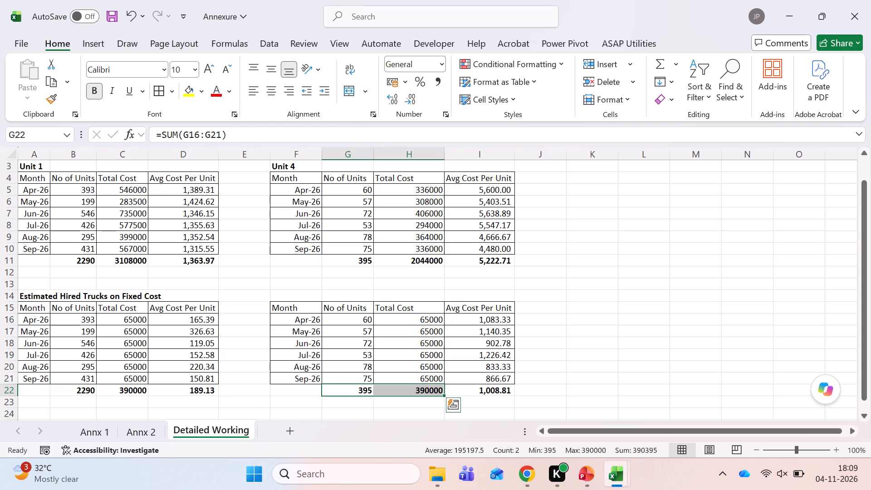
Save the workbook.
key(Up)
key(Up)
key(Left)
key(Down)
key(Left)
key(Left)
key(Left)
key(Left)
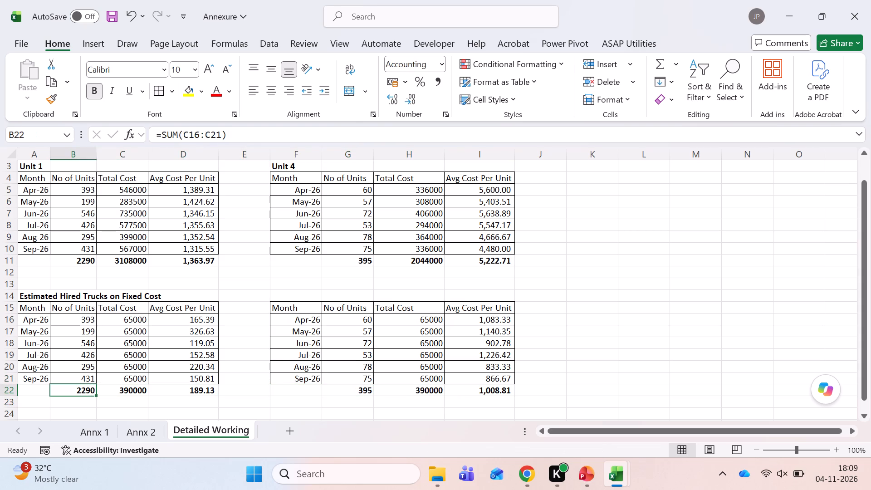
key(ctrl+s)
Enter the bold label Net Savings ( A - B ) in A24.
key(Down)
key(Down)
key(Down)
key(Down)
key(Up)
key(Up)
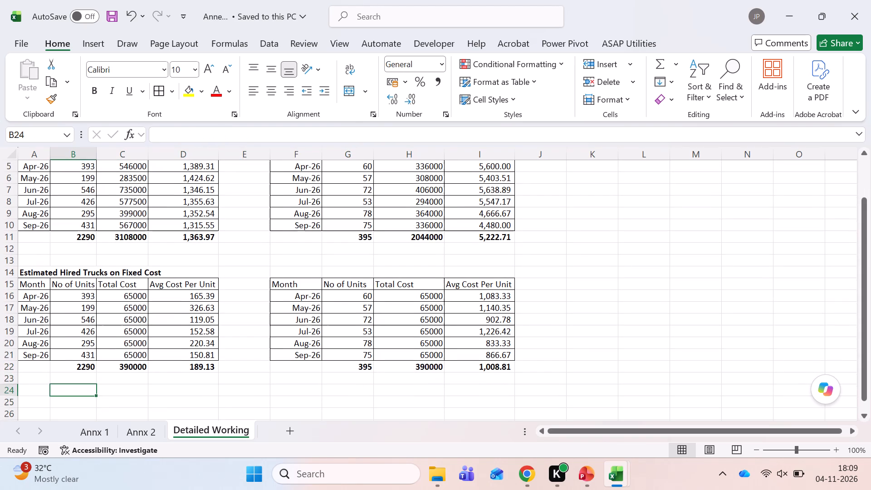
key(Up)
key(Down)
key(Left)
text(Net Savings ( A - B ))
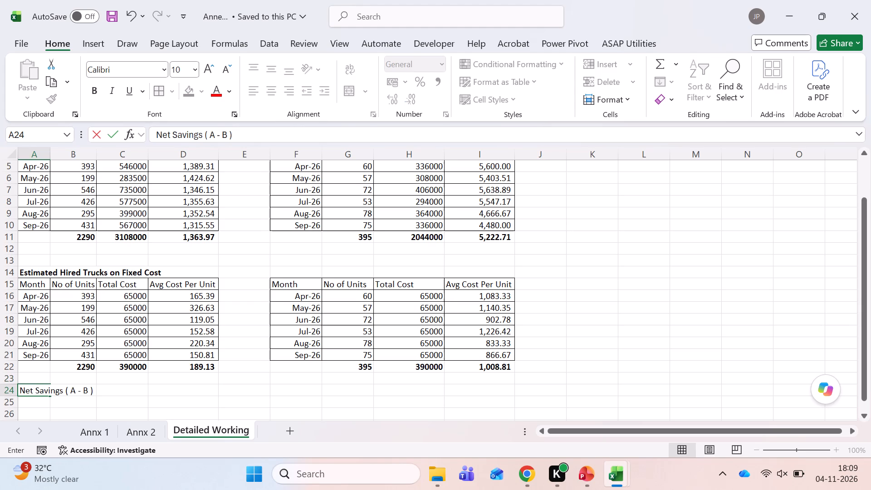
key(Tab)
key(Left)
key(ctrl+b)
Calculate the Unit 1 net savings in C24 as total cost C11 minus C22.
key(Tab)
key(Tab)
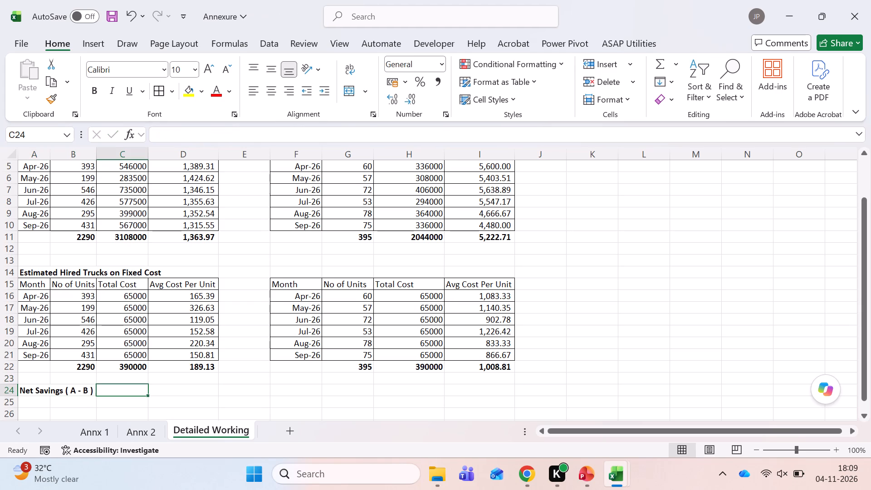
key(equal)
key(Up)
key(Up)
key(Up)
key(Up)
key(Up)
key(Up)
key(Up)
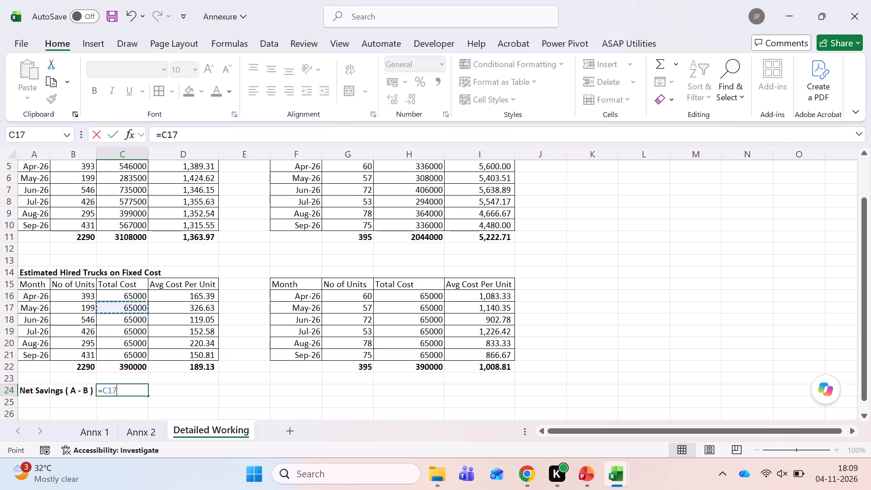
key(Up)
key(Up)
key(Up)
key(Up)
key(Up)
key(Up)
key(minus)
key(Up)
key(Up)
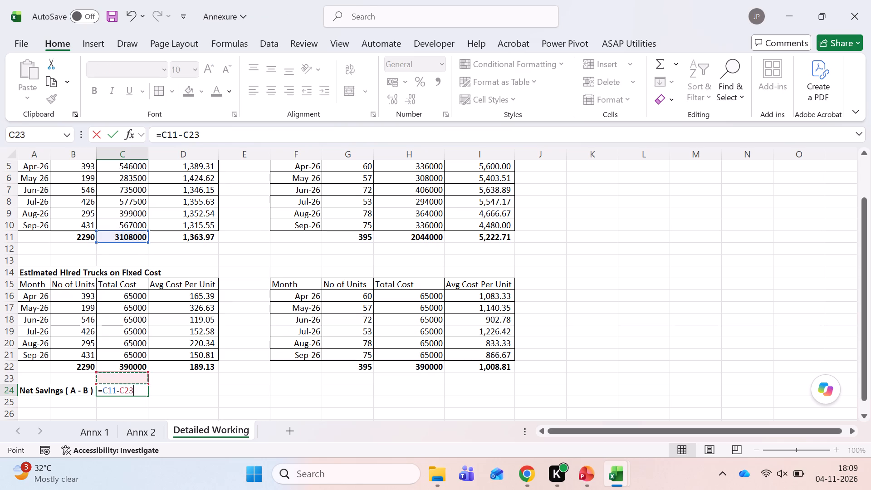
key(Return)
Apply the comma number format to the net savings in C24.
key(Up)
key(Right)
key(Right)
key(alt+h)
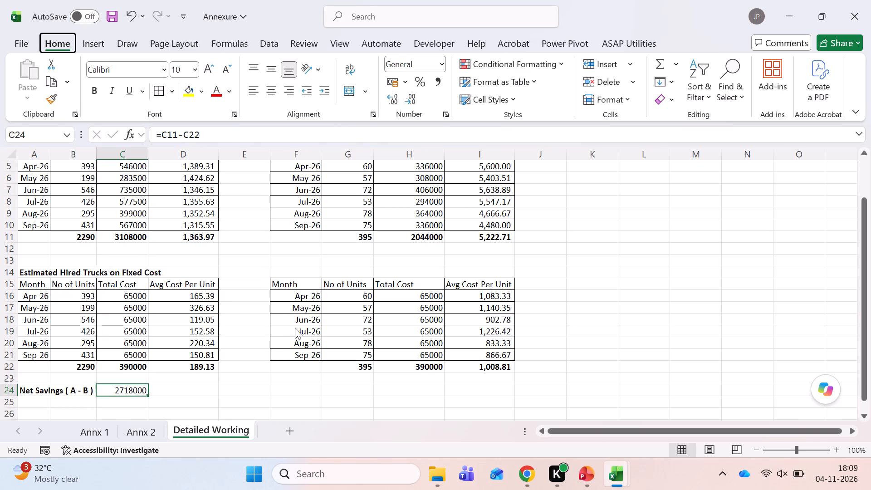
key(k)
Copy the net savings formula from C24 to H24 for Unit 4.
key(Right)
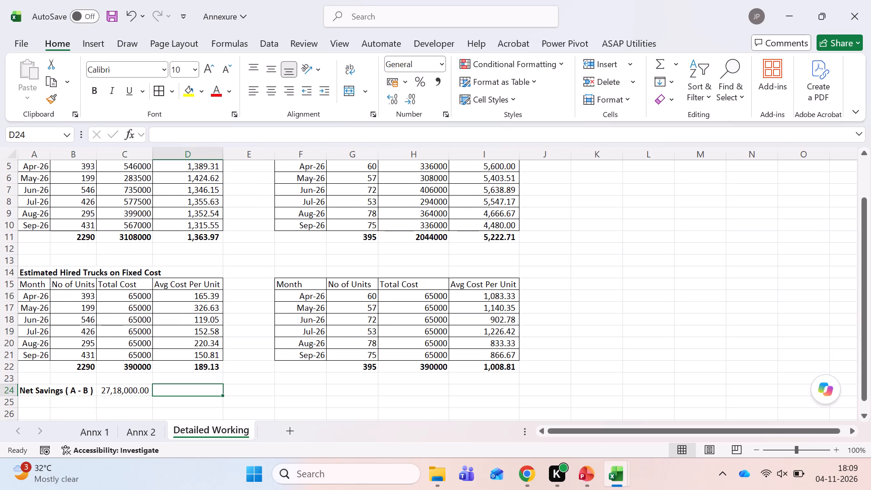
key(Left)
key(ctrl+c)
key(Right)
key(Right)
key(Right)
key(Right)
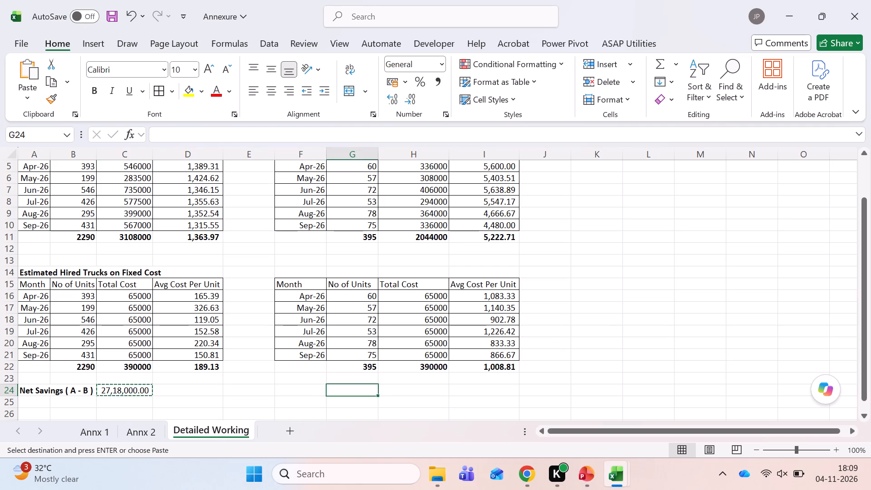
key(Right)
key(Return)
Add the net savings in C24 and H24 together in I24, and make the result bold.
key(Right)
key(equal)
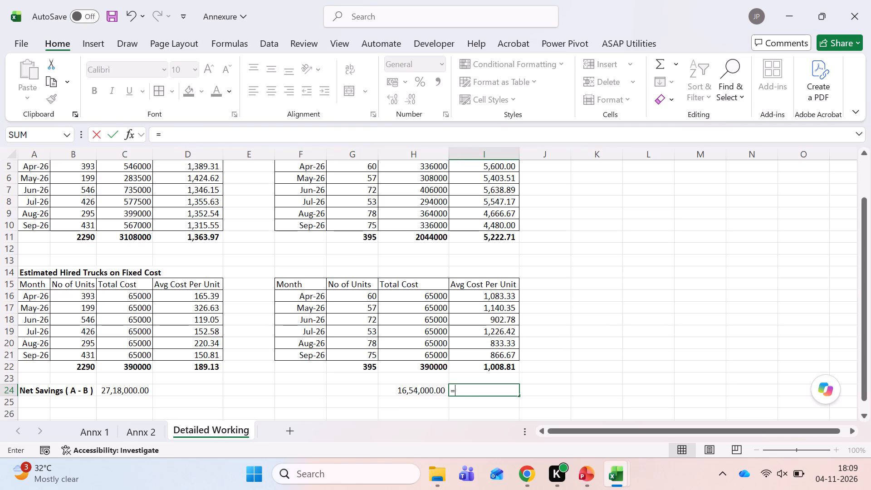
key(Left)
key(Left)
key(Left)
key(Left)
key(Left)
key(Left)
key(shift+plus)
key(Left)
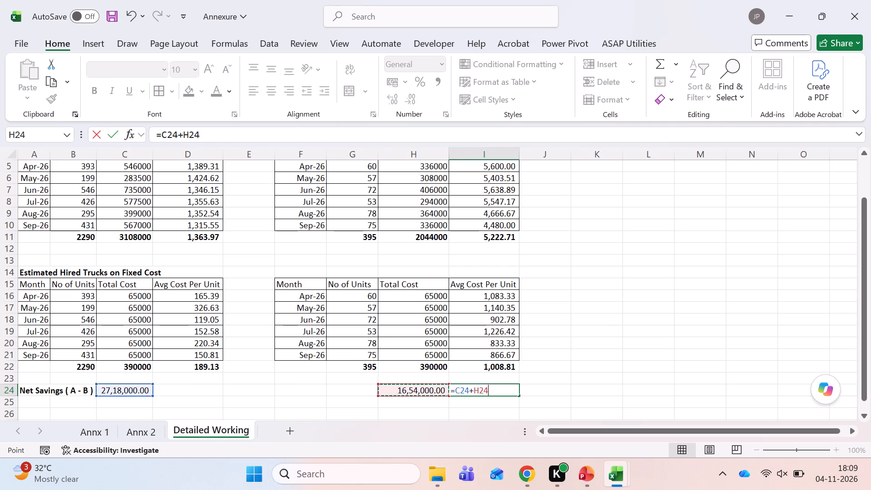
key(Return)
key(Up)
key(ctrl+b)
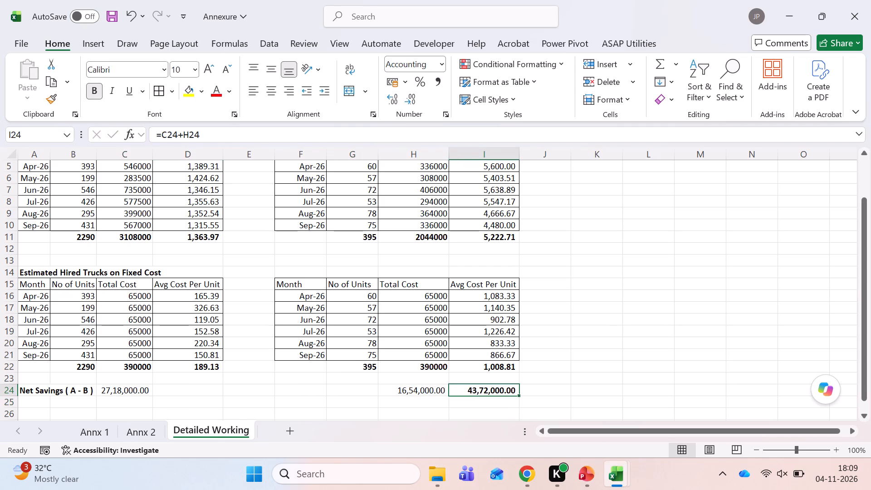
Change the heading in A14 to Estimated Dedicated 2 Hired Trucks on Fixed Cost.
key(Left)
key(Left)
key(ctrl+Left)
key(ctrl+Left)
key(ctrl+Up)
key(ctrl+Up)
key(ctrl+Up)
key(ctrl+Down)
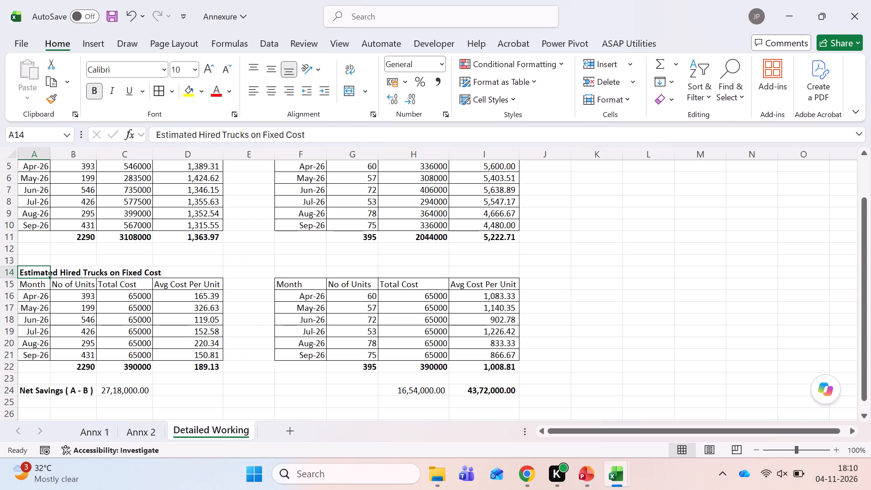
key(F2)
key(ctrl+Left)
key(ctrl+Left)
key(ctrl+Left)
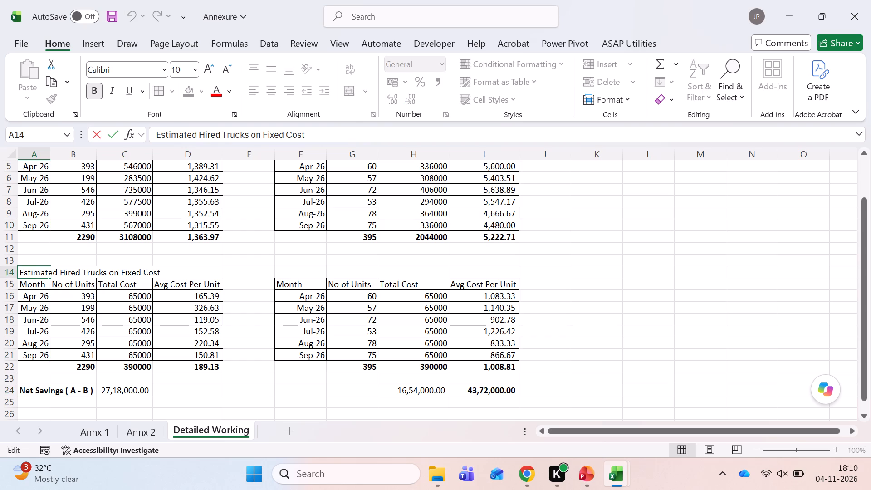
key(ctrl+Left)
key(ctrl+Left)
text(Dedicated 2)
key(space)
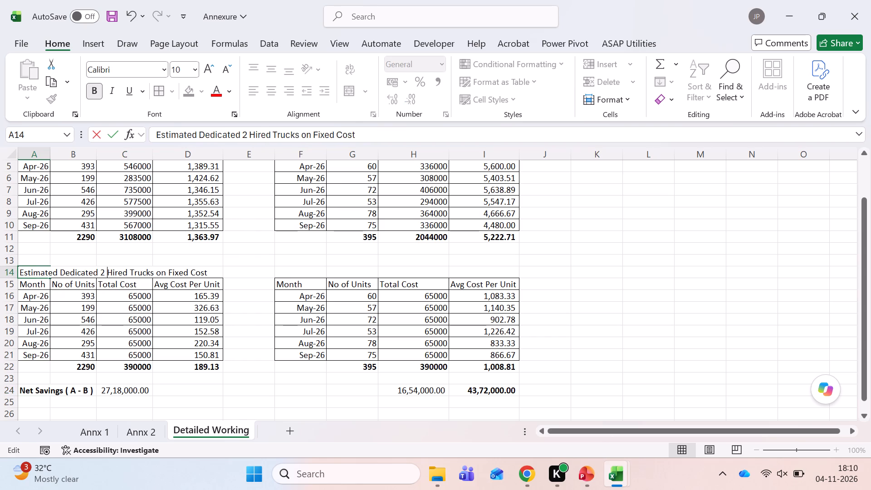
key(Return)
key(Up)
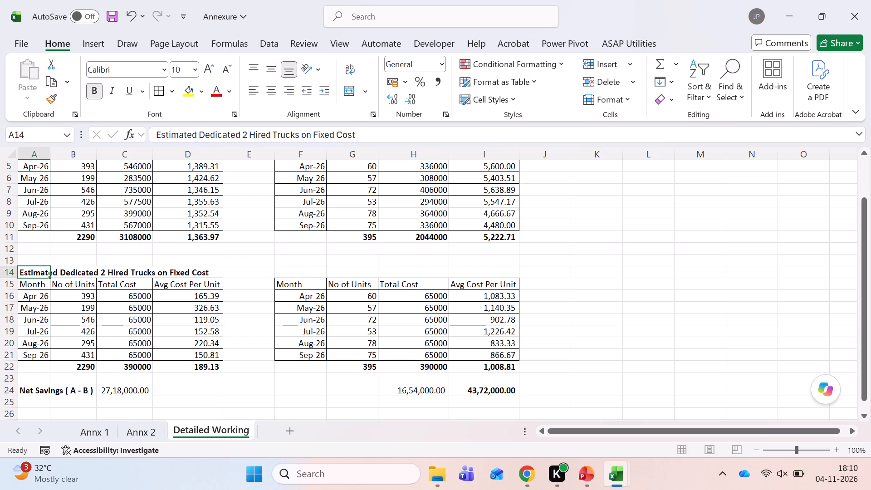
Save the workbook with the revised heading.
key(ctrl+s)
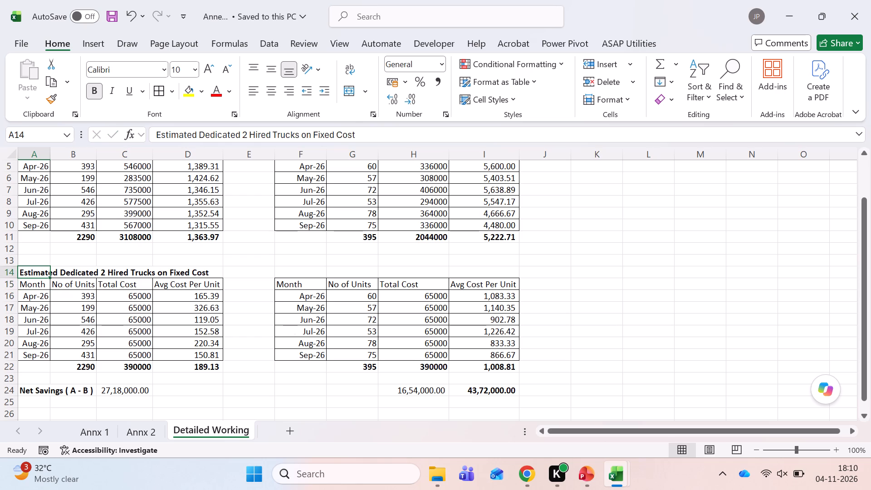
Make the column headers in A15:D15 of the first hired trucks table bold.
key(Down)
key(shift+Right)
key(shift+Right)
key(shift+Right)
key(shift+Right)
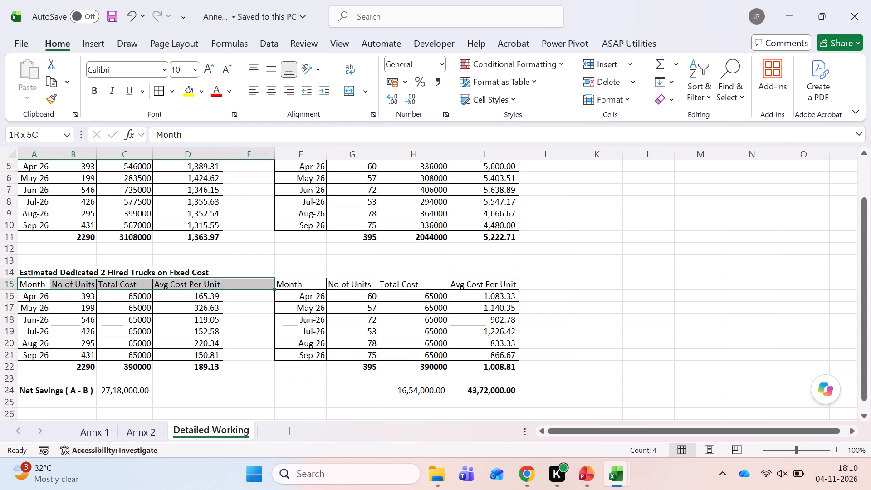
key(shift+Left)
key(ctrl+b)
Make the column headers in F15:I15 of the second hired trucks table bold.
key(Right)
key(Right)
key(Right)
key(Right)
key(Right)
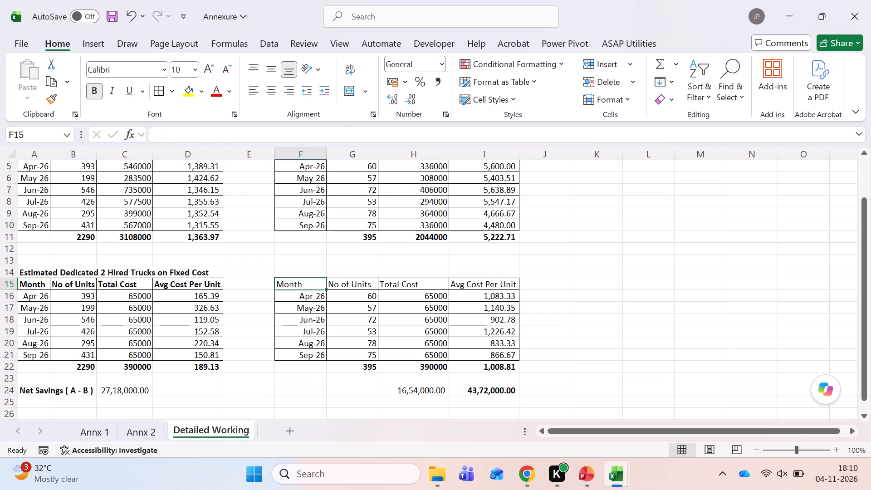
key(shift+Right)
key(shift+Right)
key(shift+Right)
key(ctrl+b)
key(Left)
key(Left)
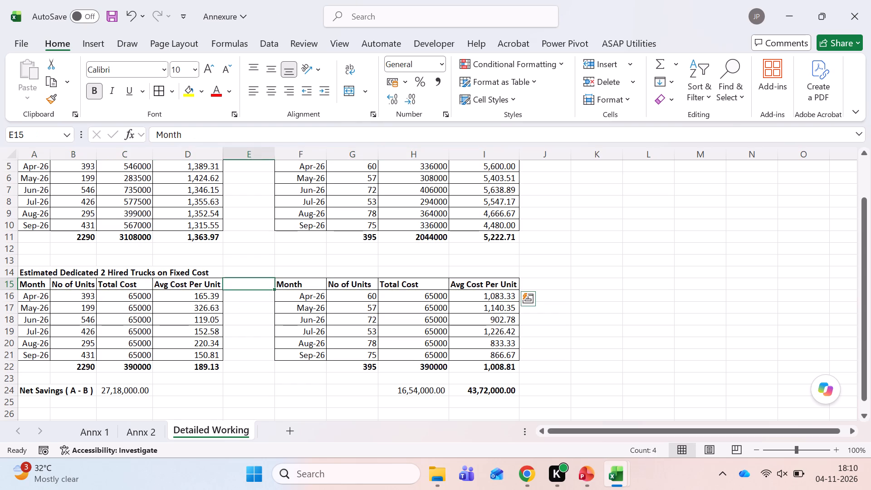
Set the Apr-26 total cost in C16 of the first hired trucks table to 130000.
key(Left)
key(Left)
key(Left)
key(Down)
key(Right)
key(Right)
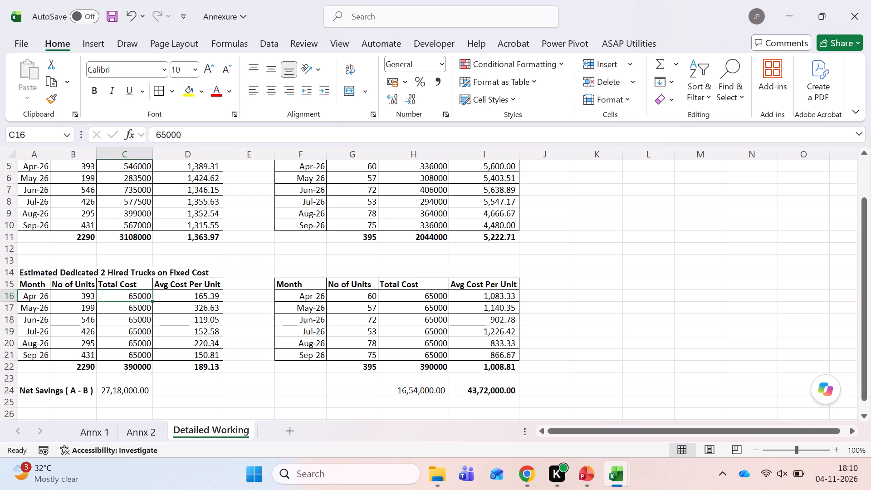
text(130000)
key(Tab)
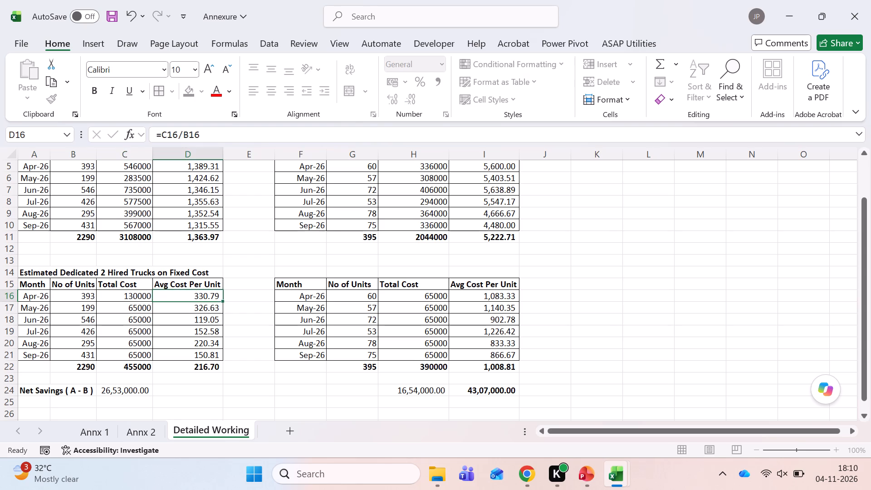
Copy the Apr-26 total cost from C16 into C17:C21 for May-26 to Sep-26.
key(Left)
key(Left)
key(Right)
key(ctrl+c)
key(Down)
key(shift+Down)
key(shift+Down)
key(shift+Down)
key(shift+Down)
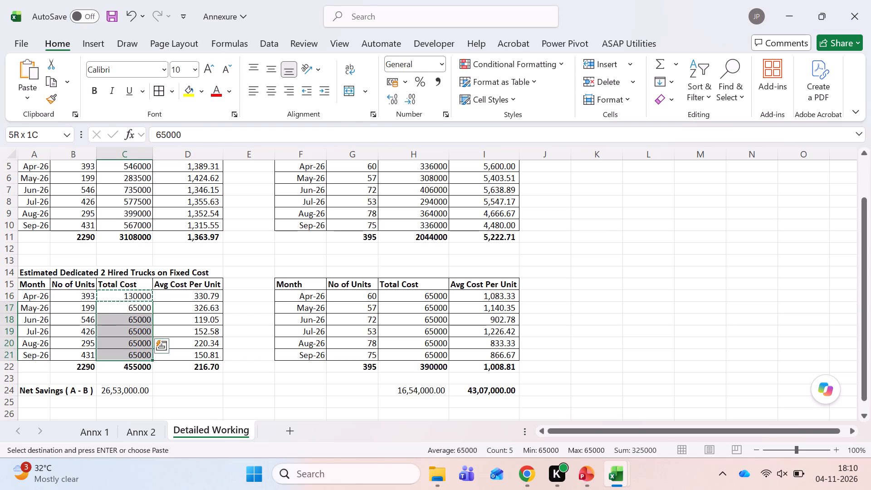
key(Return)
Set the Apr-26 total cost in H16 of the second hired trucks table to 130000.
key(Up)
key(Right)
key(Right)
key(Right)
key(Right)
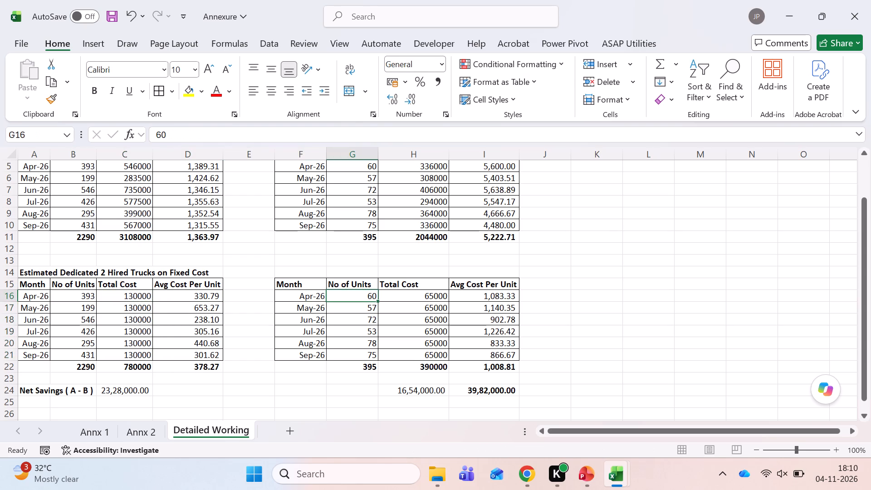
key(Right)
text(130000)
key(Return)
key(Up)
Copy the Apr-26 total cost from H16 into H17:H21 for May-26 to Sep-26.
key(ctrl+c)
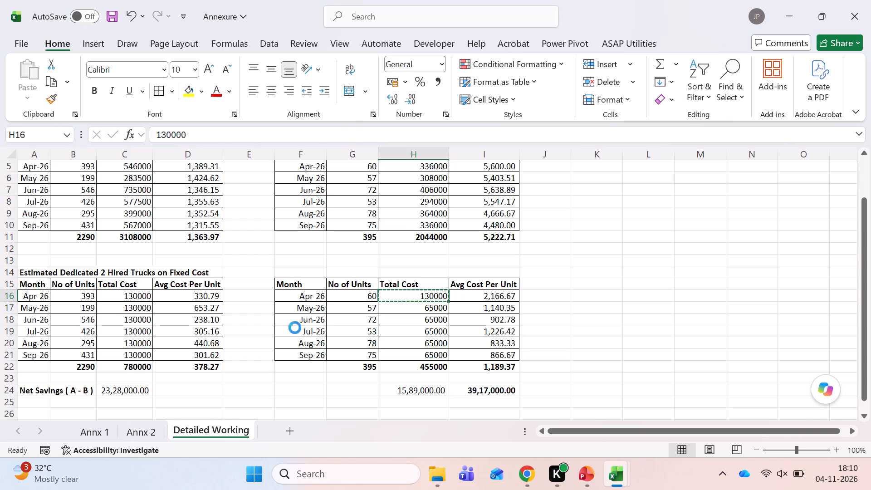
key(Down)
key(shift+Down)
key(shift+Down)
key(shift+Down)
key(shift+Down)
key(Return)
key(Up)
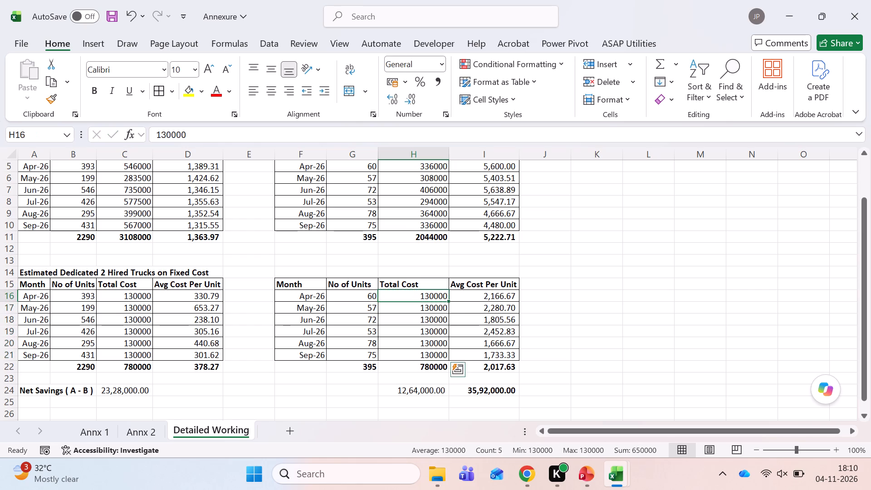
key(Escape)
Save the workbook with the revised total costs.
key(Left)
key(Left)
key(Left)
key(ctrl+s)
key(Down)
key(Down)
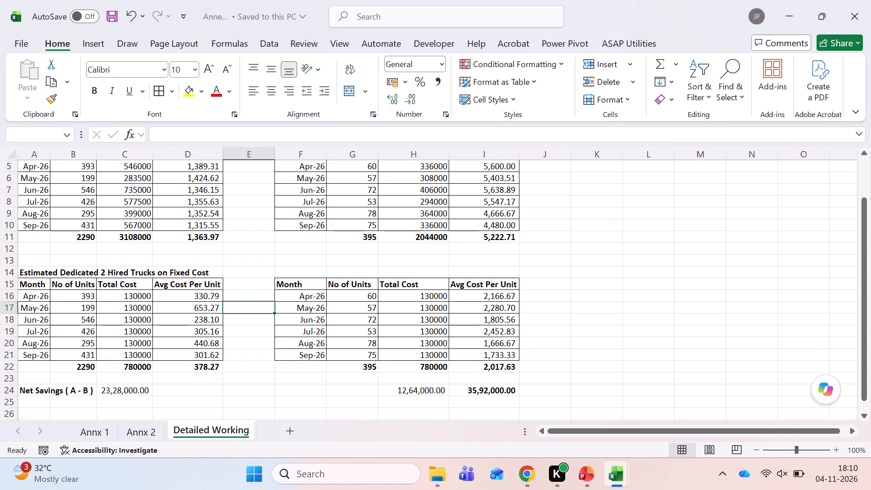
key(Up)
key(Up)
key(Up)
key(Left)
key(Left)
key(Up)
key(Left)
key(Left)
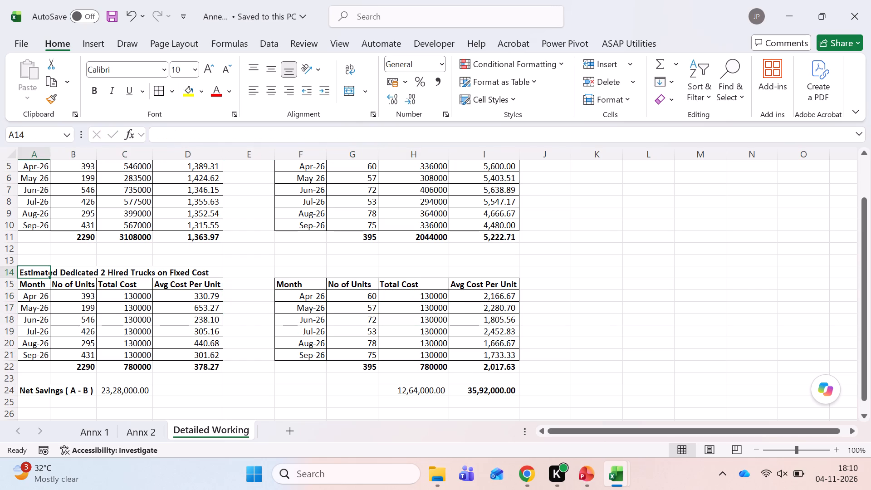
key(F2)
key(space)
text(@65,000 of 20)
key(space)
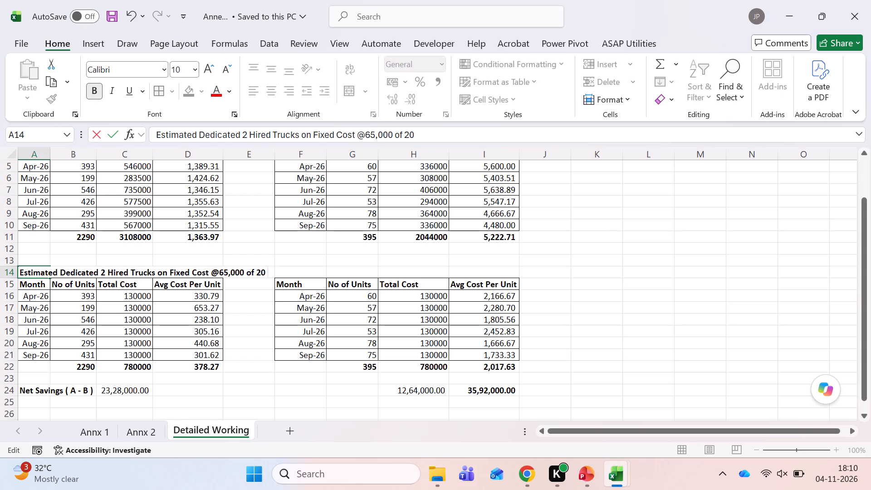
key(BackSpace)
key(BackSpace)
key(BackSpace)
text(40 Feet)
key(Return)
Save the workbook with the extended heading.
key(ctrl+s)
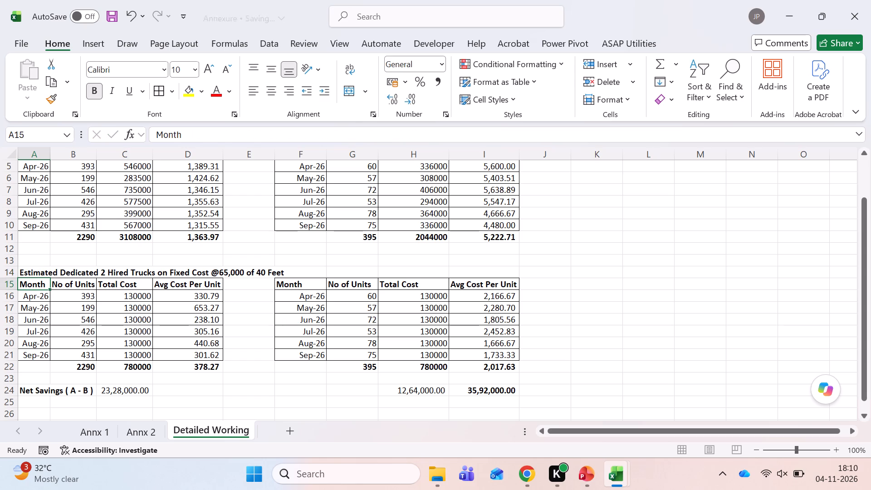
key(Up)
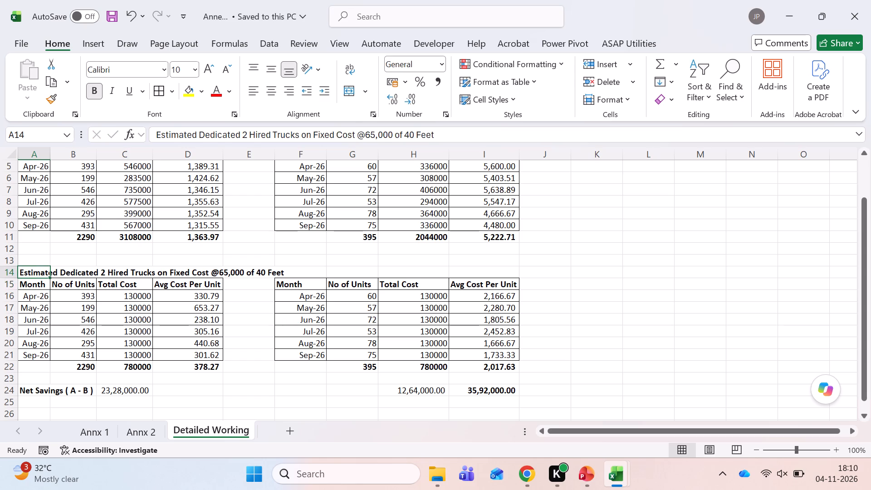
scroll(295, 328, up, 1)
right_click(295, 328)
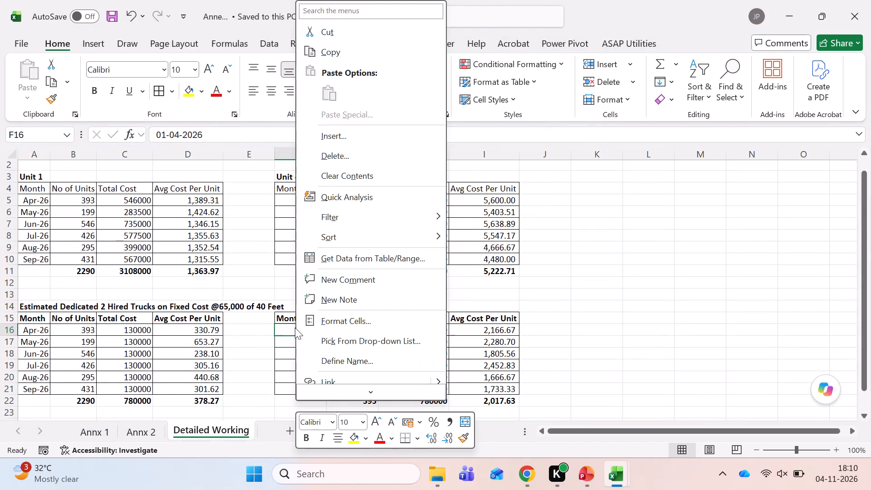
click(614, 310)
Make the net savings amounts in C24 and H24 bold.
scroll(511, 288, down, 1)
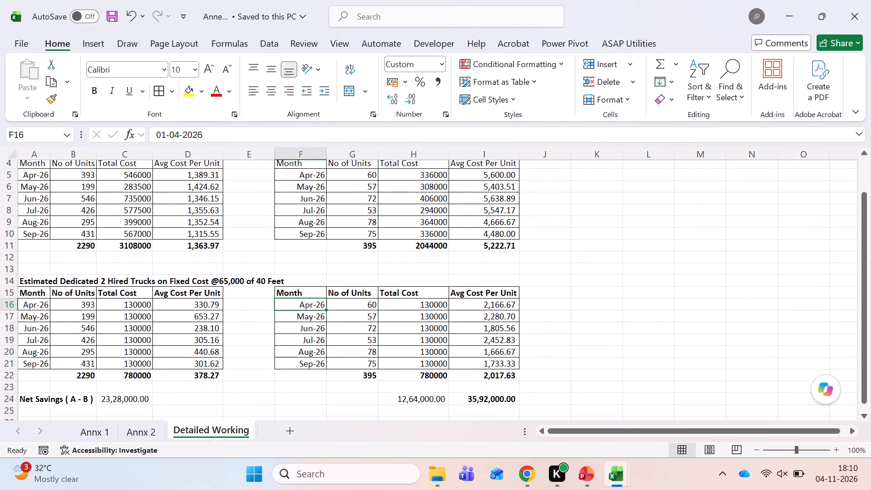
click(134, 399)
key(ctrl+b)
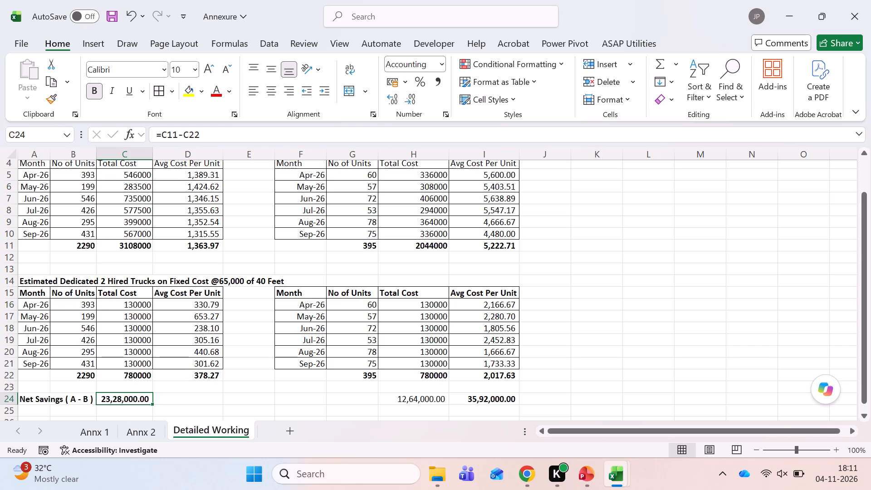
key(F2)
key(Escape)
key(Right)
key(Right)
key(Right)
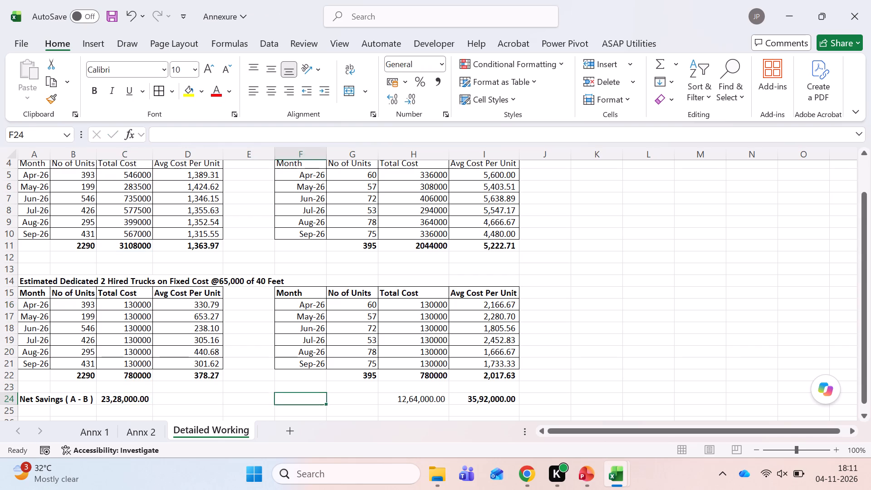
key(Right)
key(Right)
key(F2)
key(Escape)
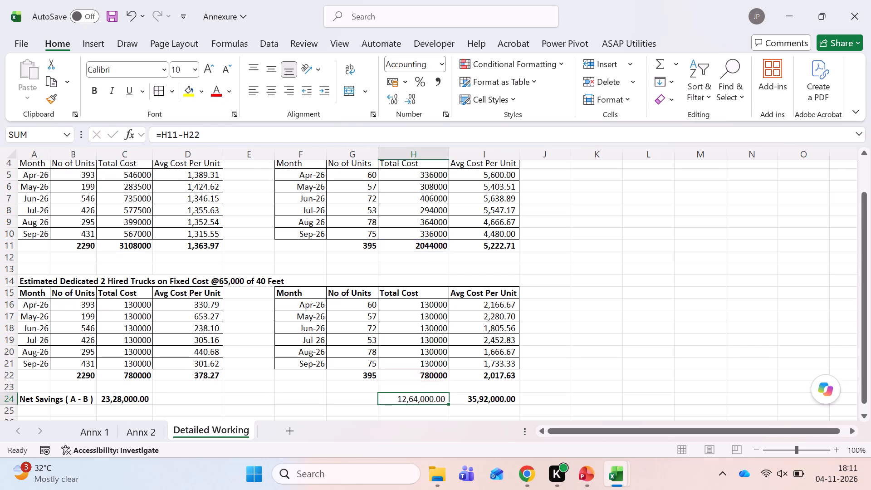
key(ctrl+b)
Save the workbook with the bold net savings amounts.
key(ctrl+Left)
key(ctrl+Left)
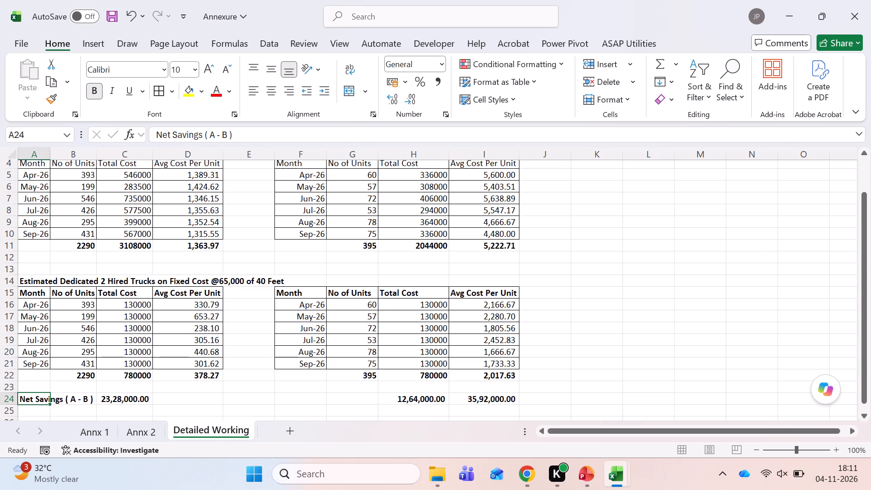
key(ctrl+s)
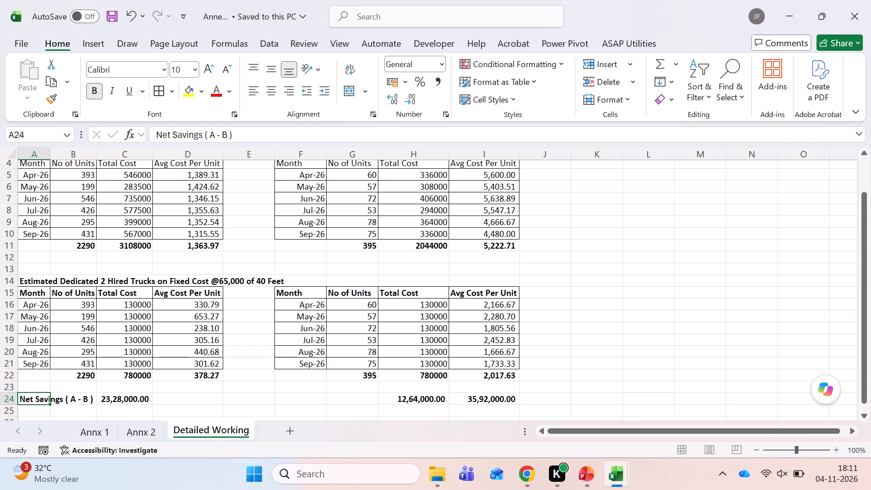
Clear the Net Savings ( A - B ) label and its Unit 1 amount from A24:C24.
key(shift+Right)
key(shift+Right)
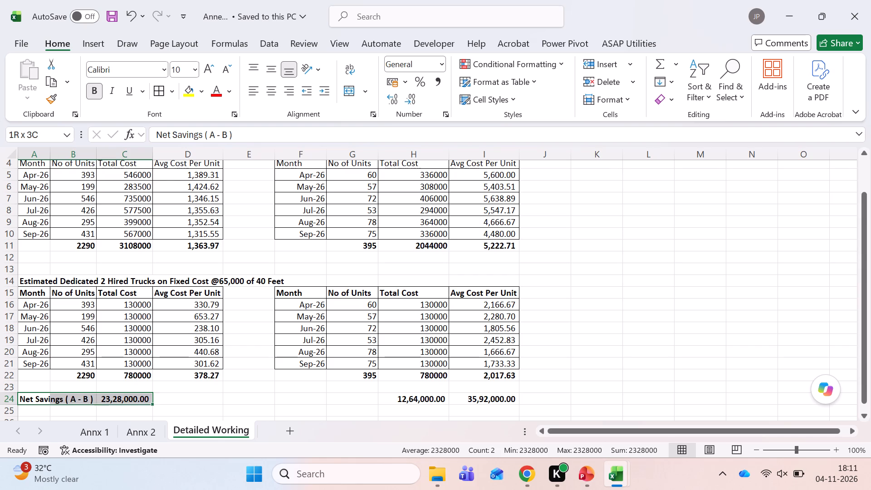
key(shift+Right)
key(shift+Left)
key(Delete)
Enter the label Less : Diesel Cost in A24.
key(Left)
key(Left)
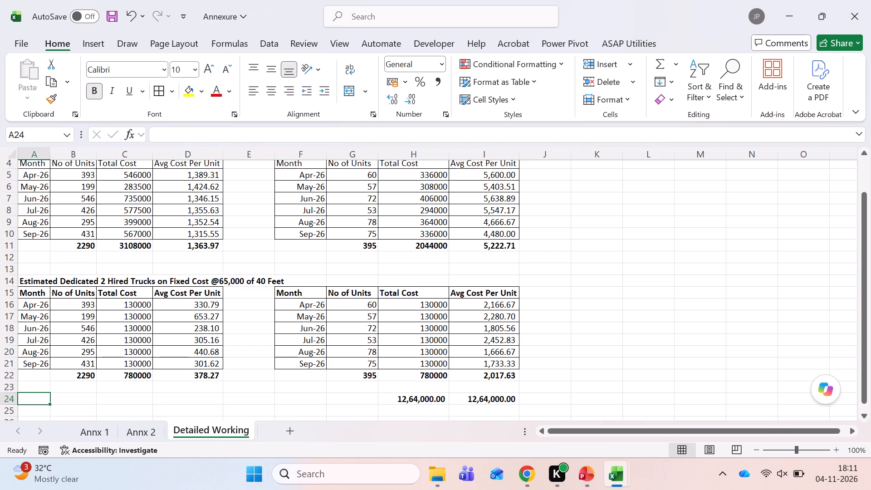
text(Less : Diesel CPs)
key(BackSpace)
key(BackSpace)
text(ost)
key(Return)
key(Up)
Glance at the Freight Cost workbook, return to Annexure, and enter =900*25 in C24 as the diesel cost.
key(alt+Tab)
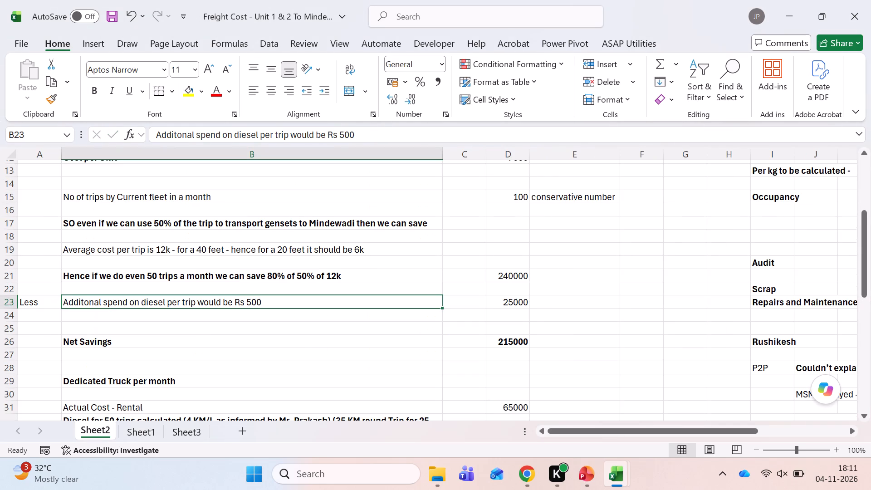
key(alt+Tab)
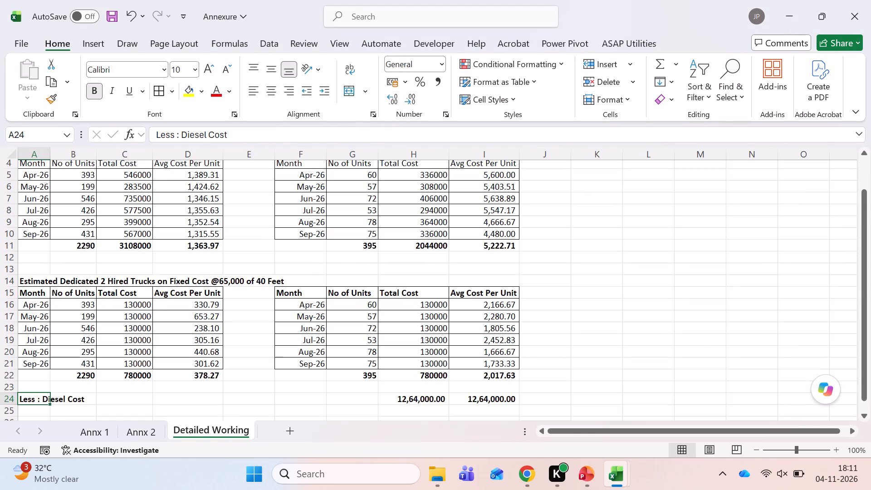
key(Right)
key(Right)
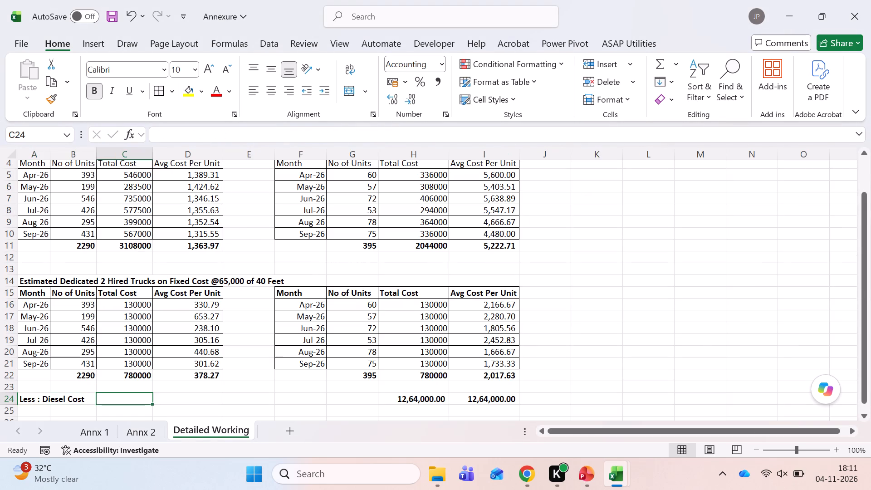
key(Left)
key(Left)
key(Up)
key(Up)
key(Up)
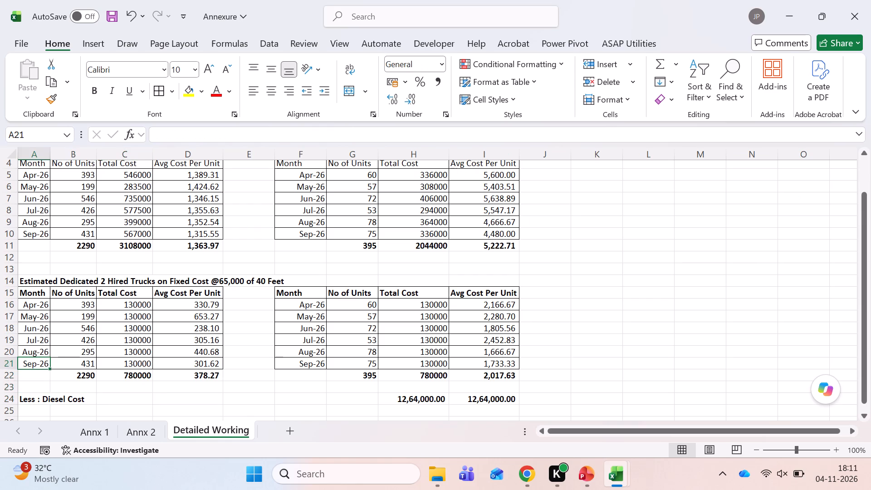
key(Right)
key(Down)
key(Down)
key(Down)
key(Right)
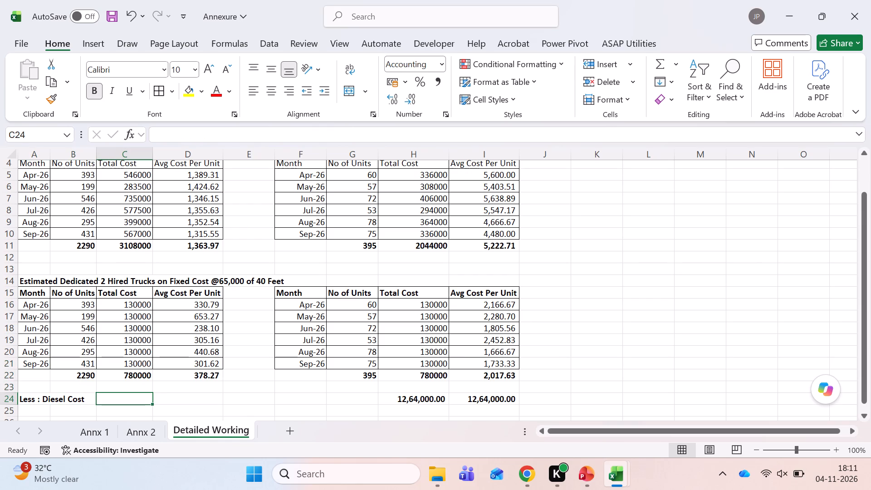
text(=900)
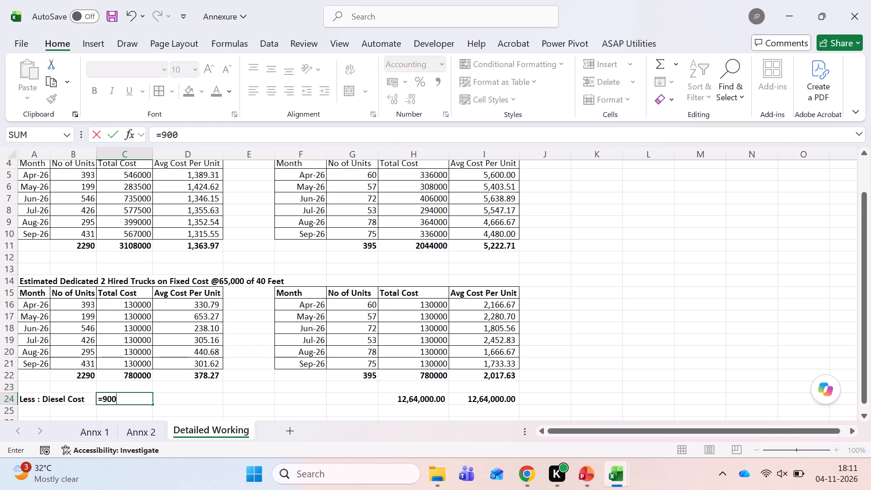
text(*25)
scroll(134, 399, down, 1)
key(Return)
key(Up)
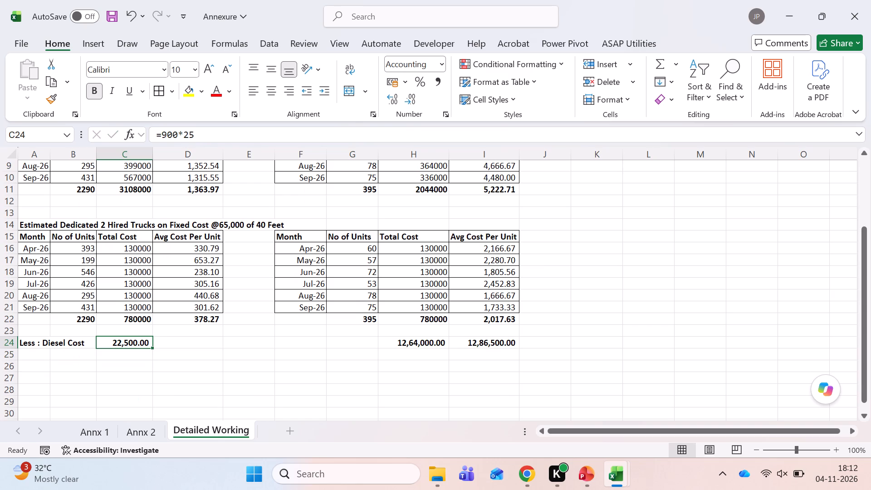
Extend the diesel cost formula in C24 to =900*25*6.
key(F2)
key(shift+asterisk)
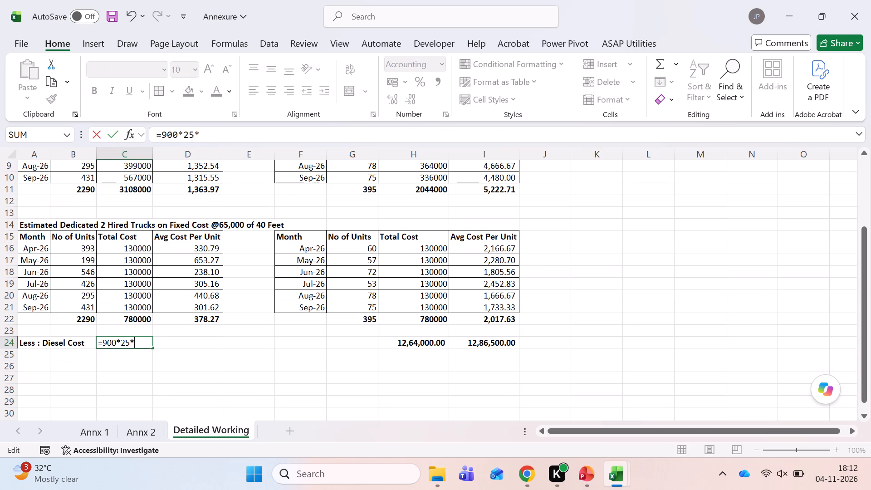
key(6)
key(Return)
key(Up)
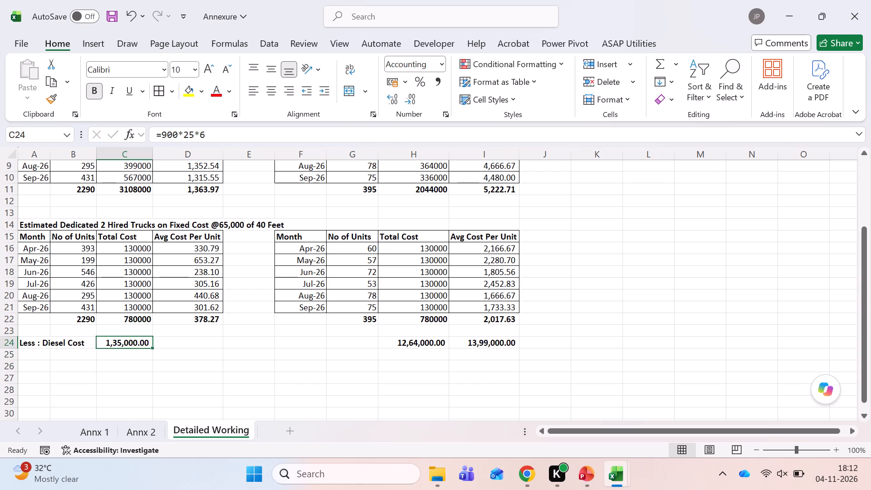
Delete the combined total formula =C24+H24 from I24.
key(Right)
key(Right)
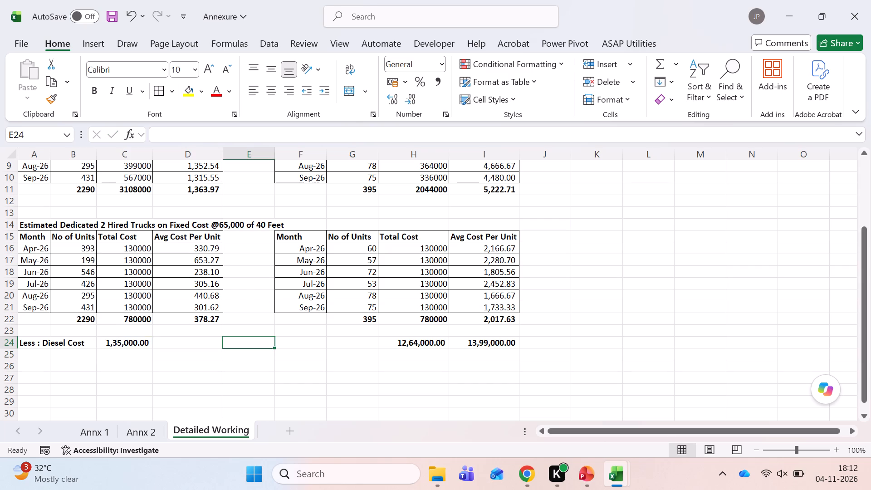
key(Right)
key(Right)
key(Right)
key(Right)
key(F2)
key(Escape)
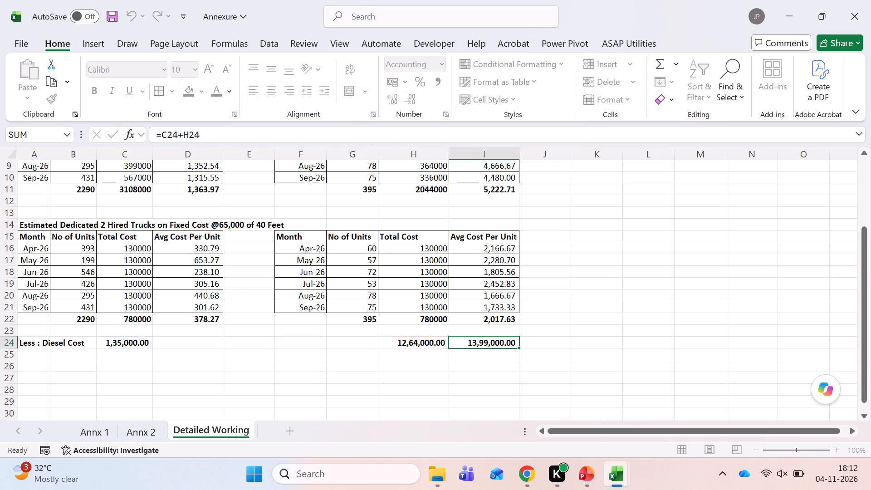
key(Delete)
Replace the net savings formula in H24 with a diesel cost of 135000.
key(Left)
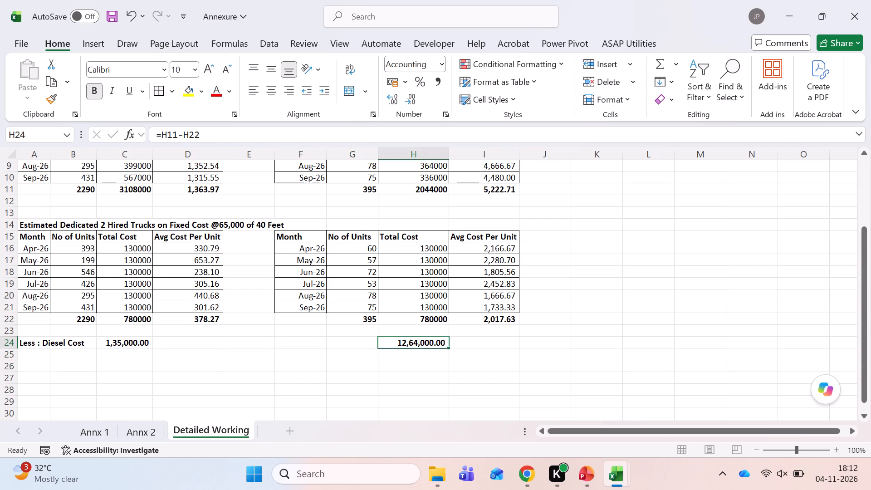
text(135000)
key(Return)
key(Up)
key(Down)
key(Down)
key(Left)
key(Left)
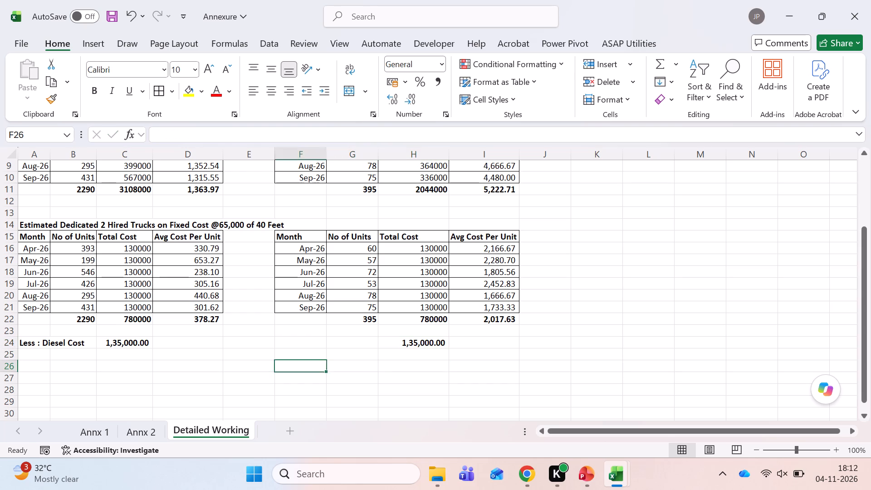
Add a bold "Net Savings" label in A26 of the Detailed Working sheet.
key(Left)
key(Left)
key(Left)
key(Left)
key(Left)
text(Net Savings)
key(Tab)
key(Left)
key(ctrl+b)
Enter the net savings formula =C11-C22-C24 in C26 and make it bold.
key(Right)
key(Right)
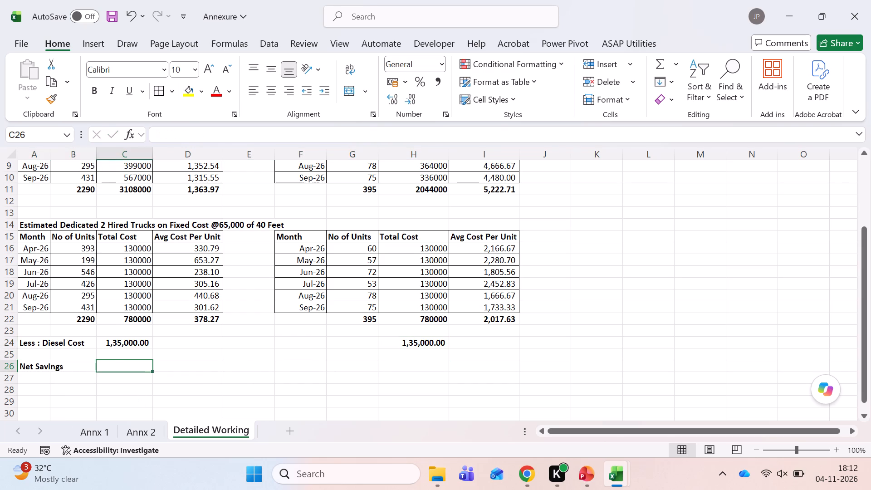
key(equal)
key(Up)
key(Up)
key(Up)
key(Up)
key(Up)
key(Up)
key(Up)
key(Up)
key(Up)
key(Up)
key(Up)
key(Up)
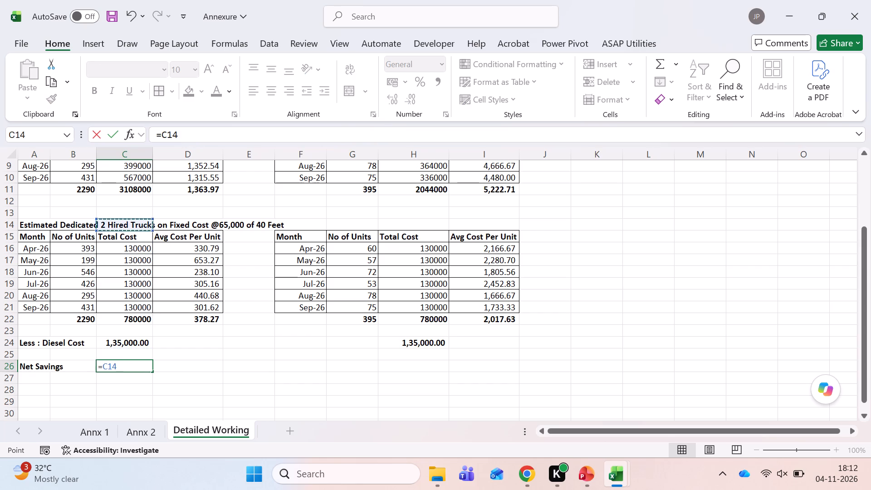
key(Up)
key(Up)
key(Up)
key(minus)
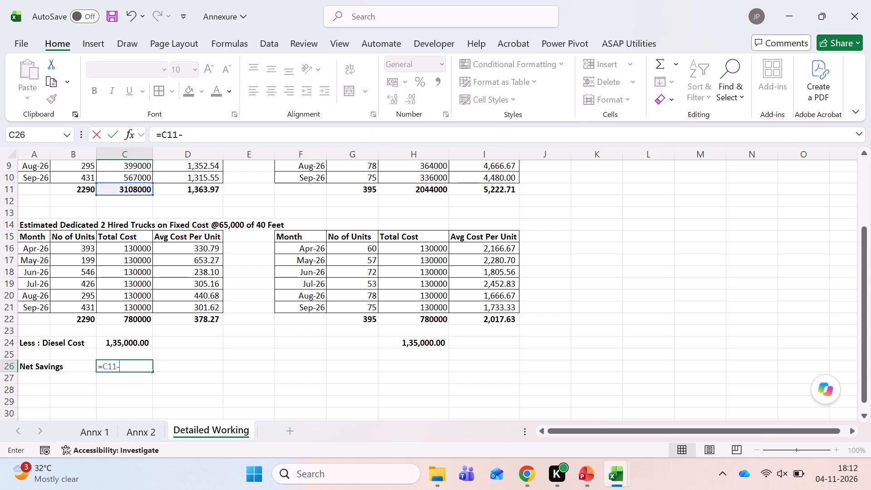
click(128, 323)
key(minus)
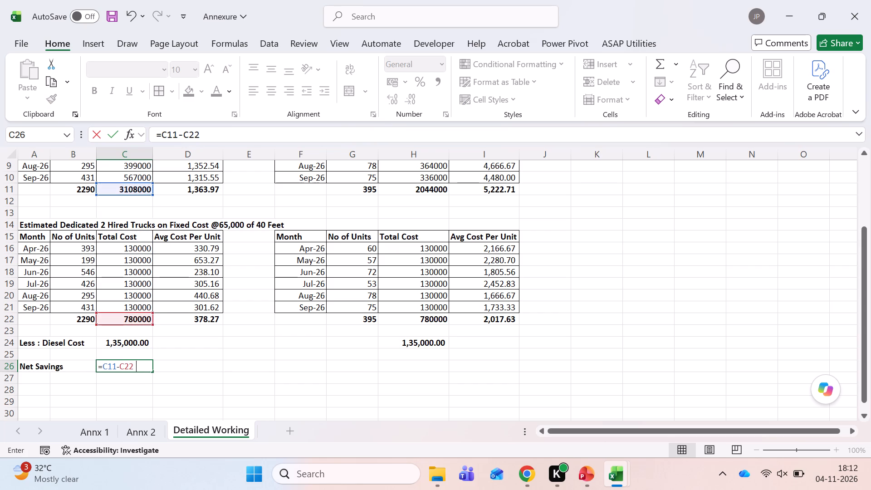
click(130, 345)
key(Return)
key(Up)
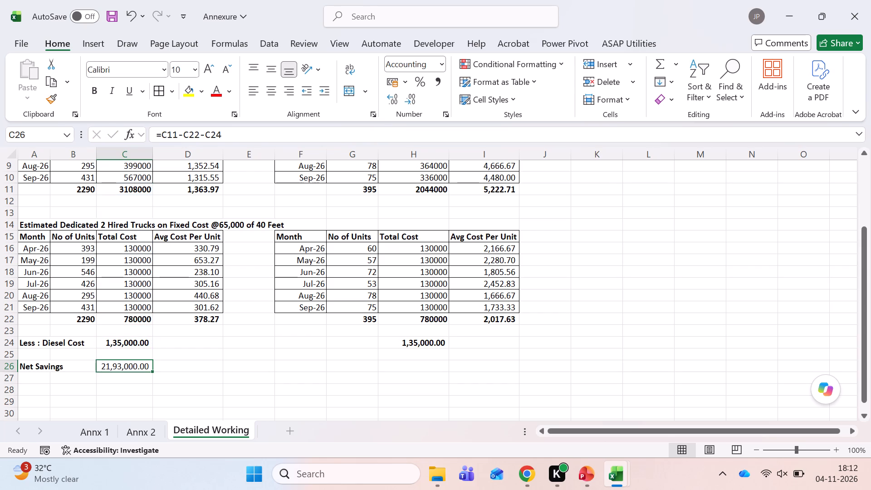
key(ctrl+b)
Copy the net savings formula from C26 to H26 for Unit 4.
key(ctrl+c)
key(Right)
key(Right)
key(Right)
key(Right)
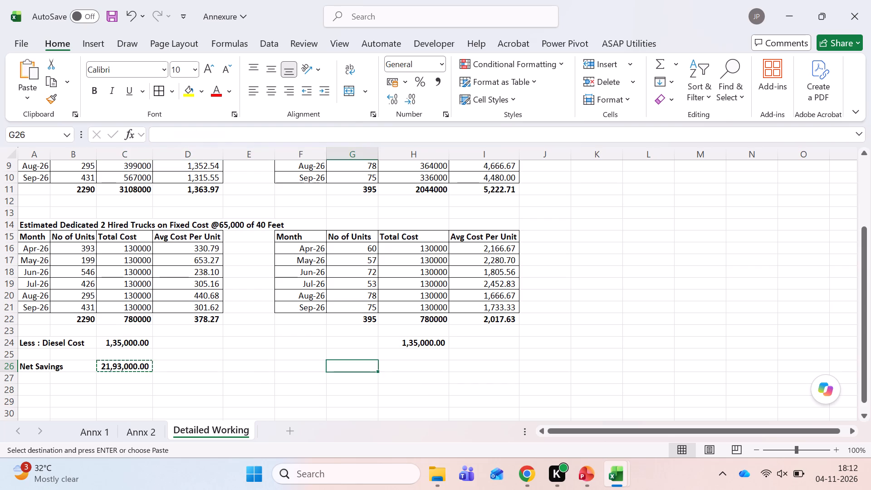
key(Right)
key(Return)
Check the combined sum of the net savings cells C26 to H26, and return to the row's label.
key(shift+Left)
key(shift+Left)
key(shift+Left)
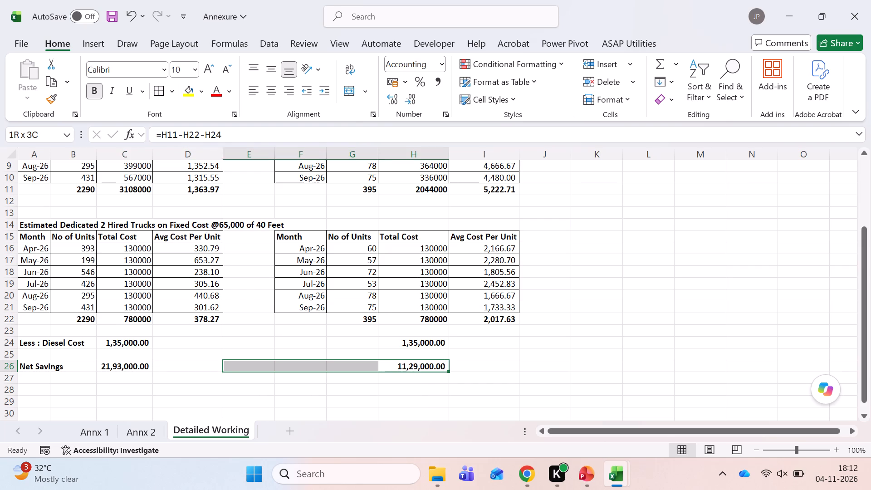
key(shift+Left)
key(shift+Left)
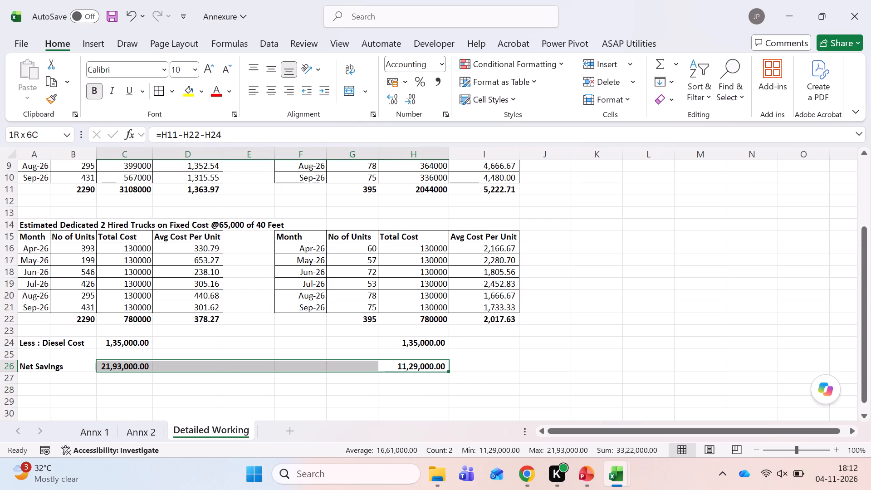
key(Right)
key(Right)
key(Left)
key(Left)
key(ctrl+Left)
key(ctrl+Left)
key(ctrl+Left)
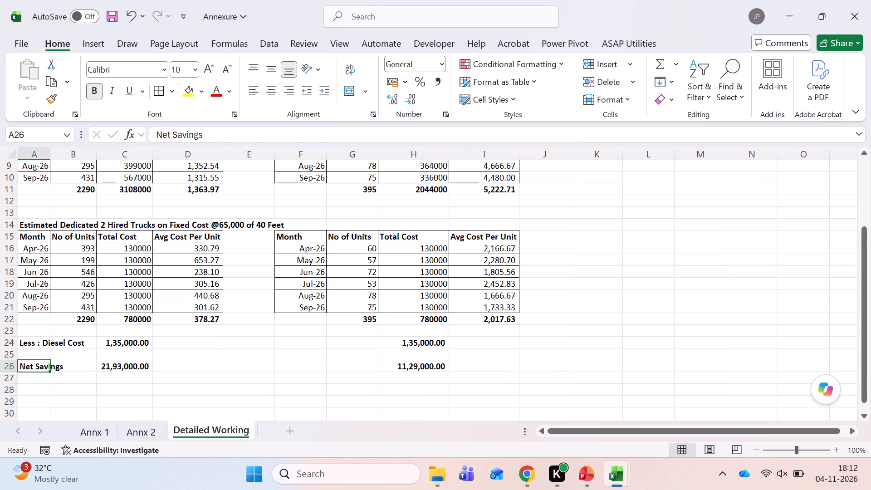
Save the Annexure workbook.
key(ctrl+s)
key(ctrl+s)
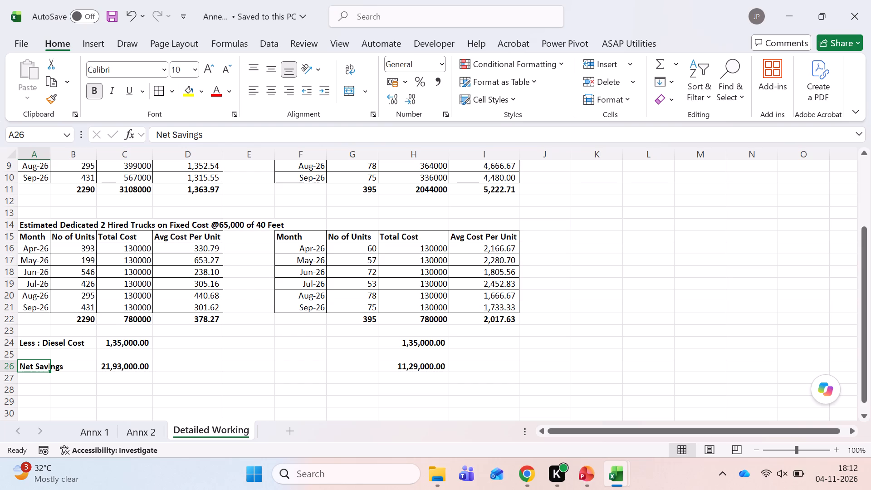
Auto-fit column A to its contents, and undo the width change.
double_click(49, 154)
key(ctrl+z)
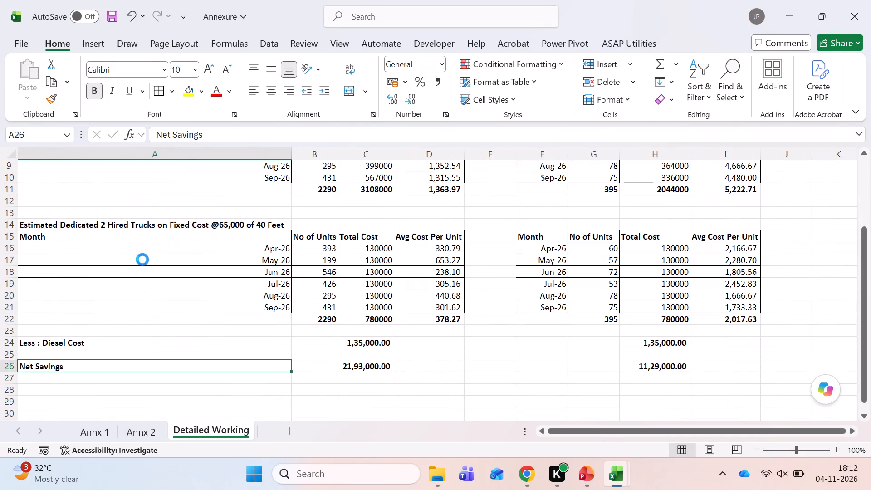
Look over the Detailed Working tables, save the Annexure workbook again and close it.
scroll(142, 260, up, 2)
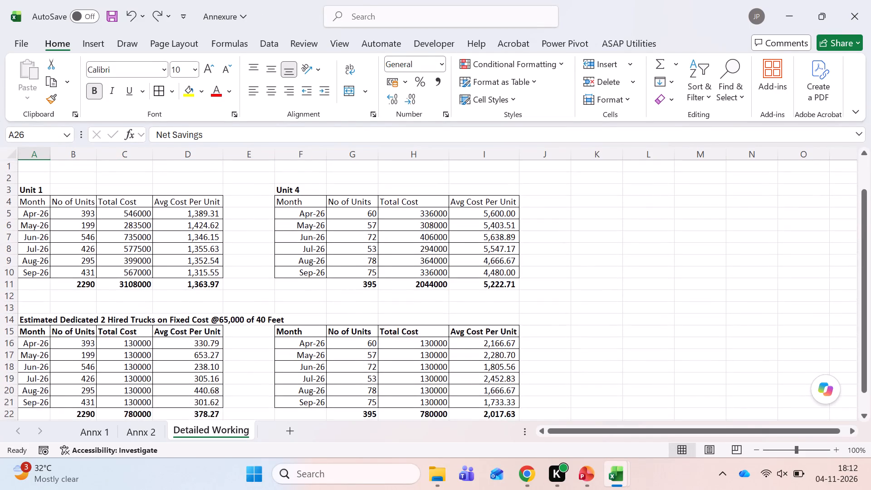
scroll(142, 260, down, 1)
scroll(131, 268, up, 1)
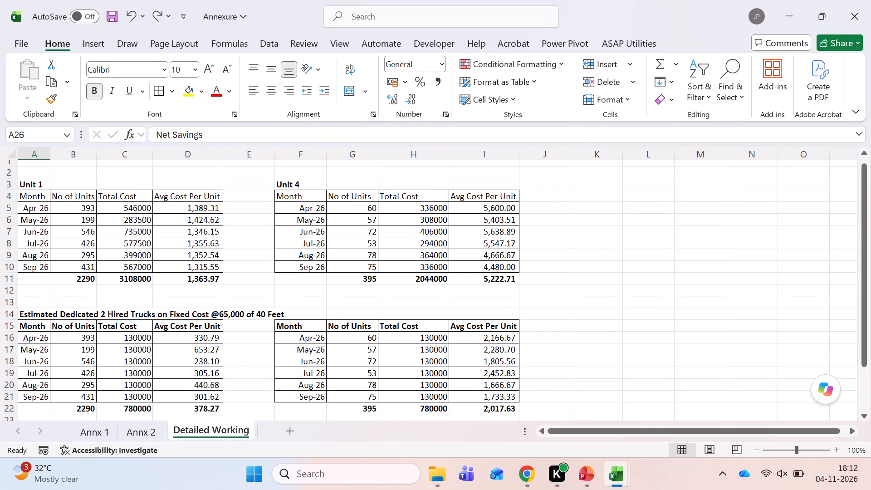
key(ctrl+s)
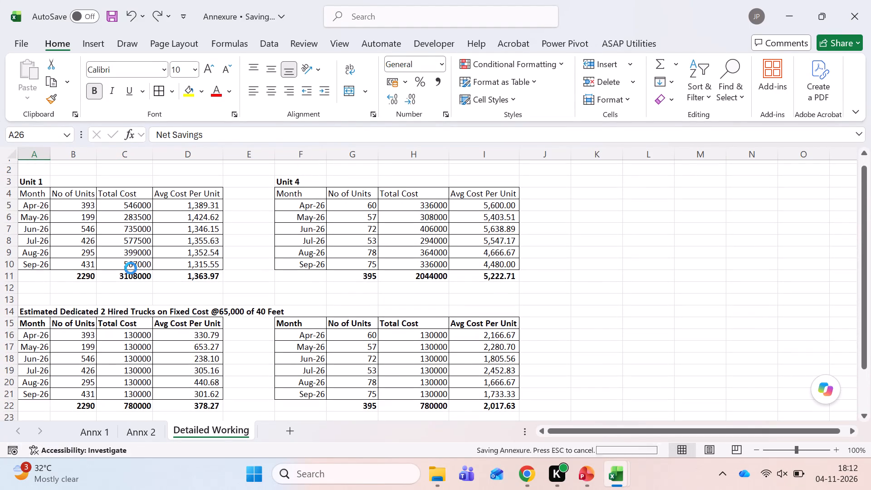
click(865, 0)
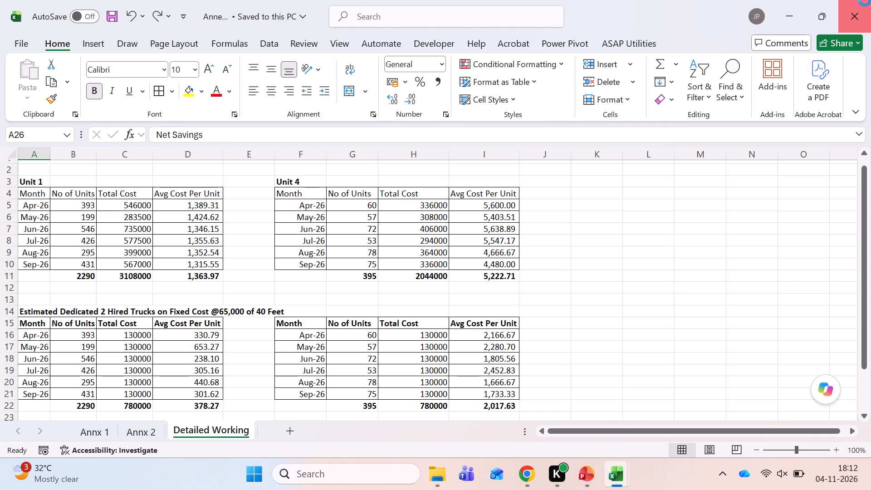
click(435, 479)
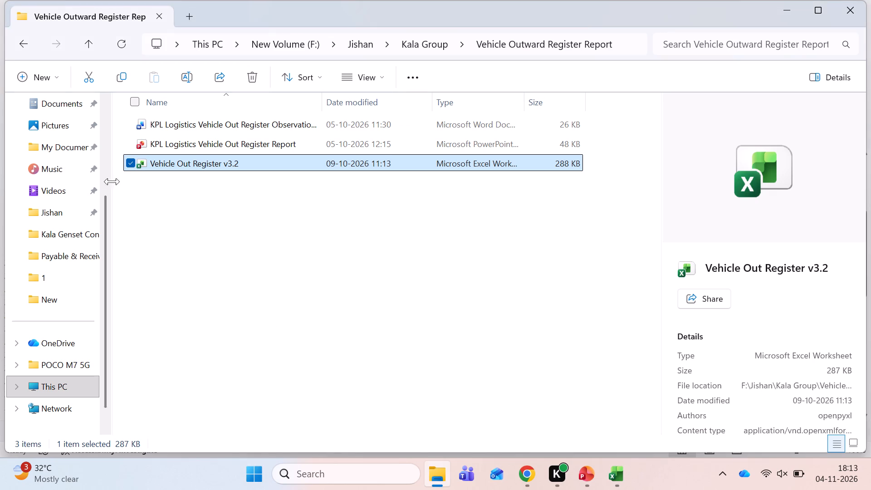
scroll(74, 149, up, 3)
key(super+d)
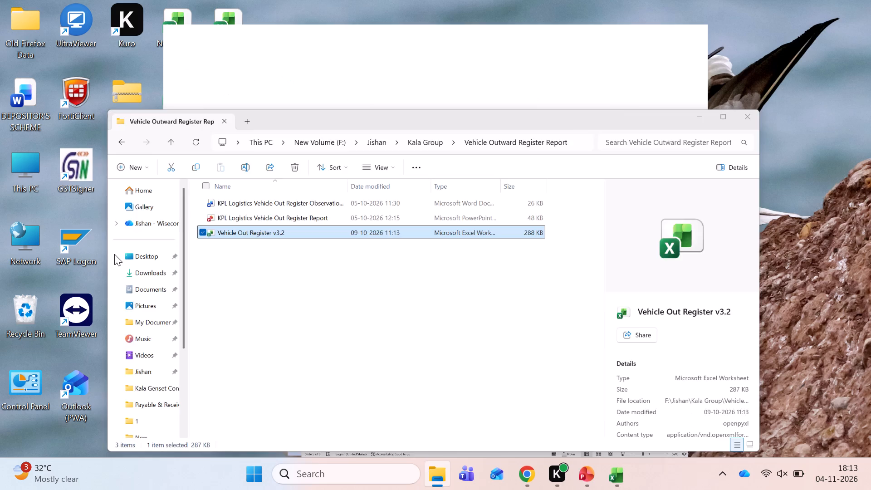
click(220, 37)
key(ctrl+c)
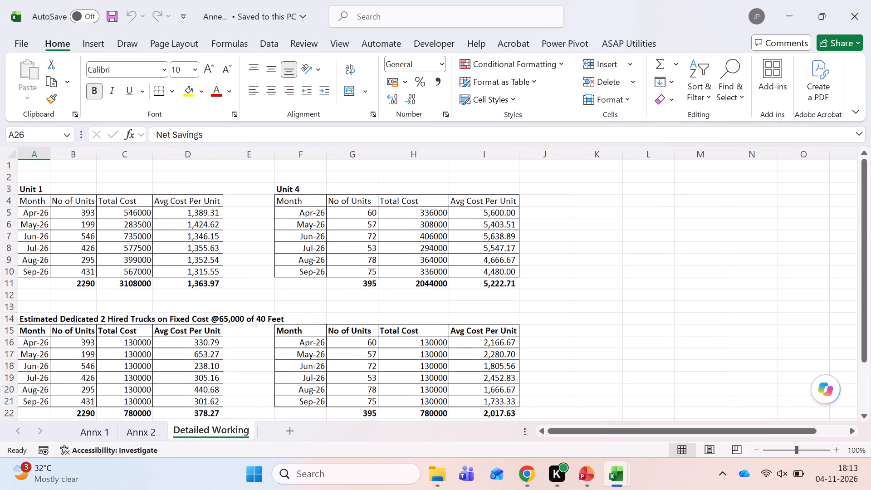
scroll(209, 345, down, 1)
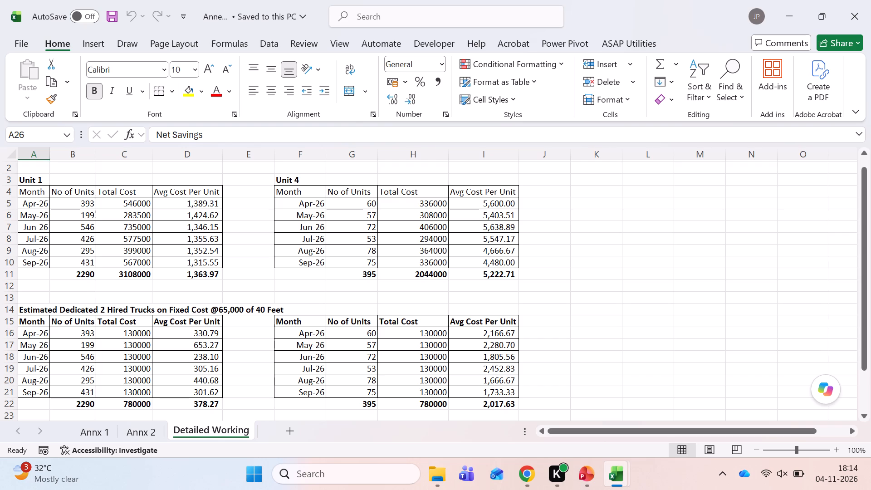
scroll(138, 347, down, 2)
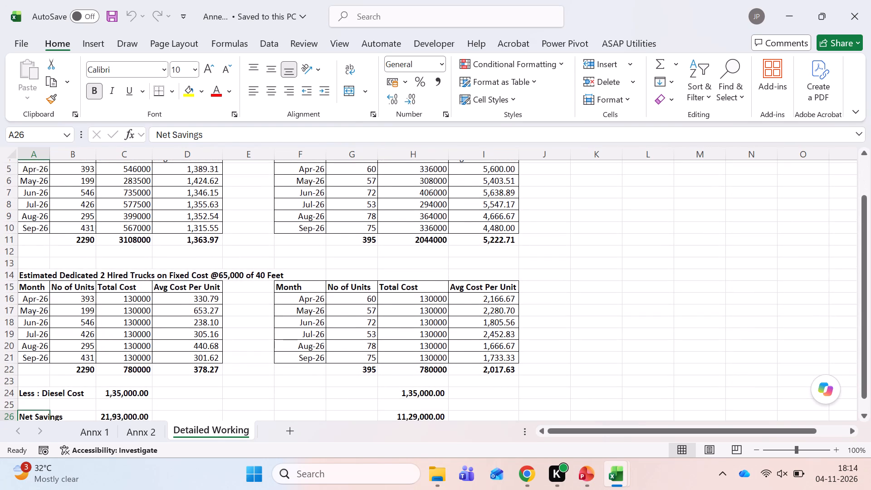
Delete the Annx 2 sheet from the Annexure workbook.
scroll(138, 347, down, 2)
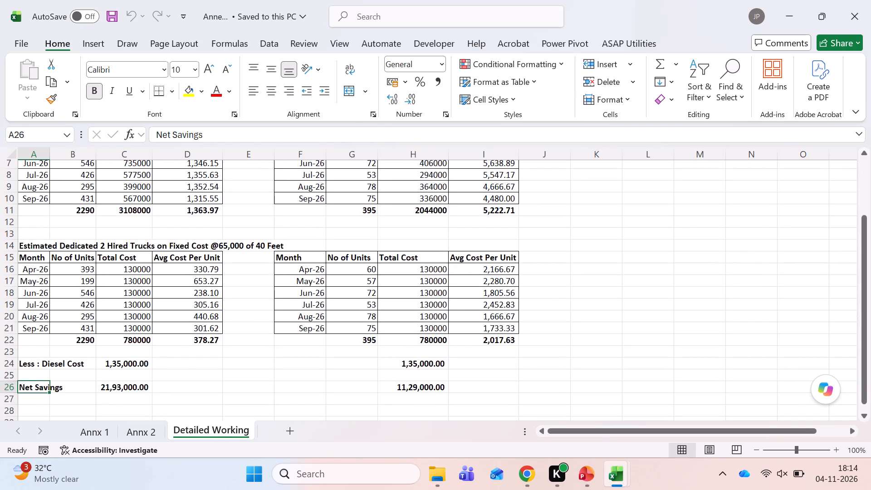
click(146, 433)
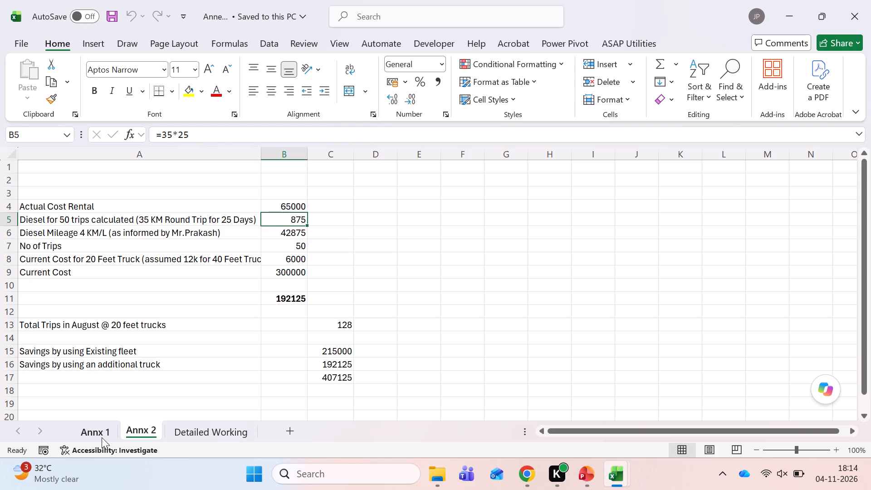
right_click(142, 431)
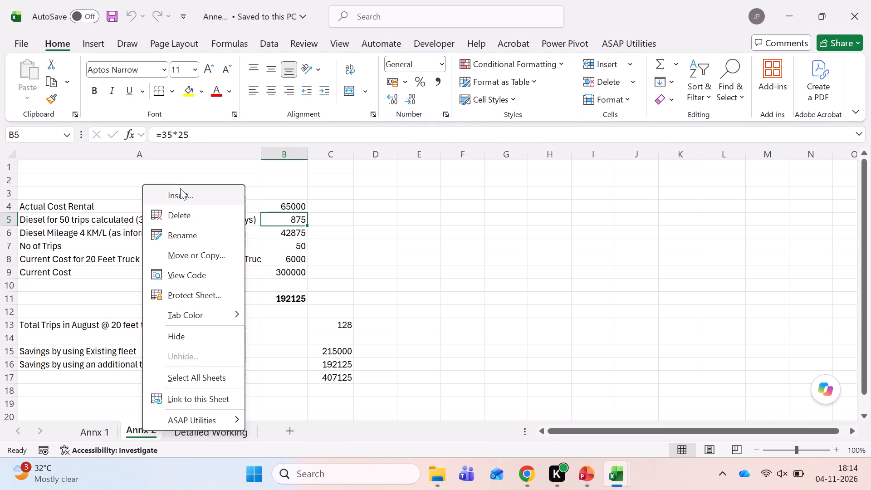
click(182, 212)
click(475, 267)
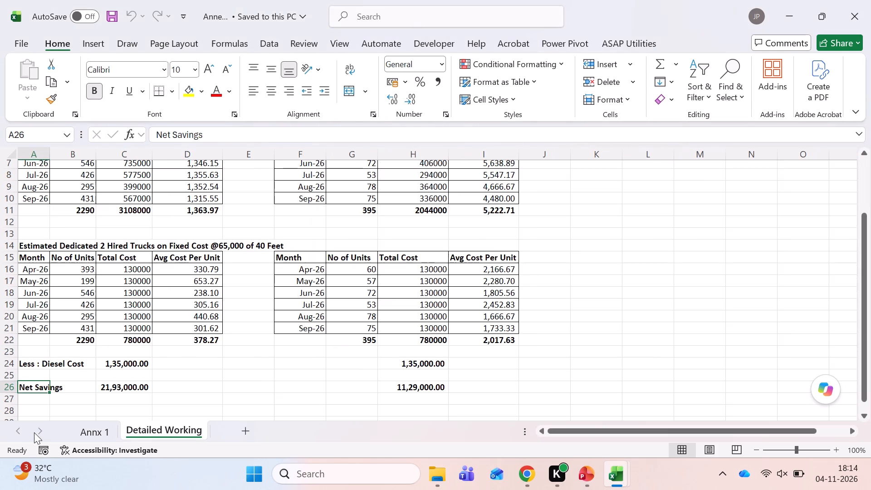
Rename the Detailed Working sheet as "Sheet 1" and save the workbook.
click(101, 429)
click(149, 431)
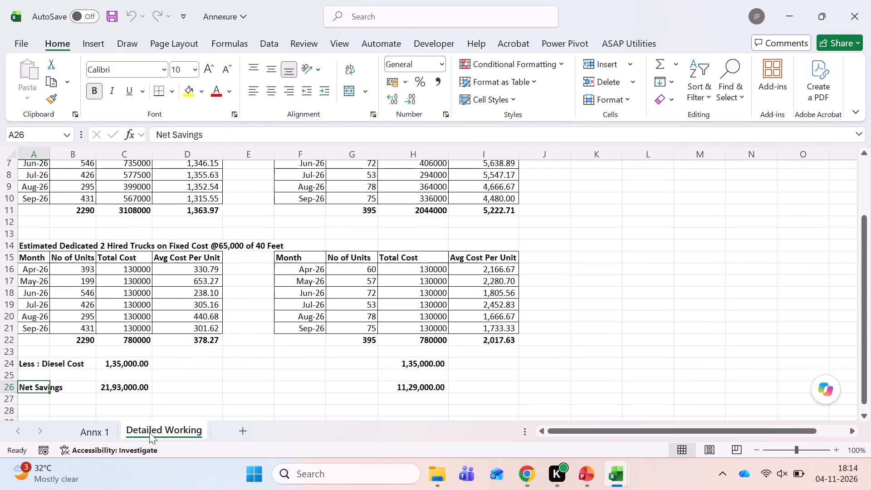
right_click(149, 432)
click(196, 235)
text(Sheet 1)
key(Return)
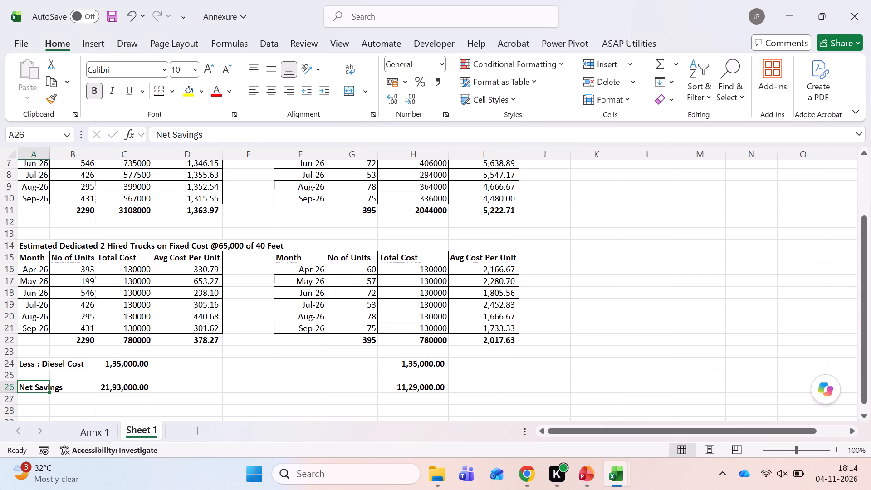
key(ctrl+s)
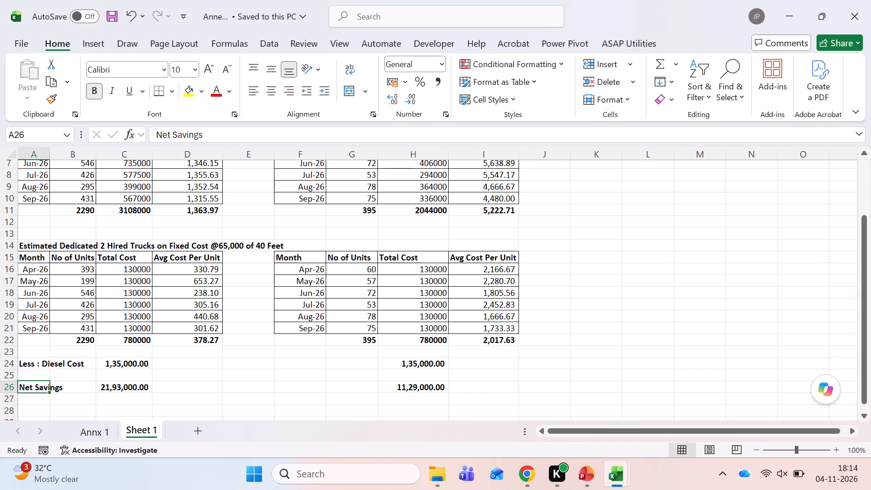
Format Unit 1's upper-table Avg Cost Per Unit and Total Cost values, including totals, with thousands separators and no decimals.
scroll(203, 249, up, 2)
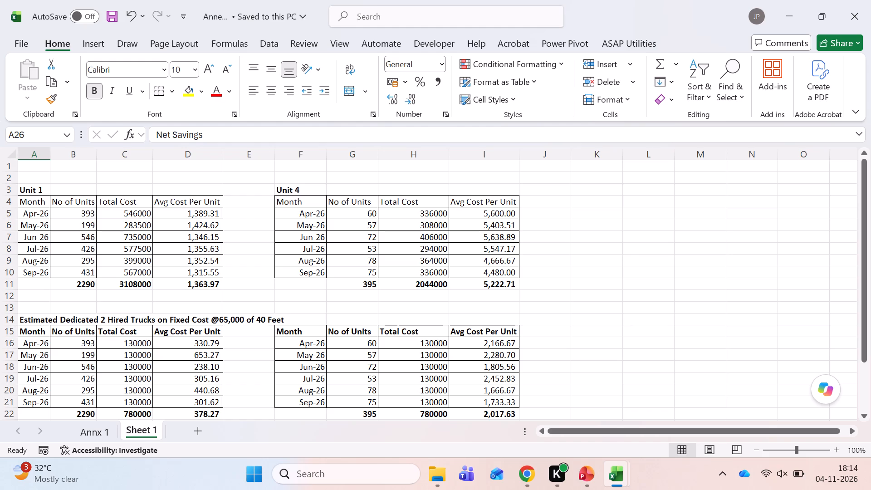
drag(208, 218, 208, 277)
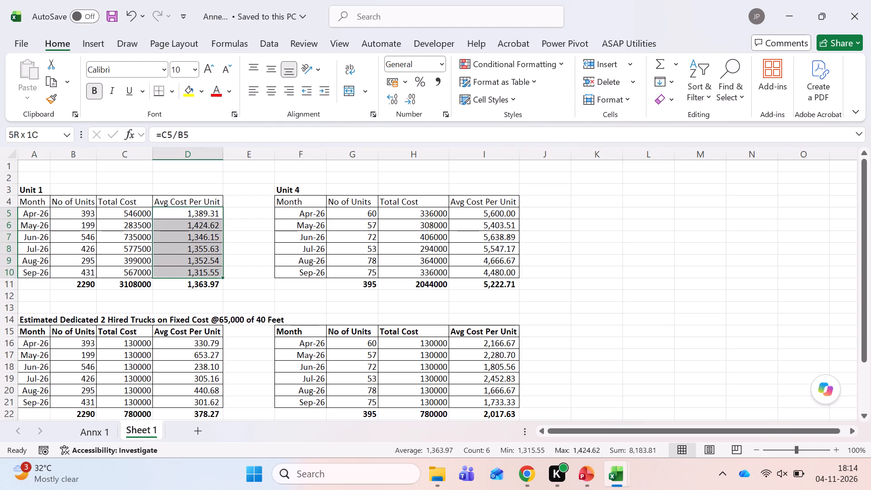
drag(208, 277, 208, 282)
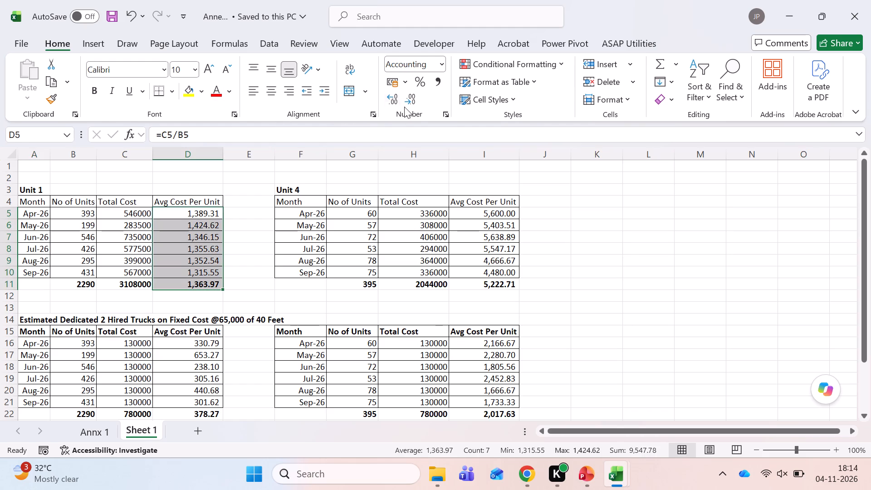
click(413, 105)
click(413, 105)
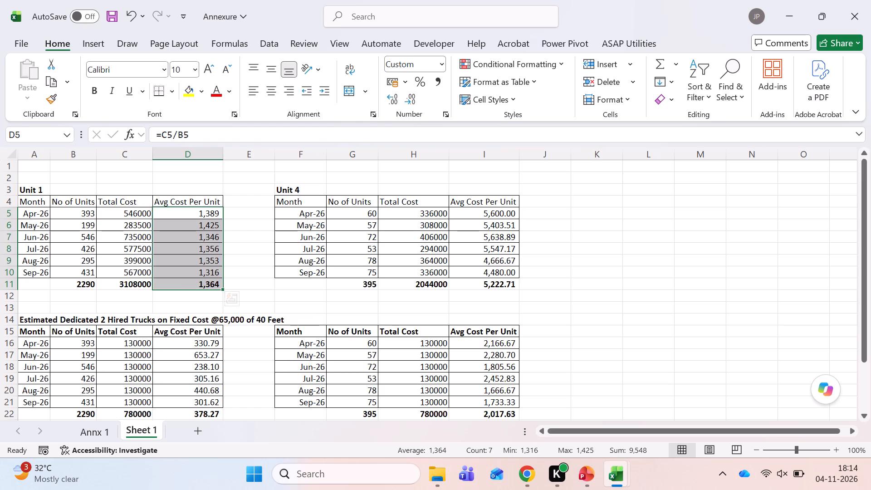
drag(134, 211, 139, 279)
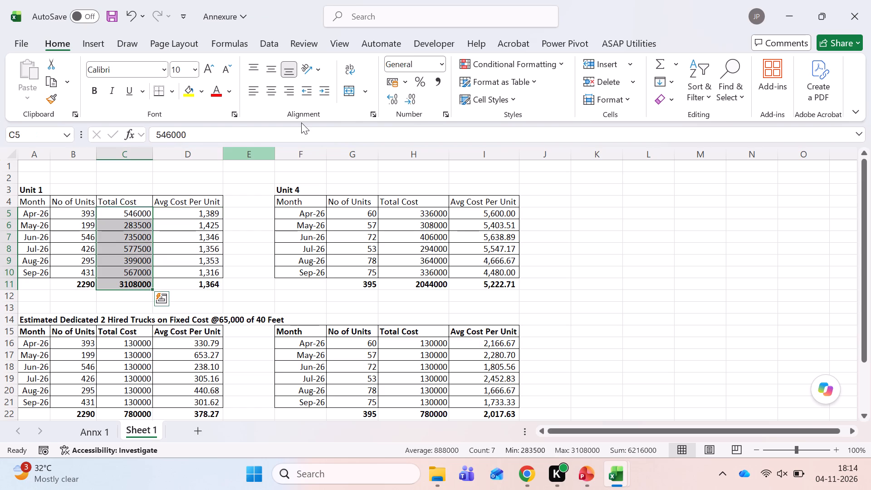
click(439, 84)
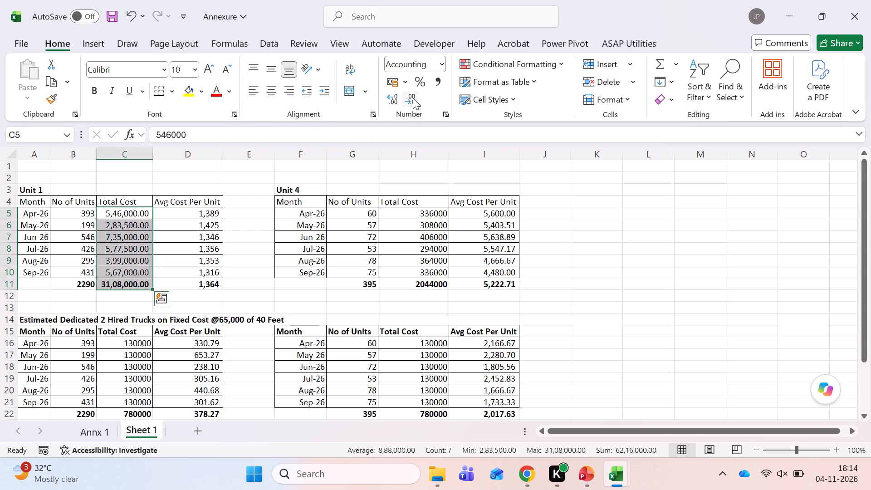
double_click(410, 98)
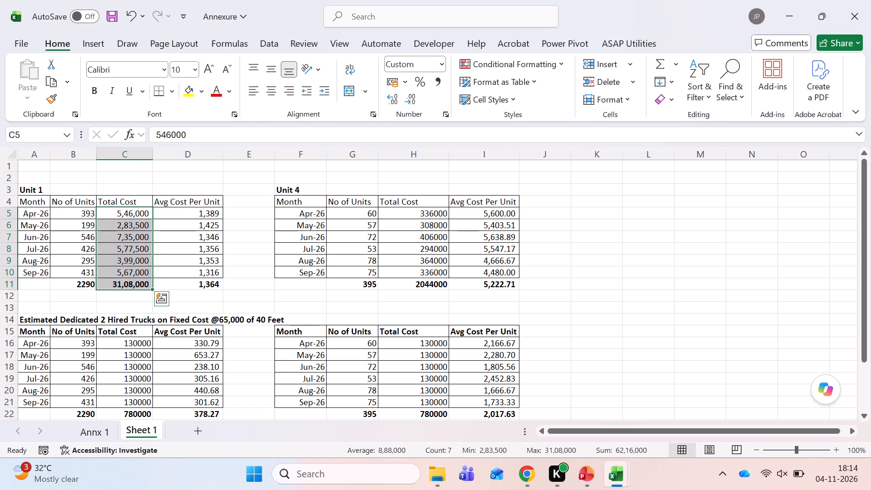
Format Unit 4's upper-table Total Cost and Avg Cost Per Unit values, including totals, with thousands separators and no decimals.
click(413, 253)
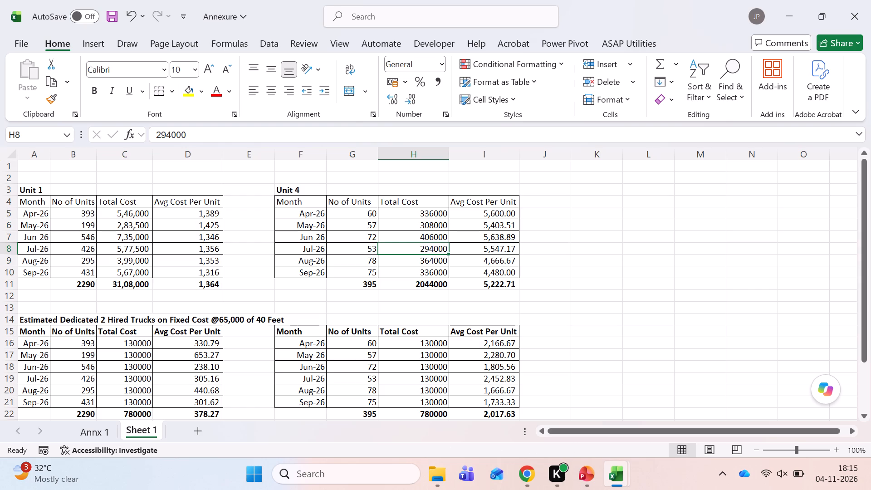
drag(430, 211, 490, 285)
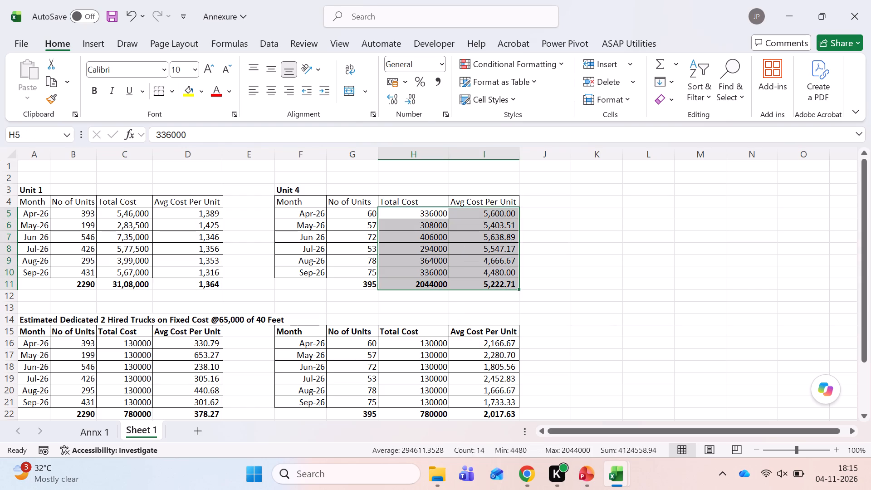
click(437, 80)
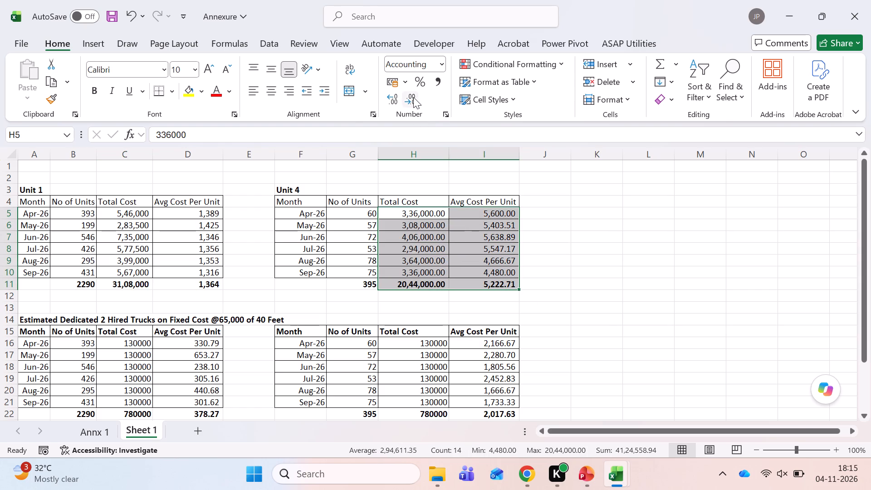
double_click(413, 97)
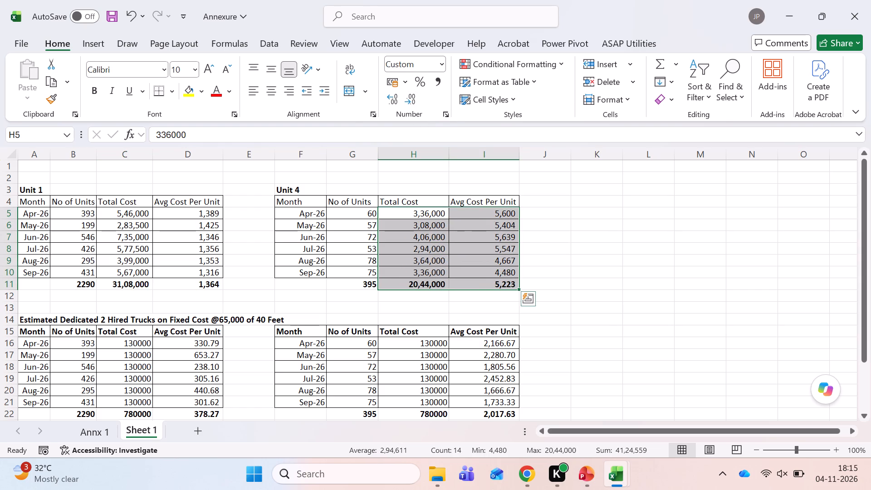
click(533, 309)
click(452, 309)
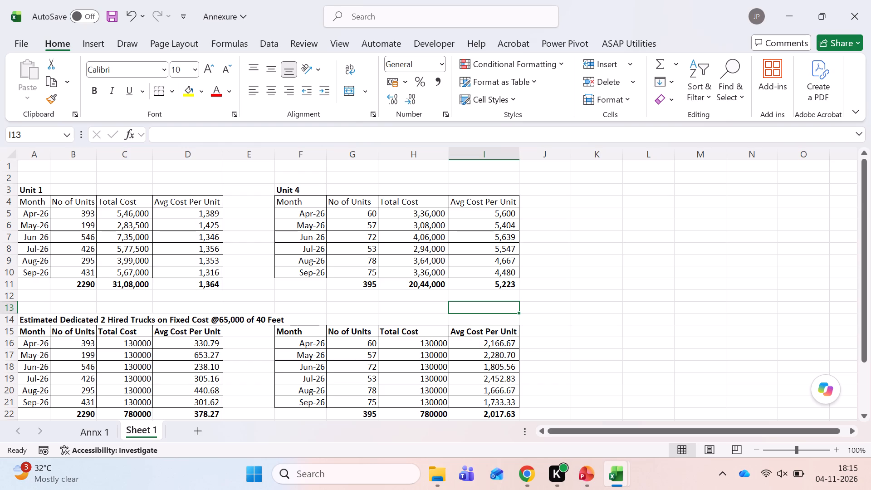
Review the estimated truck cost tables and the Unit 4 and Unit 1 trip tables on Annx 1, returning to Sheet 1.
scroll(452, 309, down, 1)
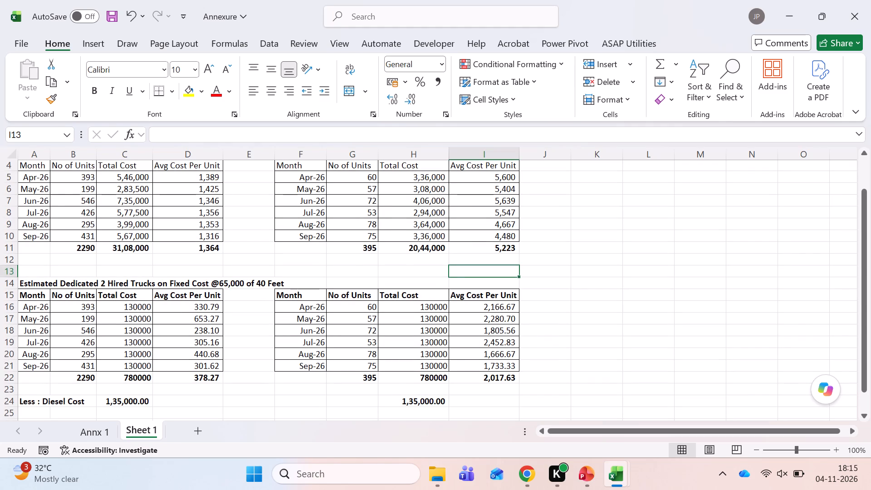
scroll(157, 310, up, 1)
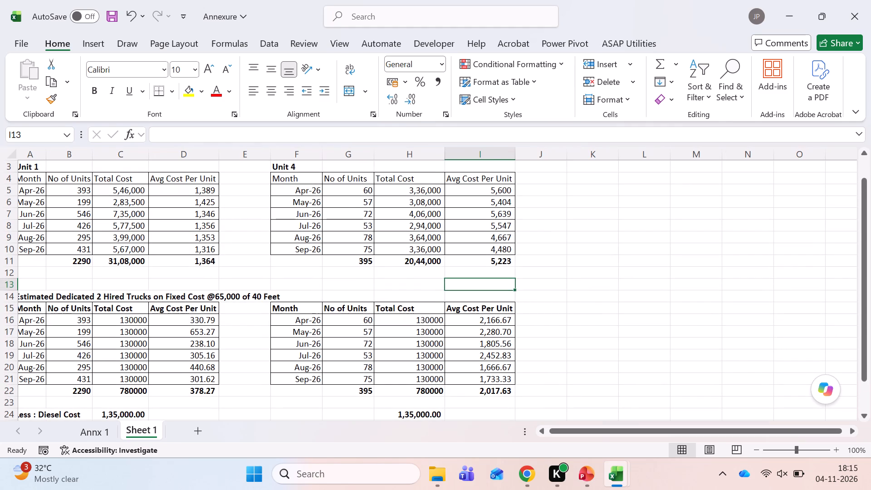
click(108, 424)
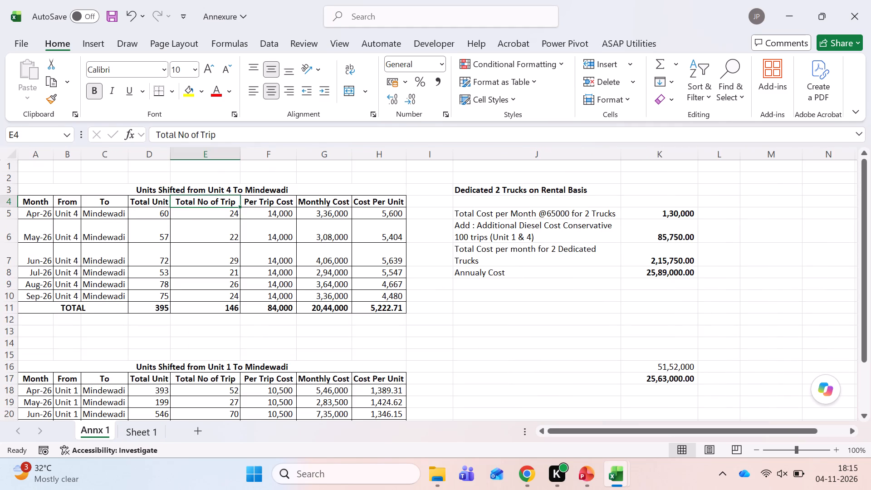
click(203, 218)
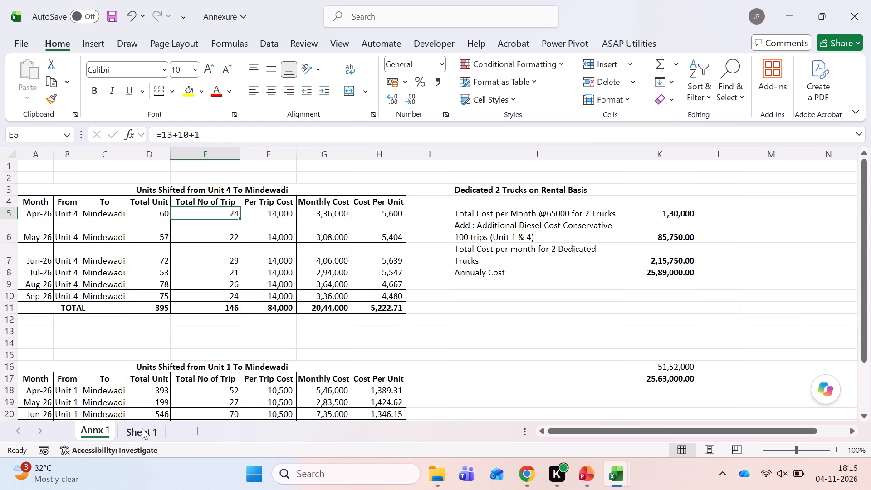
scroll(142, 428, down, 2)
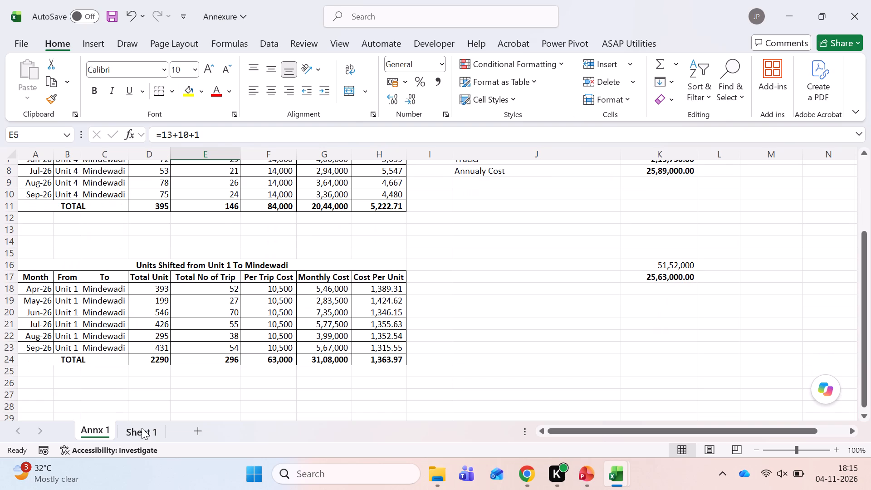
click(142, 428)
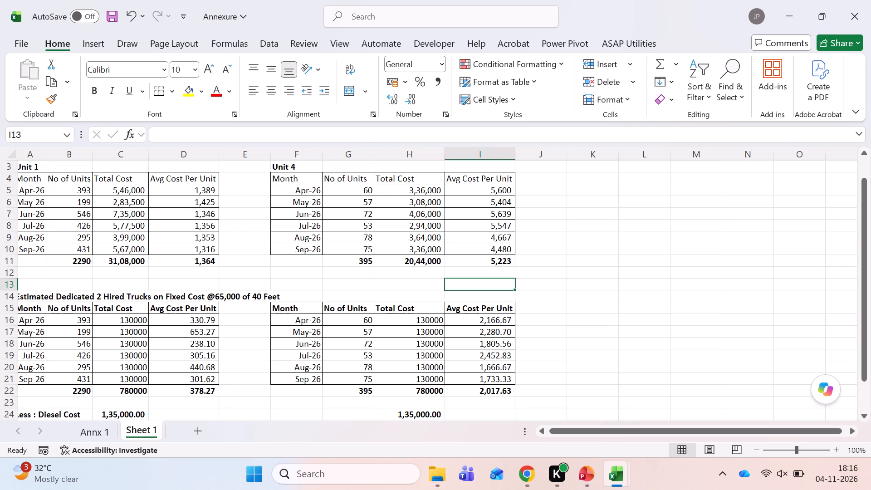
click(35, 294)
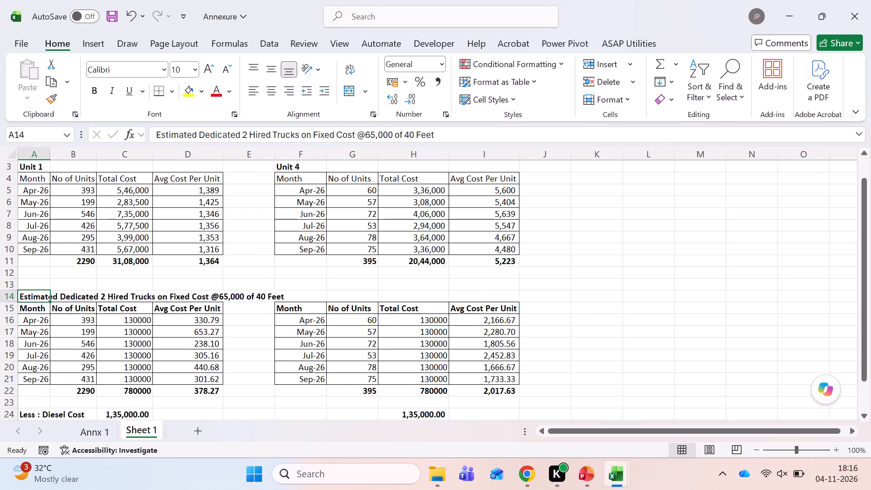
click(251, 137)
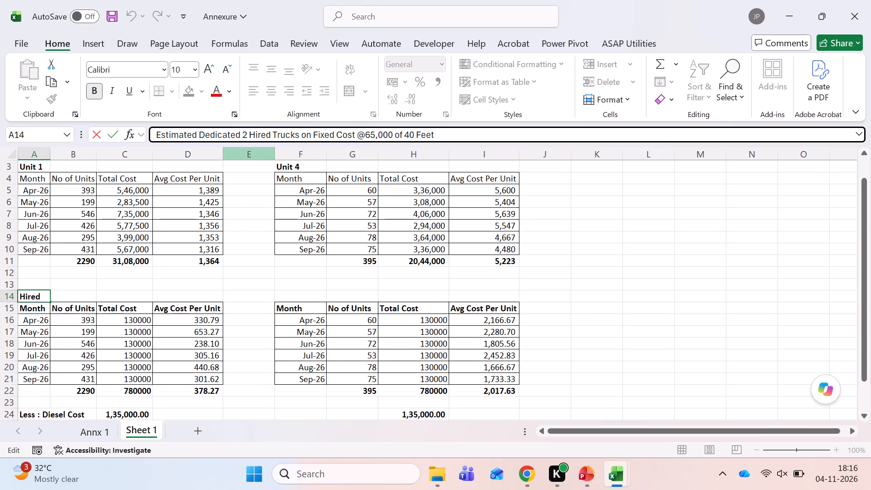
key(Left)
key(BackSpace)
key(3)
key(Return)
Enter the formula =65000*3 as Unit 1's Apr-26 Total Cost in the estimated hired trucks table.
click(129, 323)
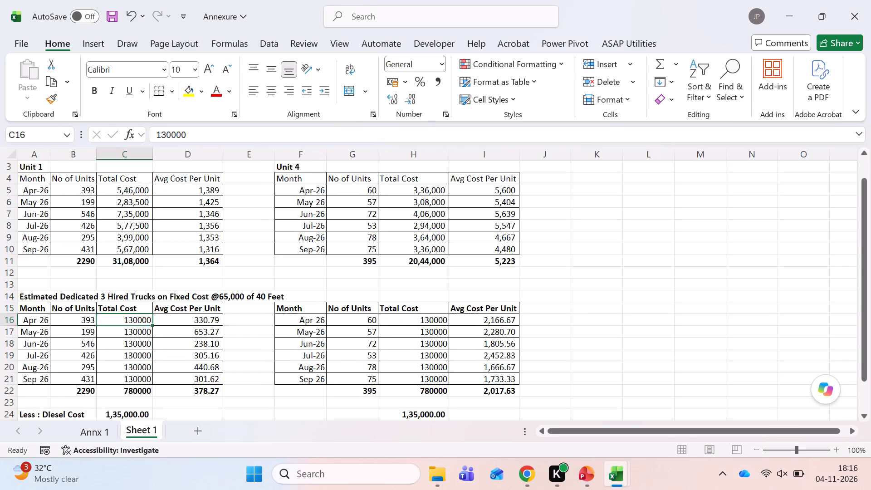
text(=65000)
key(shift+asterisk)
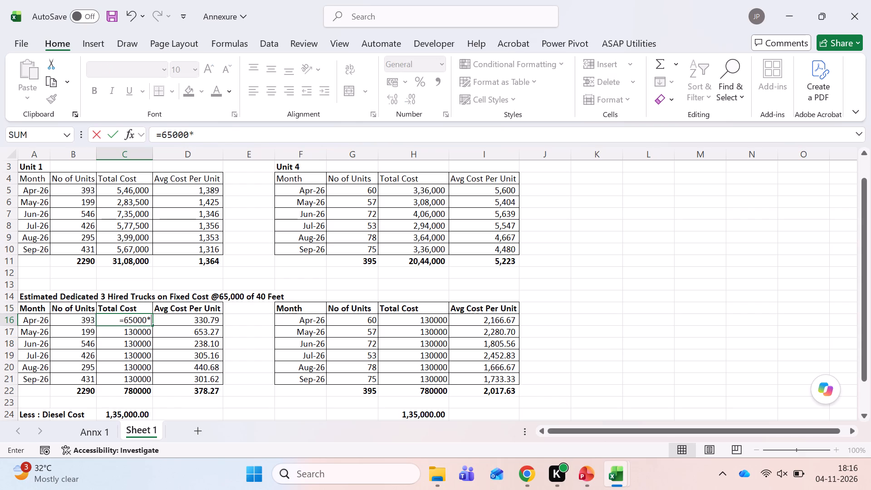
key(3)
key(Tab)
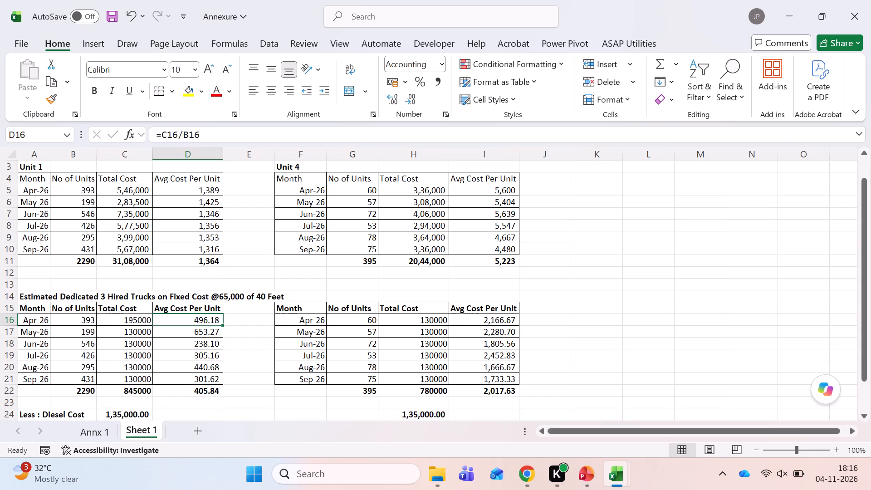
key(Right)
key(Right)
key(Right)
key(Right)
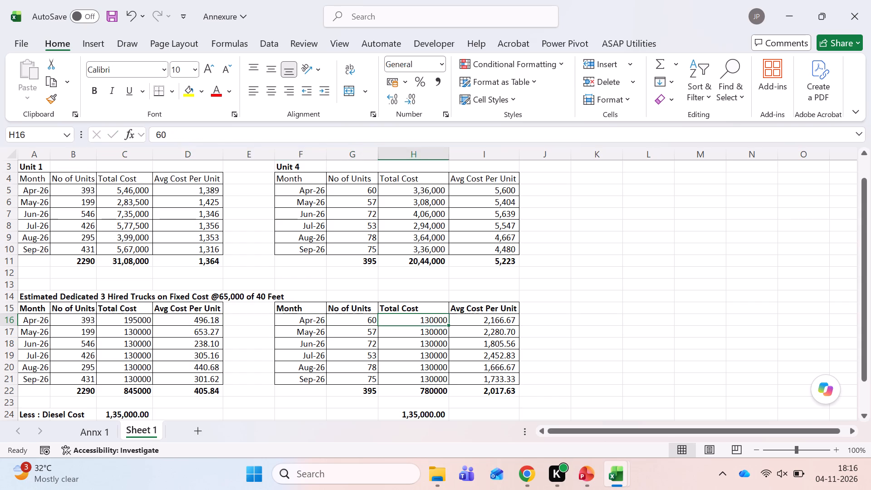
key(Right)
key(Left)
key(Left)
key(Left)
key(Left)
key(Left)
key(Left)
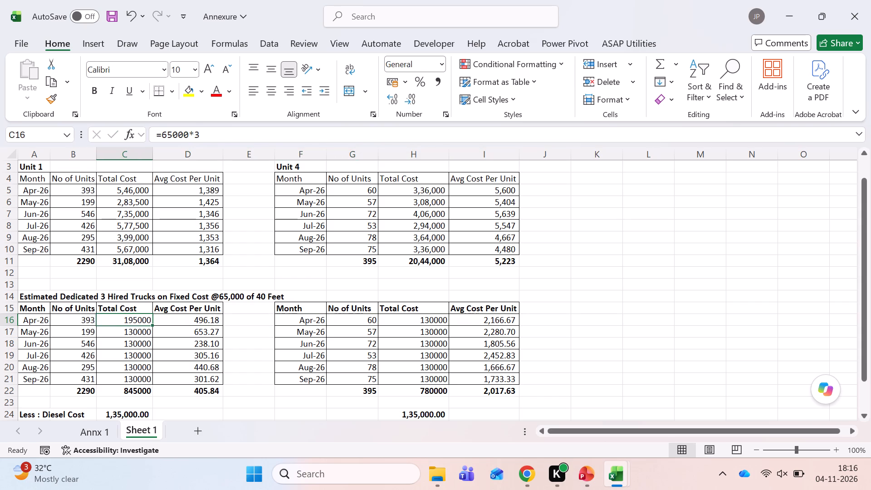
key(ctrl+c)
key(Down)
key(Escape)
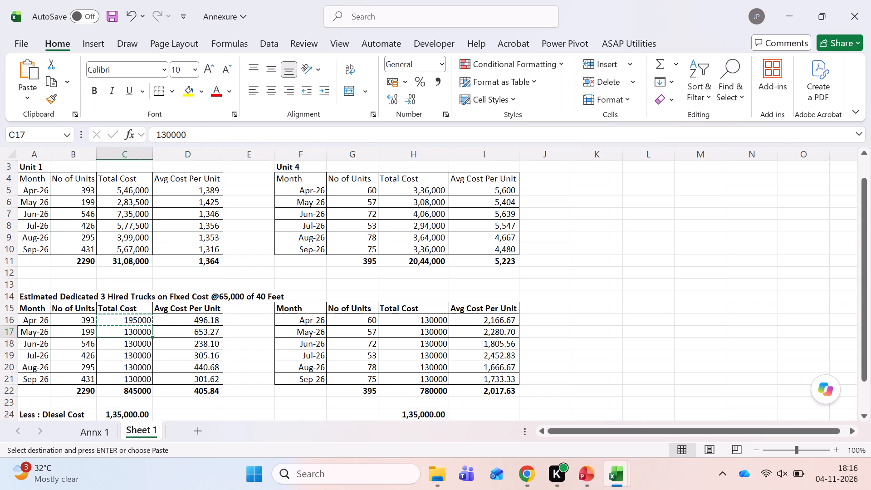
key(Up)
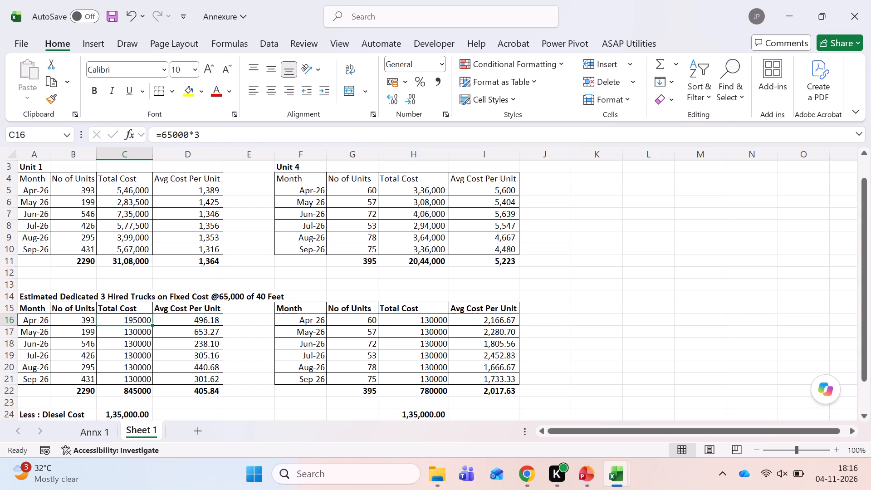
Undo the =65000*3 formula entry in Unit 1's Apr-26 Total Cost in the estimated hired trucks table.
key(Left)
key(Left)
key(Left)
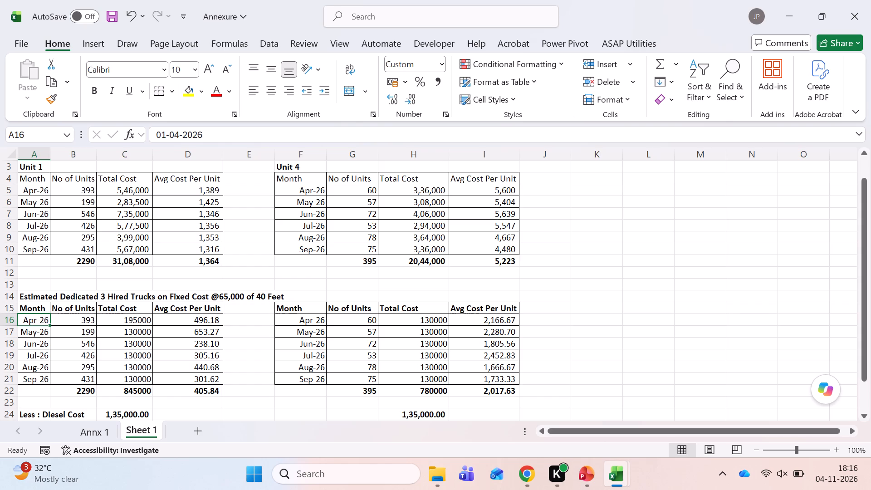
click(124, 317)
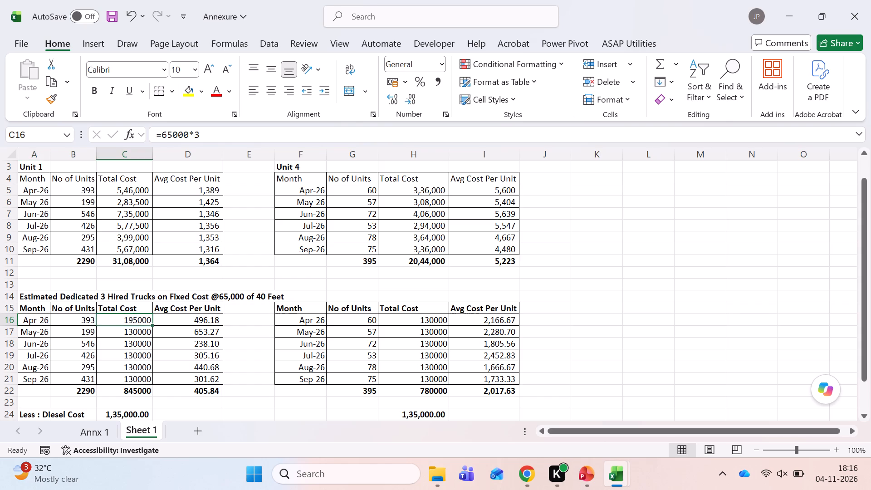
key(ctrl+z)
Set Unit 4's Apr-26 Total Cost in the estimated hired trucks table to 65000.
key(Right)
key(Right)
key(Right)
key(Right)
key(Right)
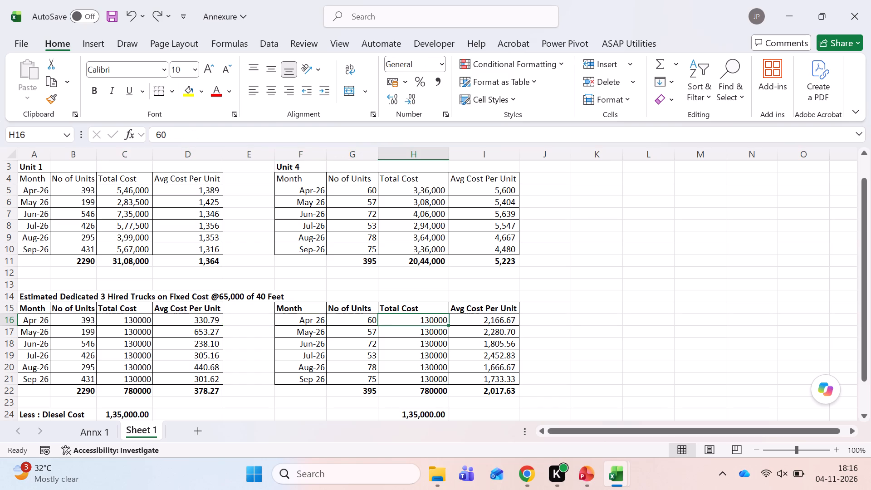
text(65000)
key(Return)
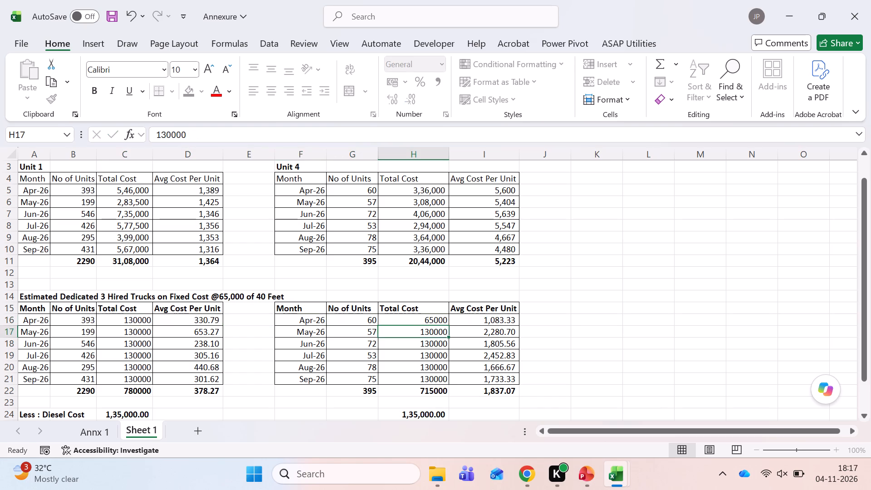
Copy Unit 4's estimated Apr-26 Total Cost into its May-26 through Sep-26 Total Cost cells.
key(Up)
key(ctrl+c)
key(Down)
key(shift+Down)
key(shift+Down)
key(shift+Down)
key(shift+Down)
key(shift+Down)
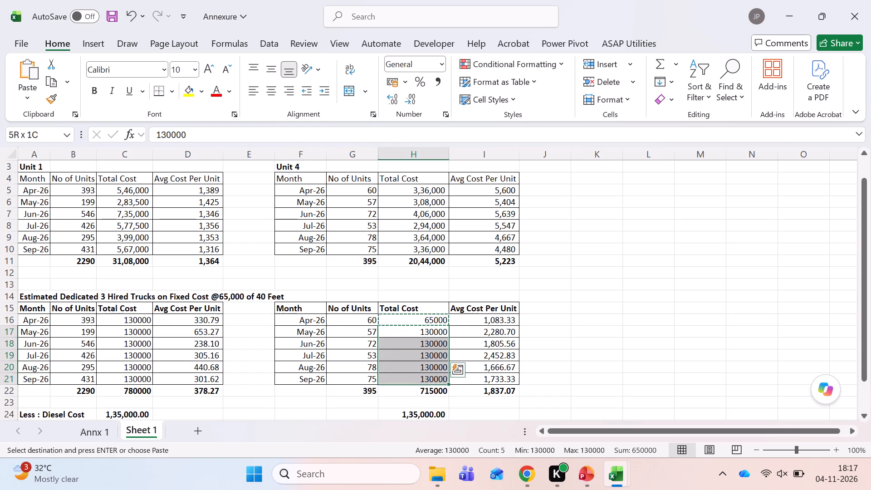
key(shift+Up)
key(Return)
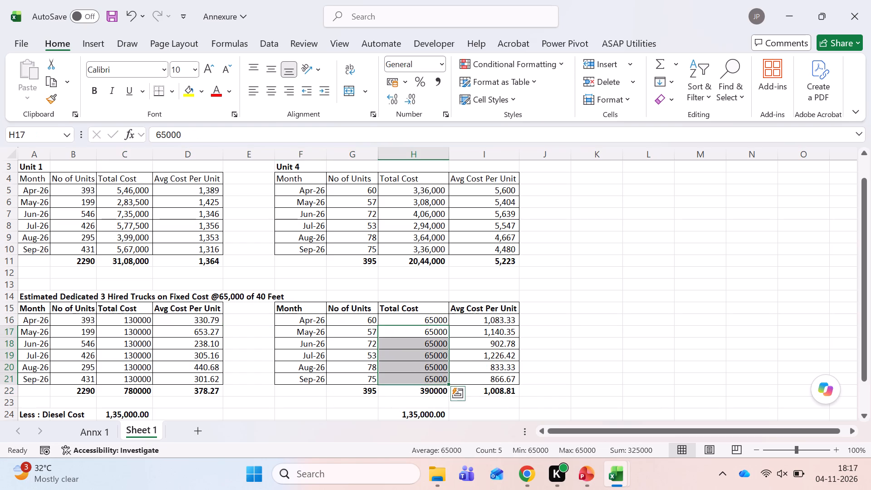
Save the Annexure workbook.
scroll(393, 375, down, 1)
click(418, 346)
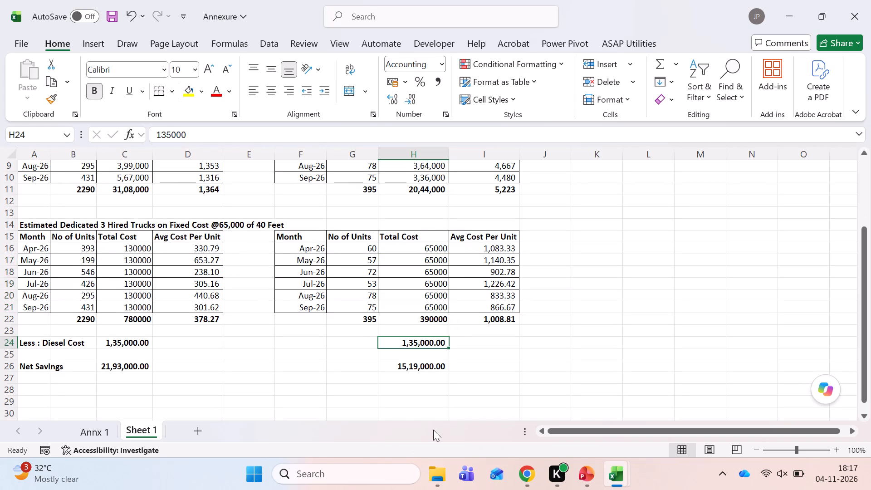
right_click(362, 399)
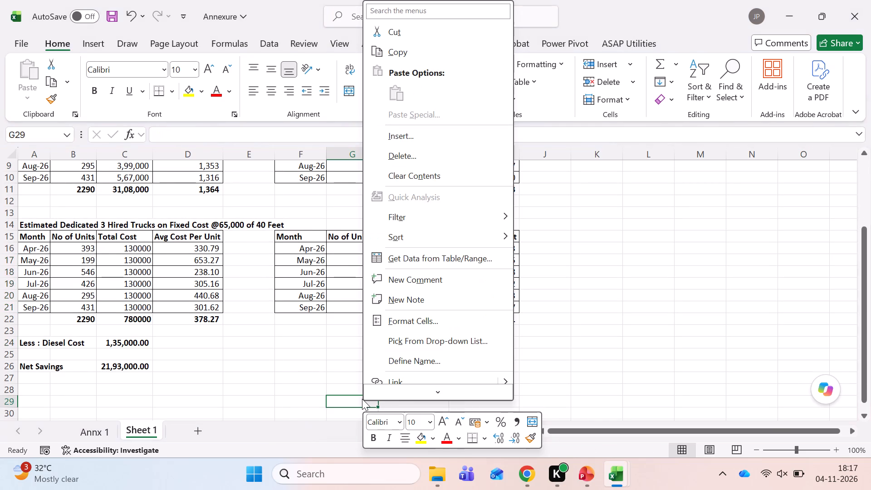
double_click(282, 354)
key(ctrl+s)
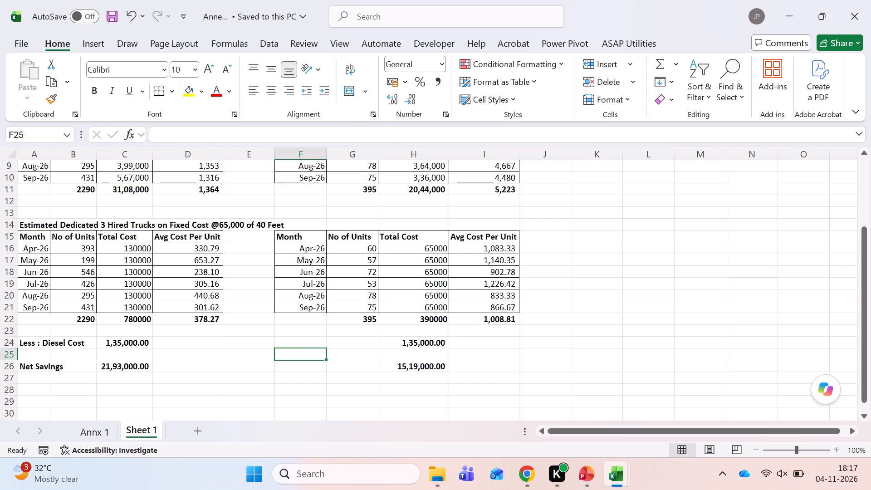
Examine Unit 1's diesel cost formula on Sheet 1 against the trip counts and truck costs on Annx 1.
click(120, 344)
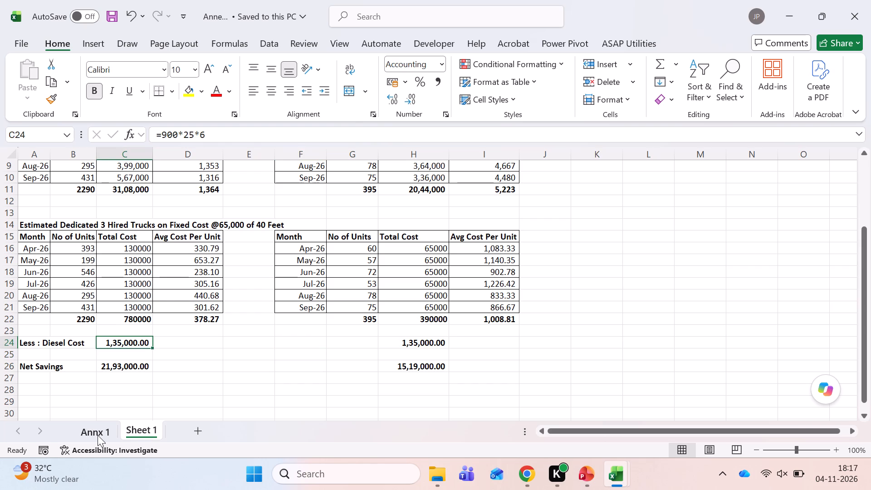
click(98, 435)
scroll(231, 392, up, 1)
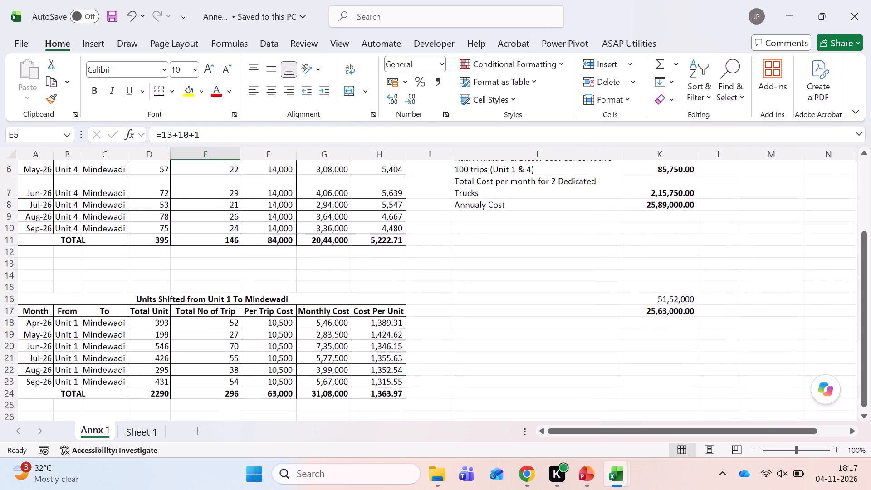
scroll(231, 392, up, 2)
scroll(231, 392, down, 1)
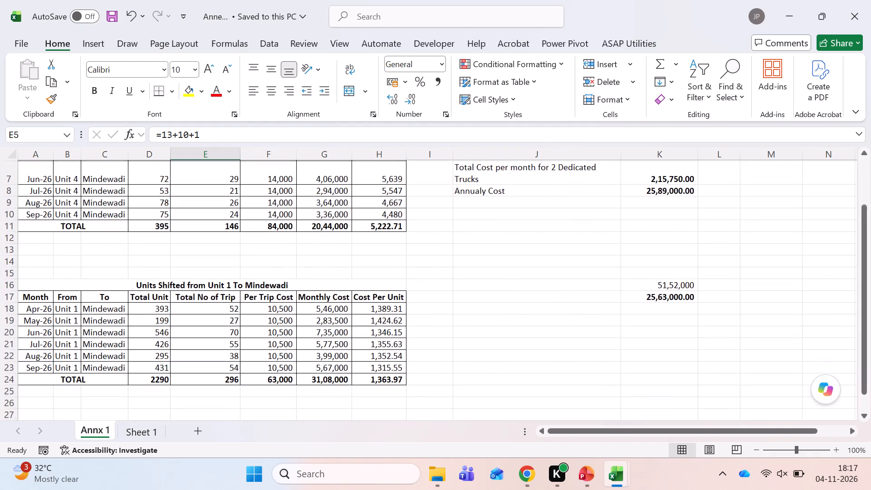
click(225, 359)
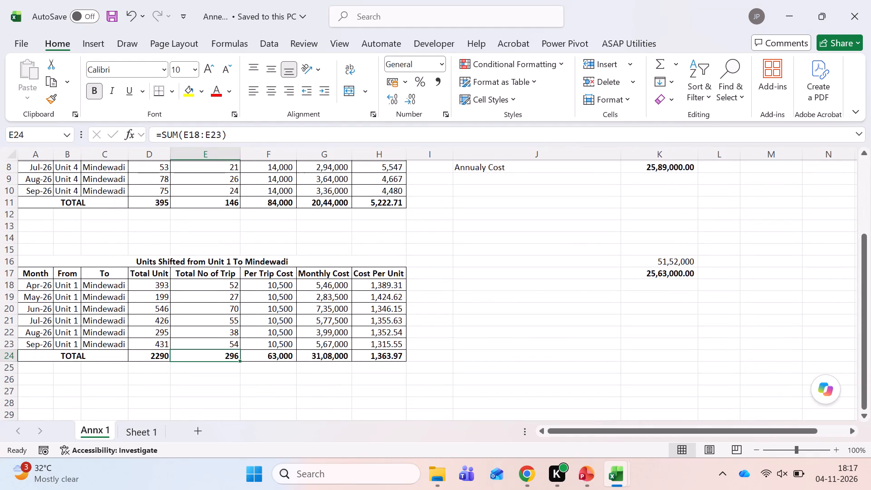
scroll(354, 316, up, 1)
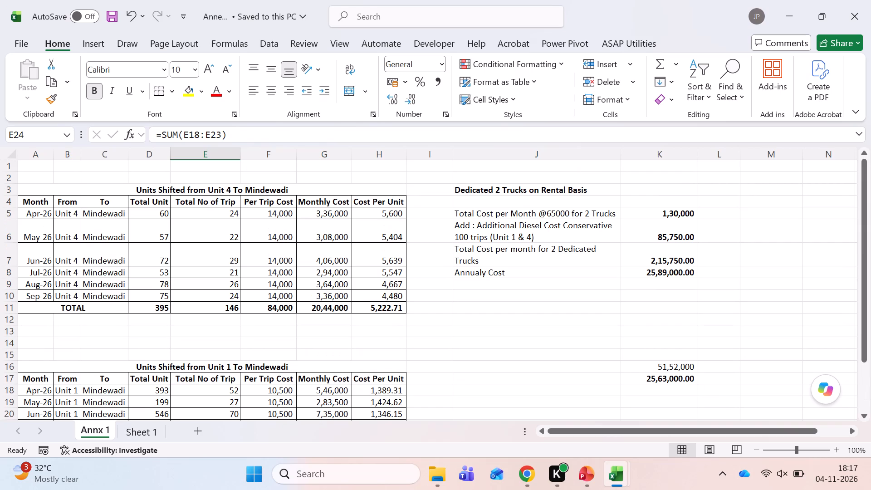
click(146, 429)
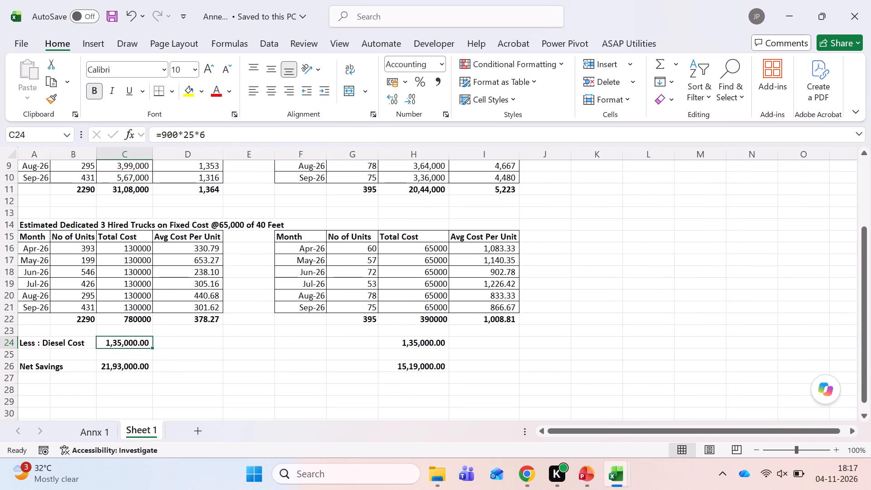
scroll(166, 349, up, 1)
scroll(166, 349, down, 1)
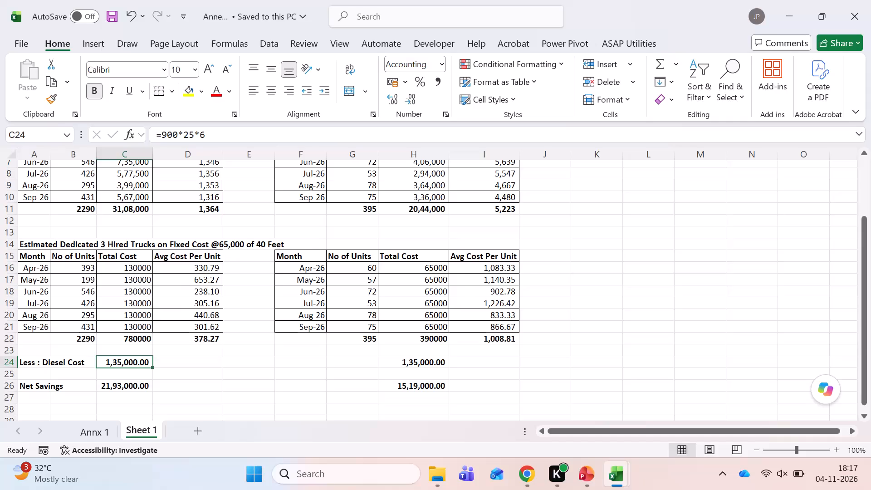
key(Right)
key(Left)
key(Right)
key(Left)
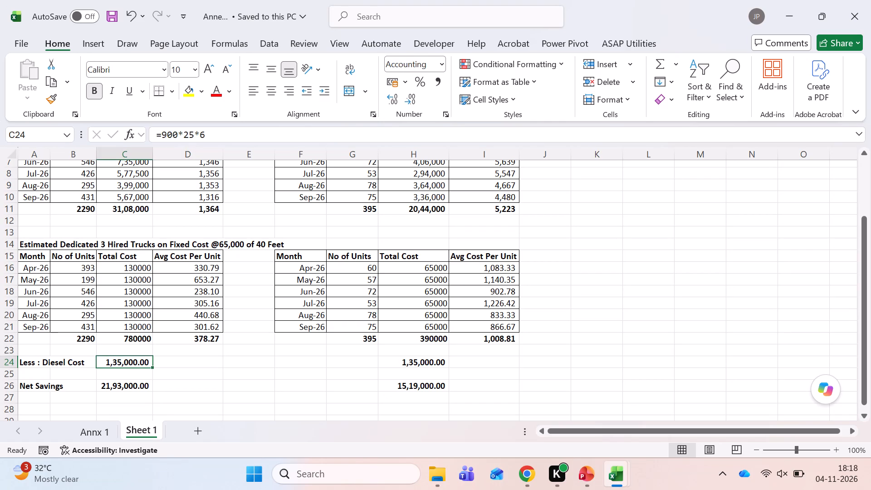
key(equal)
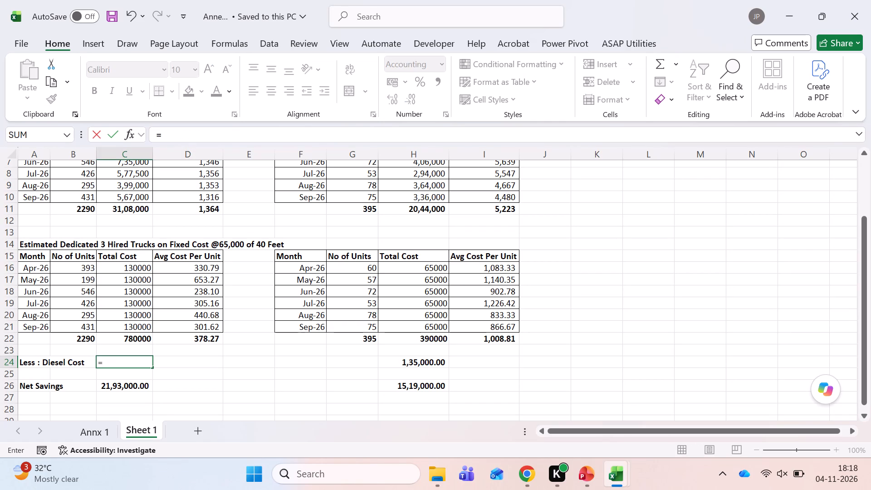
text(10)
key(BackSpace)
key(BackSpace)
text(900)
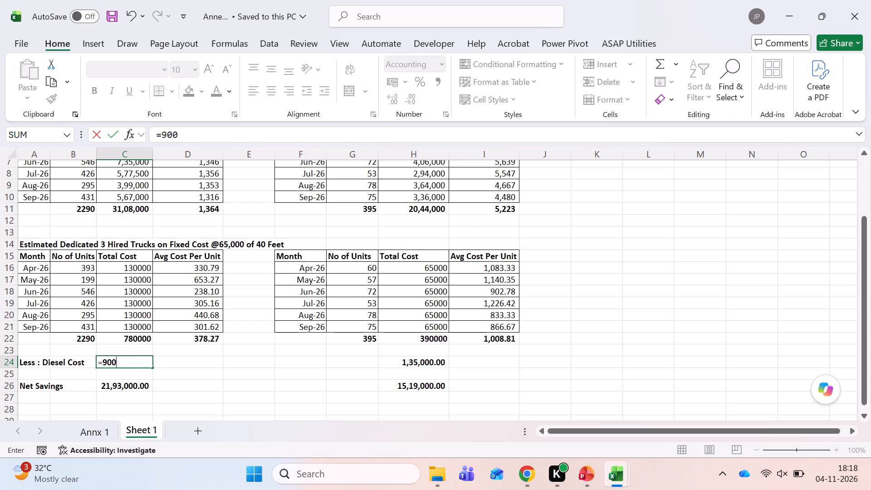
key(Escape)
Review the trip counts and per-trip costs for Unit 4 and Unit 1 on Annx 1.
click(98, 429)
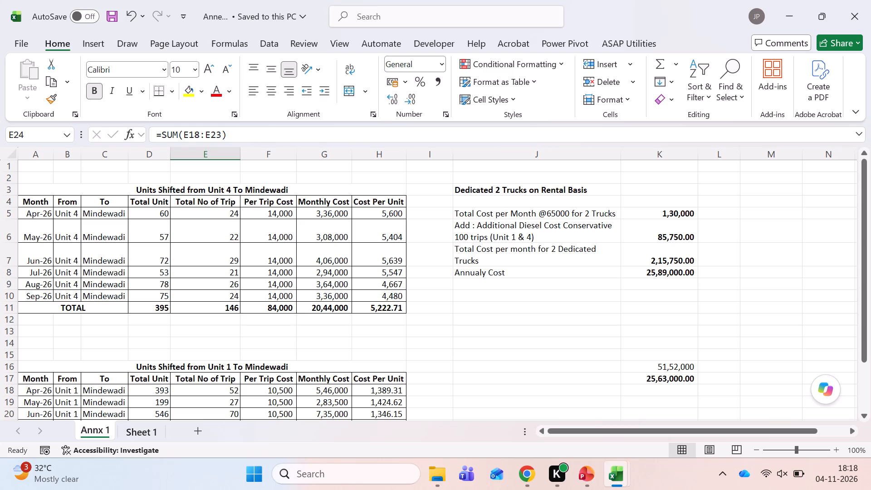
click(264, 215)
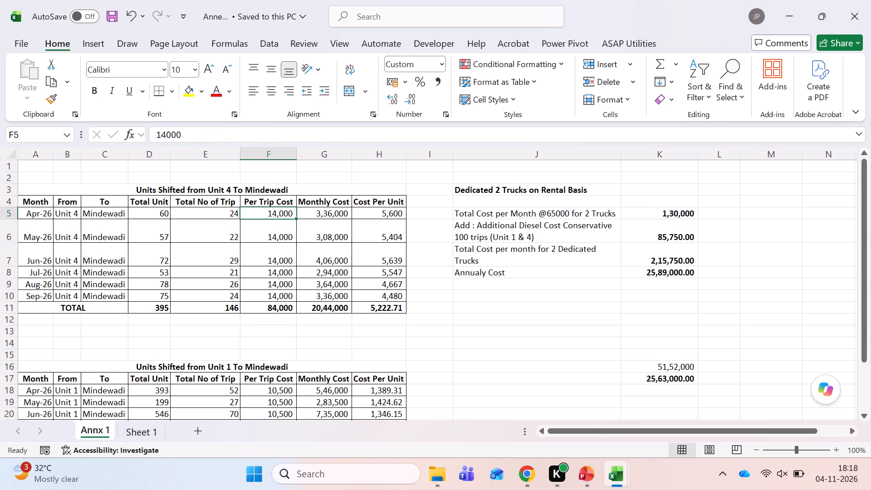
scroll(286, 274, down, 2)
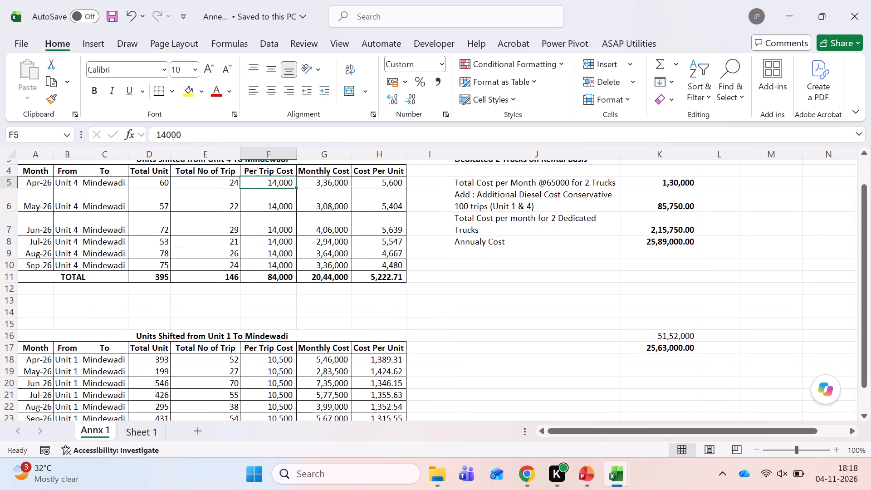
scroll(475, 332, up, 1)
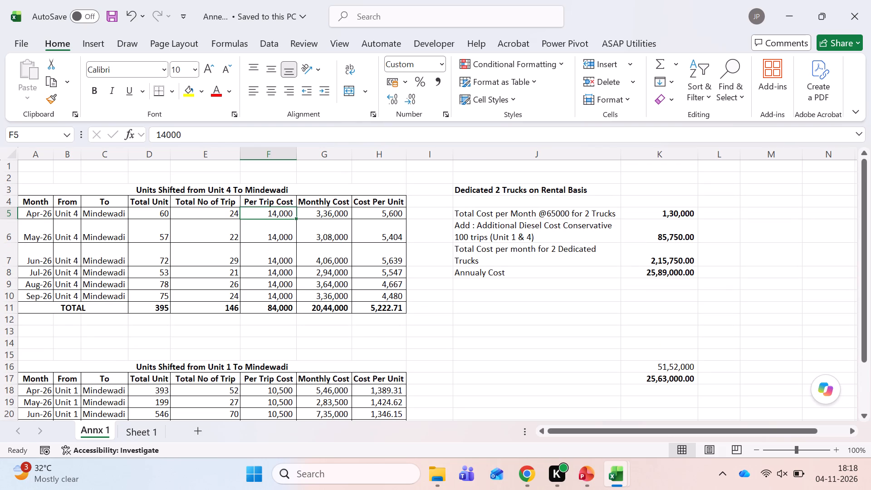
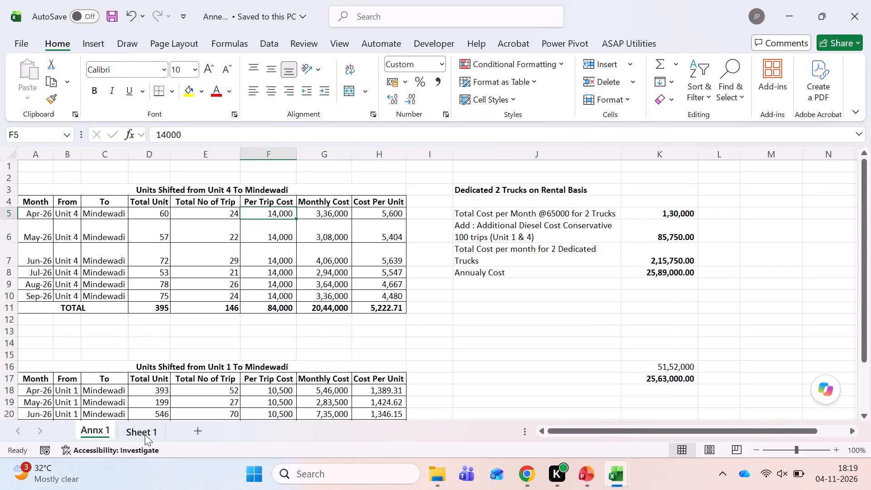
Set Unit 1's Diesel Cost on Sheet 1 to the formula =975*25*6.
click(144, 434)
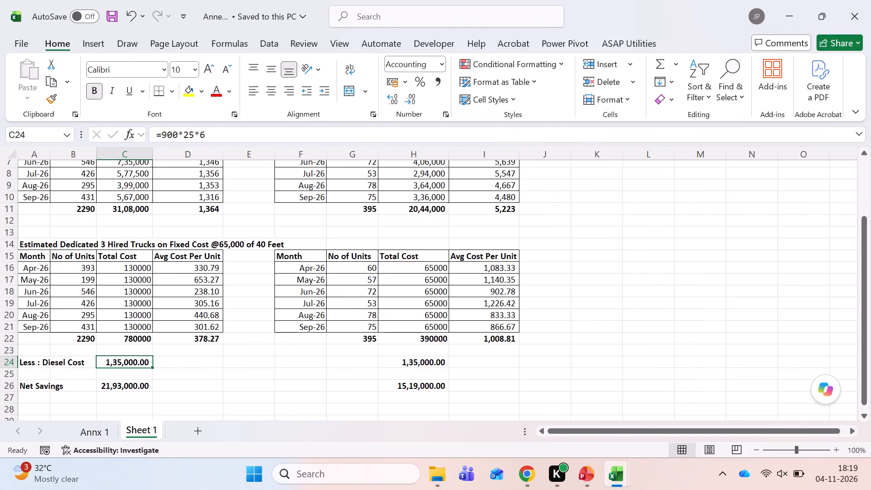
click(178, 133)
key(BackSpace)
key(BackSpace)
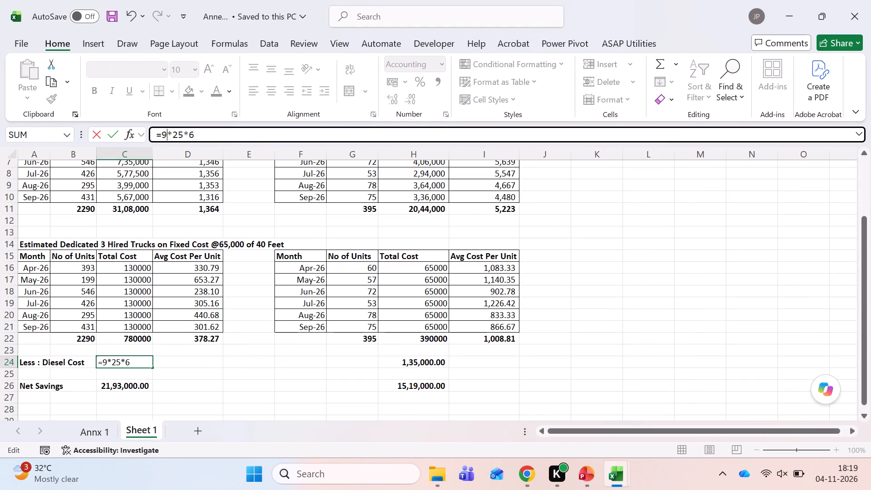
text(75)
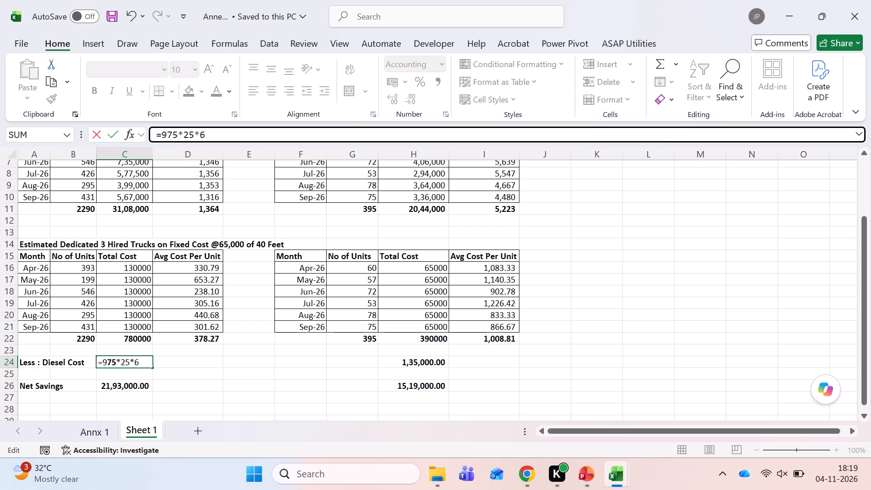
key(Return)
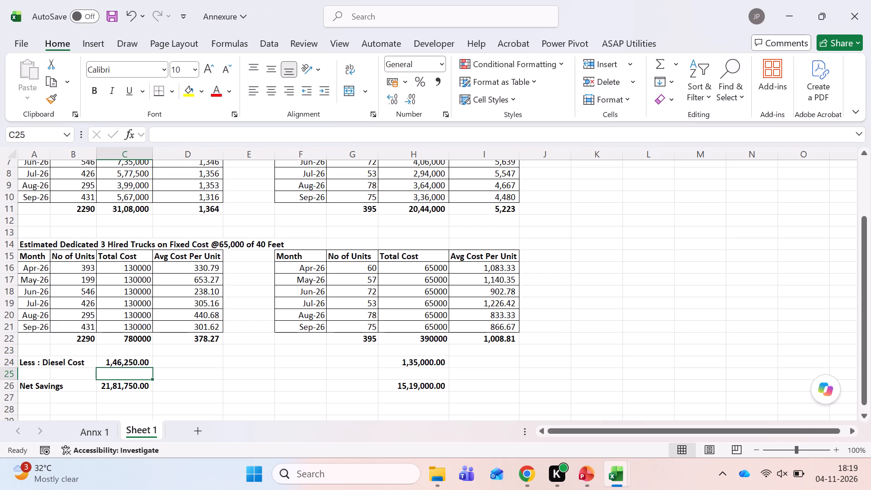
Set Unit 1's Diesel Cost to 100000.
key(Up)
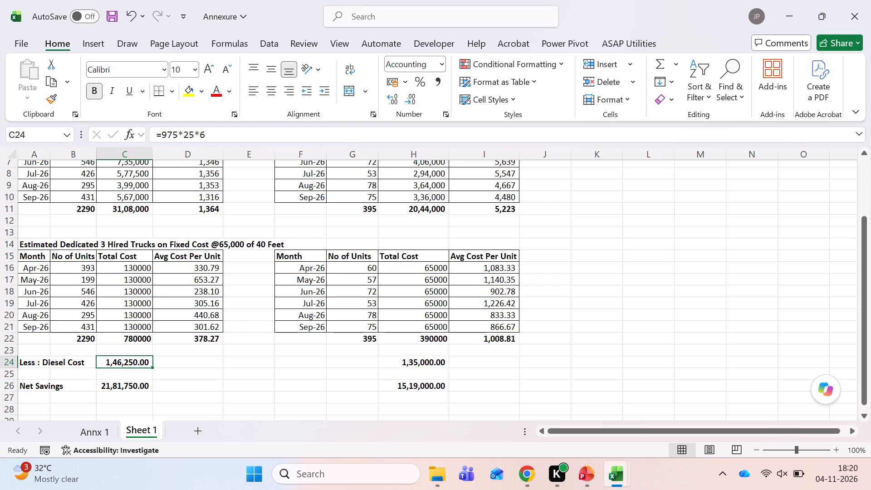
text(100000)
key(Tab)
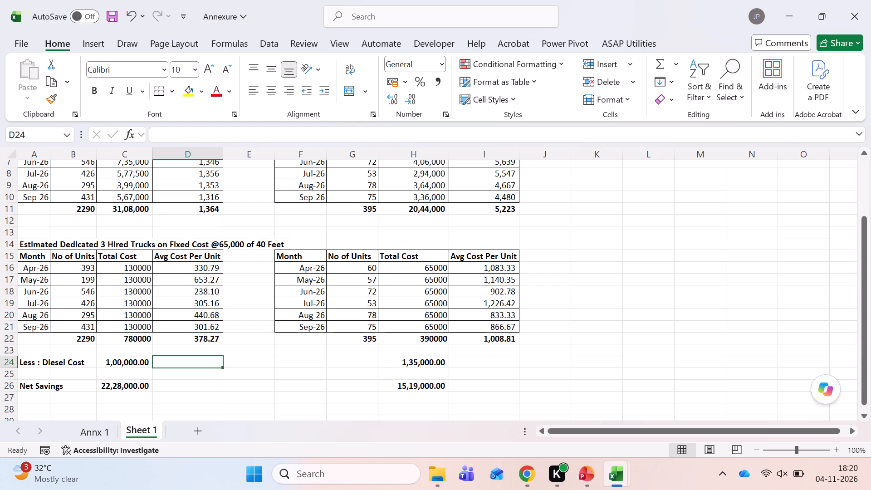
Enter the diesel calculation =975*50 in cell K24, beside the Diesel Cost row.
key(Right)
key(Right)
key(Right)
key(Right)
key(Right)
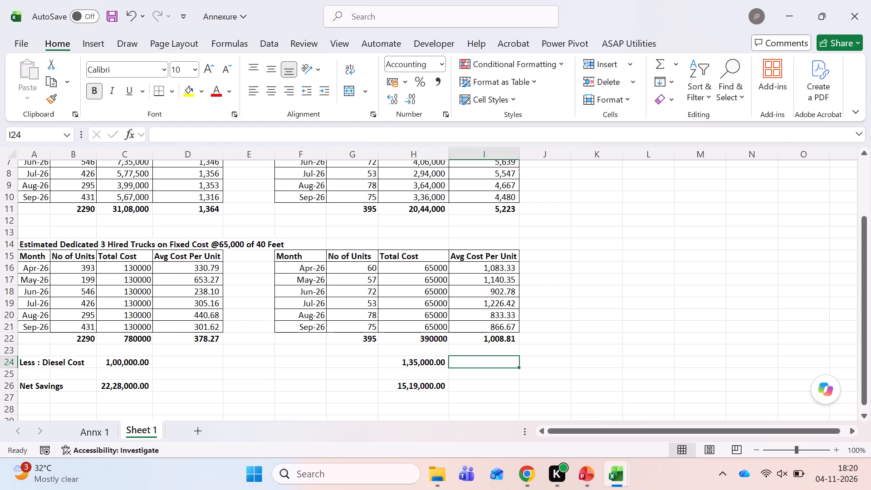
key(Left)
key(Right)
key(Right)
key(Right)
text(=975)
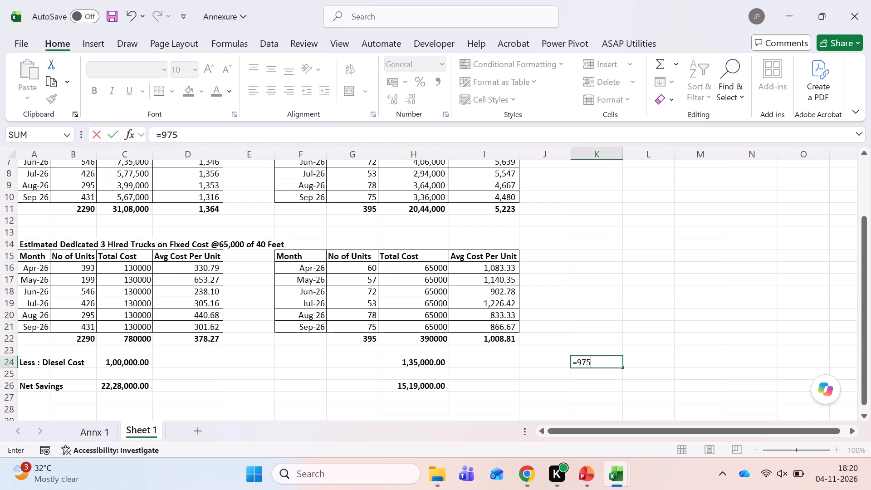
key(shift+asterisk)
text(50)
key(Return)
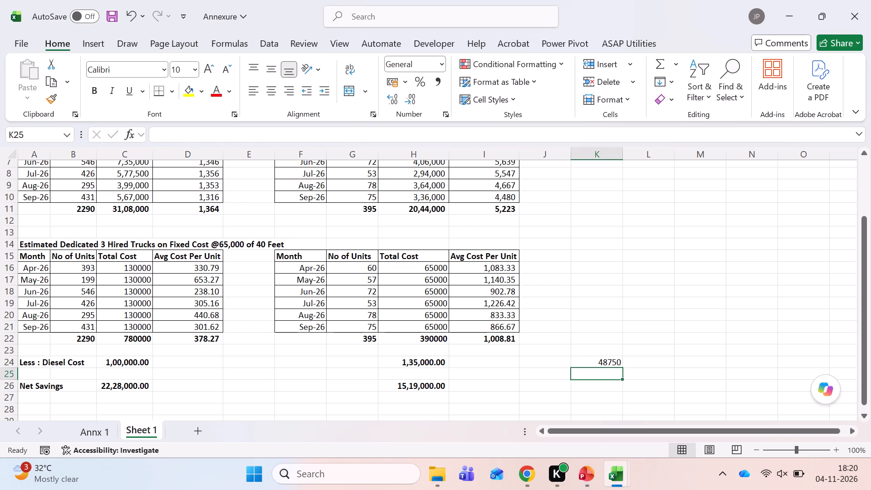
Multiply the diesel calculation in K24 by 6 in the adjacent cell L24.
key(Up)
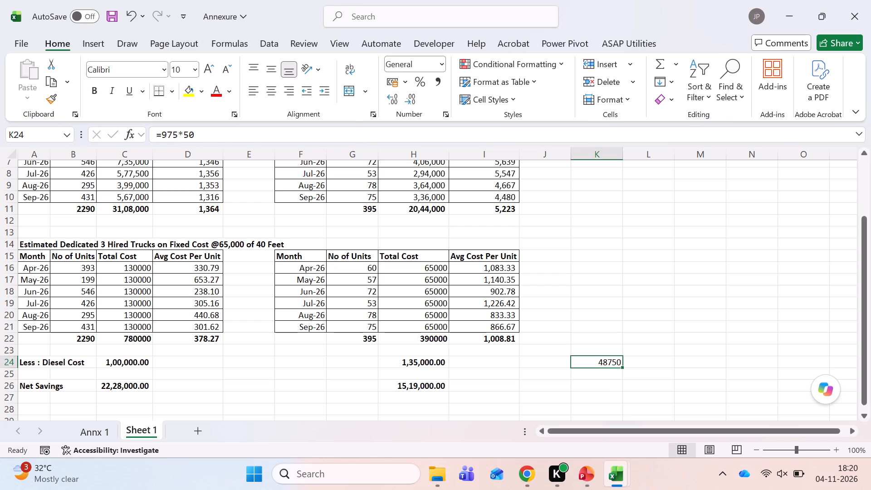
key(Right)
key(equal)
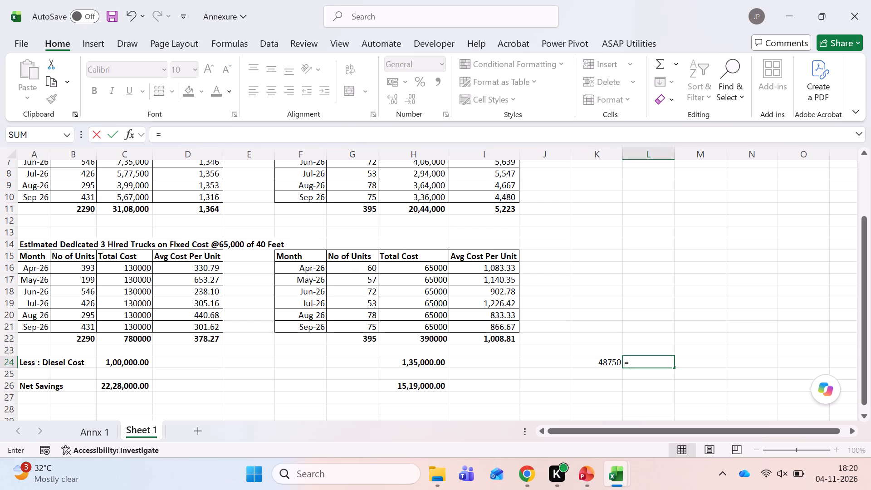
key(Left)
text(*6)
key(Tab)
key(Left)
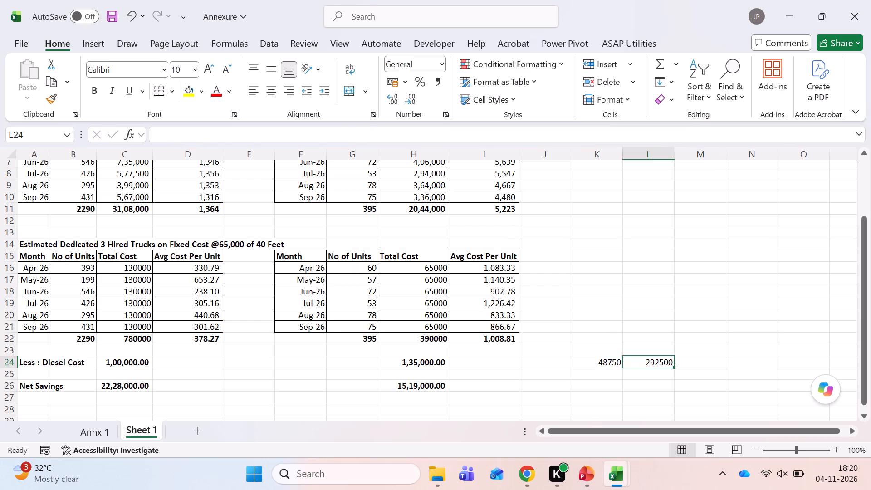
Set Unit 4's Diesel Cost in H24 to 292500.
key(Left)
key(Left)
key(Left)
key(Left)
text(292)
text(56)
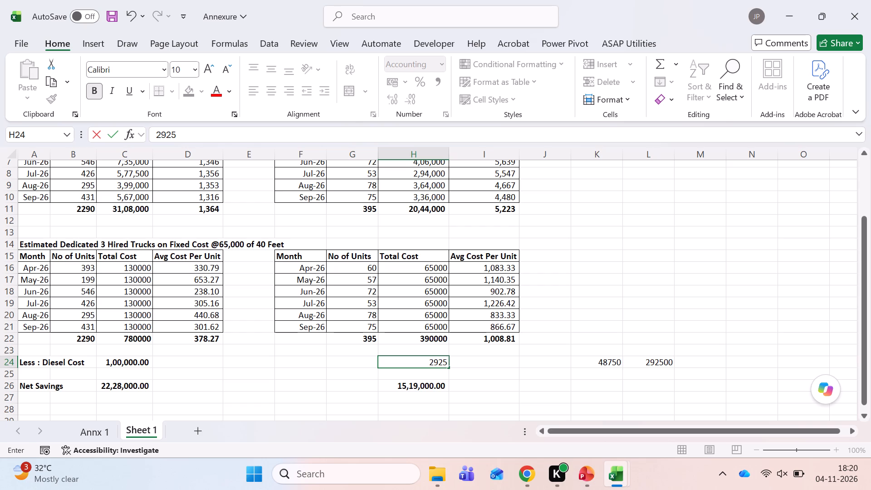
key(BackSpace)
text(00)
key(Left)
Set Unit 1's Diesel Cost in C24 to 600000.
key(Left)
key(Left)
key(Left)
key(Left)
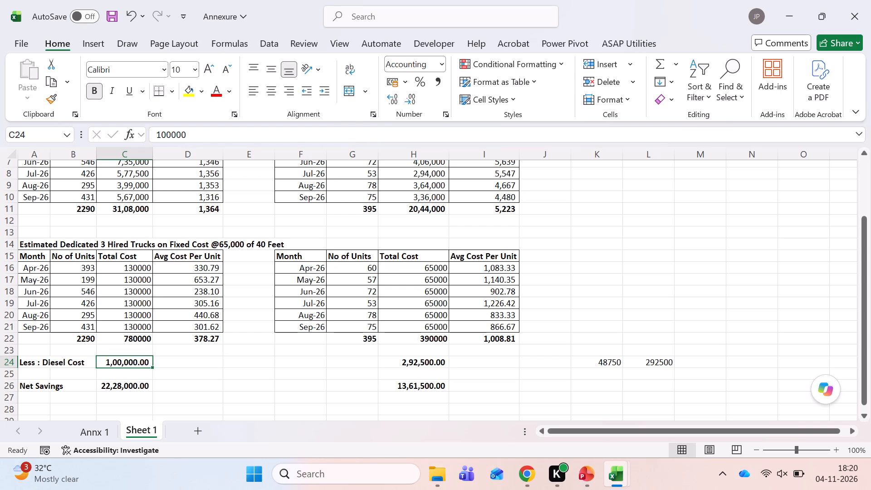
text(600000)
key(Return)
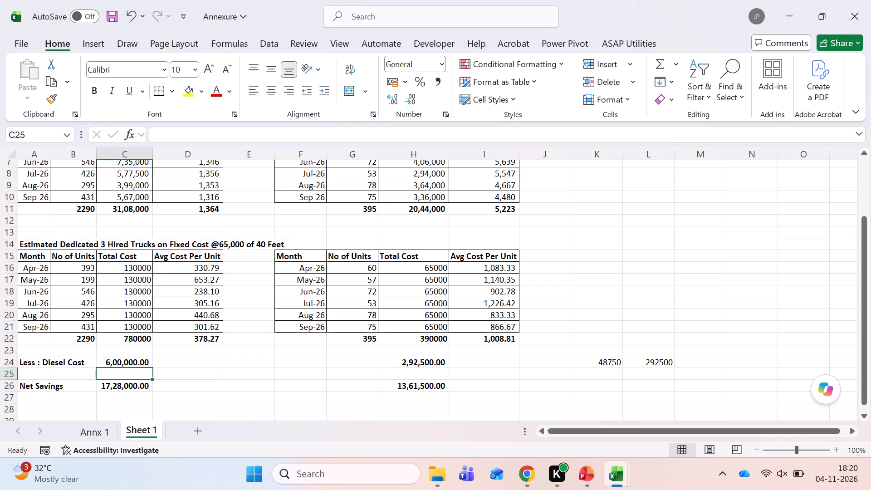
Review the Unit 1 monthly cost table and its totals on Sheet 1.
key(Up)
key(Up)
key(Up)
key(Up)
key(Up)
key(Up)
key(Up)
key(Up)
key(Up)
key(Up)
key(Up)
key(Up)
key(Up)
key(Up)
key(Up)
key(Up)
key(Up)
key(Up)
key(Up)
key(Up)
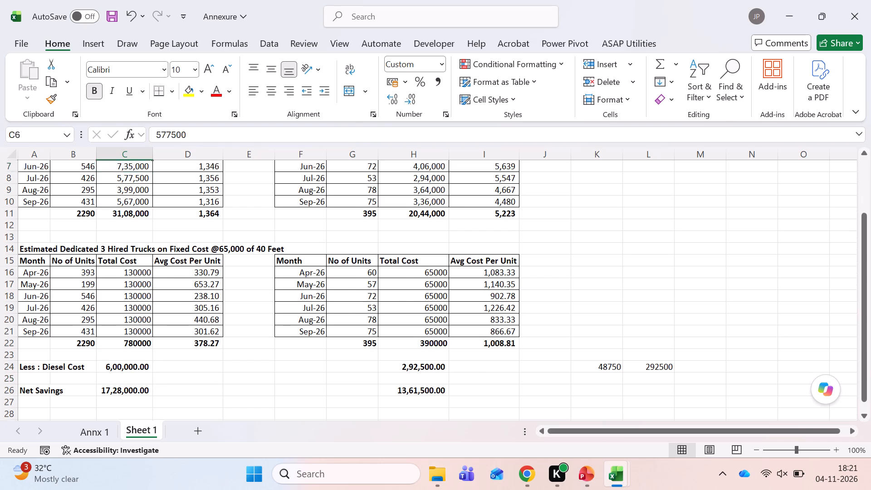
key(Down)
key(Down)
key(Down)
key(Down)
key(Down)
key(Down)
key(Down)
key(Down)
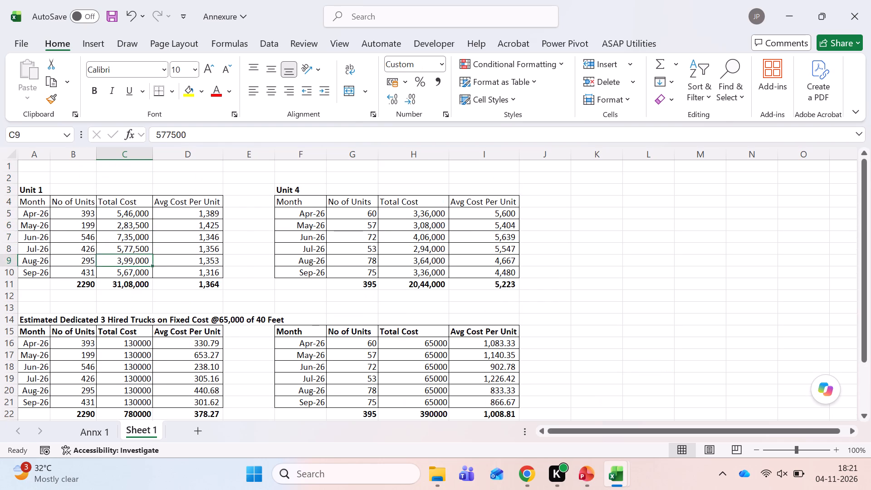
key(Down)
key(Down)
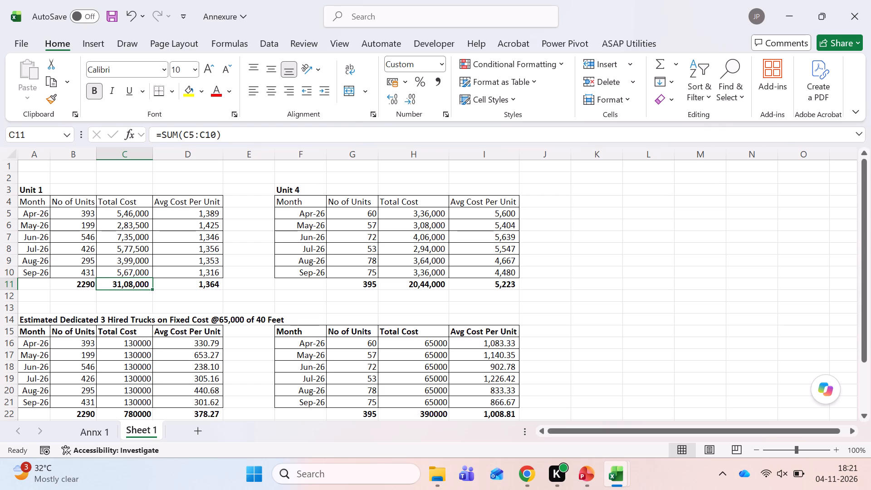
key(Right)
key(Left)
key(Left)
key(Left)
key(Left)
key(Right)
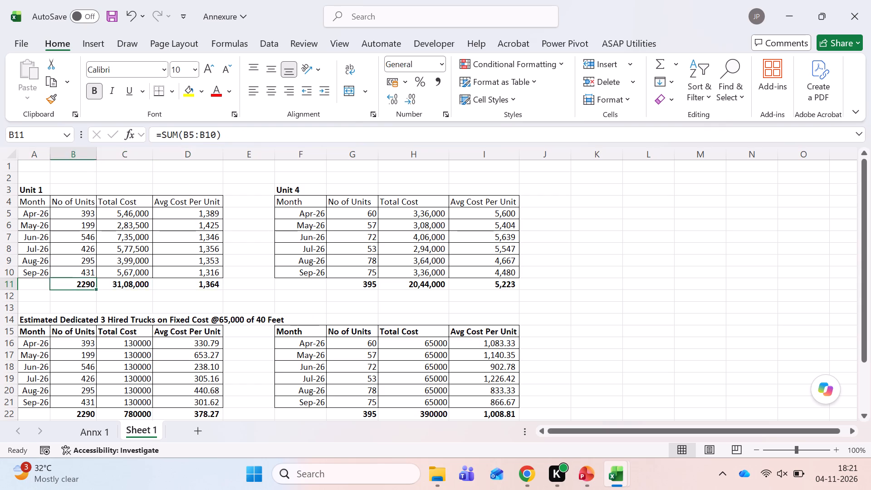
Check the combined sum of Unit 1's and Unit 4's actual Apr-26 to Sep-26 Total Cost cells.
key(Right)
key(Up)
key(ctrl+shift+Up)
key(shift+Down)
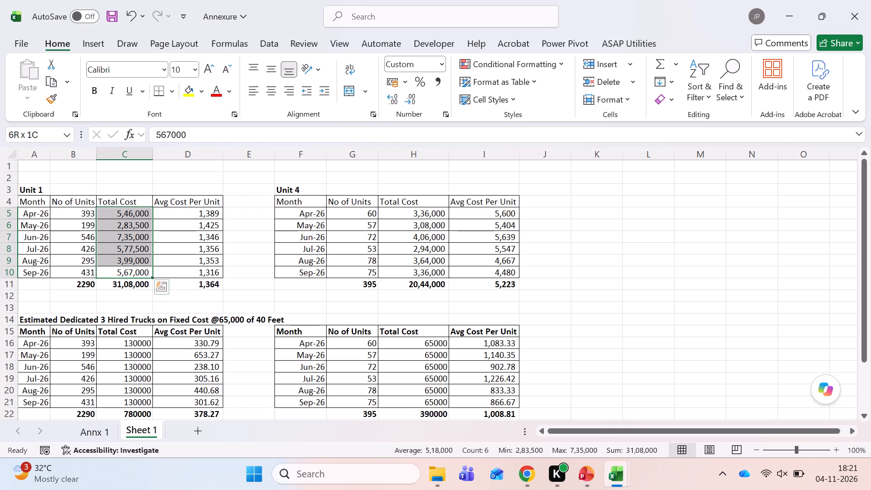
ctrl+click(420, 210)
key(shift+Down)
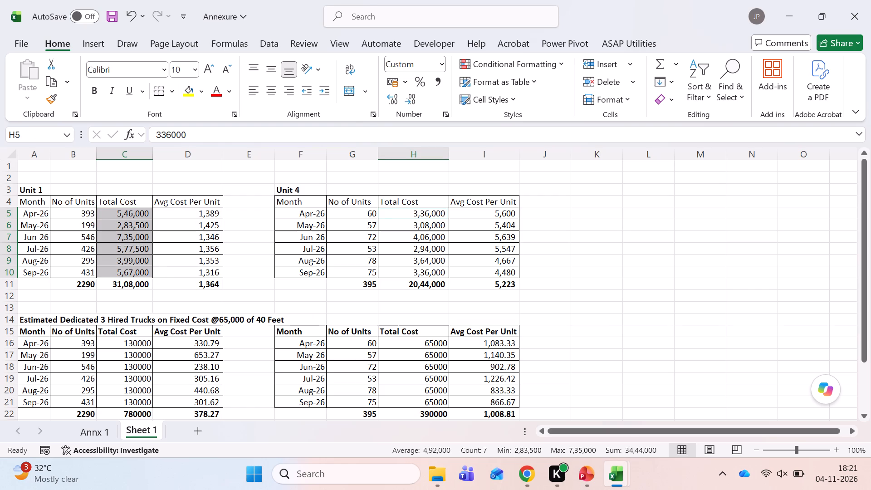
key(shift+Down)
key(shift+Down)
key(shift+Down)
key(shift+Down)
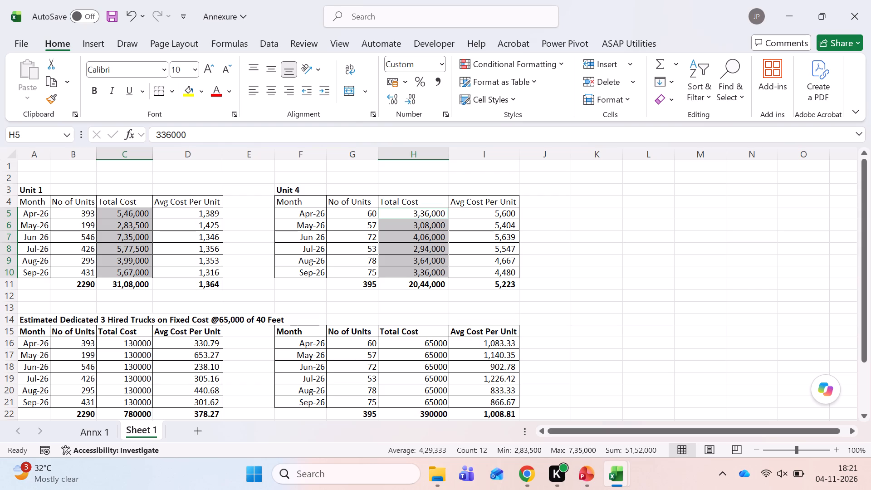
Add Unit 1's and Unit 4's Aug-26 Total Cost in cell K9 with the formula =C9+H9.
key(Left)
key(Down)
key(Down)
key(Left)
key(Left)
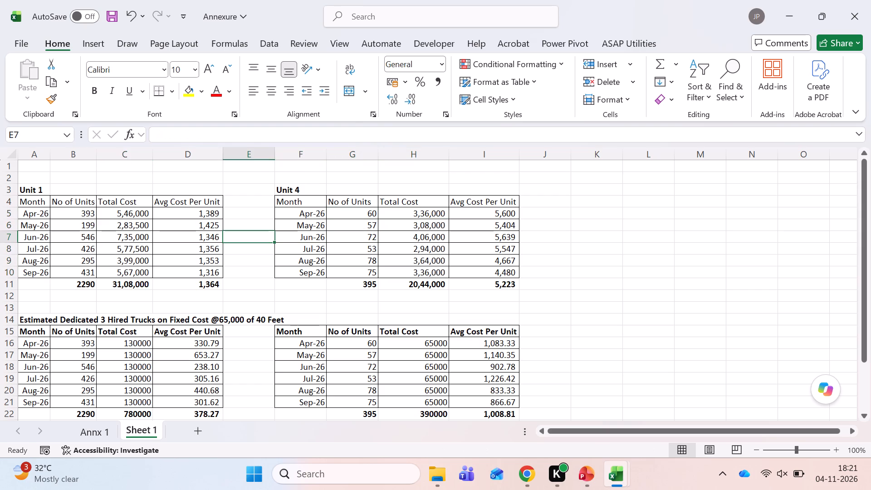
key(Down)
key(Left)
key(Left)
key(Down)
key(Right)
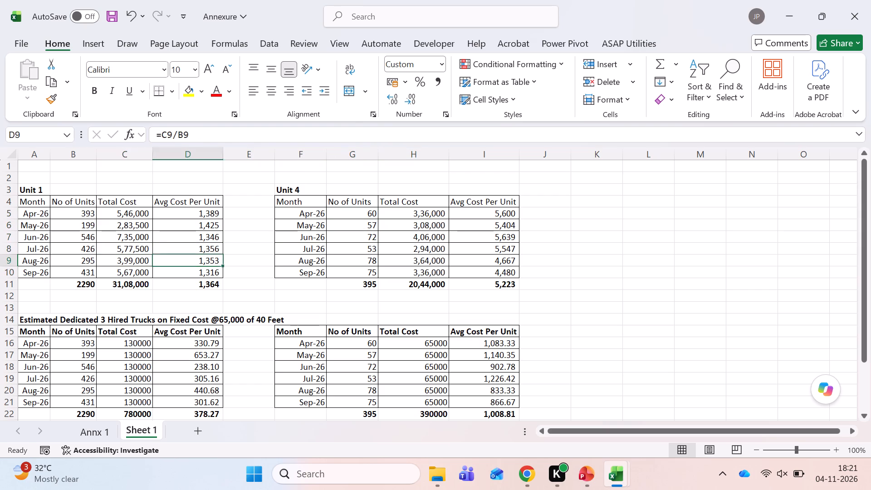
key(Right)
key(Right)
key(Right)
key(Right)
key(Right)
key(Right)
key(Right)
key(equal)
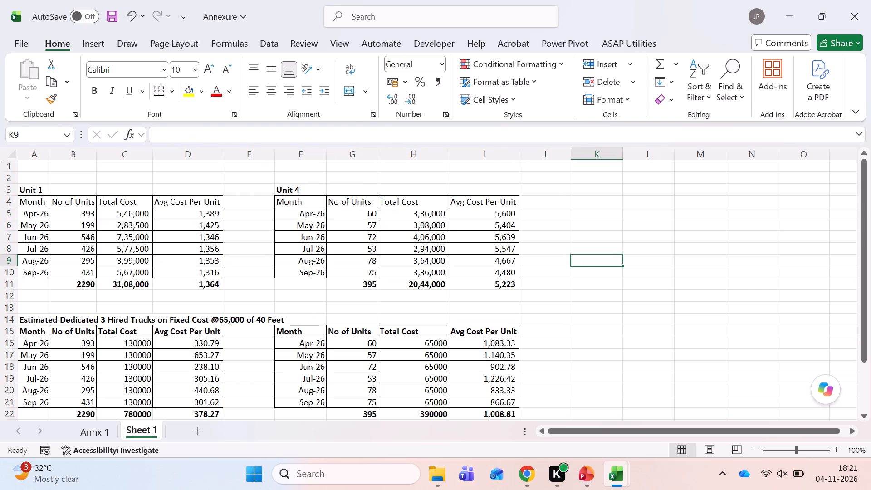
key(Left)
key(Left)
key(Left)
key(Left)
key(Left)
key(Left)
key(Left)
key(Left)
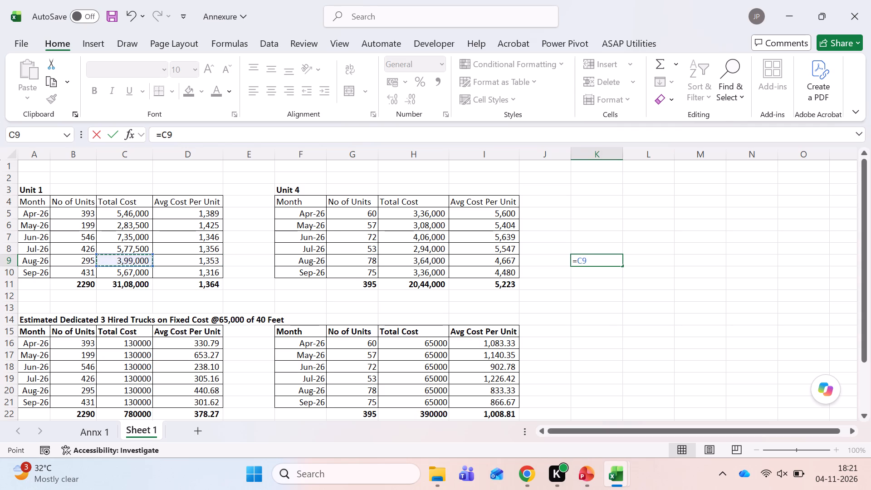
key(shift+plus)
key(Left)
key(Left)
key(Left)
key(Return)
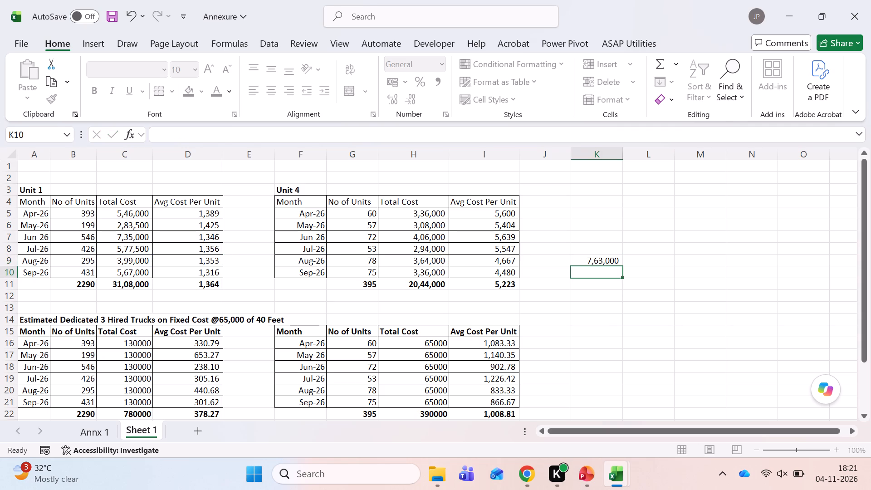
Copy the combined cost formula from K9 across K5 to K10 for Apr-26 through Sep-26.
key(Up)
key(ctrl+c)
key(Up)
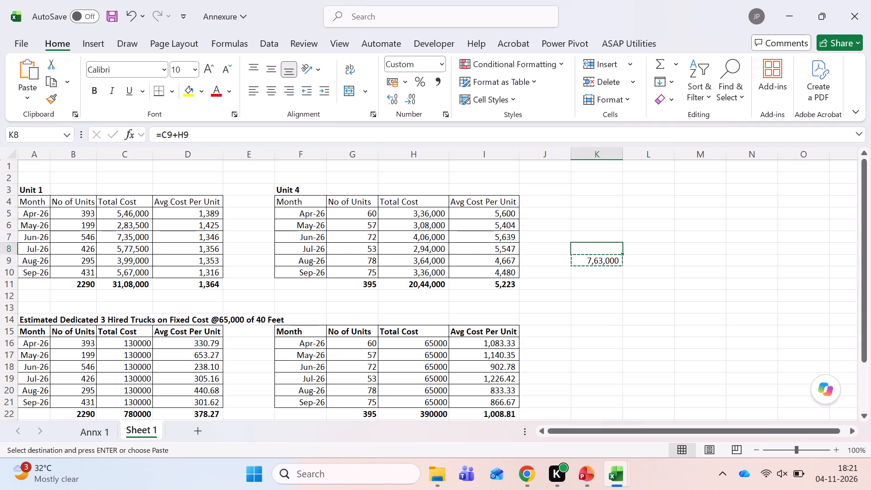
key(Up)
key(Up)
key(Up)
key(shift+Down)
key(shift+Down)
key(shift+Down)
key(shift+Down)
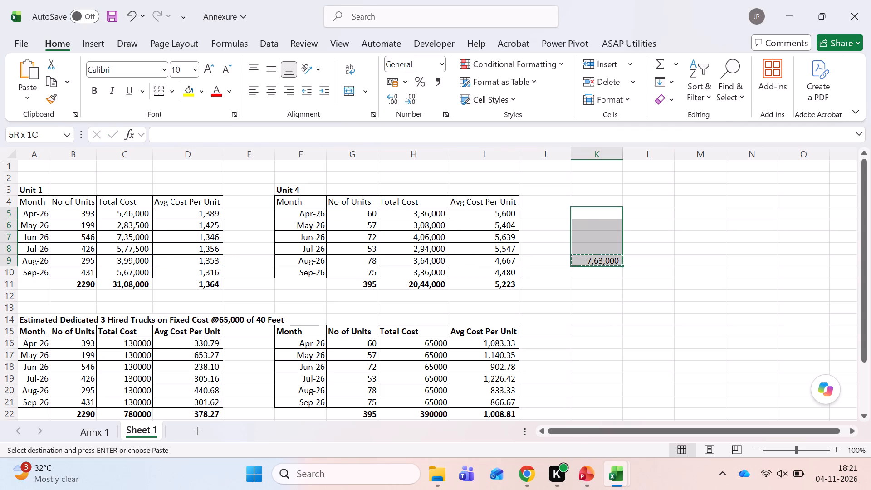
key(shift+Down)
key(Return)
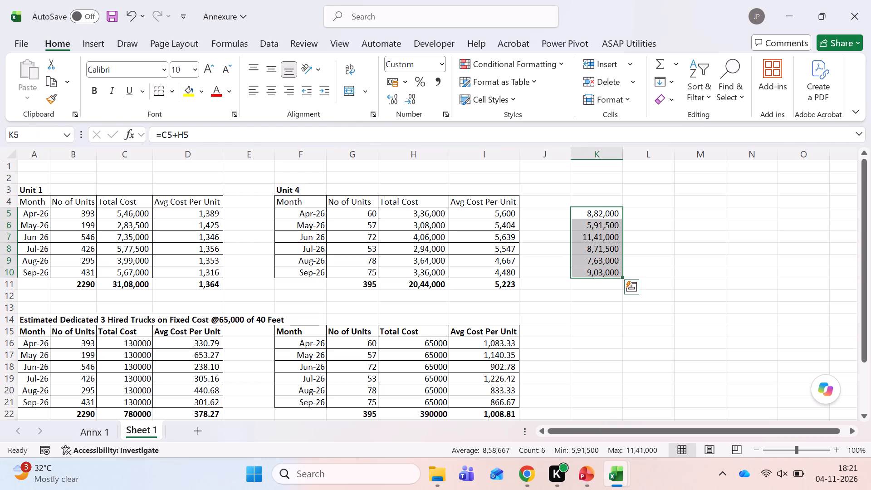
Check the sum of the combined Unit 1 and Unit 4 monthly costs in K5 to K10.
key(Down)
key(Up)
key(ctrl+shift+Down)
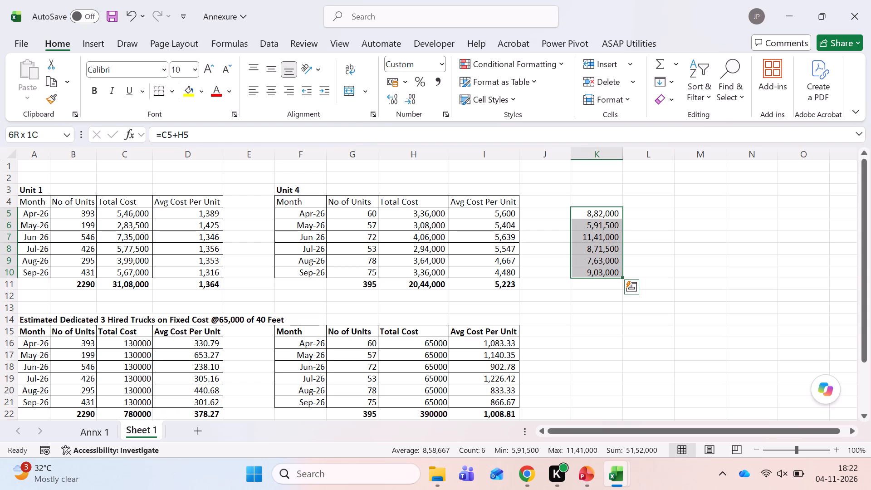
key(Left)
key(Left)
key(Left)
key(Left)
key(Left)
key(Left)
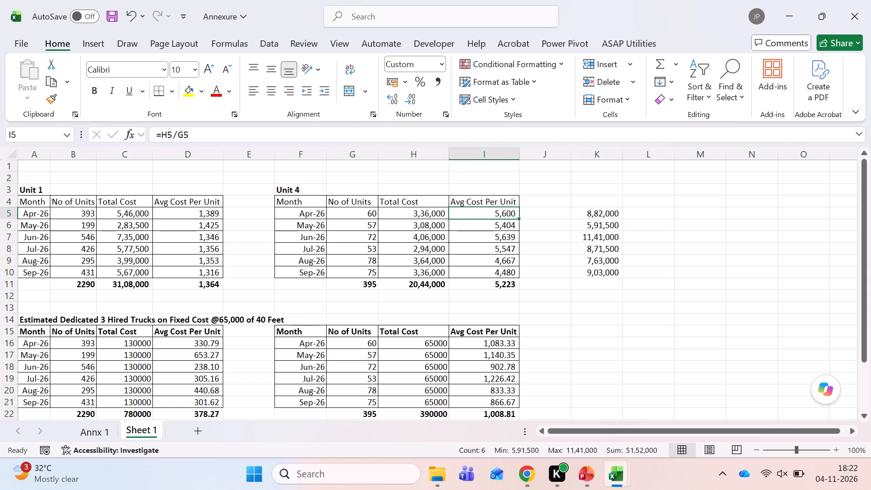
key(Left)
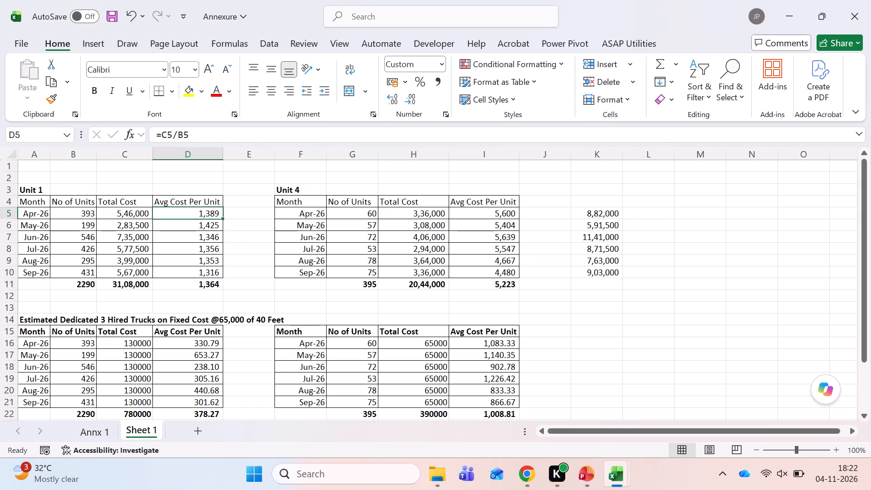
Check the sum of Unit 1's actual Total Cost cells C5 to C10 for Apr-26 through Sep-26.
key(Left)
key(shift+Down)
key(shift+Down)
key(shift+Down)
key(shift+Down)
key(shift+Down)
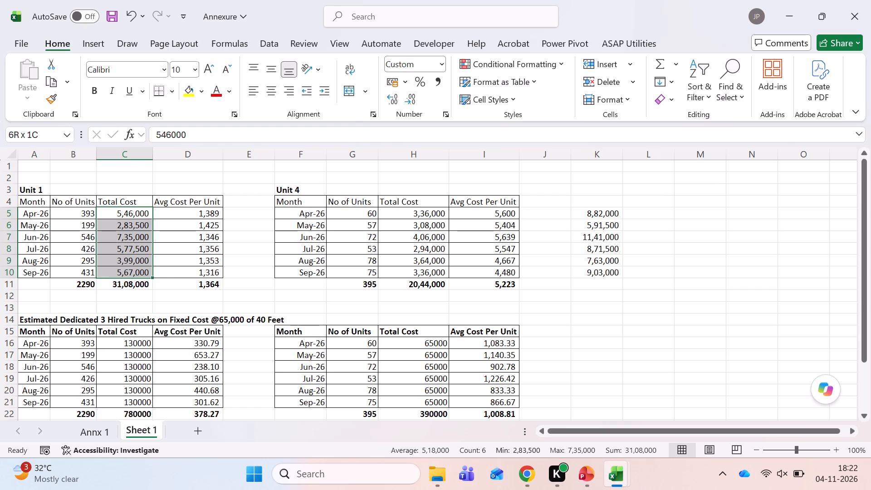
Fill the combined Unit 1 and Unit 4 cost formula from K10 down into the totals row at K11.
key(Down)
key(Down)
key(Right)
key(Right)
key(Right)
key(Right)
key(Right)
key(Right)
key(Down)
key(Right)
key(Down)
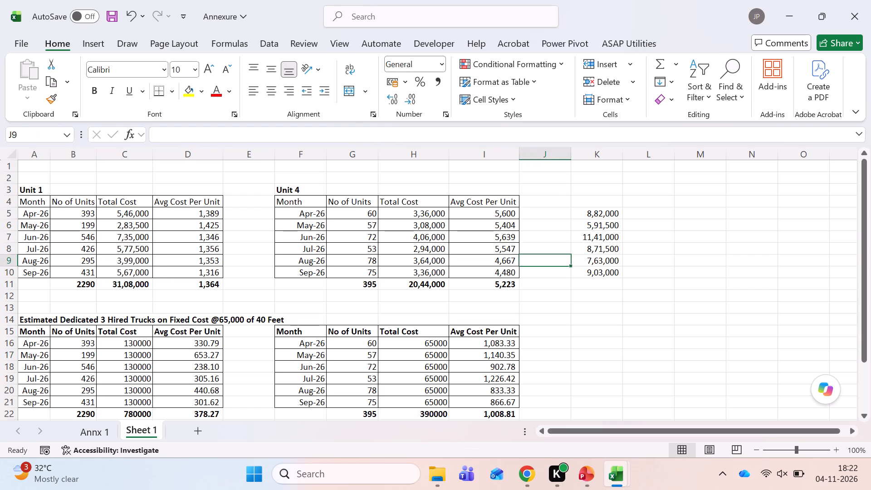
key(Down)
key(Right)
key(Down)
ctrl+click(181, 268)
key(ctrl+d)
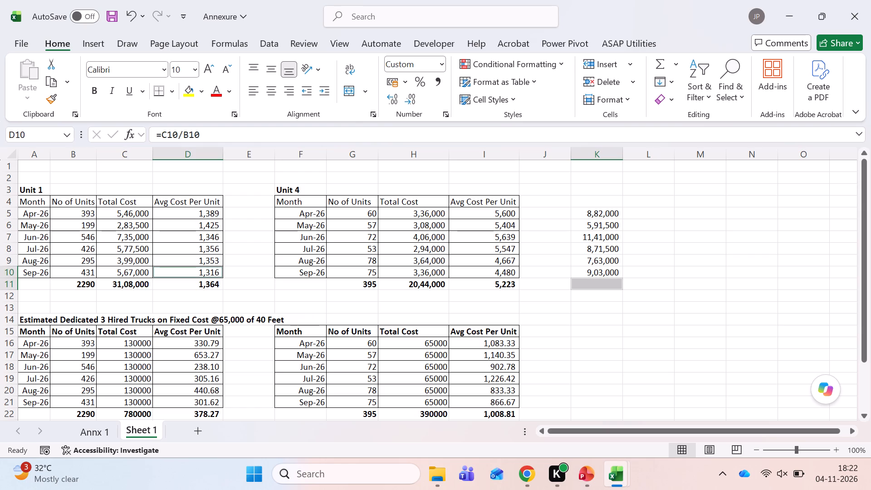
key(Right)
key(Left)
key(Right)
key(Right)
key(Right)
key(Right)
key(Right)
key(Down)
key(Down)
key(Right)
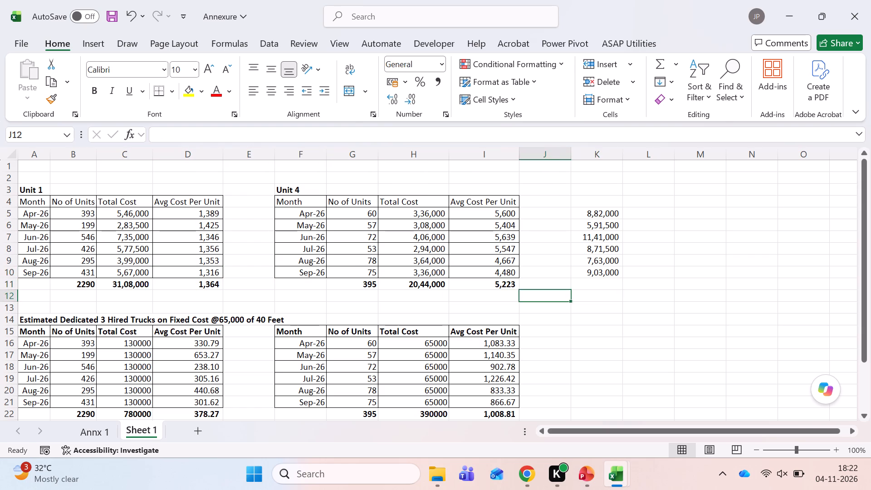
key(Right)
key(Up)
key(ctrl+d)
Calculate the average combined monthly cost over six months in cell L11 with the formula =K11/6.
key(Right)
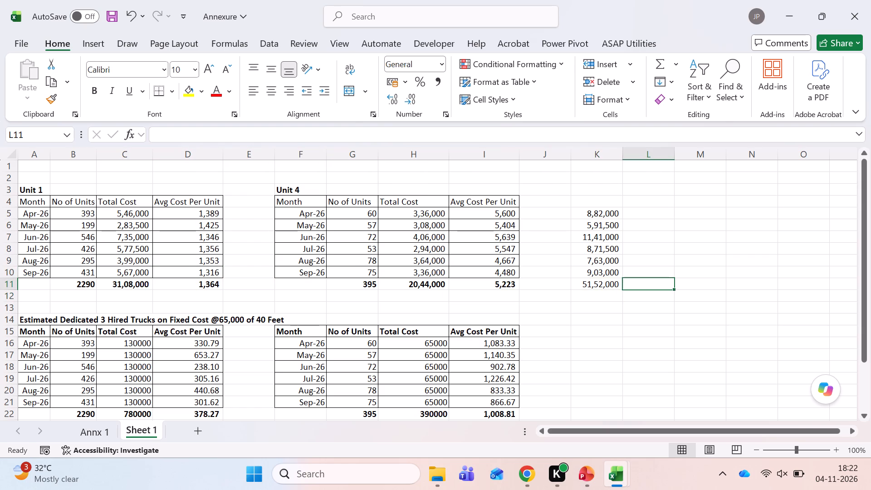
key(equal)
key(Left)
key(slash)
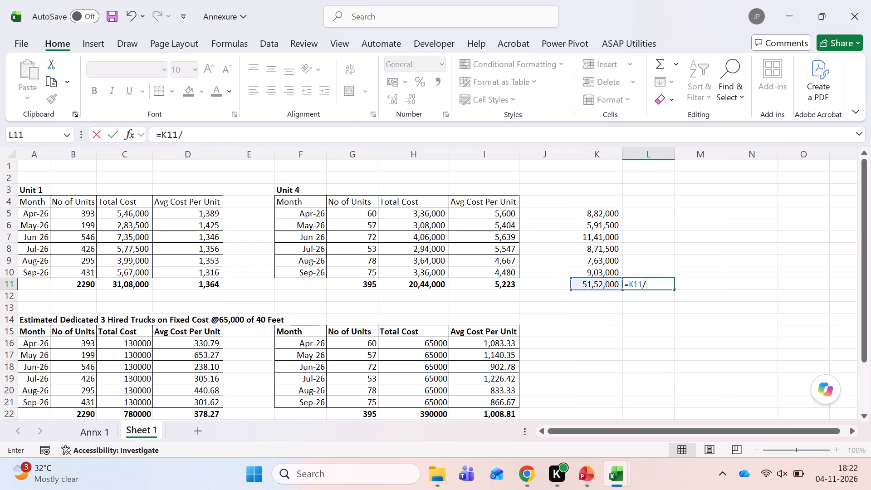
key(6)
key(Return)
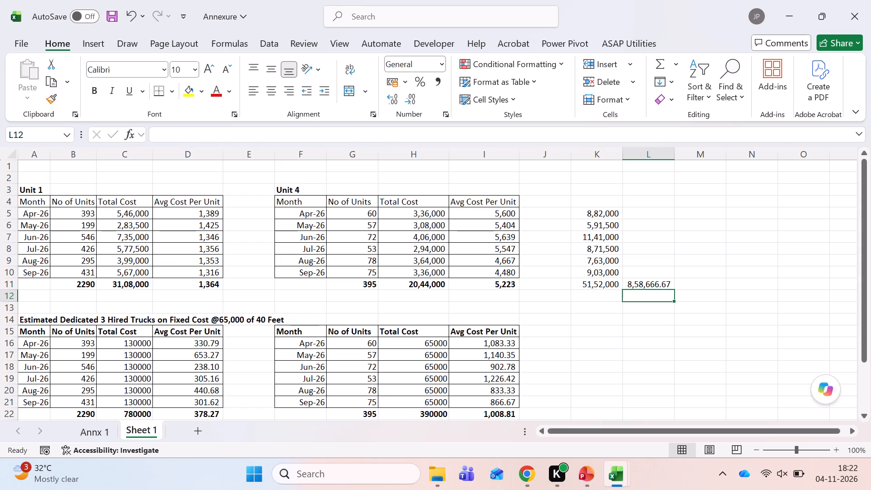
key(Up)
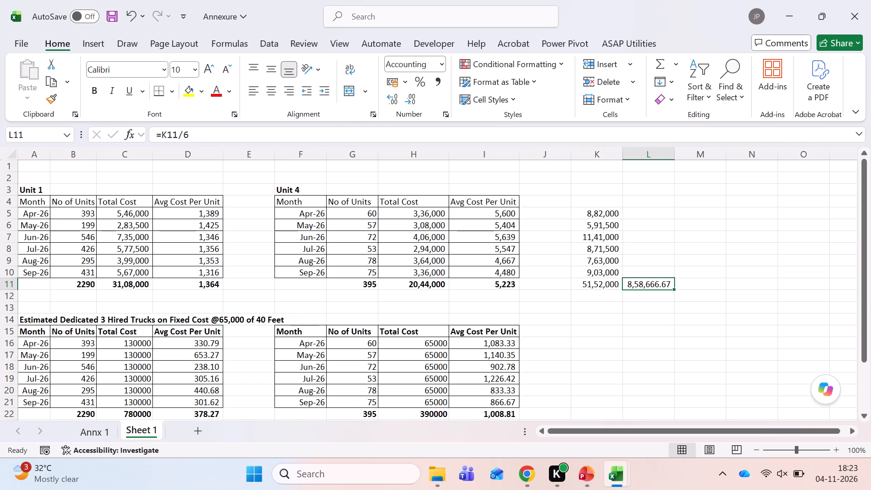
key(Left)
key(Right)
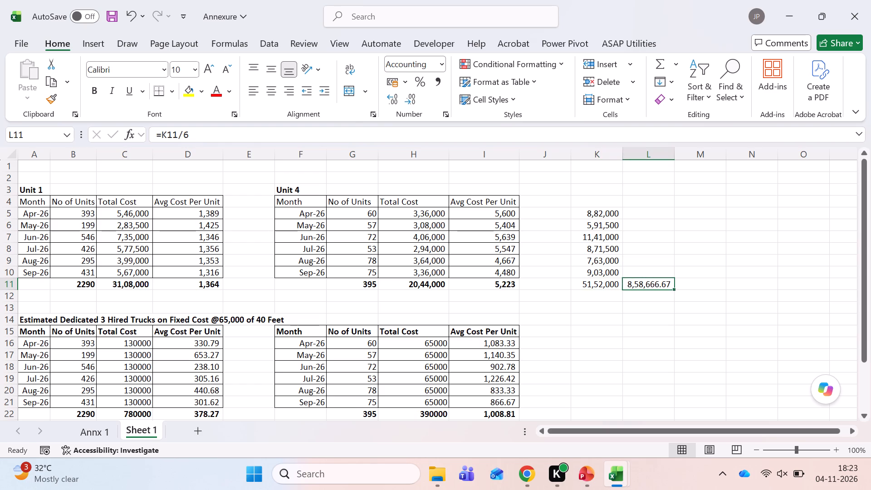
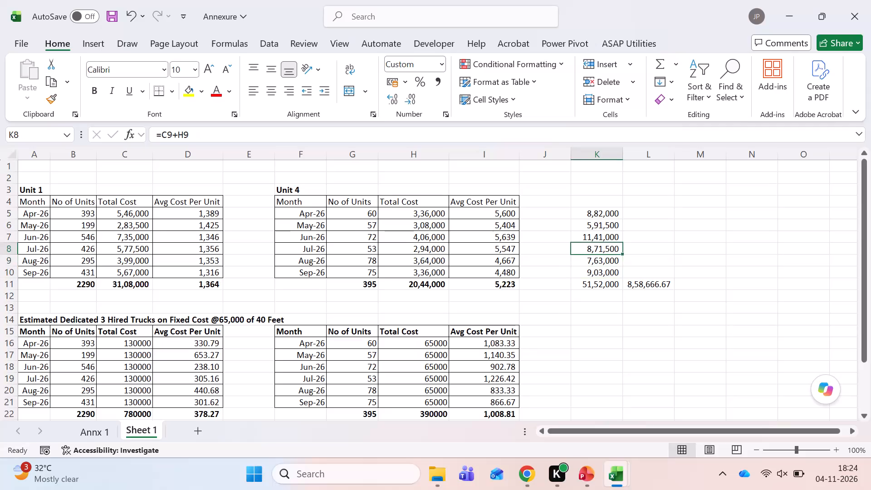
Copy the combined Unit 1 and Unit 4 formula from column K into J5 to J10 to total the monthly number of units.
key(Up)
key(Down)
key(ctrl+c)
key(Left)
key(Up)
key(Up)
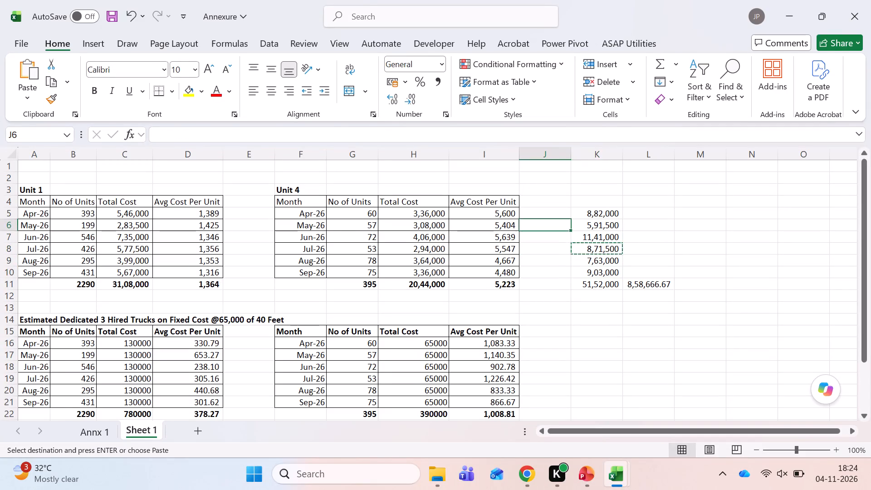
key(Up)
key(shift+Down)
key(shift+Down)
key(shift+Down)
key(shift+Down)
key(shift+Down)
key(Return)
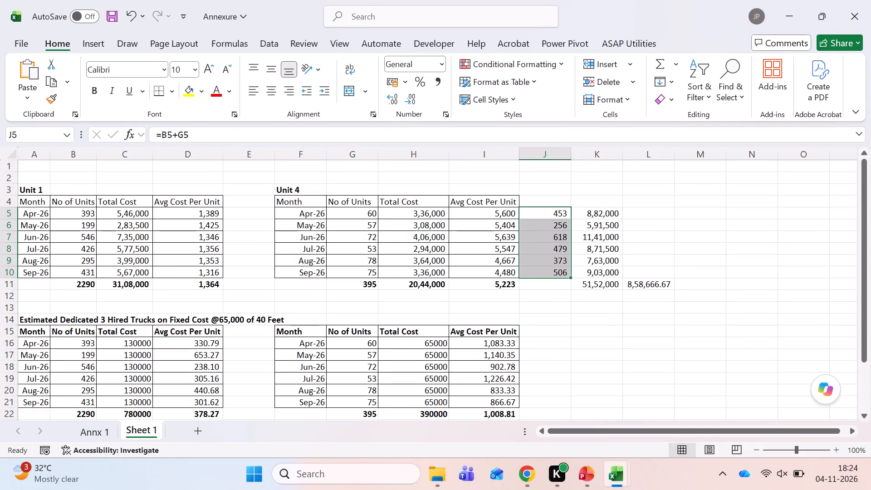
Calculate the combined average cost per unit for Apr-26 in L5 with the formula =K5/J5.
key(Down)
key(Down)
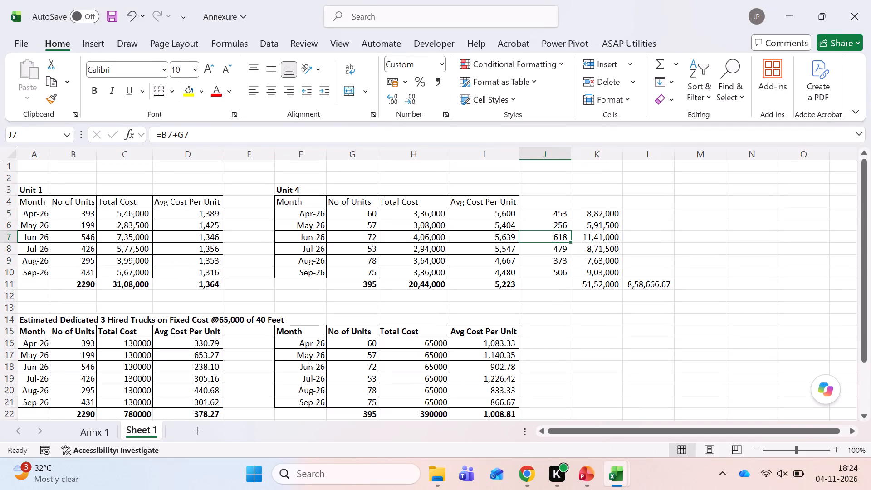
key(Right)
key(Down)
key(Down)
key(Down)
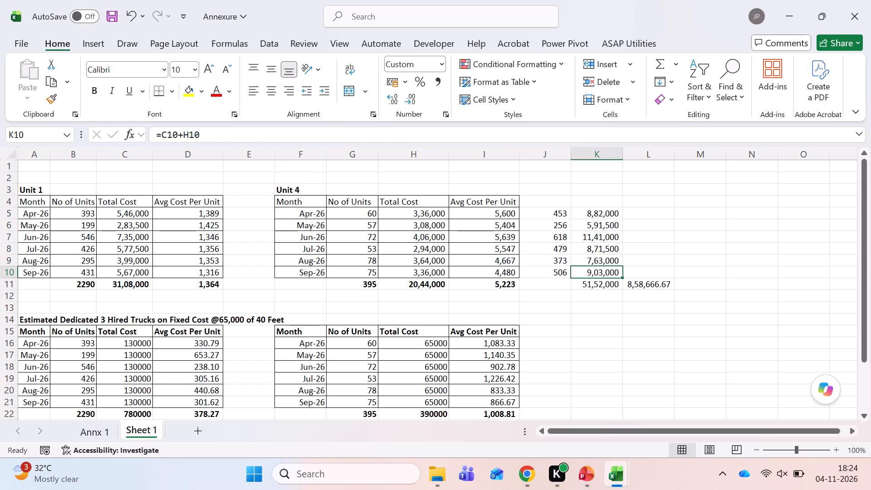
key(Left)
key(Up)
key(Up)
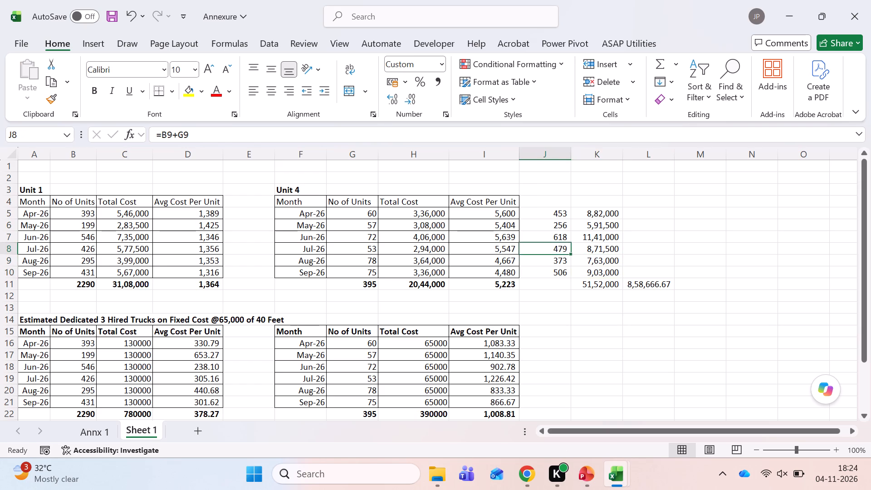
key(Right)
key(Right)
key(Up)
key(Up)
key(Up)
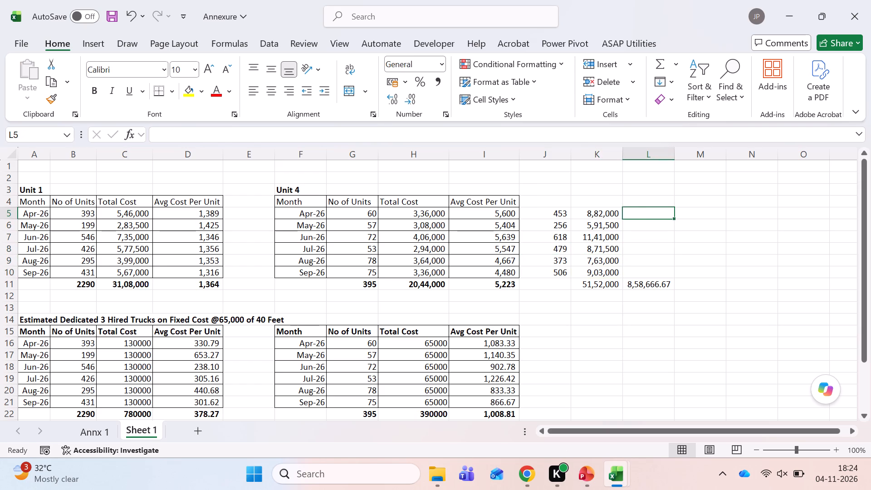
key(equal)
key(Left)
key(slash)
key(Left)
key(Left)
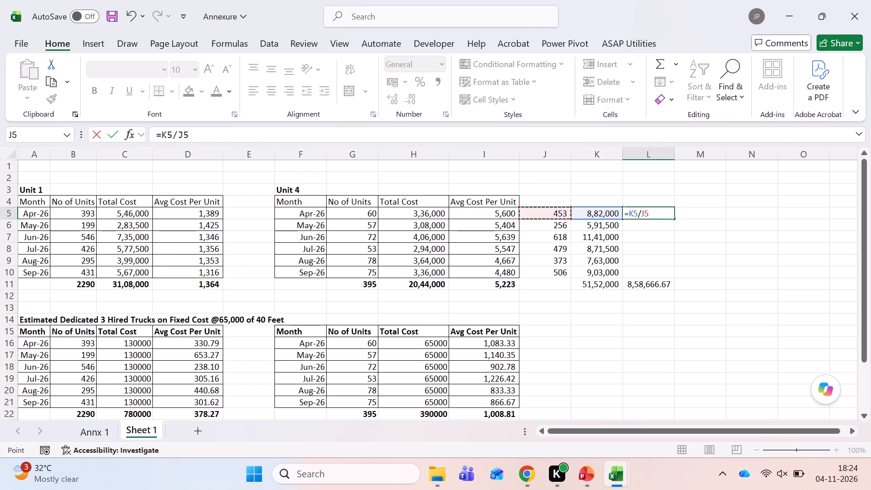
key(Return)
key(Up)
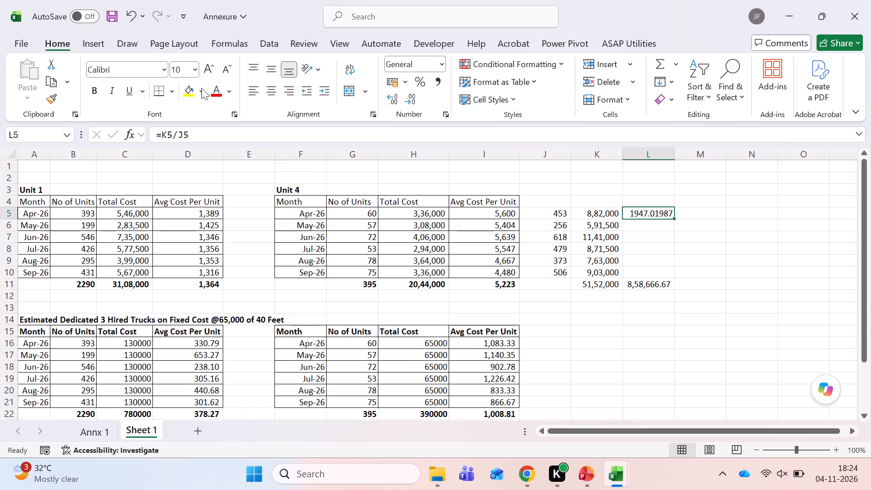
Format the average in L5 with a thousands separator and no decimal places.
click(440, 78)
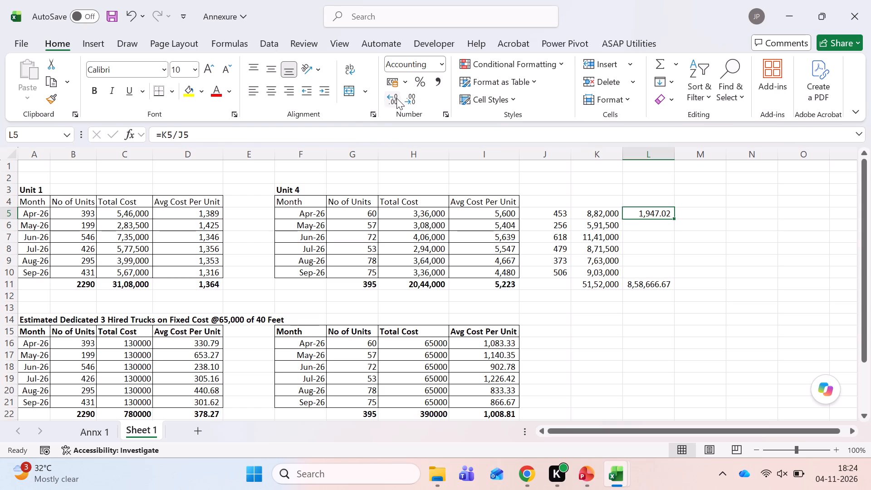
triple_click(413, 100)
Fill the combined average cost per unit formula from L5 down through L8.
key(Down)
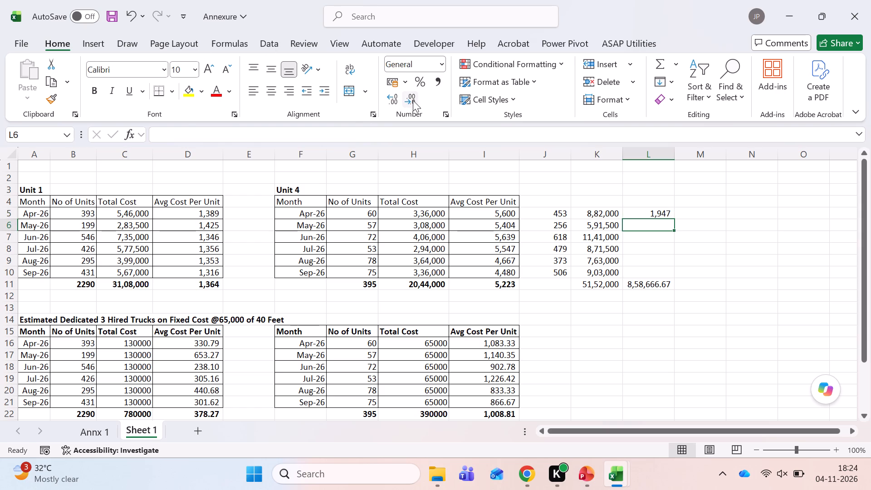
key(ctrl+d)
key(Down)
key(ctrl+d)
ctrl+click(436, 87)
key(Down)
key(ctrl+d)
ctrl+drag(436, 87, 429, 108)
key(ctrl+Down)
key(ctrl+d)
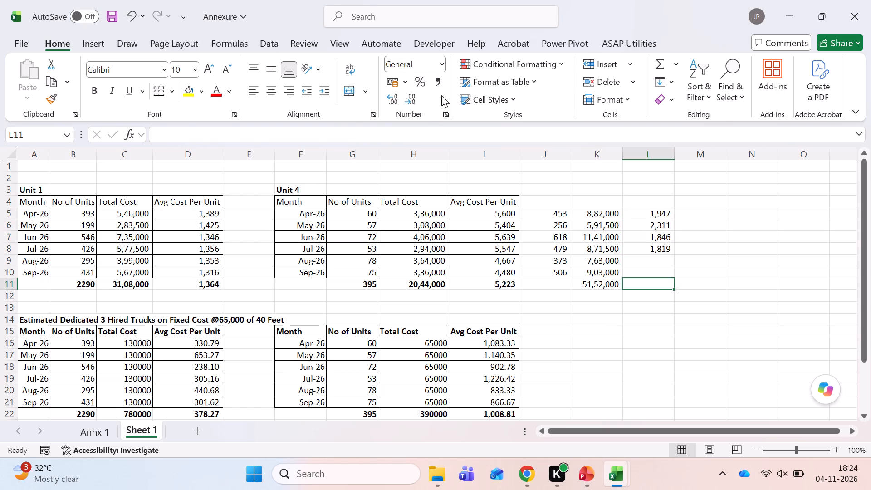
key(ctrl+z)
Fill the combined average cost per unit formula from L8 down through L10.
key(Up)
key(Up)
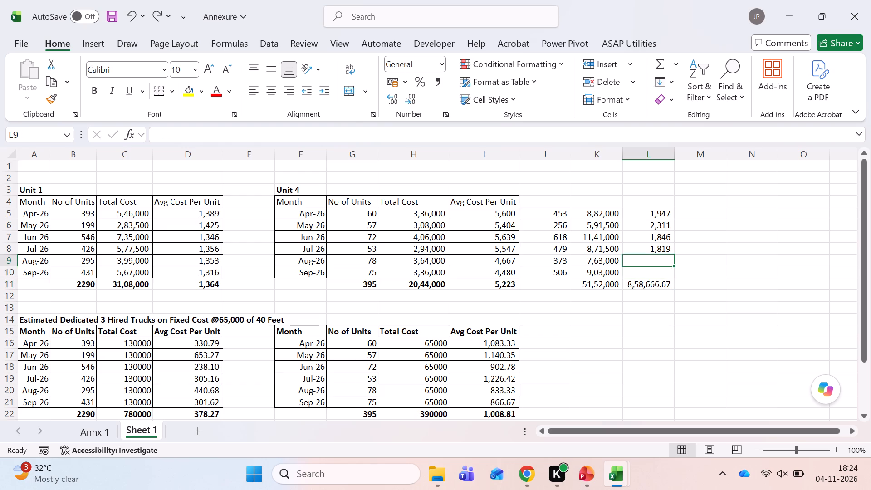
key(shift+Down)
key(Up)
key(shift+Down)
key(shift+Down)
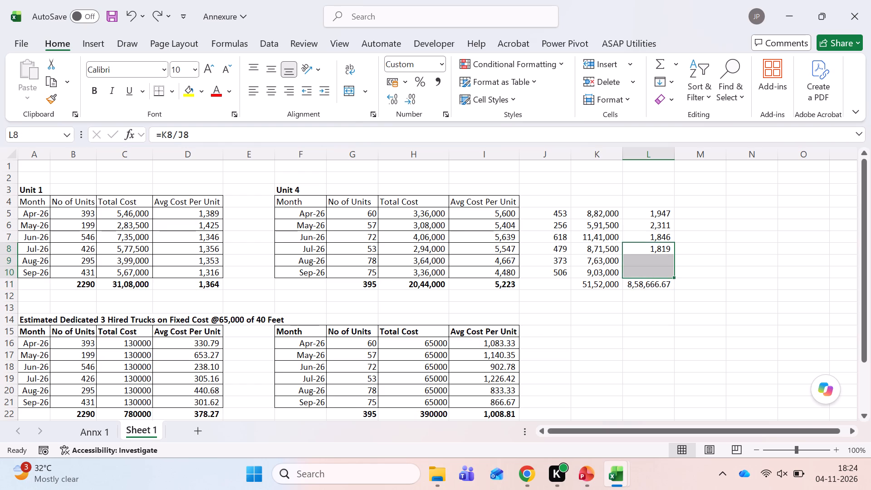
key(ctrl+d)
Examine the combined average costs per unit in column L month by month through Sep-26.
key(Up)
key(Up)
key(Up)
key(Down)
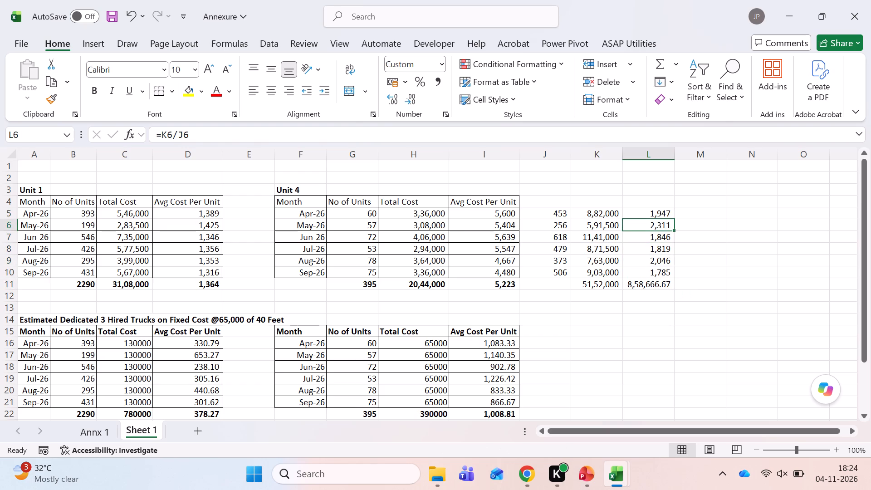
key(Down)
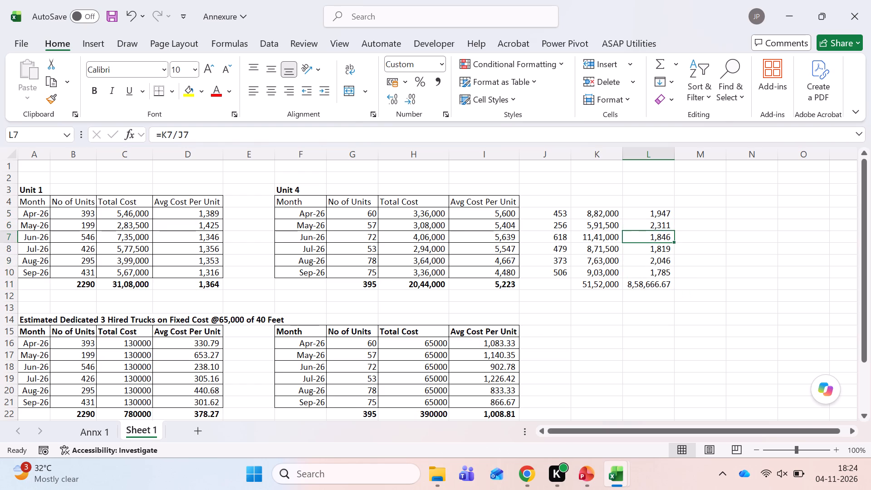
key(Down)
key(Down)
key(Down)
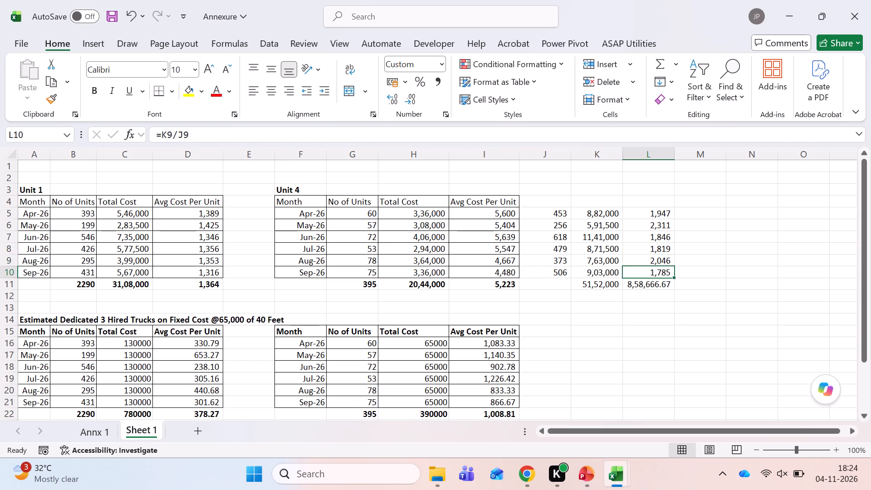
Examine the Aug-26 row and the totals row across the Unit 1, Unit 4 and combined figures.
key(Left)
key(Left)
key(Left)
key(Right)
key(Up)
key(Left)
key(Left)
key(Left)
key(Left)
key(Left)
key(Left)
key(Left)
key(Left)
key(Left)
key(Left)
key(Left)
key(Left)
key(Left)
key(Left)
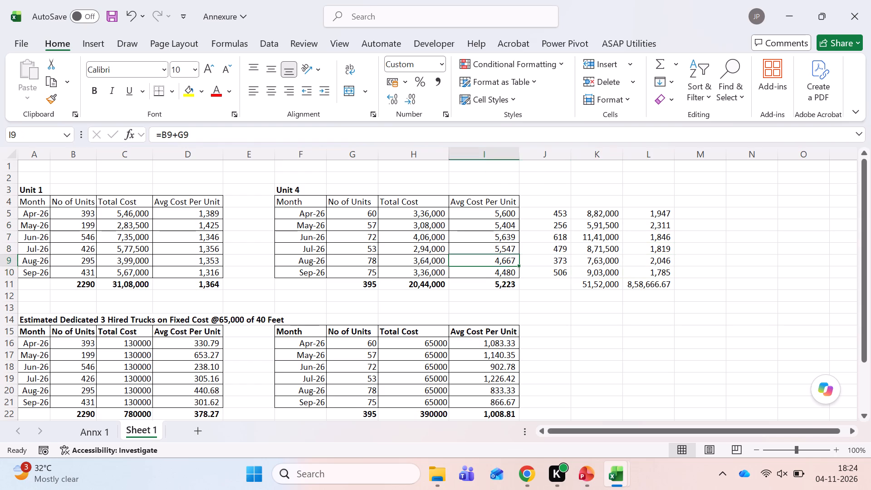
key(Down)
key(Down)
key(Right)
key(Right)
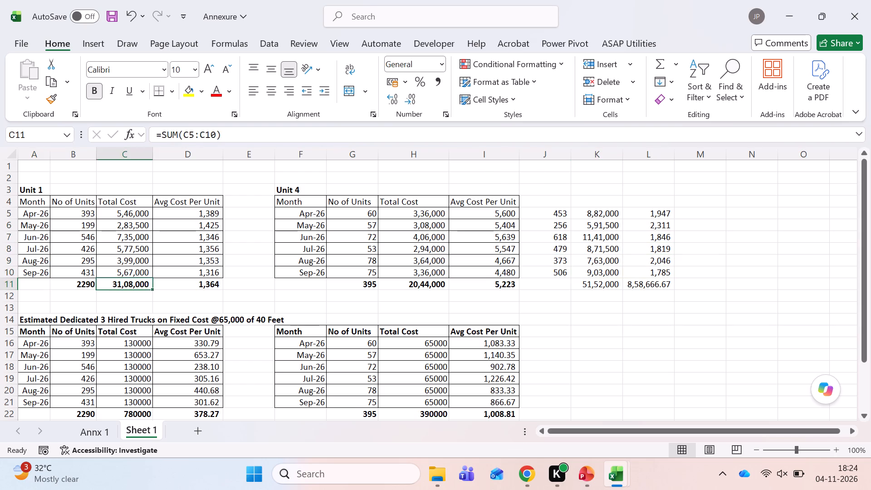
key(Right)
key(Right)
key(Right)
key(Right)
key(Right)
key(Right)
key(Right)
key(Right)
key(Right)
Move the combined units, cost and average block J5:L11 one column over so that it starts at K5.
key(Up)
key(Left)
key(Up)
key(Left)
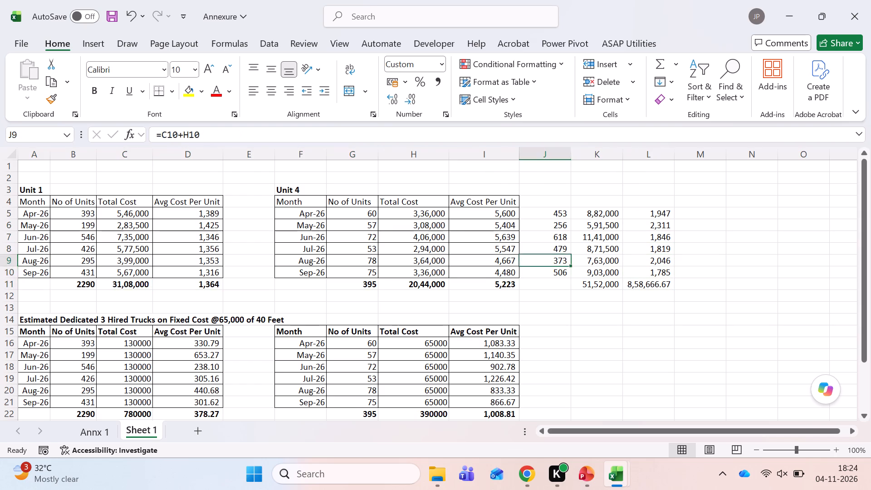
key(Up)
key(Up)
key(Up)
key(Up)
key(ctrl+shift+Down)
key(ctrl+shift+Right)
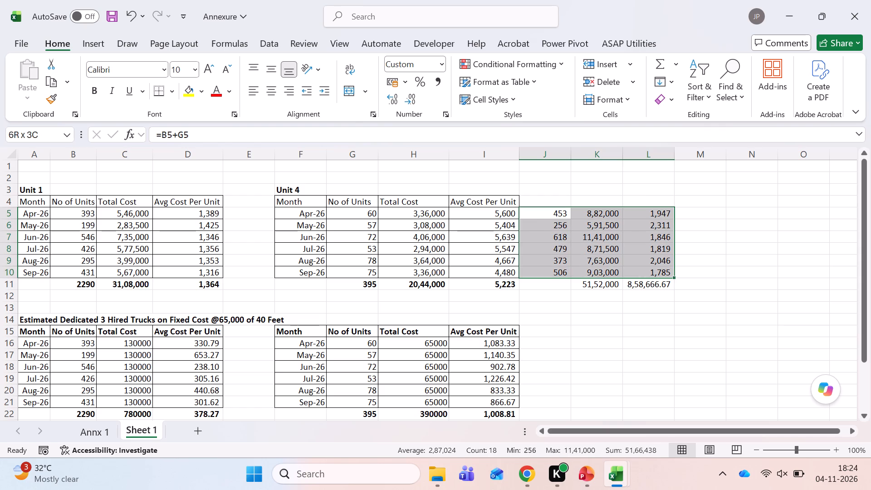
key(shift+Down)
key(ctrl+x)
key(Right)
key(Return)
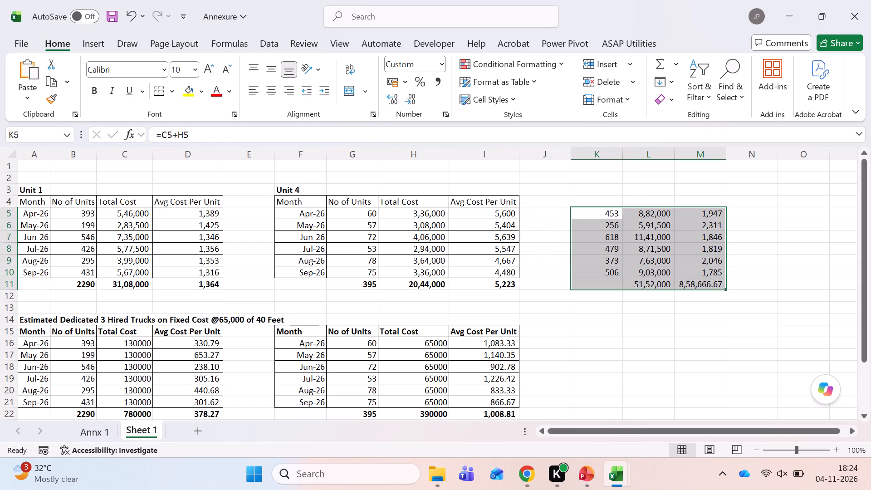
Calculate Unit 1's percentage share of the combined units for Apr-26 in J5 with the formula =B5/K5%.
key(Left)
key(equal)
key(Left)
key(Left)
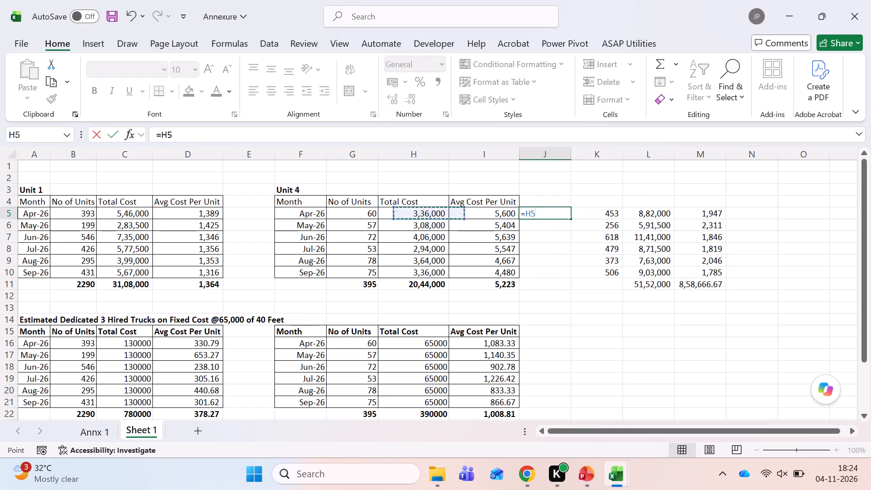
key(Left)
key(Left)
key(Left)
key(Left)
key(Left)
key(Left)
key(slash)
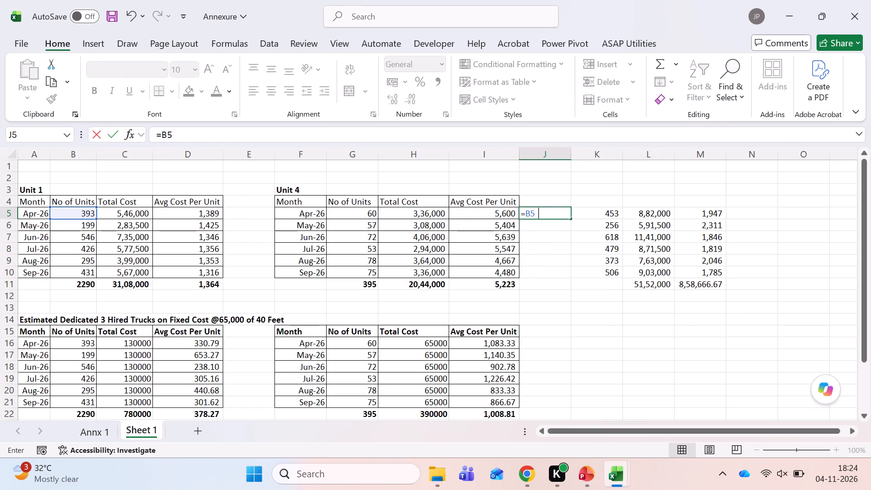
key(Right)
key(shift+percent)
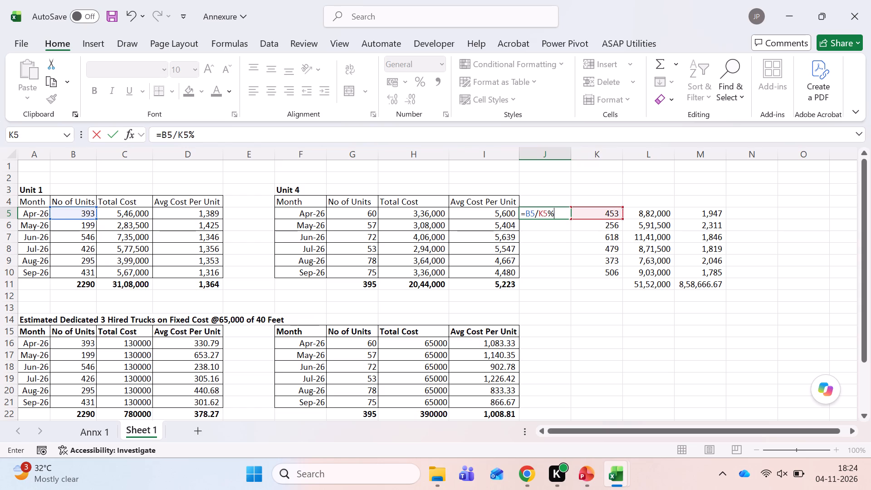
key(Return)
key(Up)
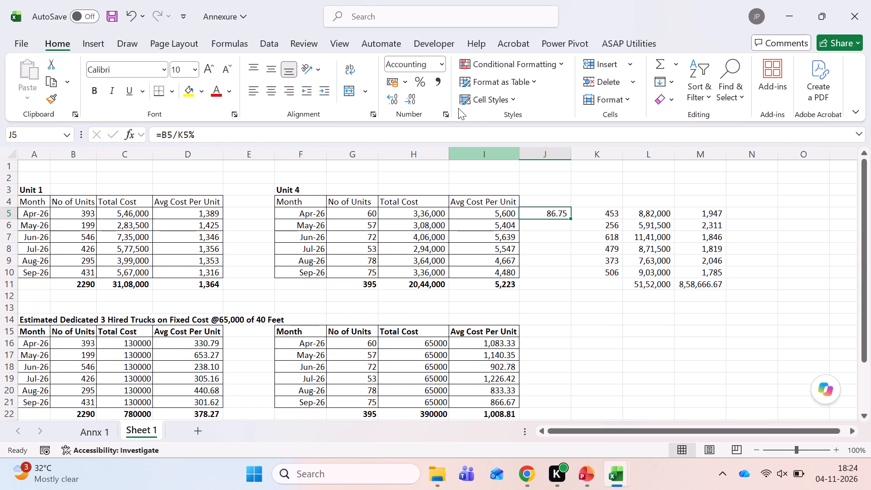
Fill the Unit 1 percentage share formula from J5 down through J10.
key(shift+Down)
key(shift+Down)
key(shift+Down)
key(shift+Down)
key(shift+Down)
key(ctrl+d)
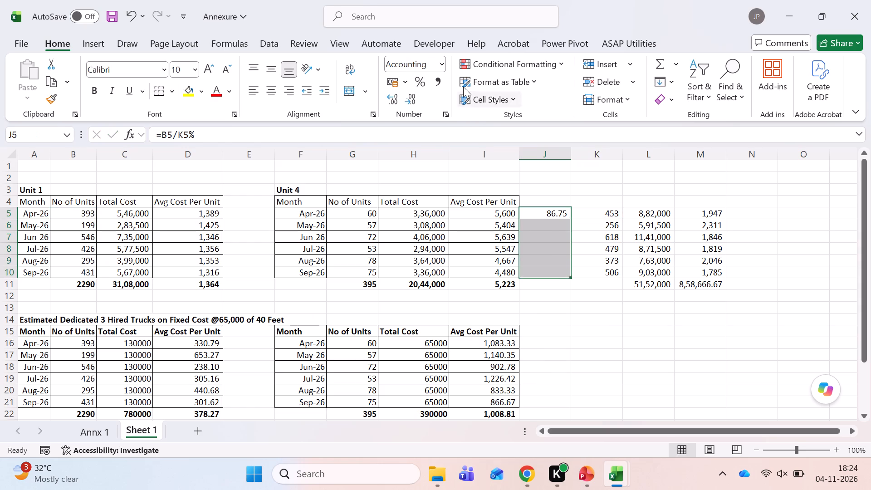
Compare Unit 1's monthly percentage shares in column J with the combined average costs per unit in column M.
key(Up)
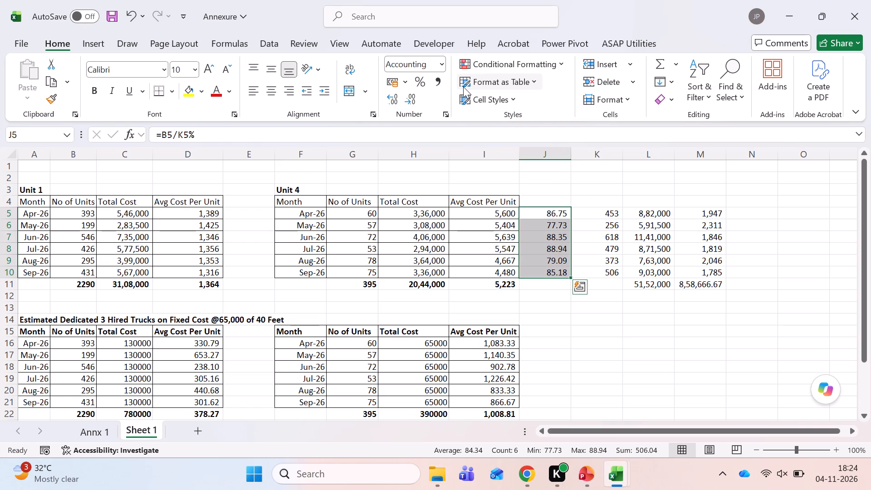
key(Down)
key(Down)
key(Down)
key(Up)
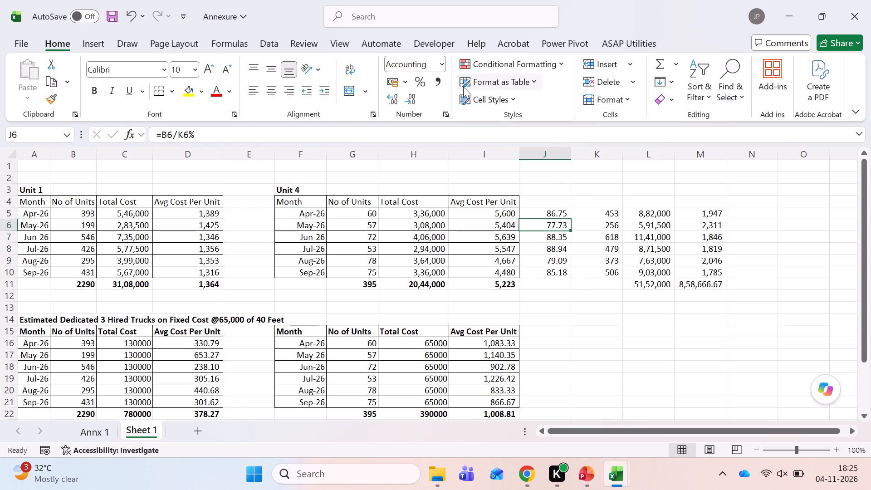
key(Right)
key(Right)
key(Right)
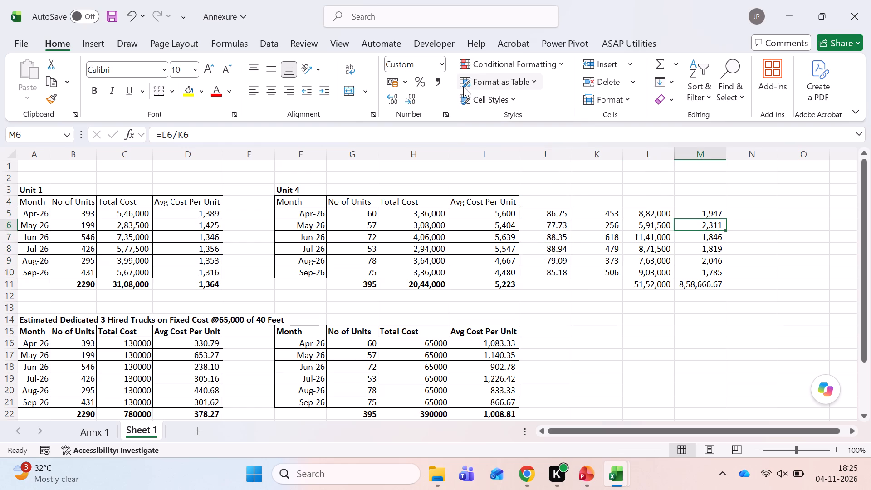
key(Left)
key(Left)
key(Left)
key(Down)
key(Down)
key(Right)
key(Right)
key(Right)
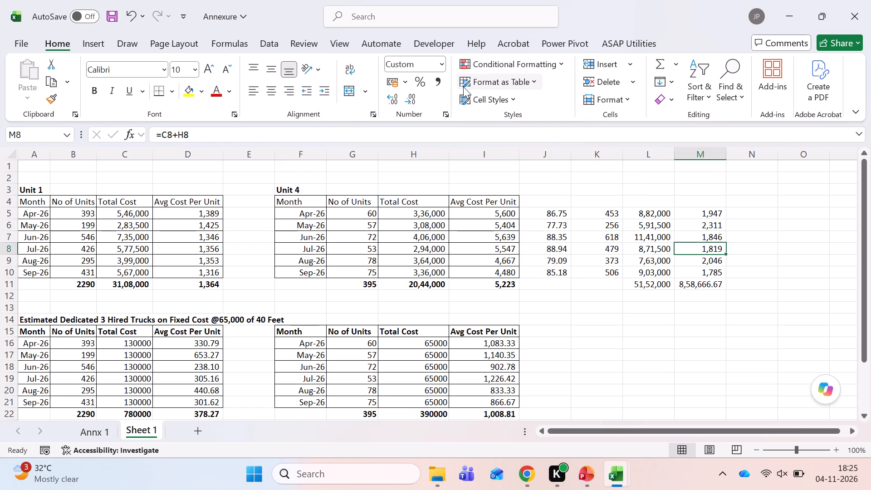
key(Down)
key(Up)
key(Left)
key(Left)
key(Left)
key(Down)
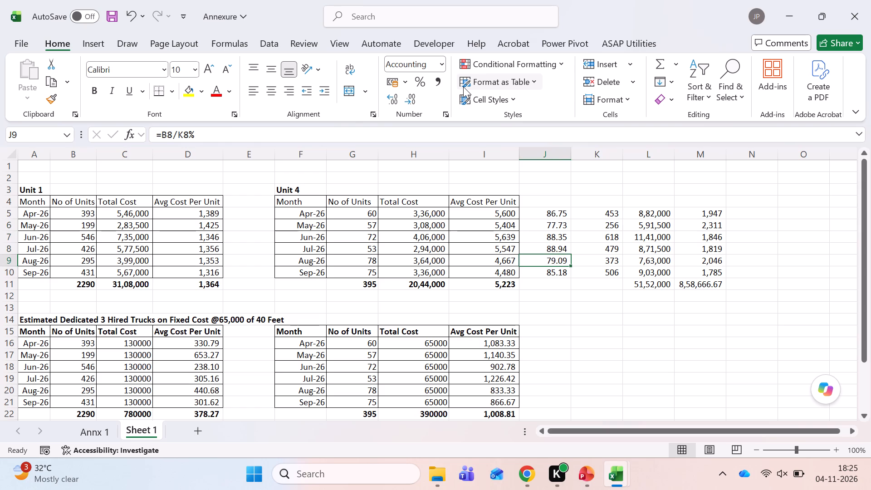
key(Right)
key(Right)
key(Right)
key(Down)
key(Left)
key(Left)
key(Left)
key(Left)
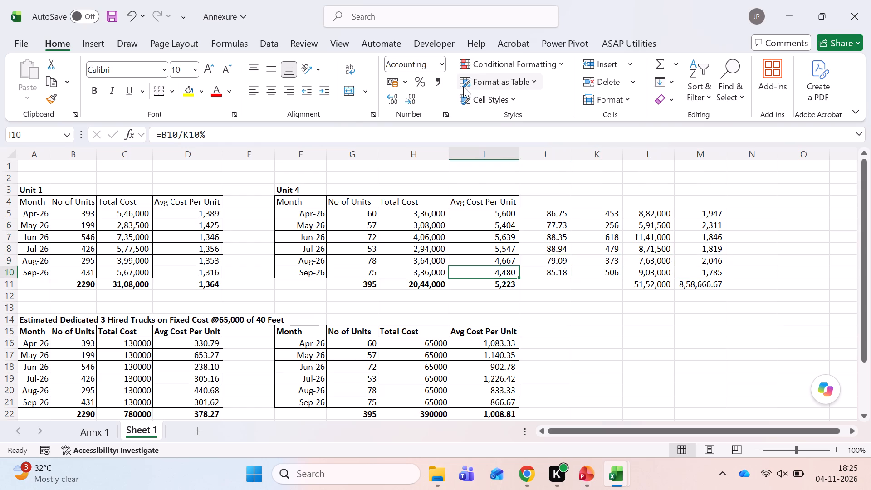
key(Right)
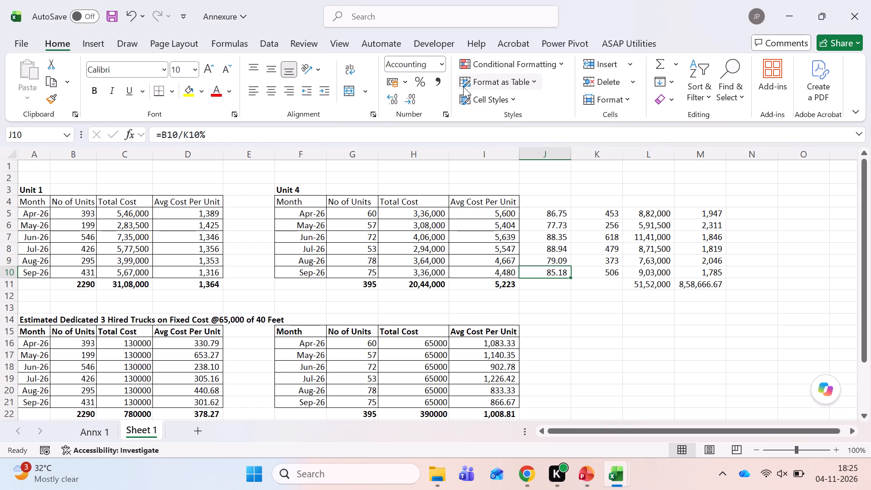
Examine the three hired trucks' estimate together with the diesel cost and net savings rows for Unit 1 and Unit 4.
key(Left)
key(Left)
key(Left)
key(Left)
key(Left)
key(Left)
key(Left)
key(Left)
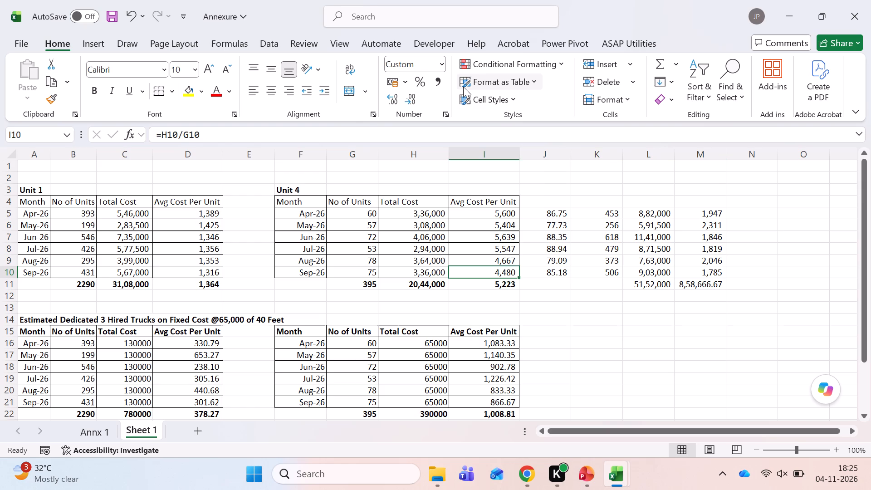
key(Down)
key(Down)
key(Down)
key(Down)
key(Down)
key(Down)
key(Down)
key(Down)
key(Down)
key(Down)
key(Down)
key(Down)
key(Down)
key(Down)
key(Down)
key(Down)
key(Down)
key(Down)
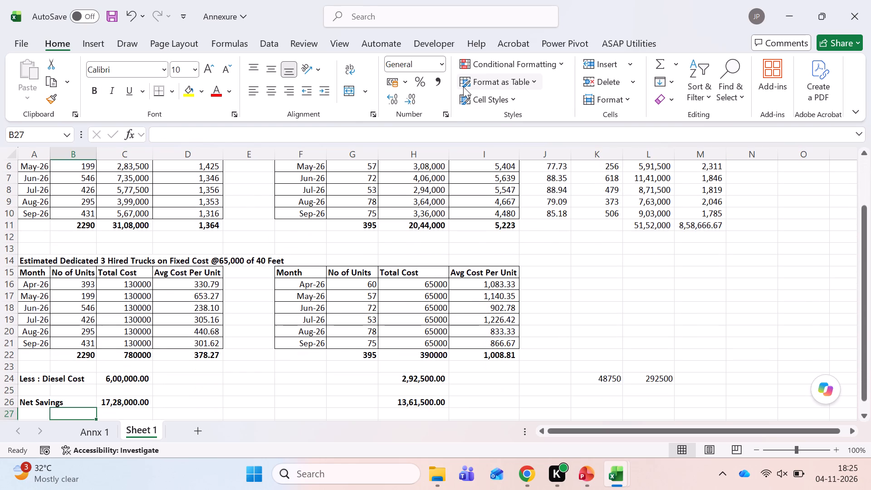
key(Up)
key(Down)
key(Down)
key(Down)
key(Down)
key(Down)
key(Up)
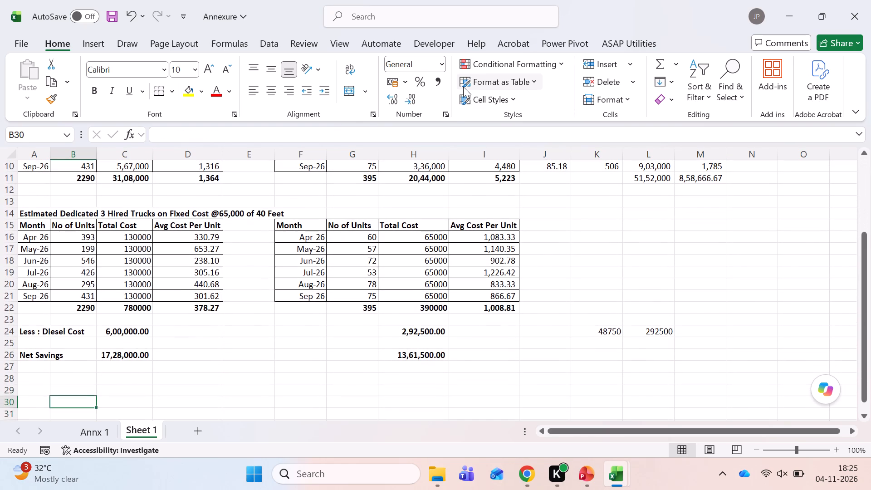
key(Up)
key(Up)
key(Up)
key(Up)
key(Right)
key(Up)
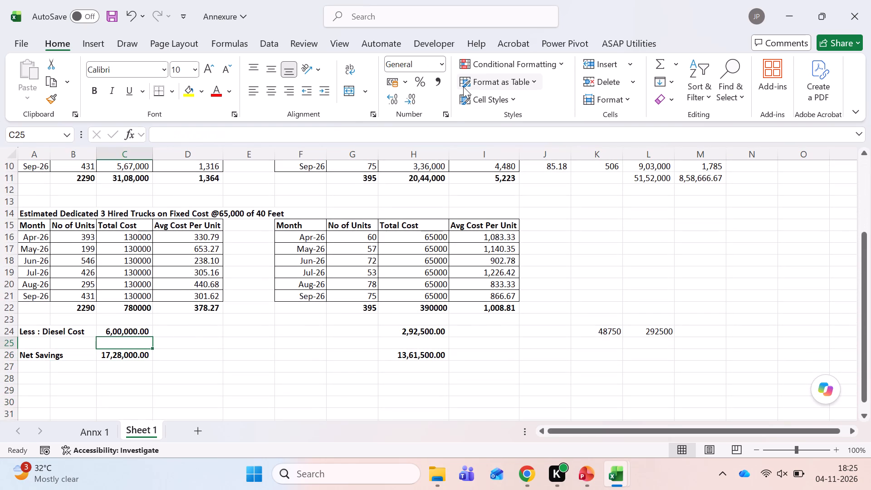
Review the Unit 1 and Unit 4 cost tables and their row 11 totals, finishing at C12 below Unit 1's total cost.
key(Up)
key(Up)
key(Up)
key(Up)
key(Up)
key(Up)
key(Up)
key(Up)
key(Up)
key(Up)
key(Up)
key(Up)
key(Up)
key(Up)
key(Up)
key(Up)
key(Up)
key(Up)
key(Up)
key(Up)
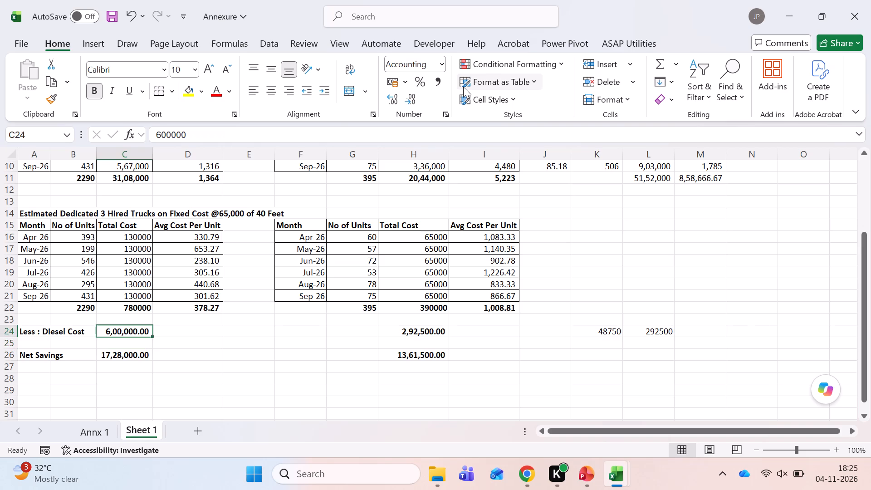
key(Down)
key(Down)
key(Down)
key(Down)
key(Down)
key(Down)
key(Down)
key(Down)
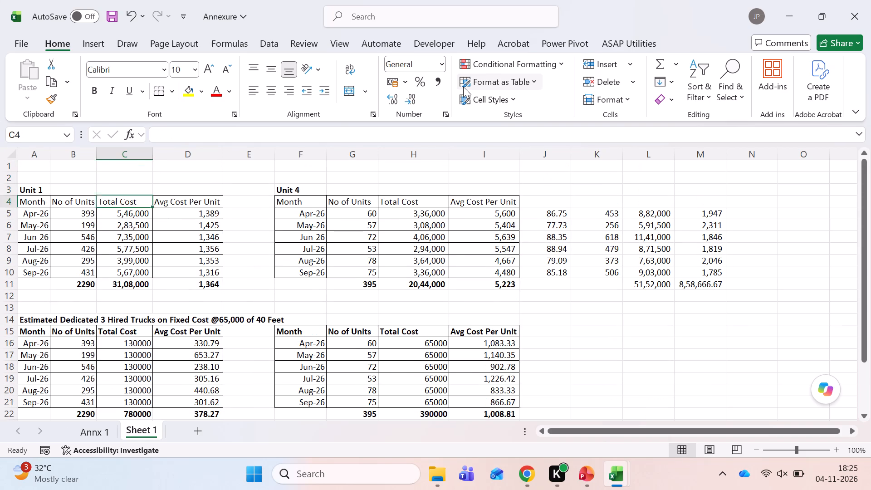
key(Down)
key(Down)
key(Right)
key(Right)
key(Right)
key(Right)
key(Right)
key(Right)
key(Right)
key(Right)
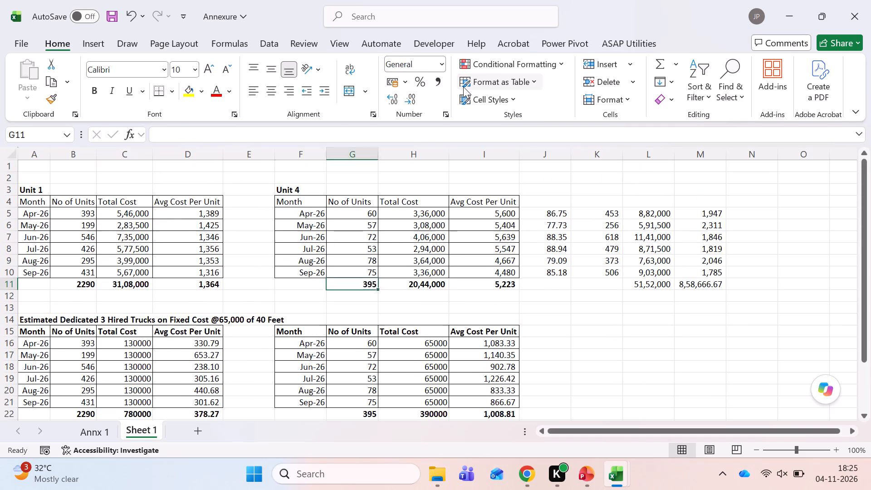
key(Left)
key(Left)
key(Left)
key(Left)
key(Left)
key(Left)
key(Left)
key(Left)
key(Down)
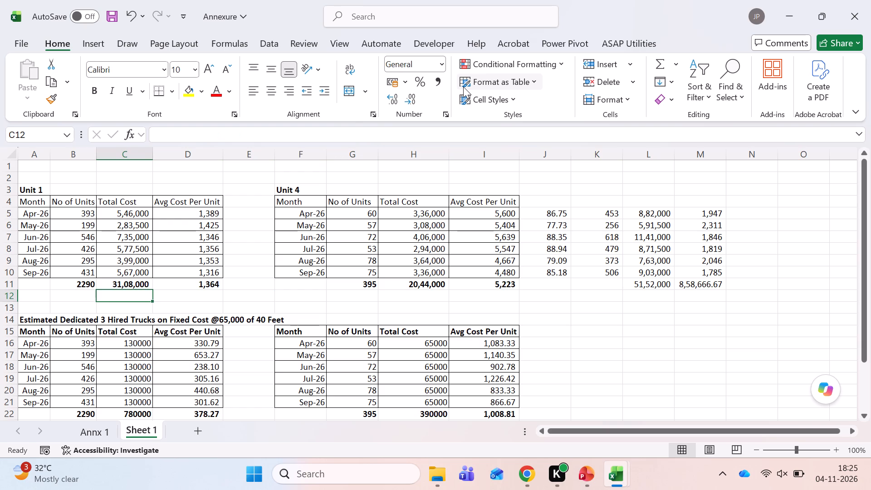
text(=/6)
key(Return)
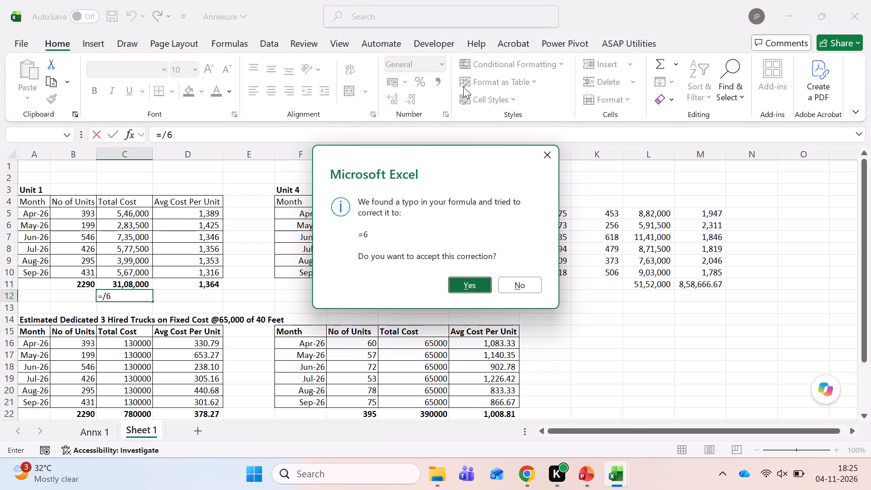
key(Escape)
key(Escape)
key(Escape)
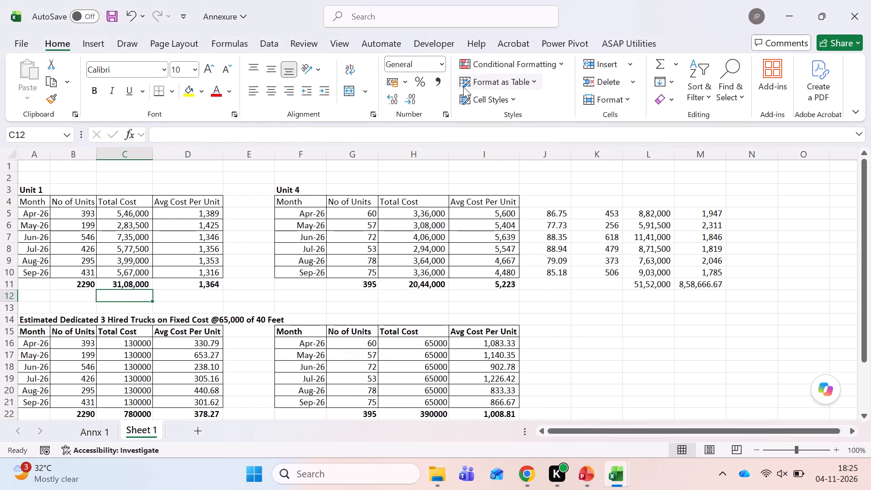
Calculate Unit 1's average monthly total cost in C12 with the formula =C11/6.
key(equal)
key(Up)
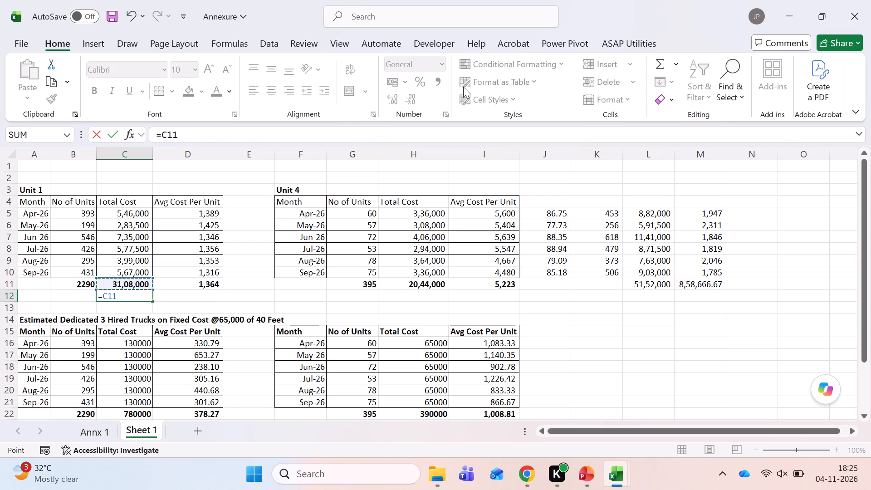
key(slash)
key(6)
key(Return)
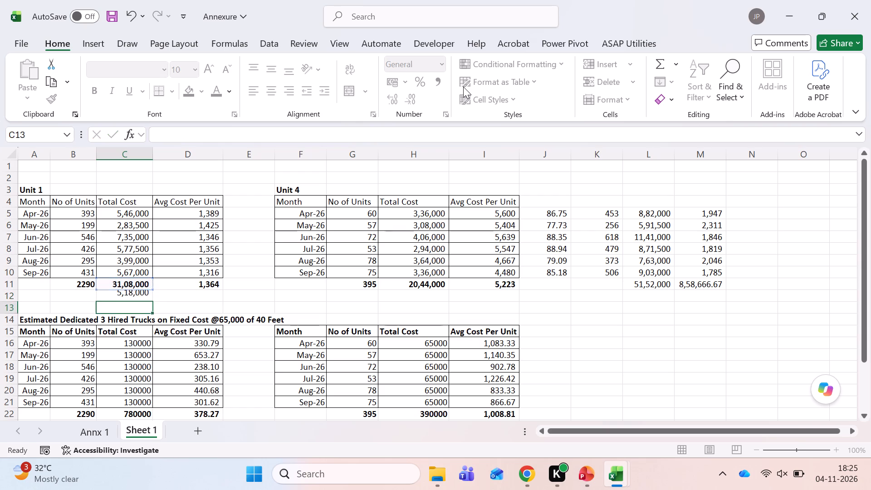
Copy the monthly average formula from C12 to H12, below Unit 4's total cost.
key(Up)
key(Right)
key(Left)
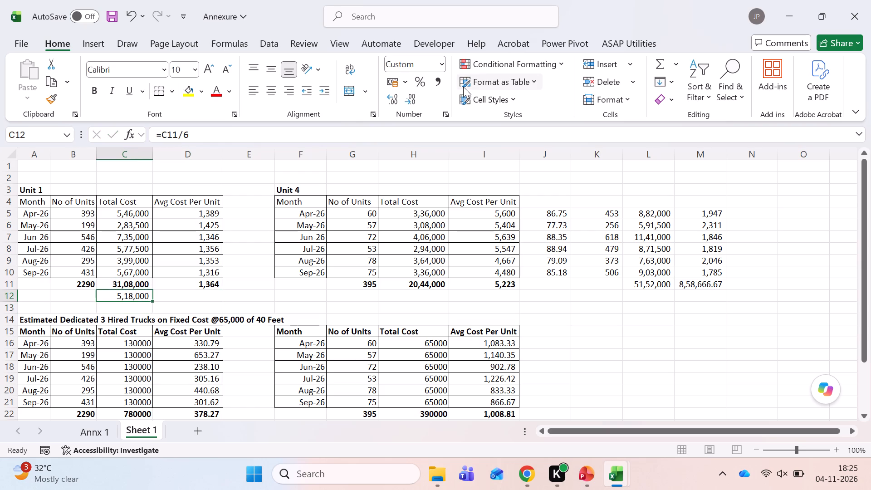
key(ctrl+c)
key(Right)
key(Right)
key(Right)
key(Right)
key(Right)
key(Return)
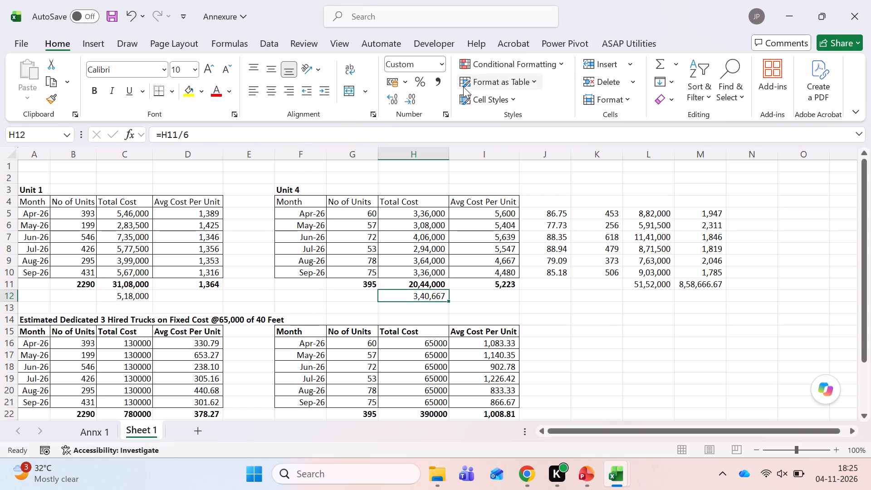
Compare Unit 1's average monthly cost in C12 with Unit 4's in H12, finishing at C12.
key(Left)
key(Left)
key(Left)
key(Left)
key(Left)
key(Left)
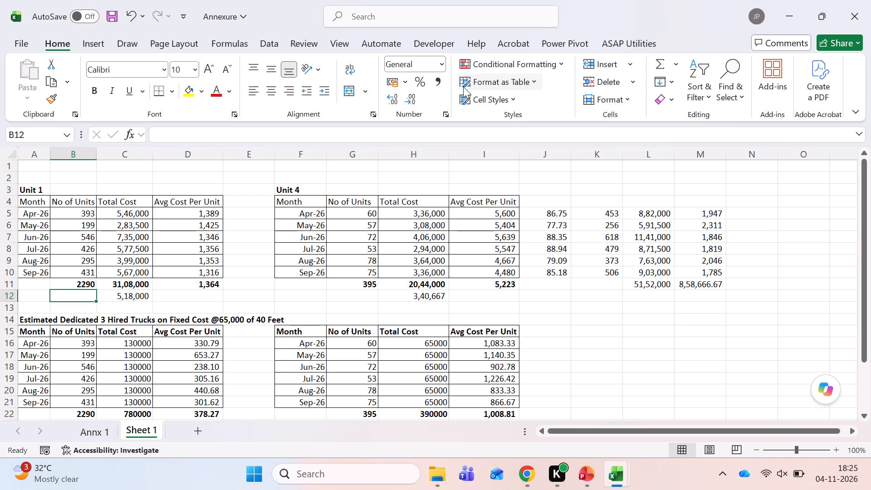
key(Right)
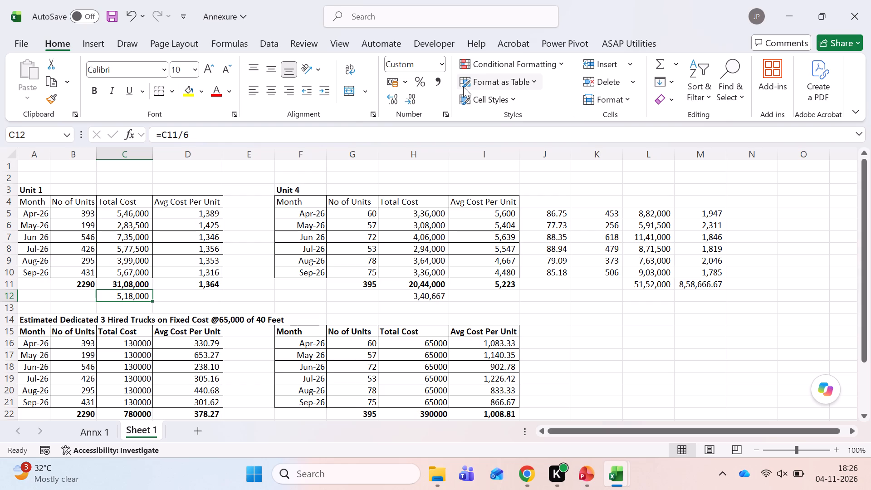
key(Left)
key(Right)
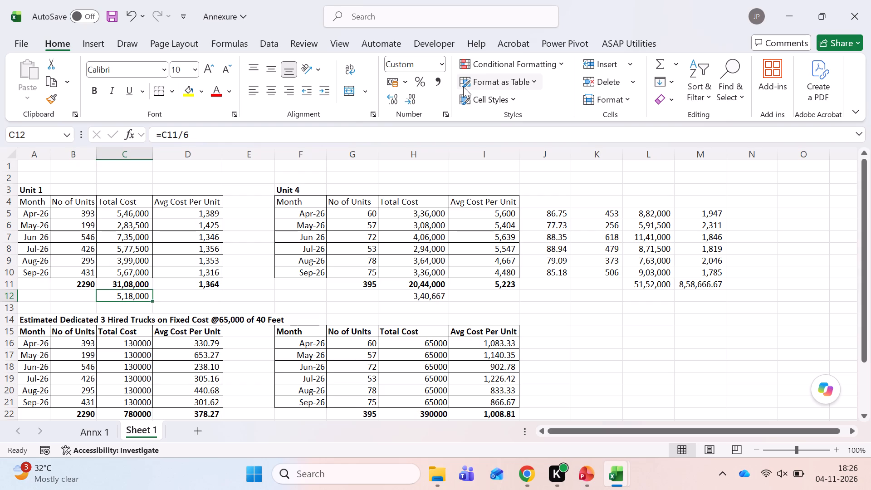
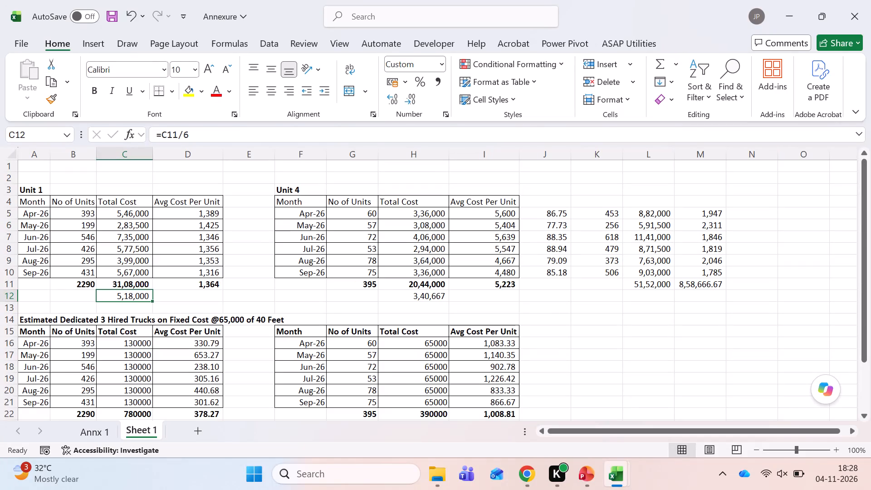
Enter 240000 in M18, beside the hired truck cost tables.
click(695, 362)
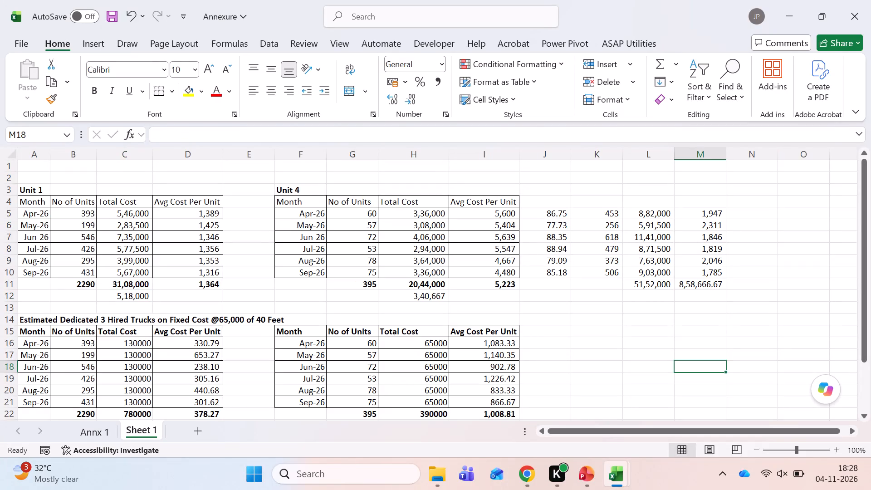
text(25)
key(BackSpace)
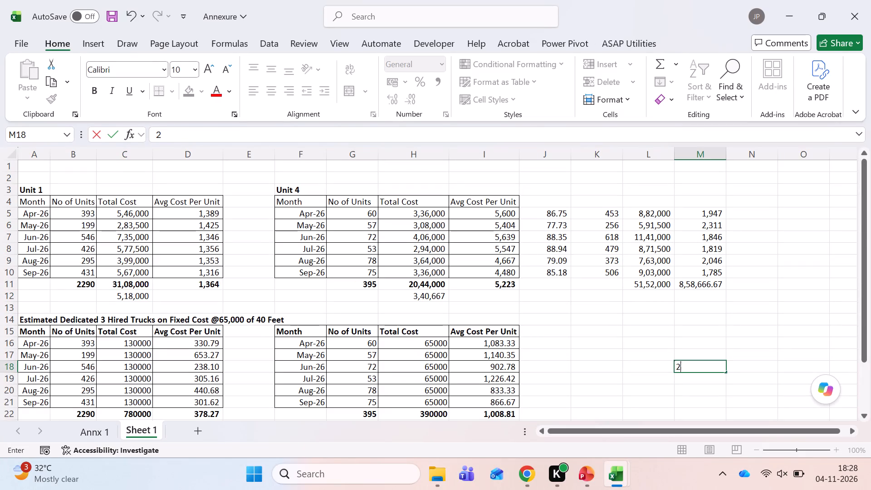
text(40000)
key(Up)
Calculate 90 times 4800 in M17, directly above the 240000 entry, with the formula =90*4800.
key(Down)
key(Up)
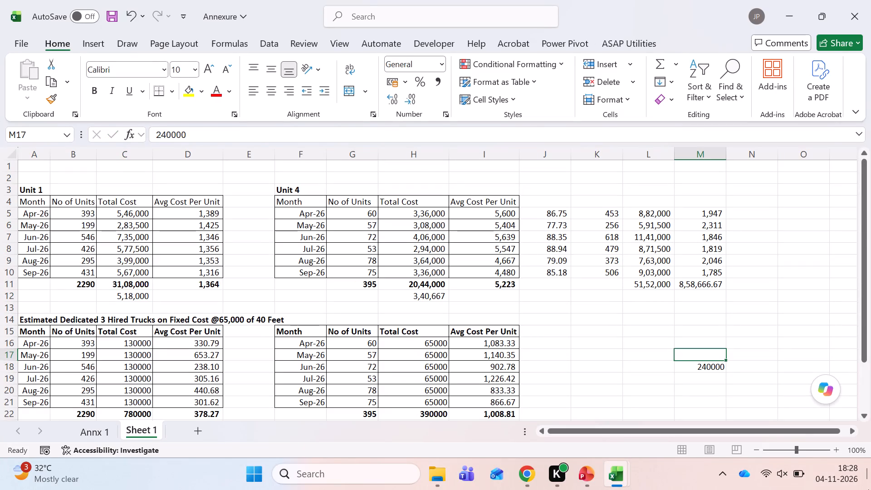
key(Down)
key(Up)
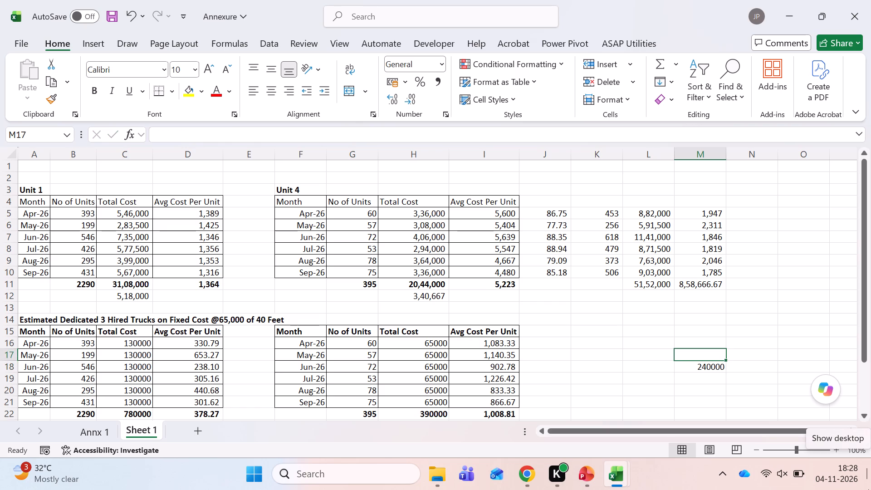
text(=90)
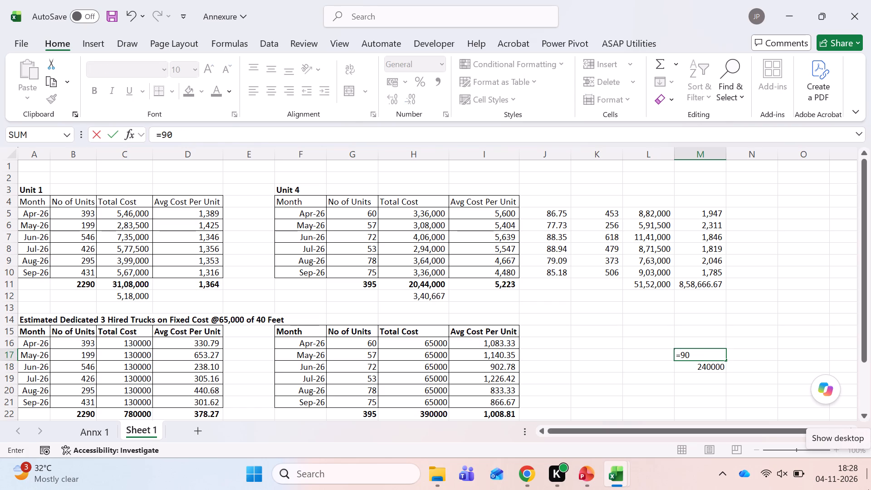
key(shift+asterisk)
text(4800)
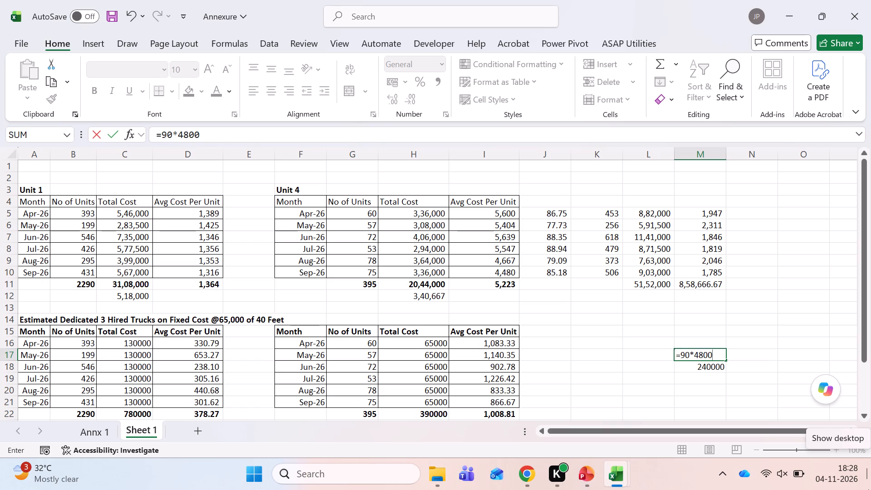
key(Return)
Calculate the difference between the two amounts in M20 with the formula =M17-M18.
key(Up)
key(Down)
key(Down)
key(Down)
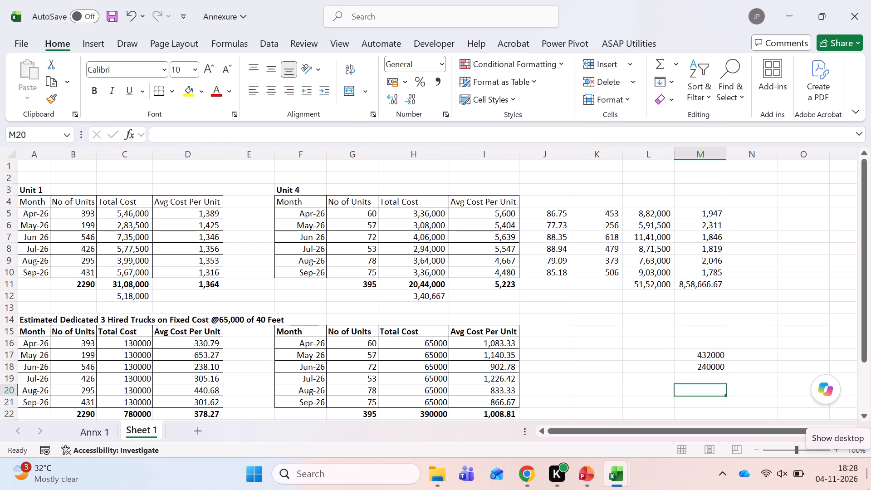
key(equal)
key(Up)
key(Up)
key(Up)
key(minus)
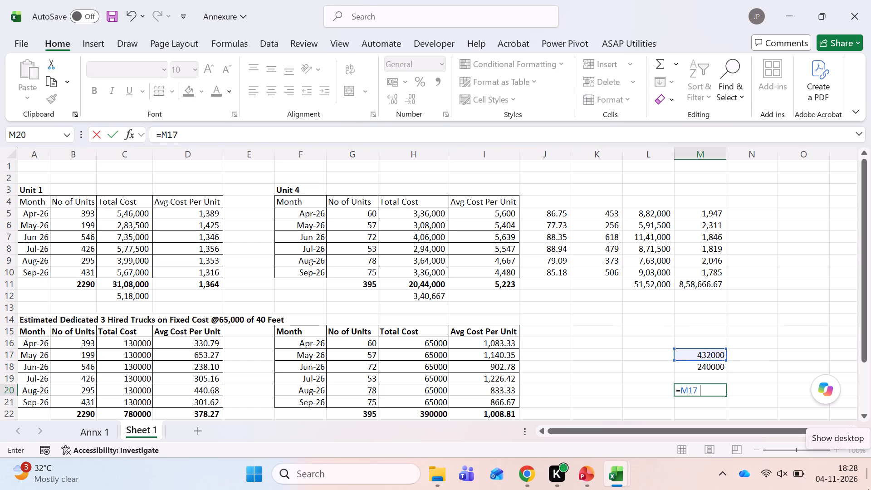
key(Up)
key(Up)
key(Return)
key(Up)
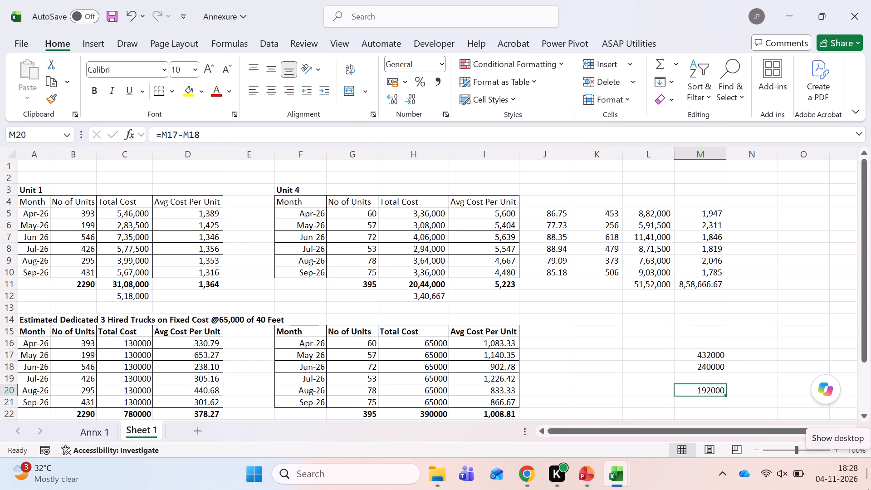
Enter 480000 in M21, directly below the calculated difference.
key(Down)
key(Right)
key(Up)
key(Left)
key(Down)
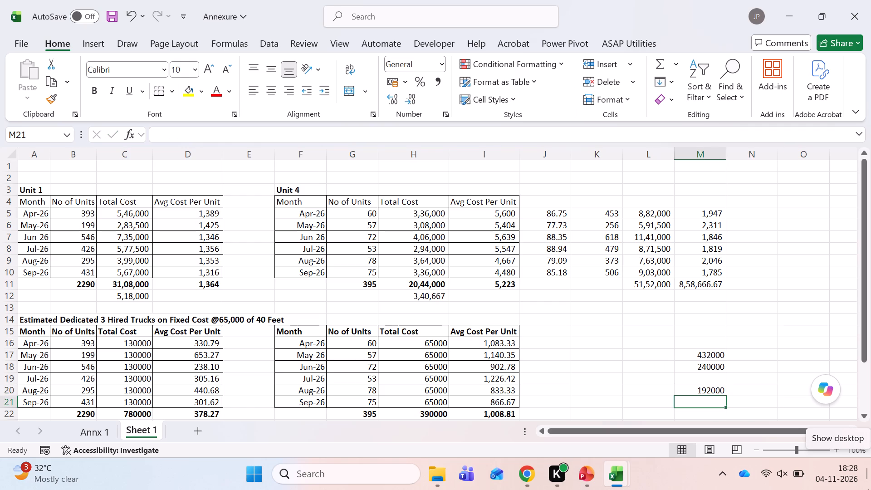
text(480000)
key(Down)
Total the difference and the 480000 amount in M23 with the formula =SUM(M20:M22).
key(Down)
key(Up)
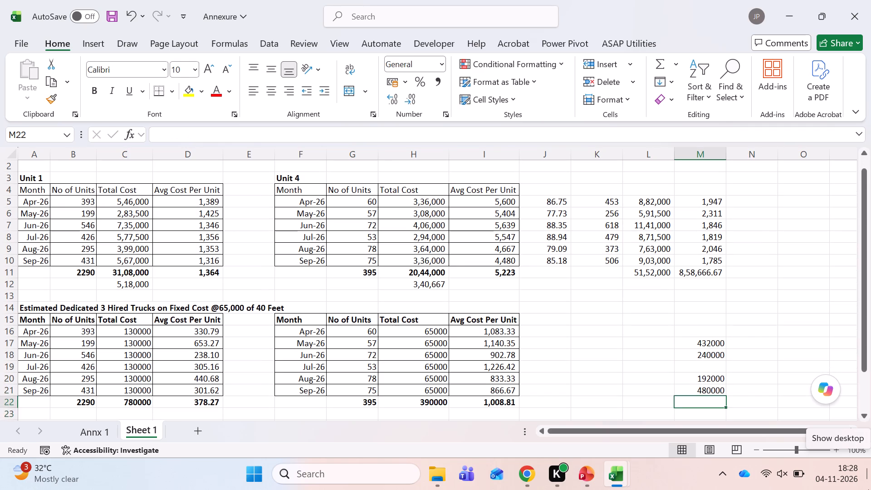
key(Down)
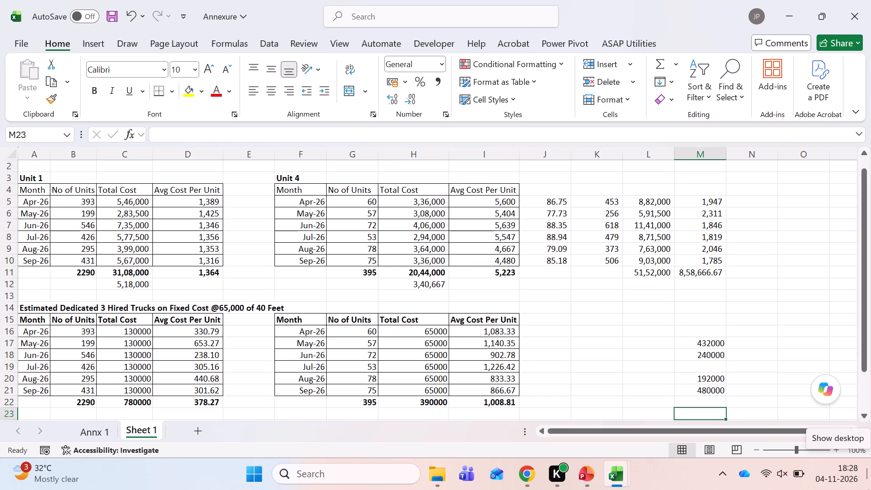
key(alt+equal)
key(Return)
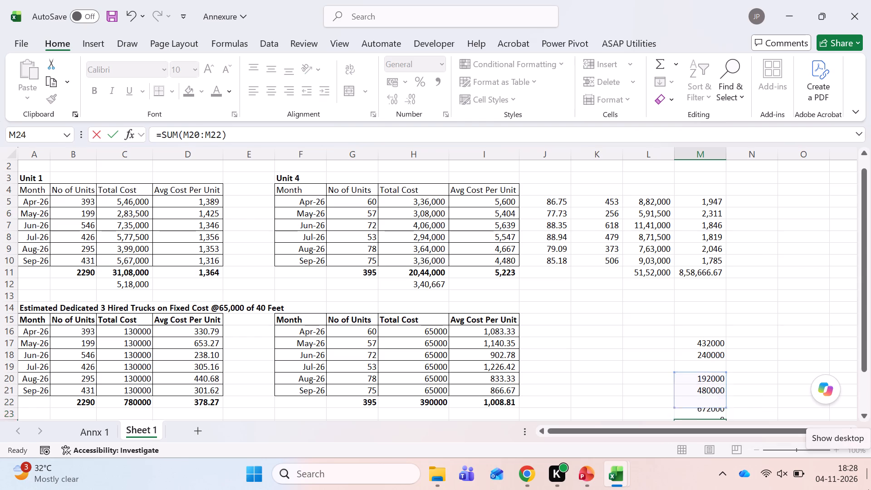
Annualise the M23 total in N23 with the formula =M23*12.
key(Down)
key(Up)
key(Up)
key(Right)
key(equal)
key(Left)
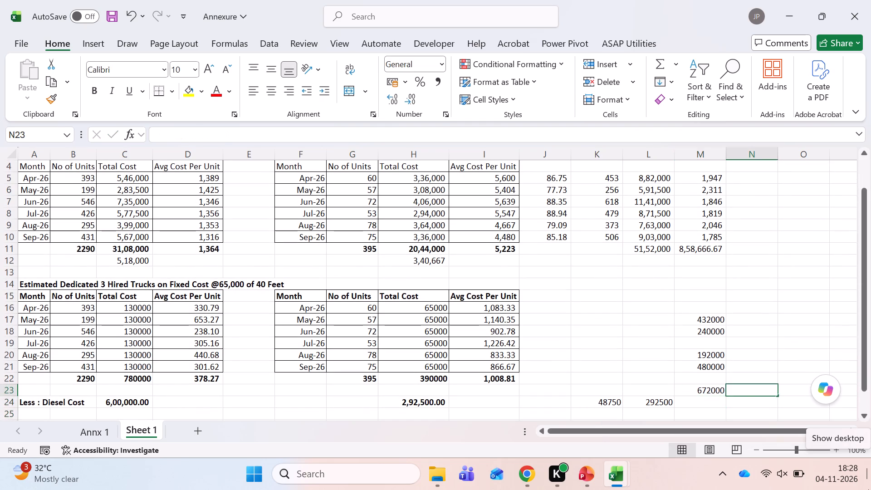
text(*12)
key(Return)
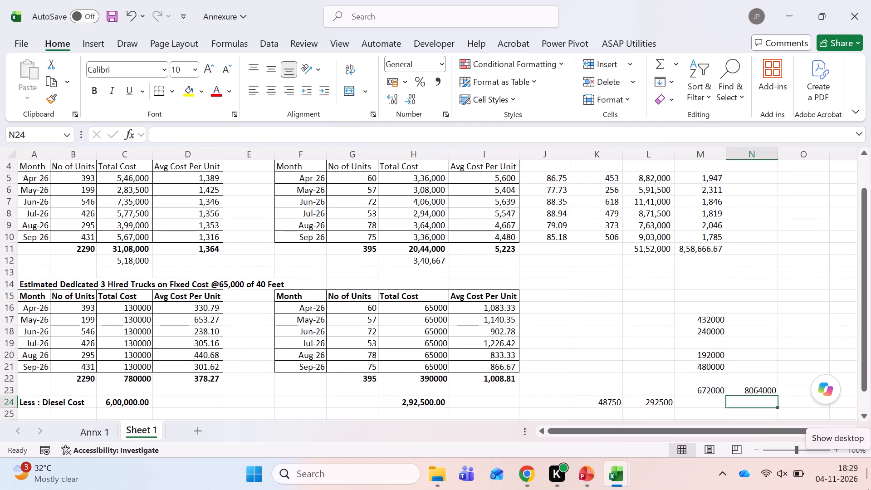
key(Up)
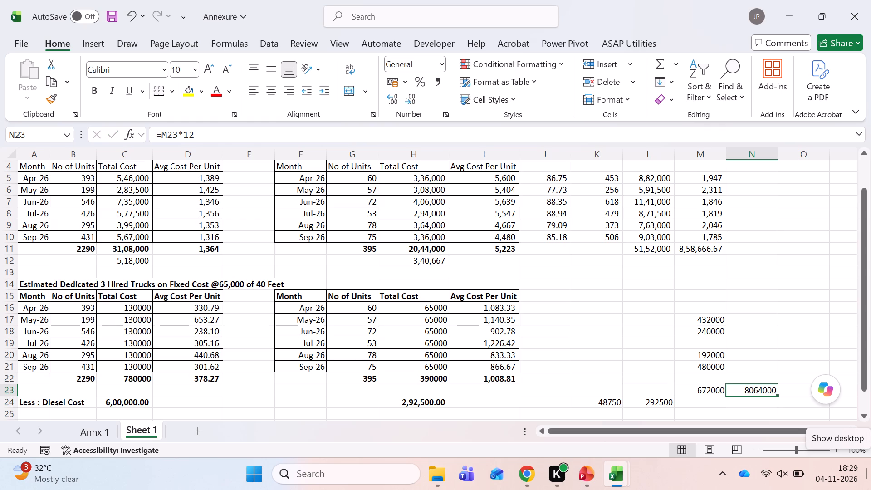
Review the Unit 1 cost table and the hired truck table down to the diesel cost row, finishing at May's total cost in C17.
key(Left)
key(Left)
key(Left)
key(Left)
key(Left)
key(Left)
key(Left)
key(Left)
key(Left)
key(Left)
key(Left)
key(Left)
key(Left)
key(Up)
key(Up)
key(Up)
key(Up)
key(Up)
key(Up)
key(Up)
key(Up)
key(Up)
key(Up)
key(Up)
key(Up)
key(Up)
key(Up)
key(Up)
key(Up)
key(Up)
key(Up)
key(Up)
key(Up)
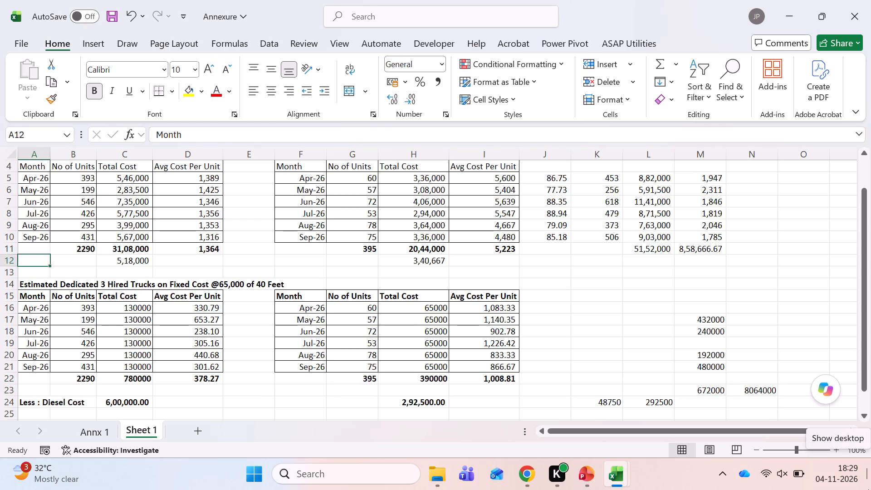
key(Down)
key(Down)
key(Down)
key(Down)
key(Down)
key(Down)
key(Down)
key(Down)
key(Down)
key(Down)
key(Down)
key(Down)
key(Down)
key(Down)
key(Down)
key(Down)
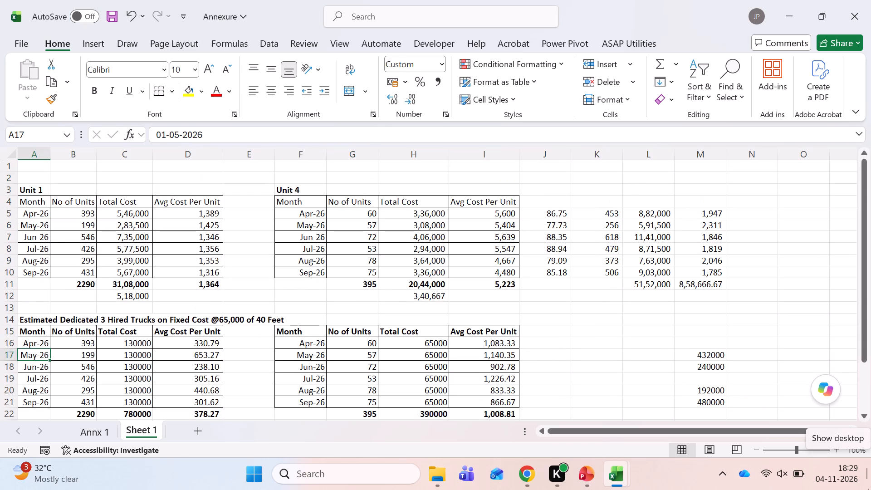
key(Down)
key(Down)
key(Down)
key(Down)
key(Down)
key(Down)
key(Down)
key(Down)
key(Up)
key(Up)
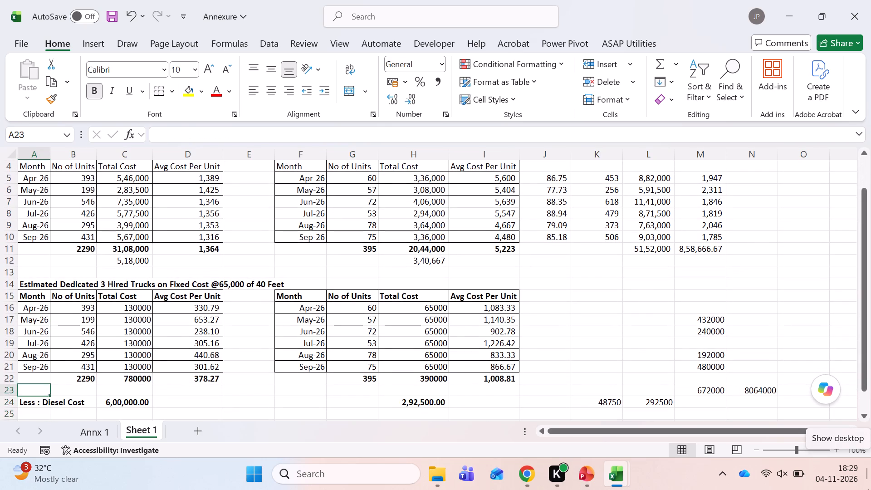
key(Up)
key(Up)
key(Up)
key(Up)
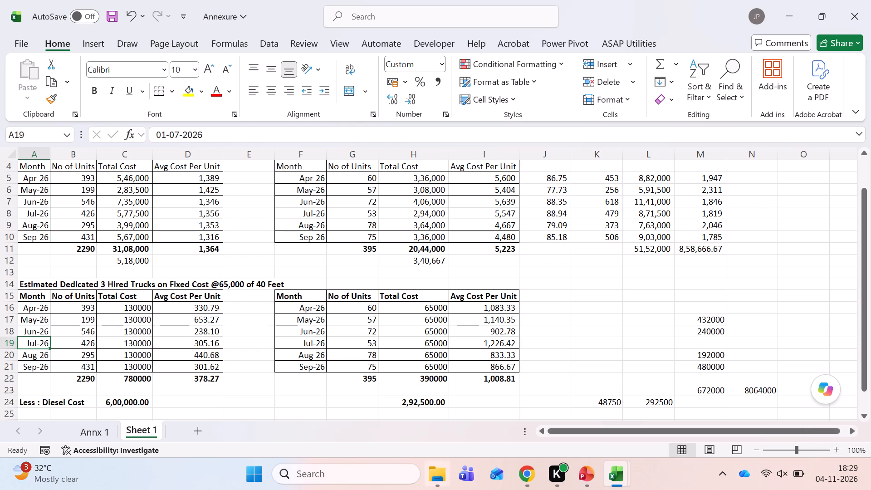
click(119, 321)
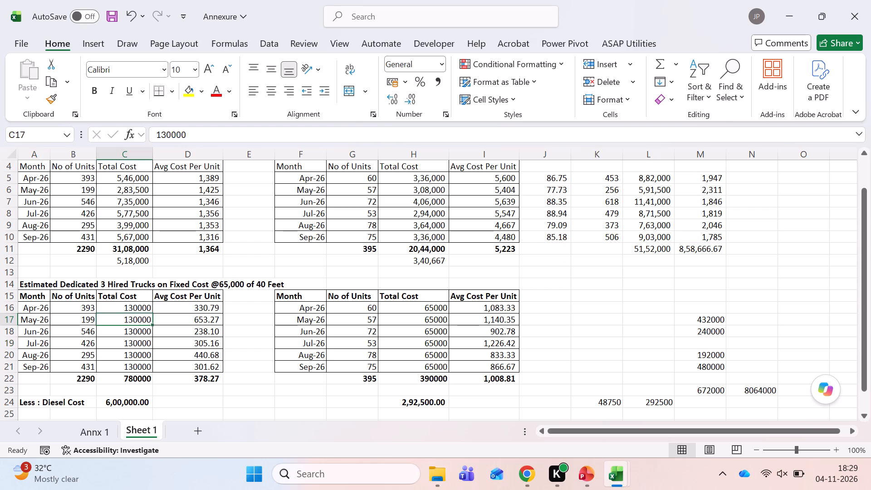
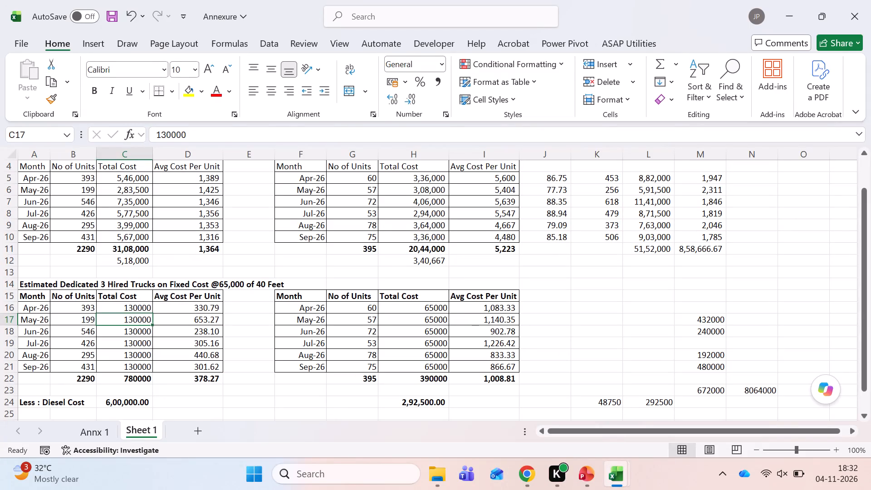
Insert an entire blank row at row 13, above the Estimated Dedicated 3 Hired Trucks heading.
click(396, 260)
key(Up)
key(Up)
key(Up)
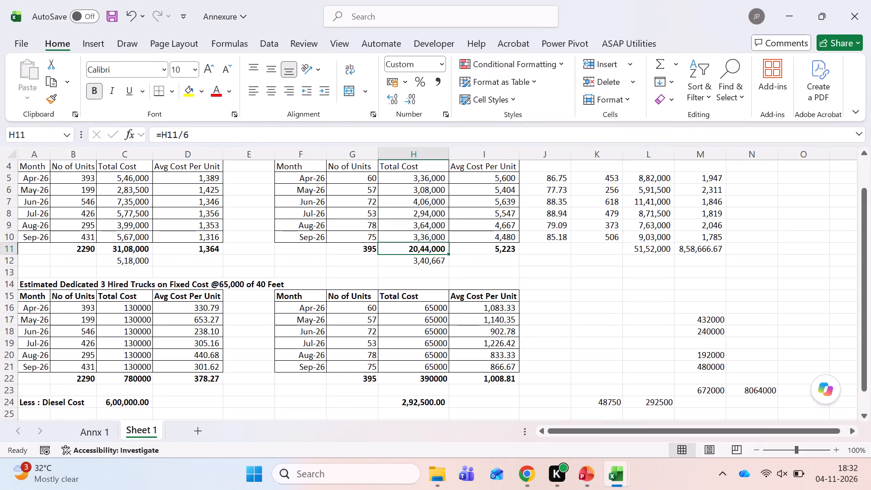
key(Down)
key(Down)
key(Down)
key(Down)
key(Left)
key(Left)
key(Left)
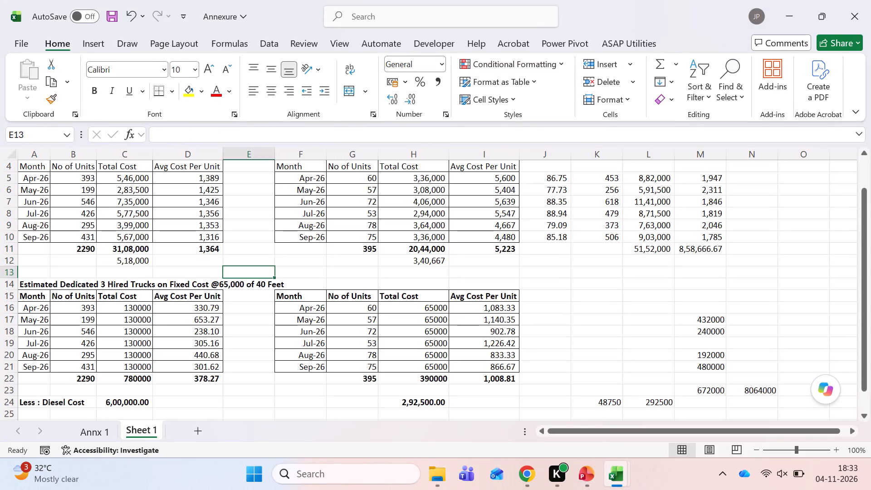
key(Left)
key(Left)
key(ctrl+shift+equal)
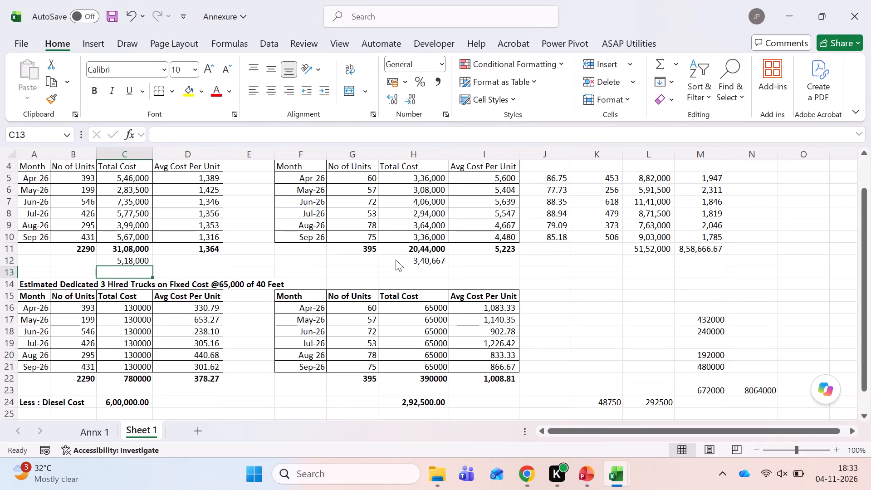
key(Down)
key(Down)
key(Return)
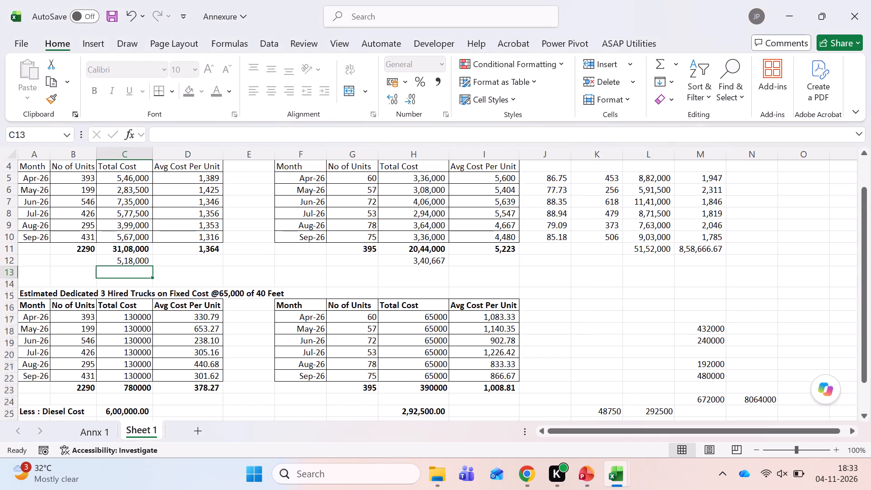
Enter the formula =65000+47500+32500 in C13, below the first table's monthly average cost.
text(=65000)
key(shift+plus)
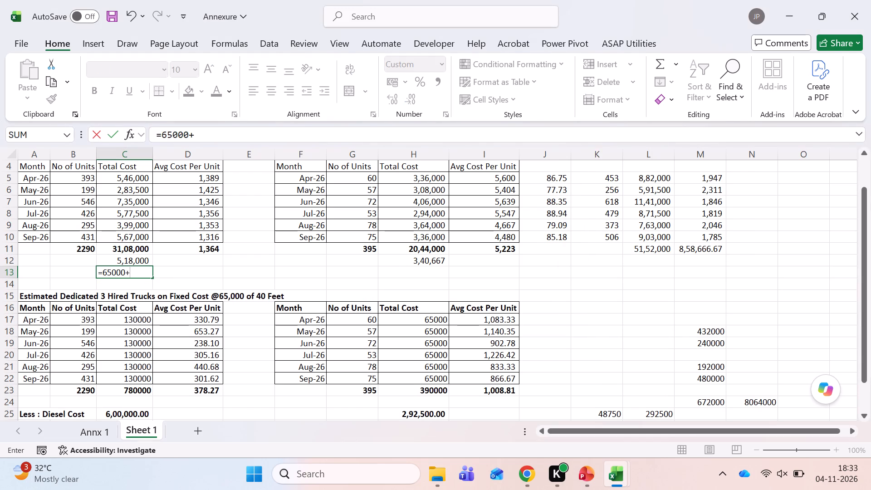
text(47500)
key(shift+plus)
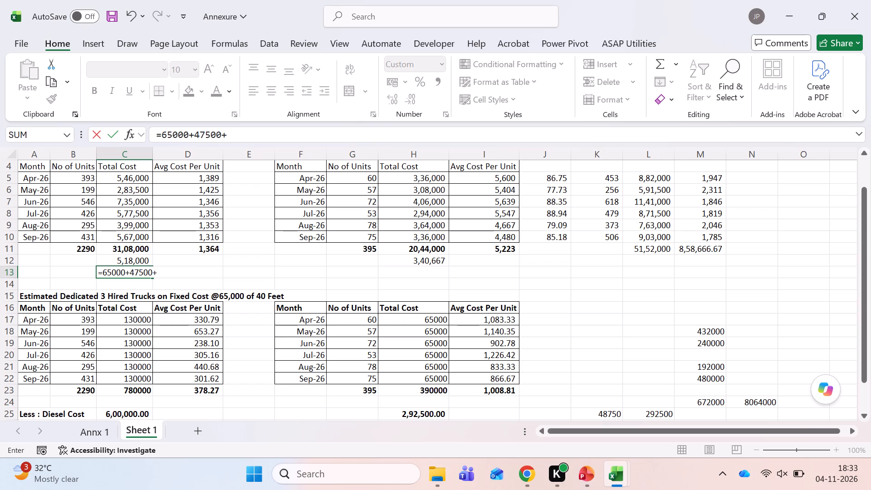
text(32500)
key(Return)
key(Up)
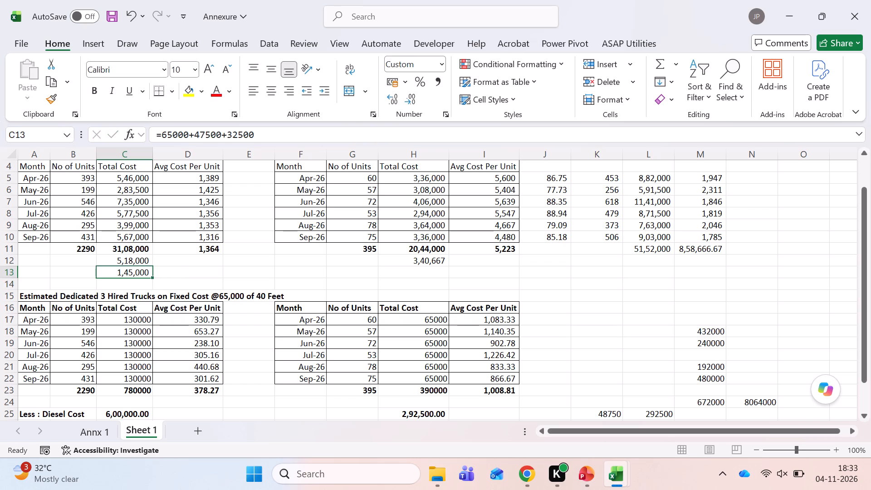
Copy the C13 formula to H13 under the second table and shorten it to =65000+47500.
key(Right)
key(Right)
key(Left)
key(Left)
key(ctrl+c)
key(Right)
key(Right)
key(Right)
key(Right)
key(Right)
key(Return)
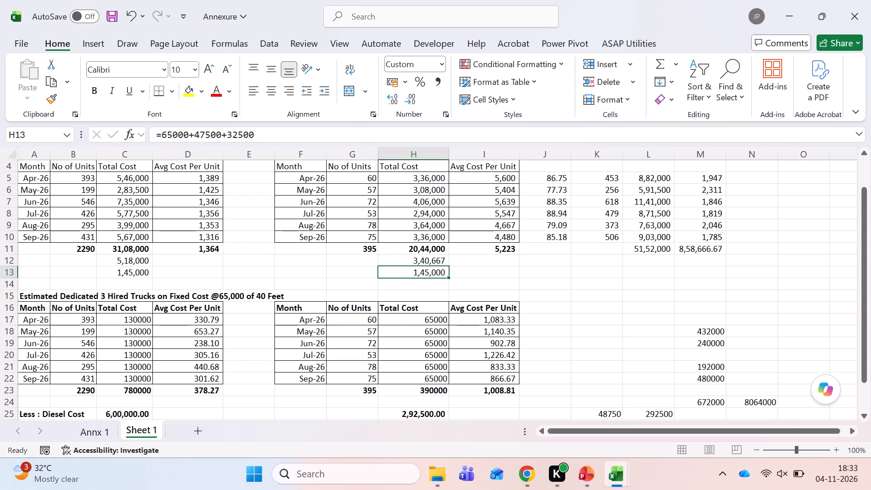
key(F2)
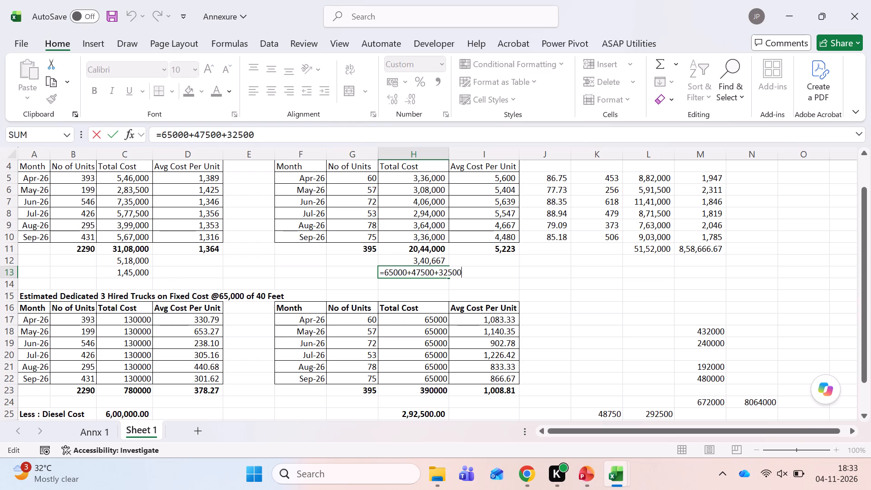
key(BackSpace)
key(BackSpace)
key(BackSpace)
key(BackSpace)
key(BackSpace)
key(BackSpace)
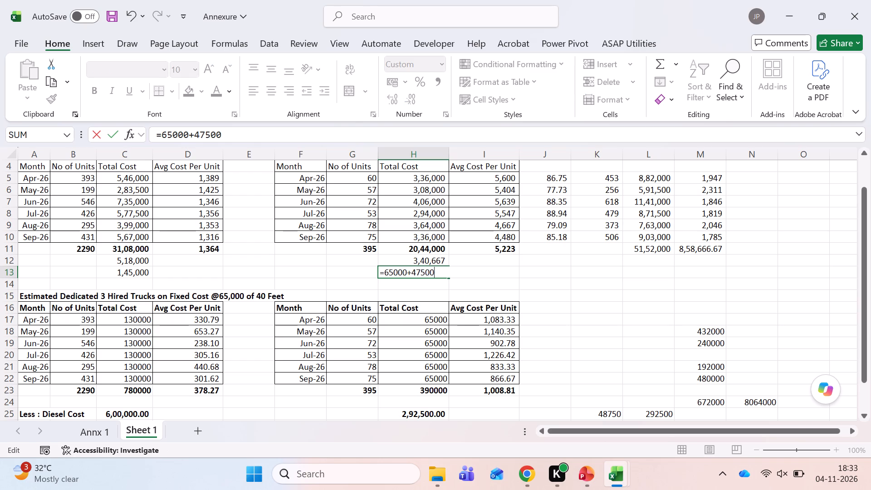
key(Return)
Calculate the second table's monthly difference in H14 with the formula =H12-H13.
key(equal)
key(Up)
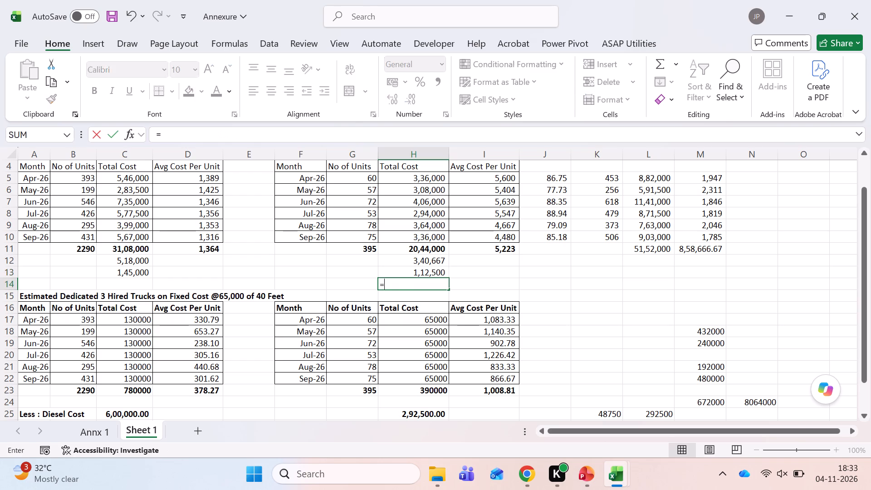
key(Up)
key(minus)
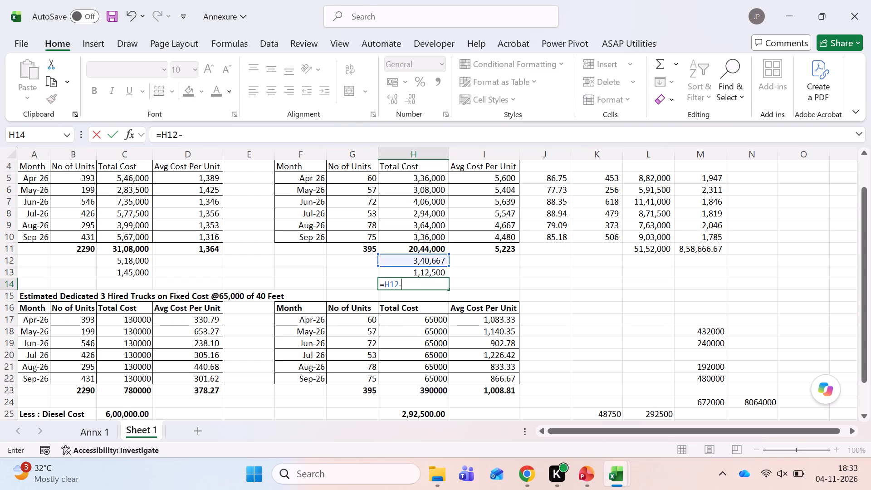
key(Up)
key(Return)
Copy the H14 difference formula to C14 for the first table.
key(Up)
key(ctrl+c)
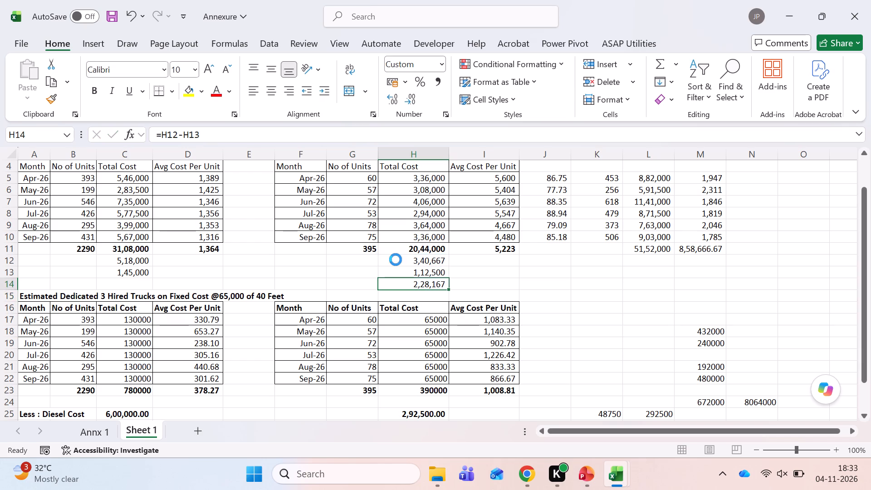
key(Left)
key(Left)
key(Left)
key(Left)
key(Left)
key(Return)
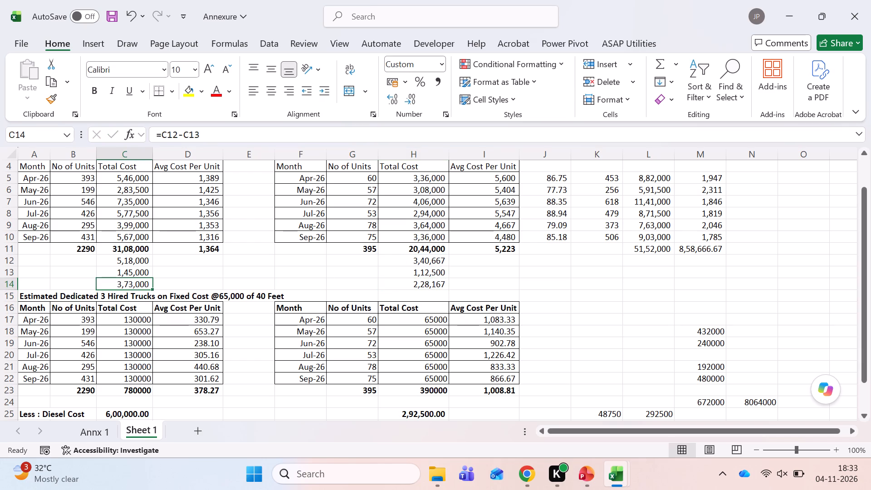
Replace the fixed 480000 amount in M22 with the formula =C14+H14, adding both tables' monthly differences.
key(Right)
key(Right)
key(Right)
key(Right)
key(Right)
key(Right)
key(Right)
key(Right)
key(Right)
key(Down)
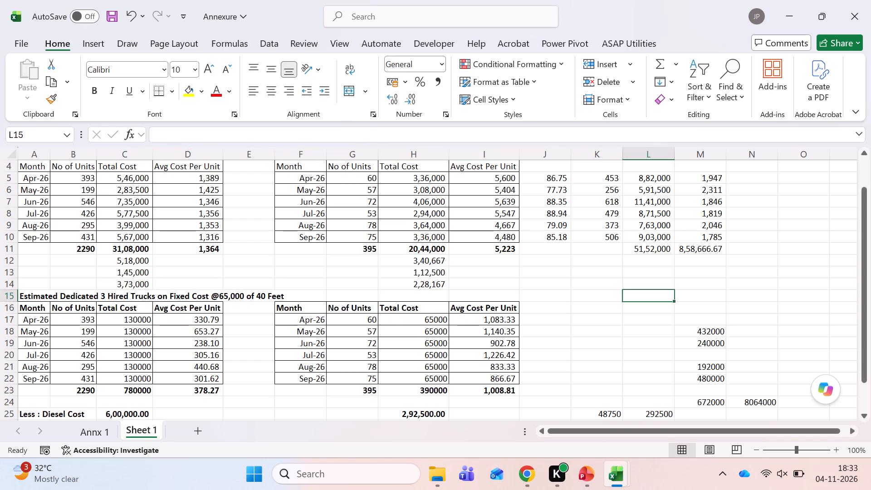
key(Down)
key(Down)
key(Down)
key(Down)
key(Down)
key(Down)
key(Down)
key(Right)
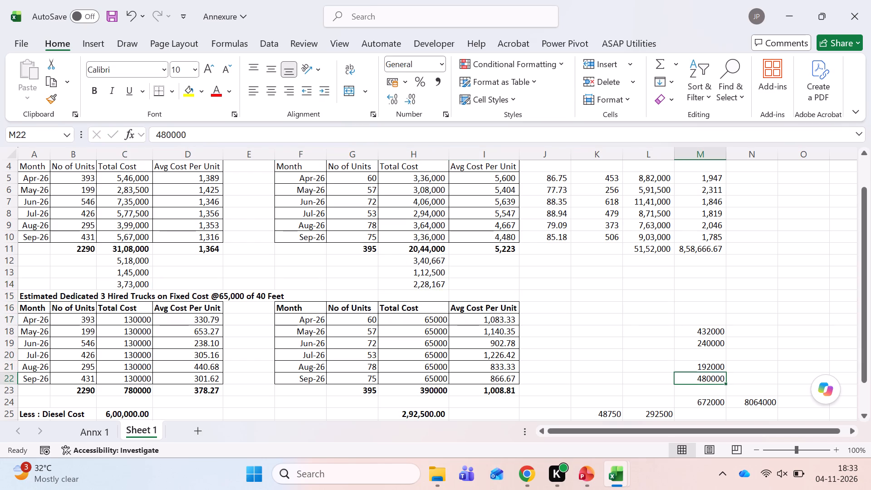
key(equal)
key(Left)
key(Up)
key(Up)
key(Up)
key(Up)
key(Up)
key(Up)
key(Up)
key(Up)
key(Left)
key(Left)
key(Left)
key(Left)
key(Left)
key(Left)
key(Left)
key(Left)
key(Left)
key(Left)
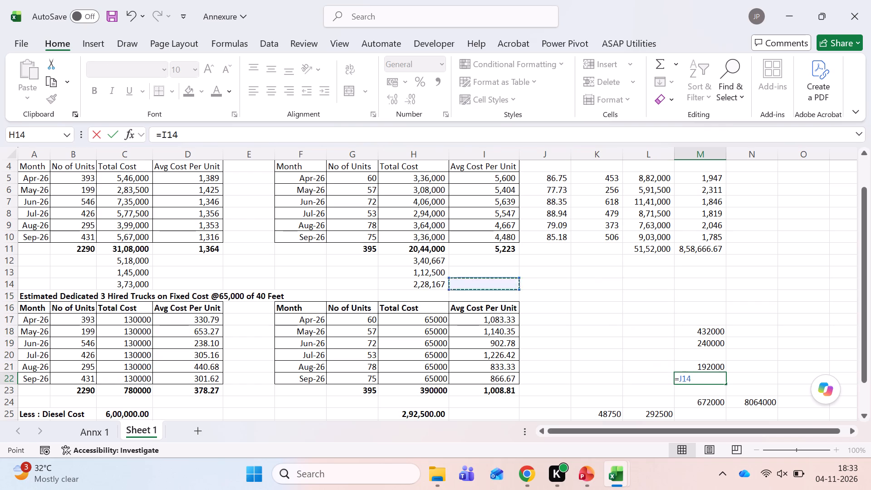
key(Right)
key(shift+plus)
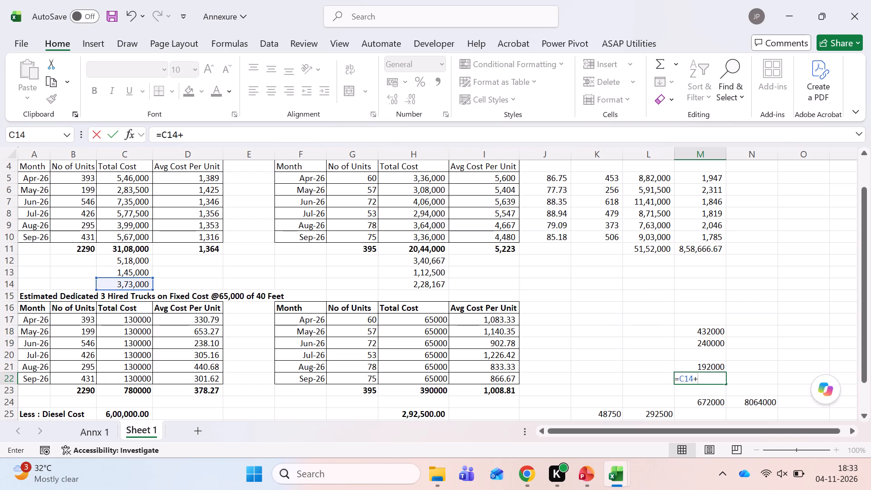
key(Right)
key(Left)
key(Up)
key(Up)
key(Up)
key(Up)
key(Up)
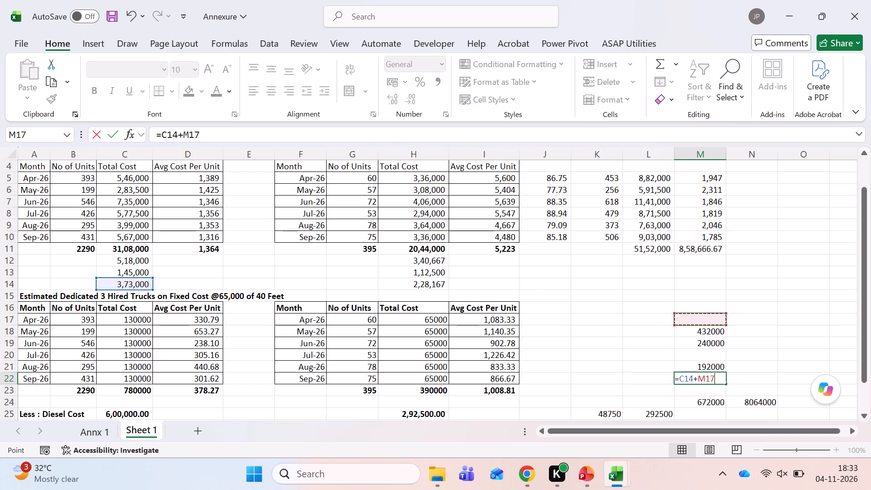
key(Left)
key(Left)
key(Up)
key(Left)
key(Up)
key(Left)
key(Up)
key(Left)
key(Return)
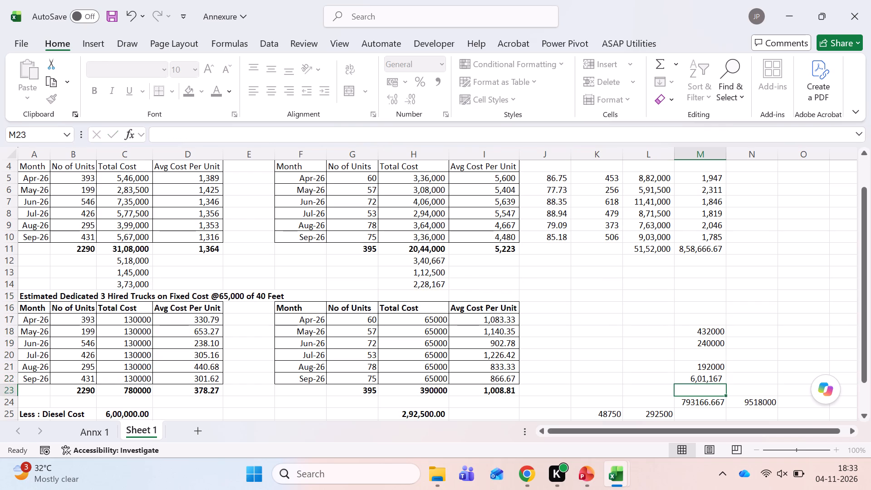
Make the combined monthly difference in M22 bold.
key(Up)
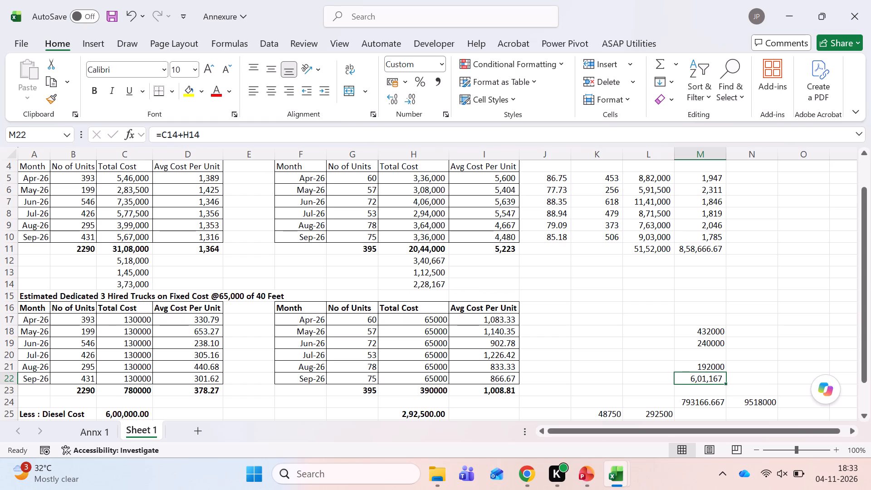
key(ctrl+b)
Check the side calculation's difference in M21, the sum formula in M24 and the annualised figure in N24.
key(Up)
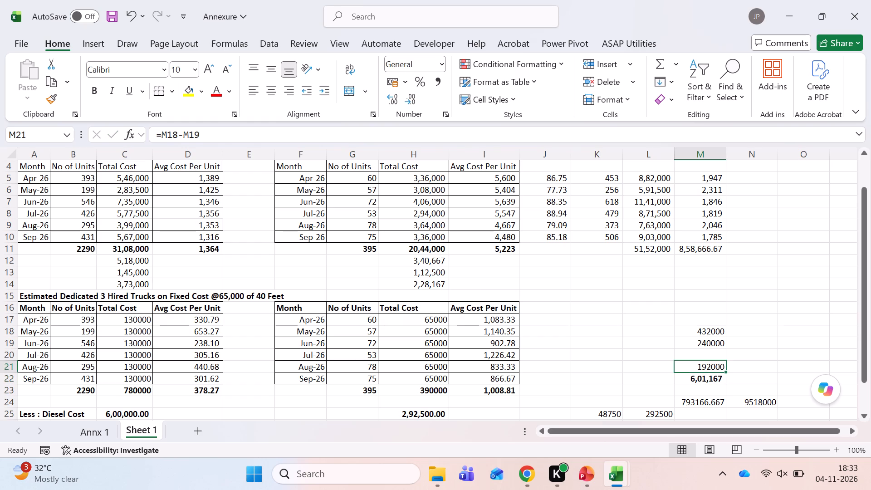
key(Down)
key(Down)
key(Down)
key(Down)
key(Up)
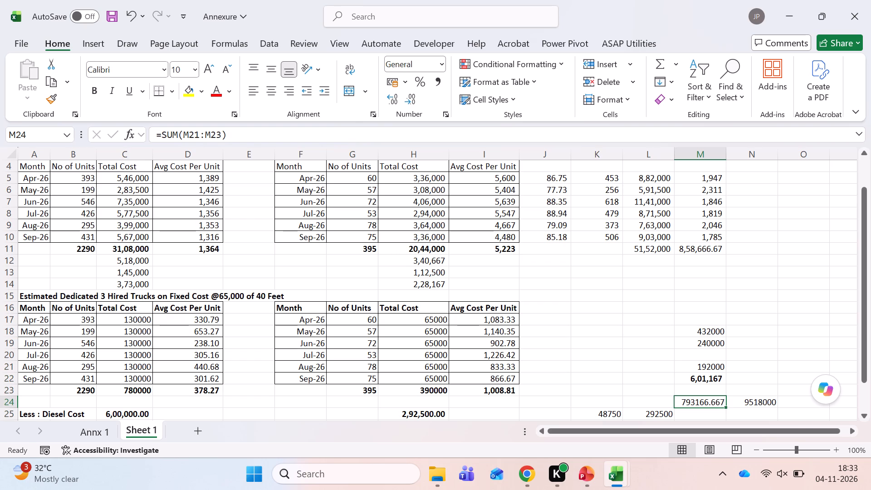
key(F2)
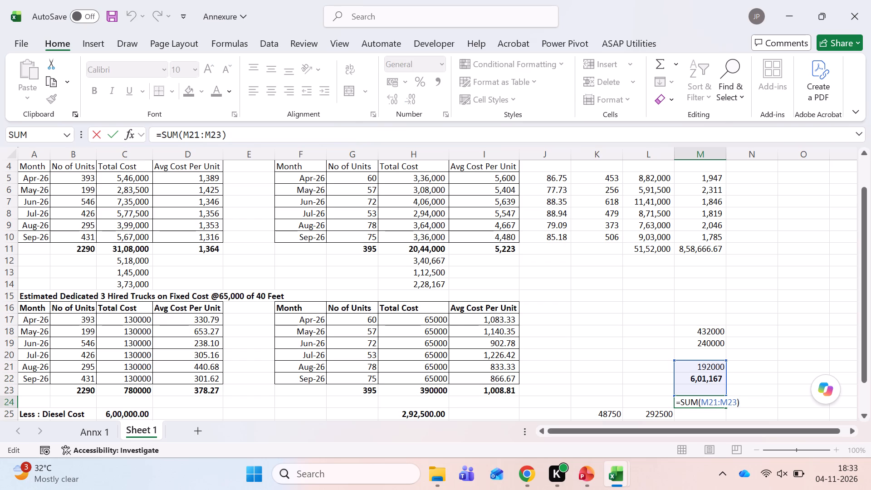
key(Return)
key(Up)
key(Right)
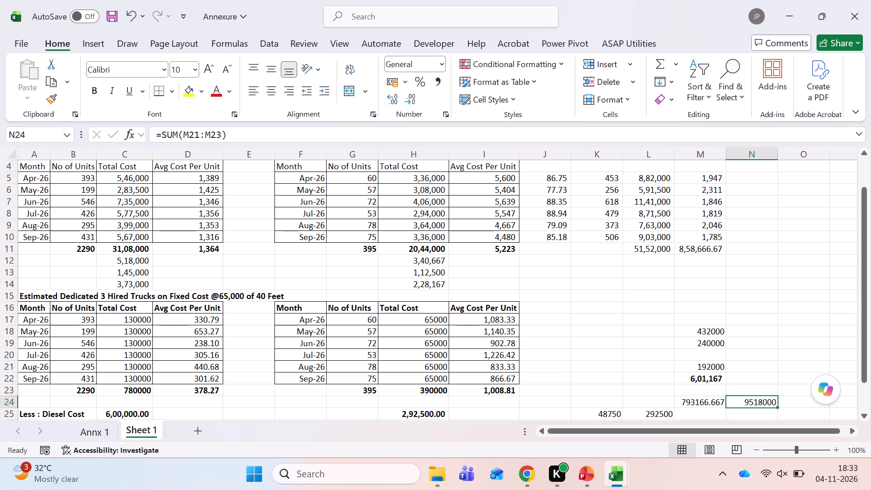
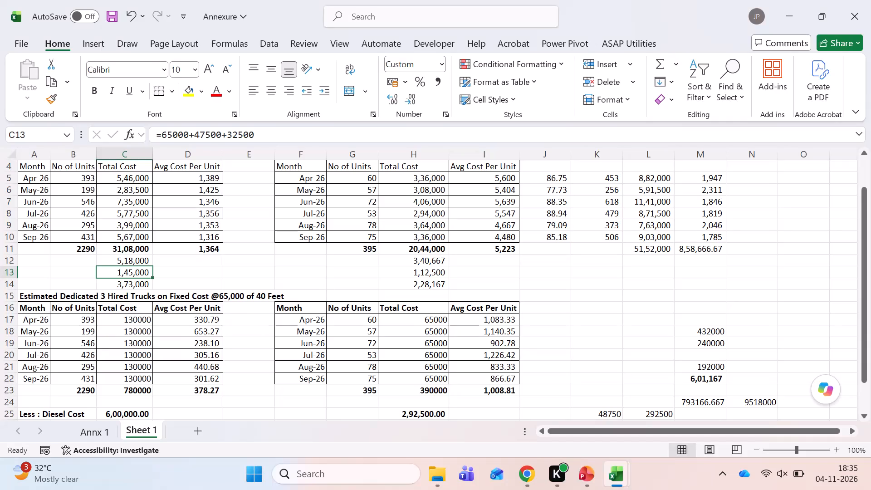
Save the Annexure workbook.
key(ctrl+s)
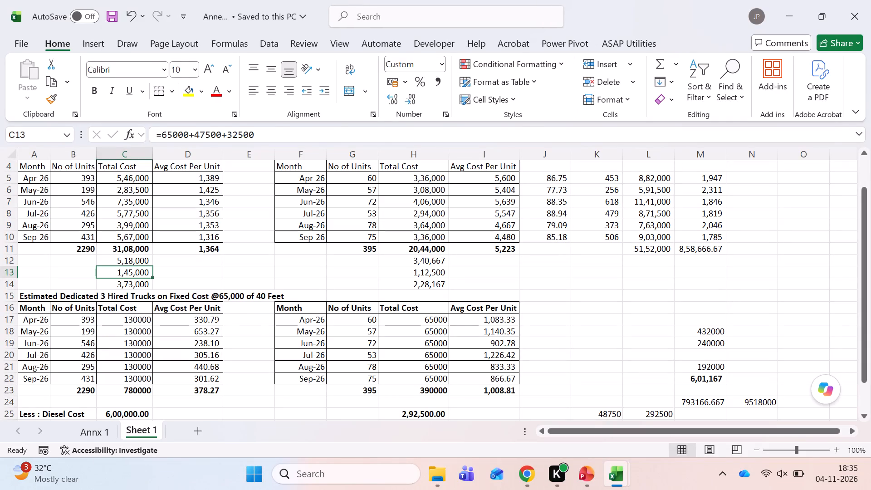
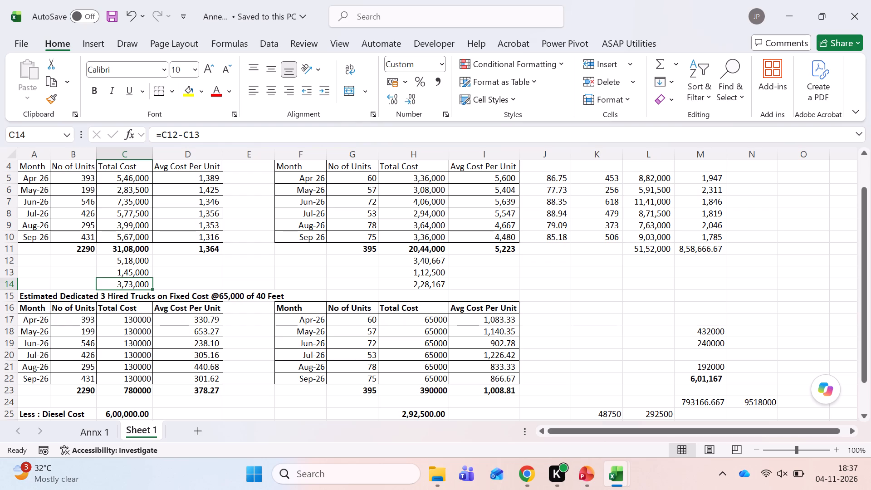
Check the formulas behind the combined six-month total cost in L11 and its monthly average in M11.
key(Right)
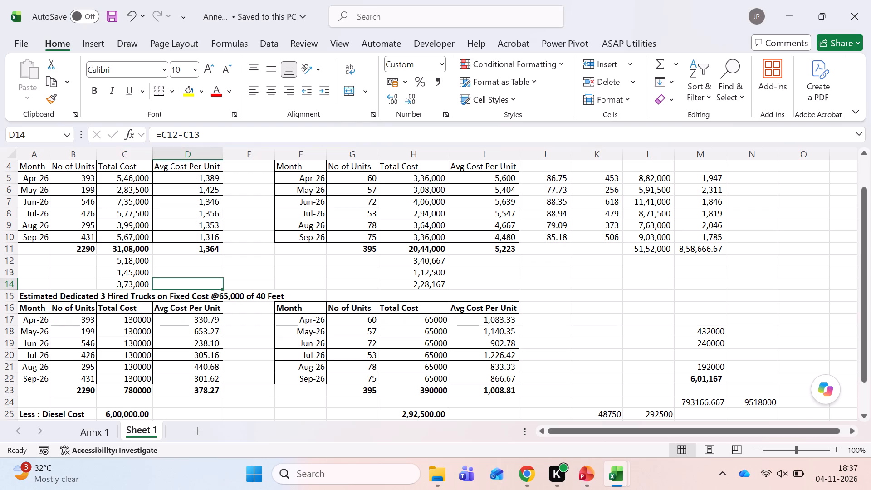
key(Right)
key(Right)
key(Right)
key(Right)
key(Right)
key(Right)
key(Right)
key(Right)
key(Right)
key(Up)
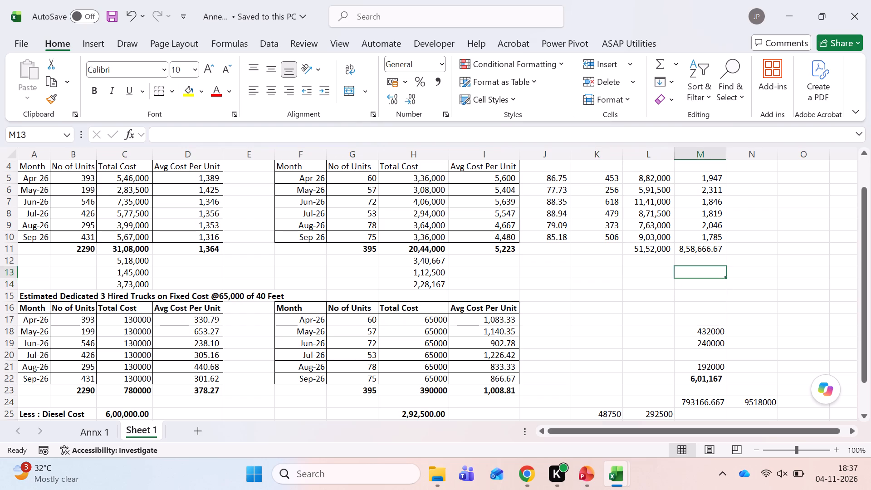
key(Up)
key(Up)
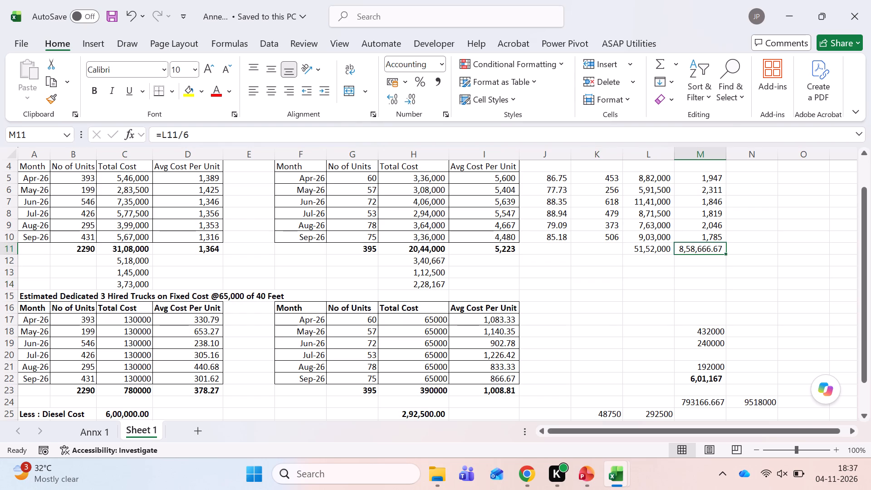
key(Left)
key(Up)
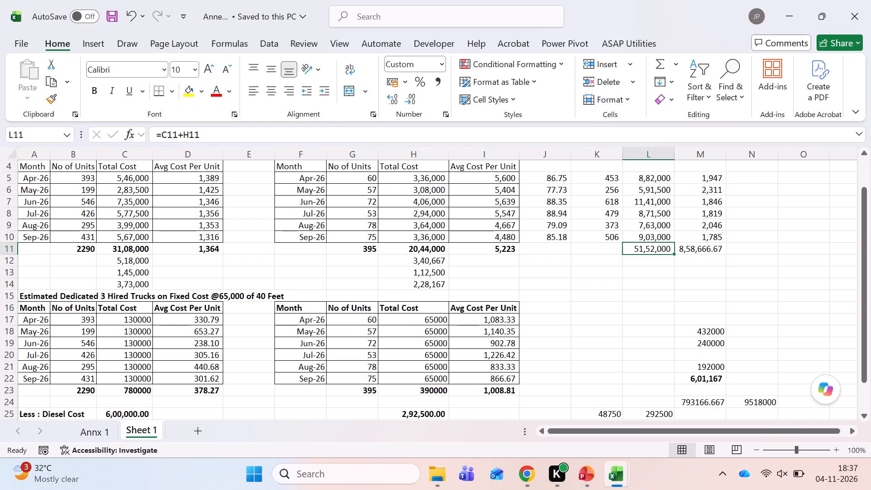
key(Right)
key(Down)
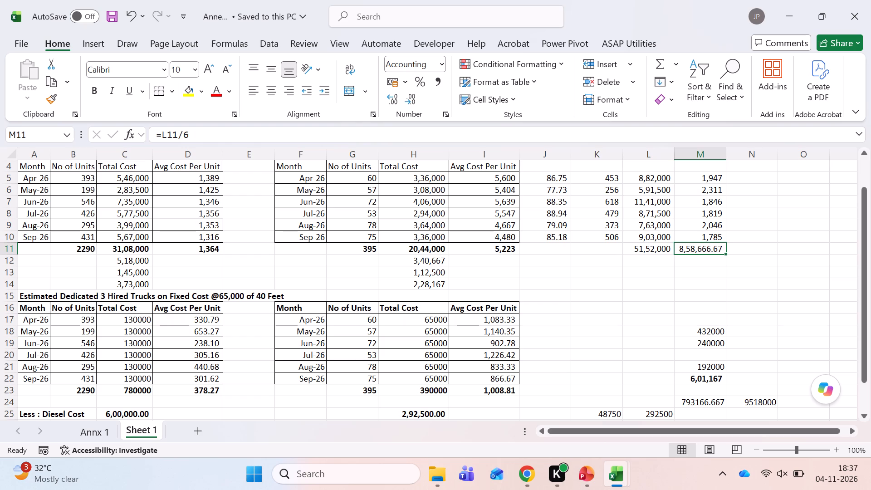
Select the combined Unit 1 and Unit 4 monthly costs for April to September in L5:L10 to review them.
key(Left)
key(Up)
key(Up)
key(Up)
key(Up)
key(Up)
key(Up)
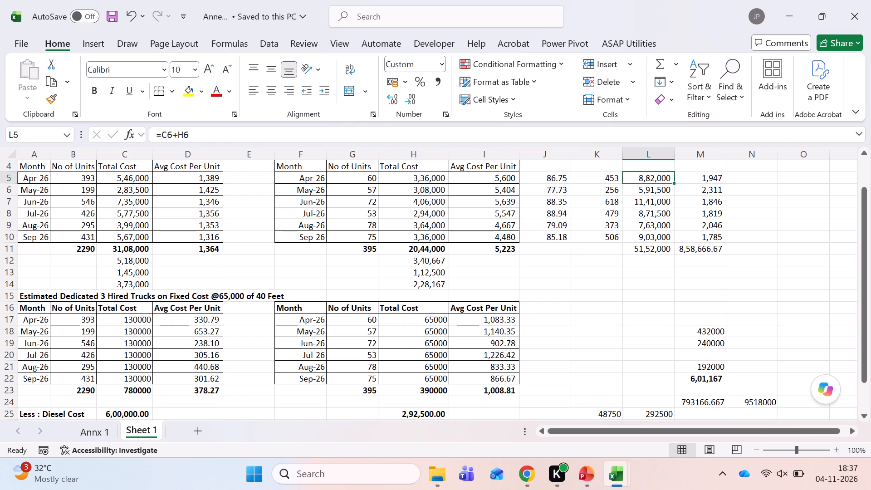
key(shift+Down)
key(shift+Down)
key(shift+Down)
key(shift+Down)
key(shift+Down)
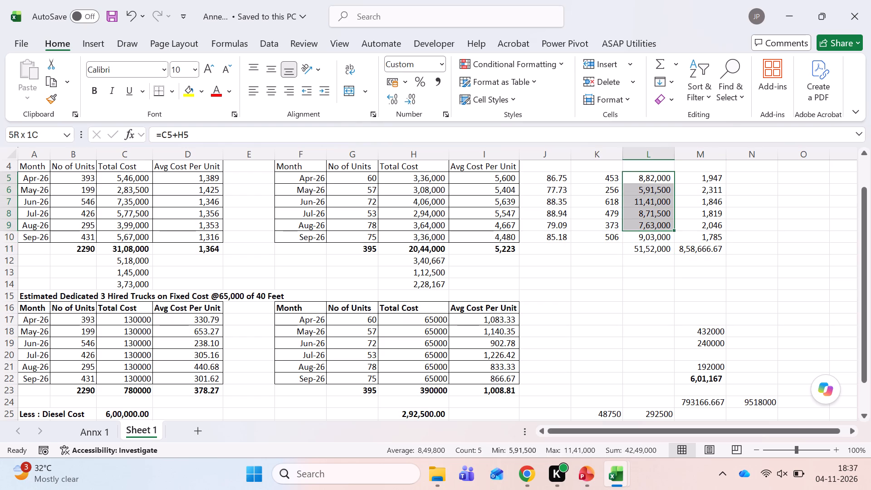